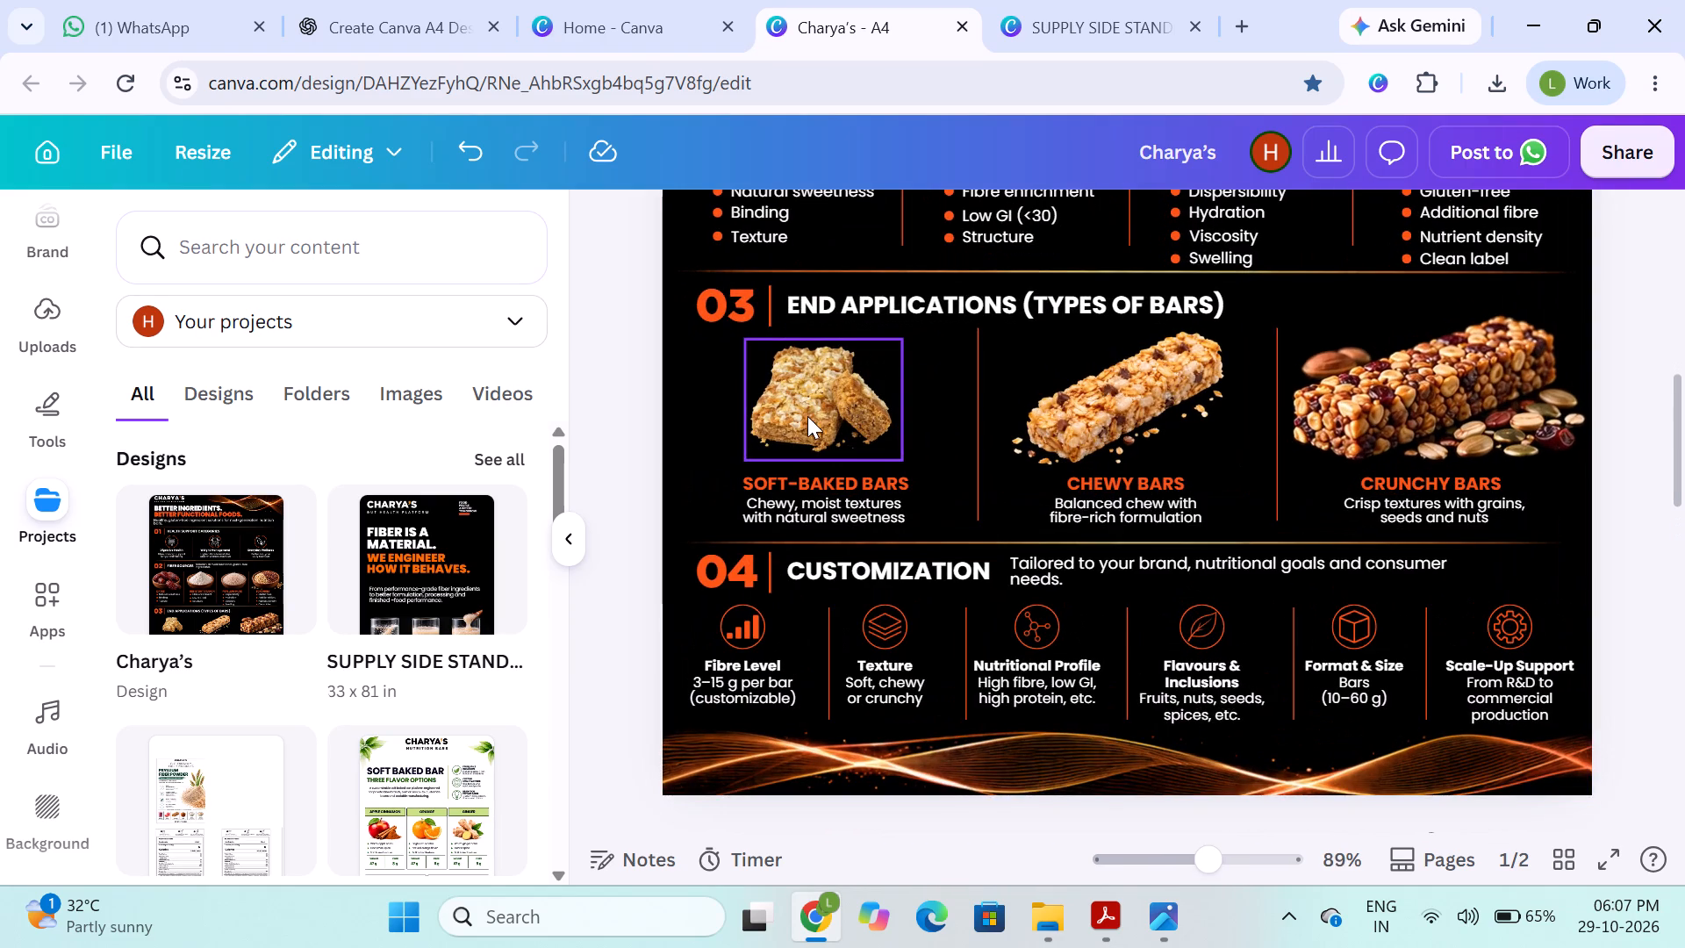
# Open the 1080 x 1080 px Untitled Design from the Canva home page, examine the images on its pages, and close it.
pyautogui.click(1552, 406)
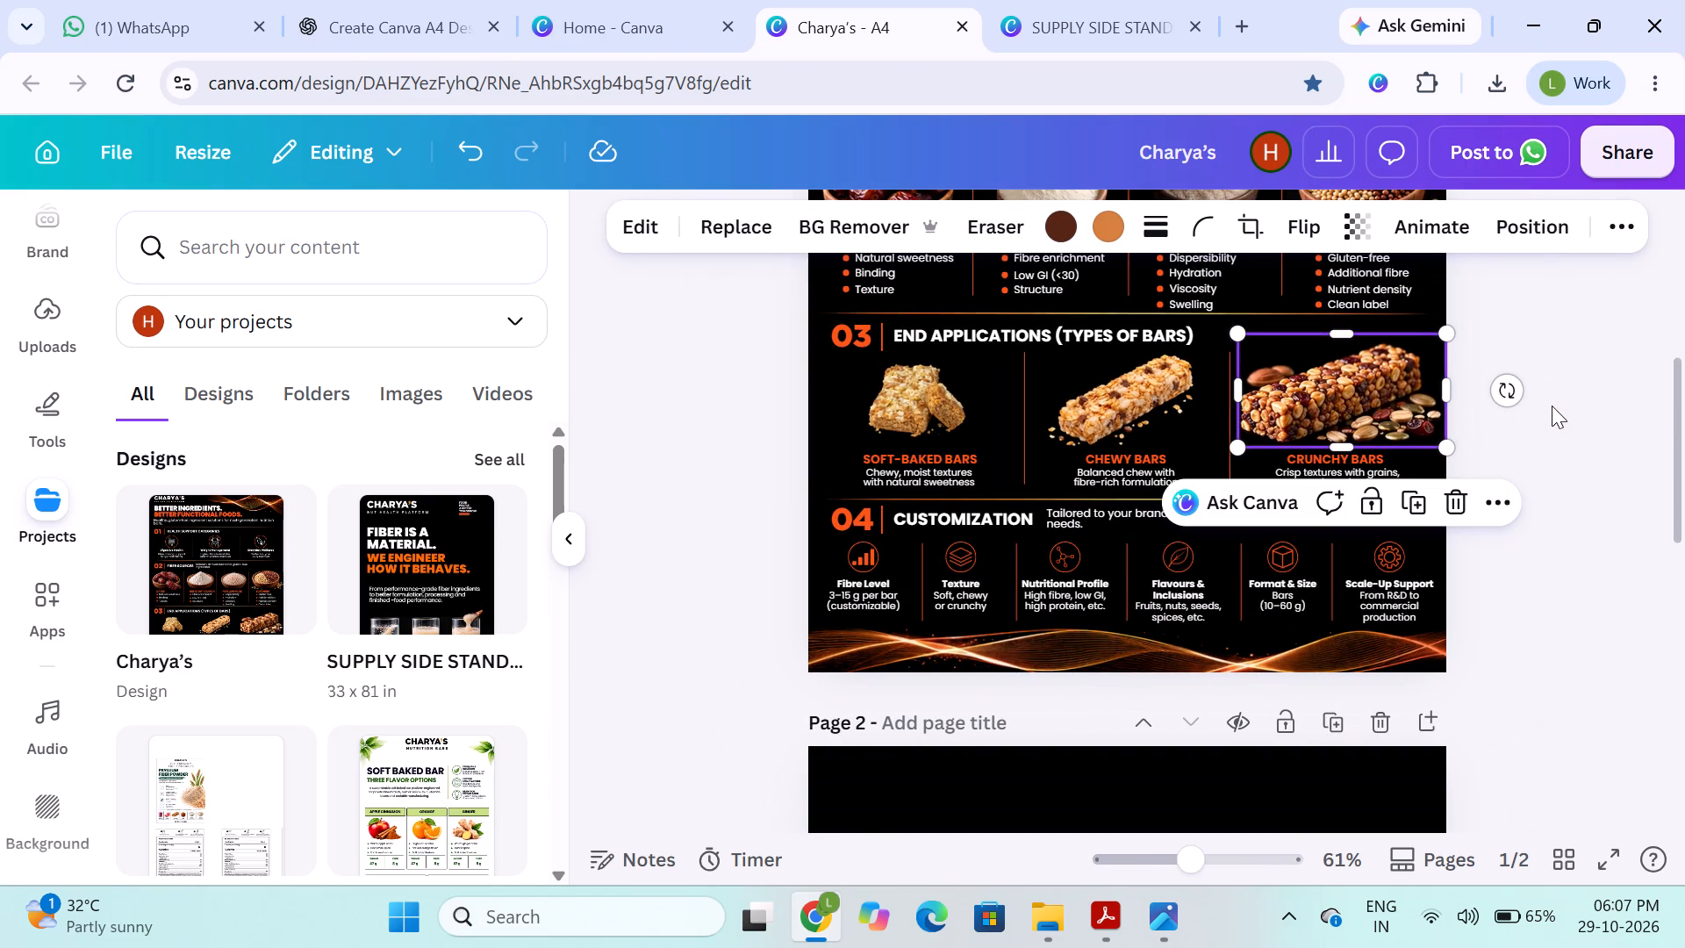
pyautogui.click(548, 10)
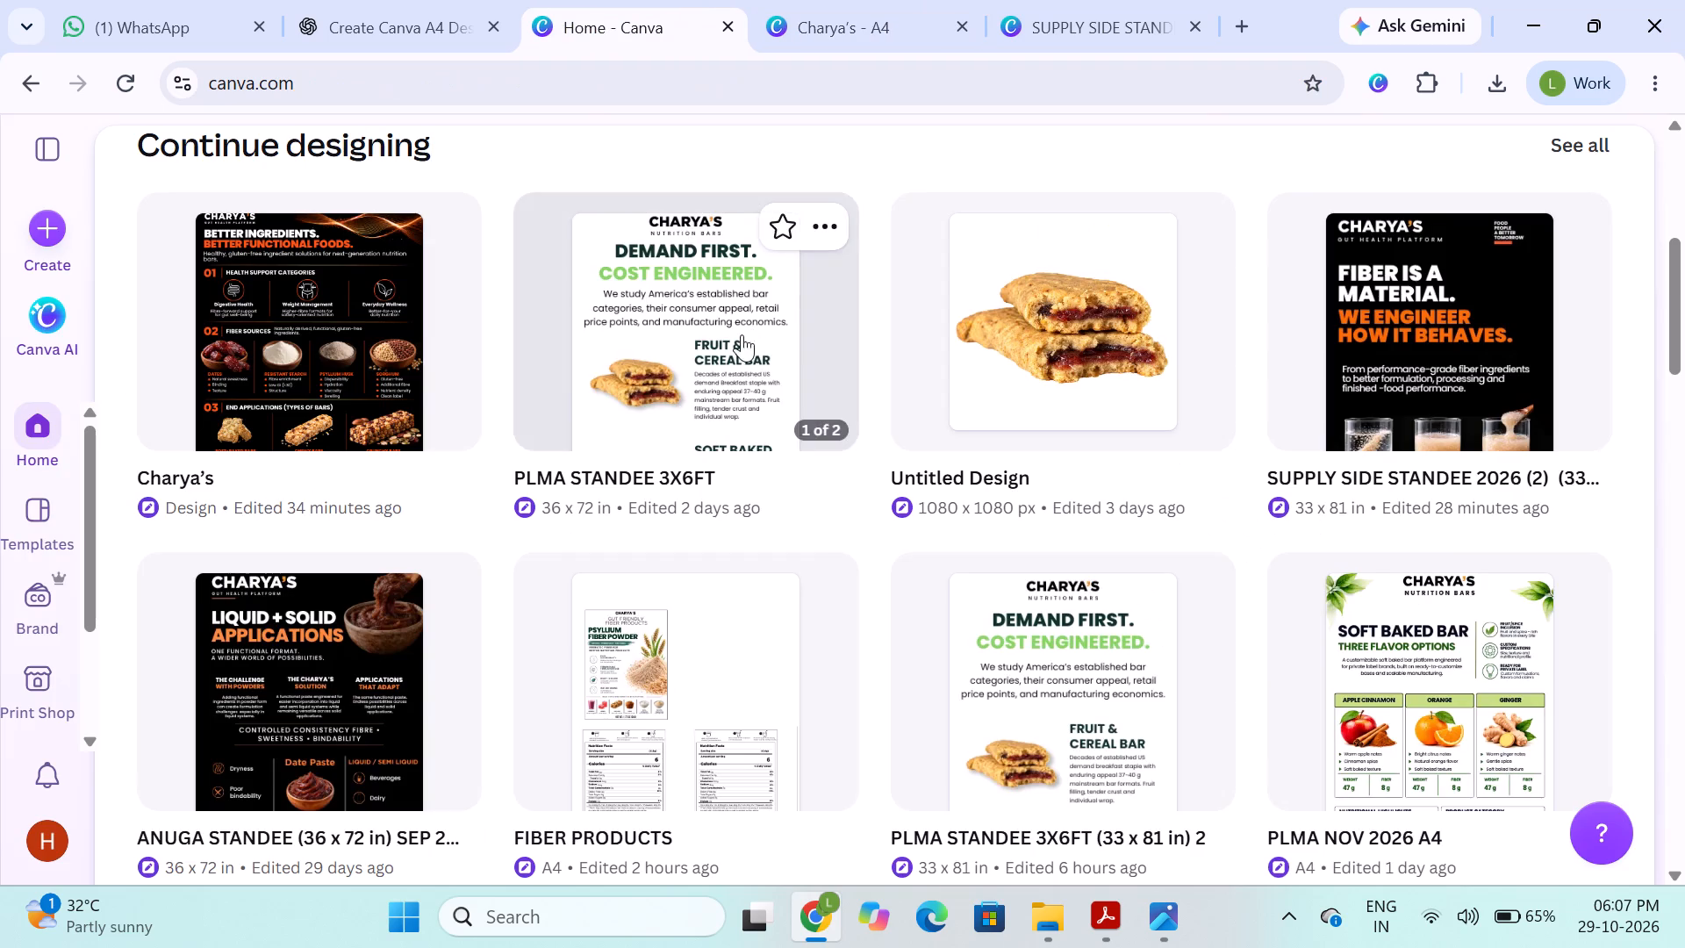
pyautogui.scroll(-1, 1041, 363)
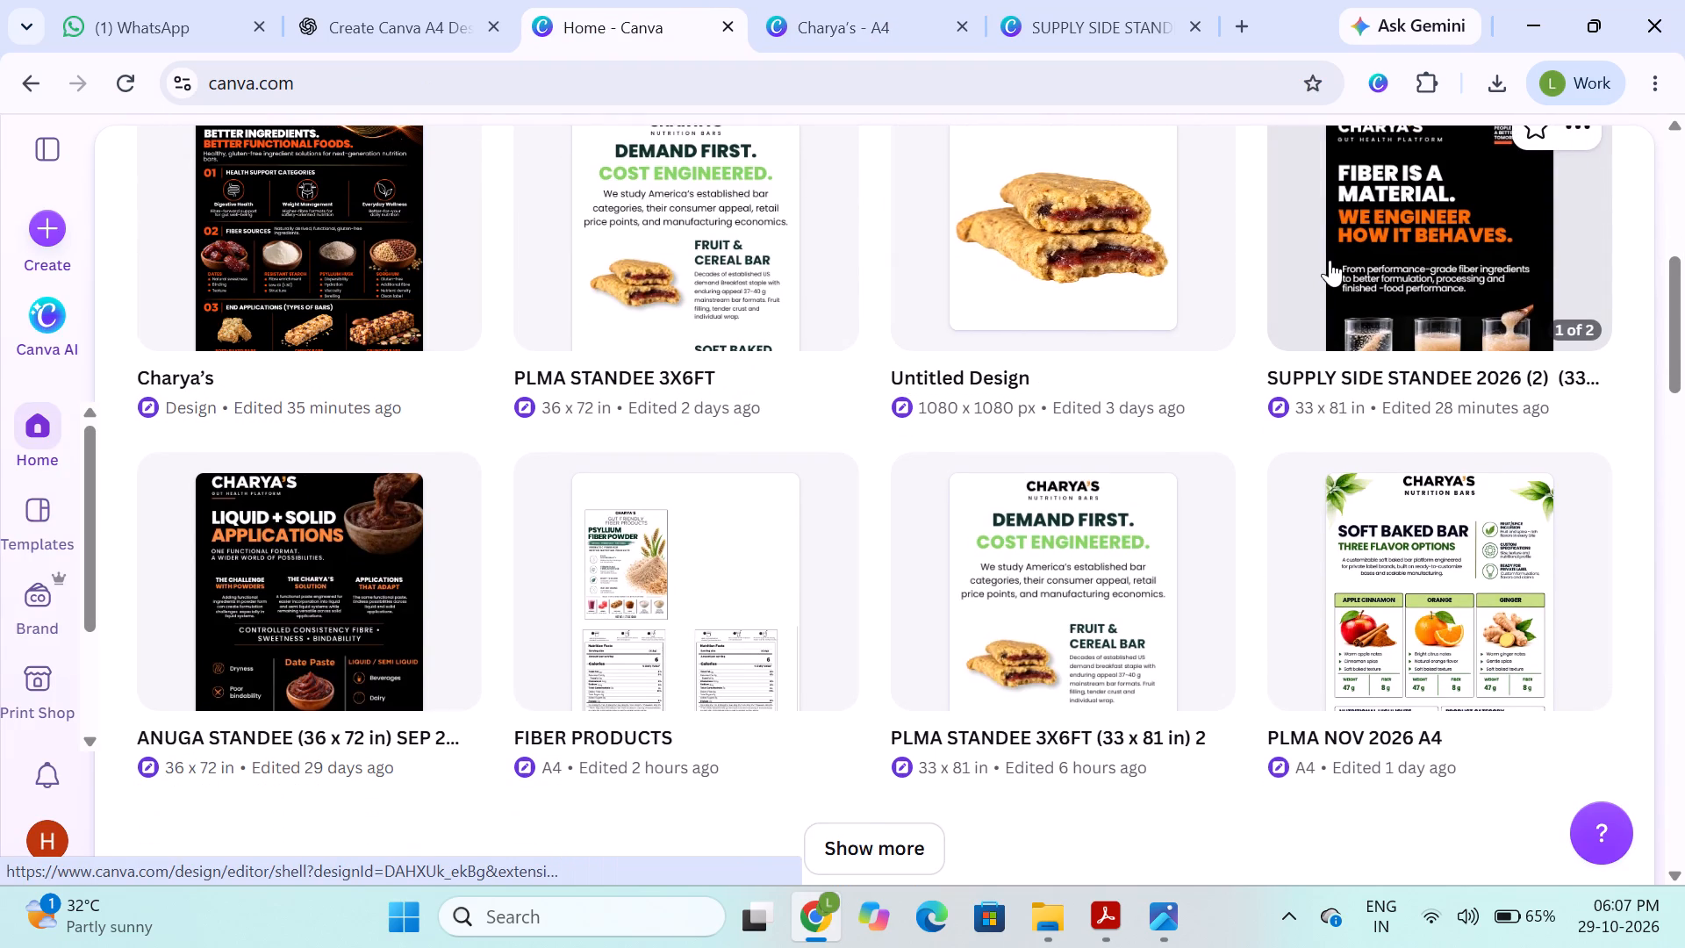
pyautogui.click(721, 235)
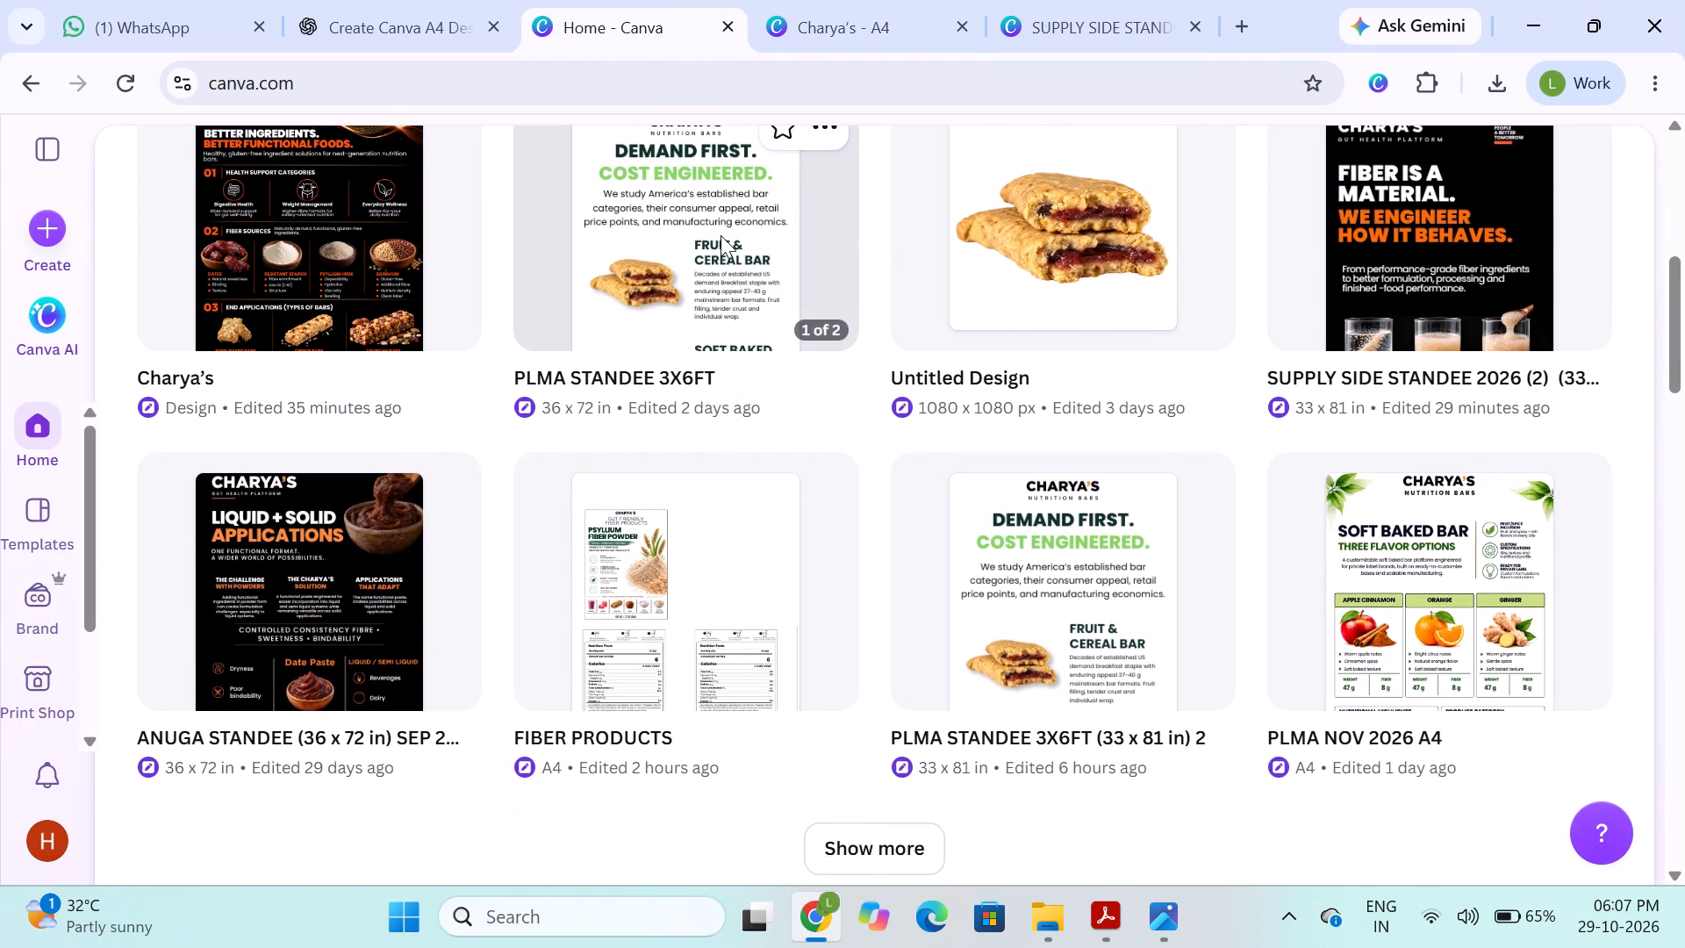
pyautogui.click(804, 35)
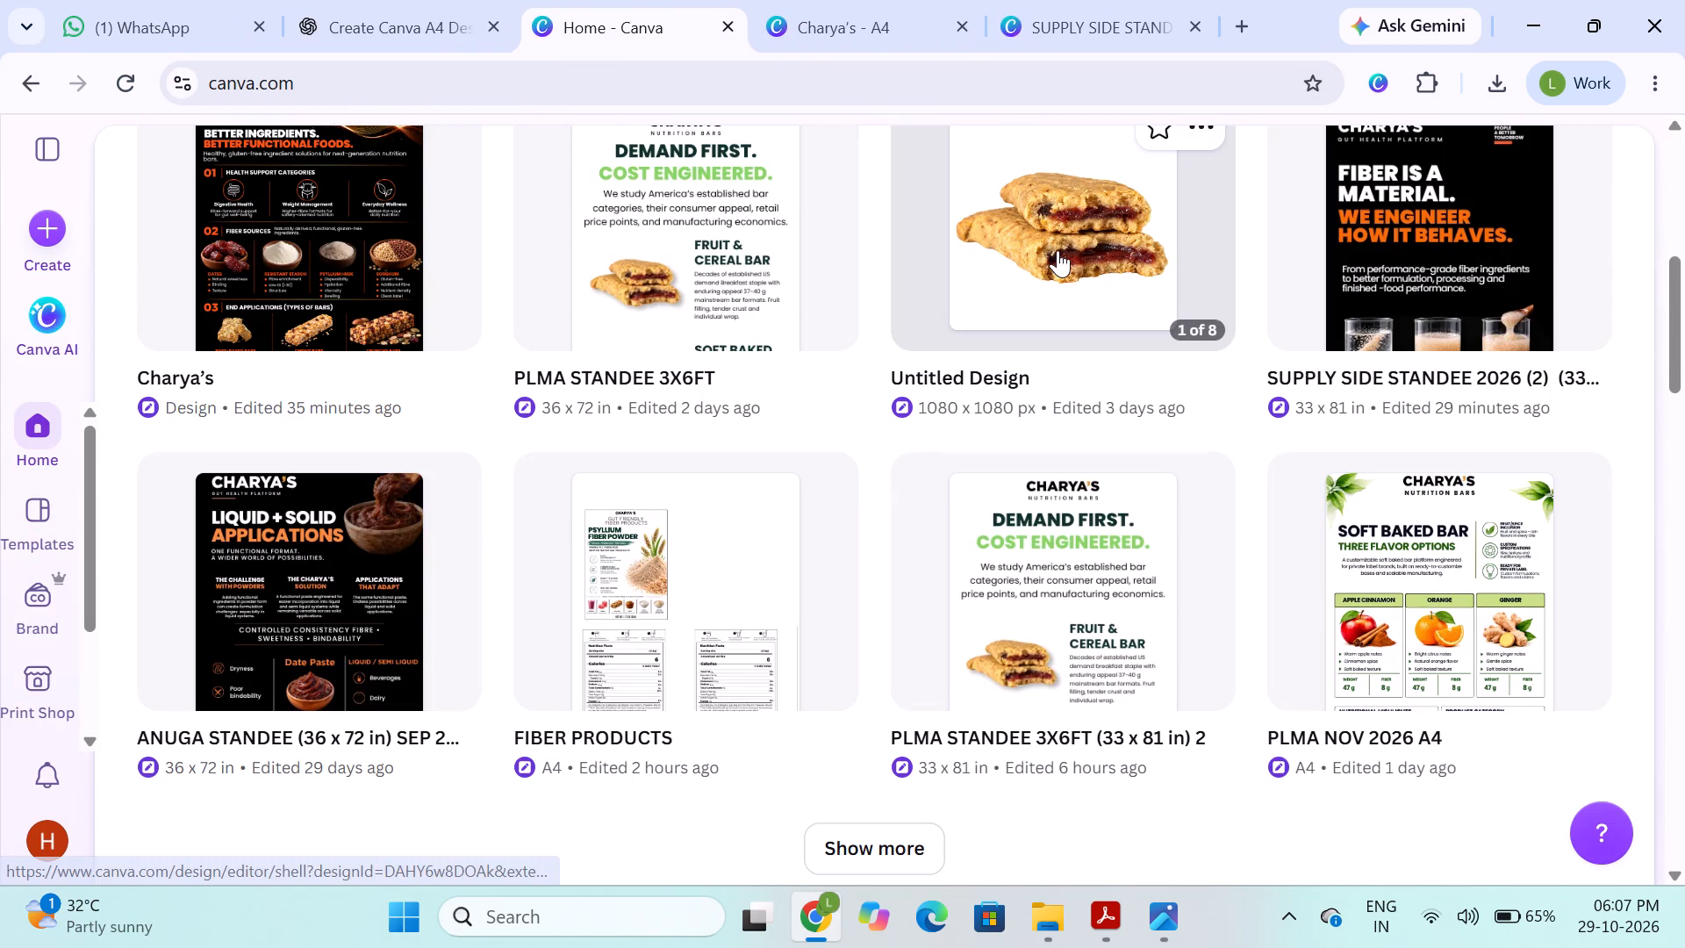
pyautogui.click(1058, 250)
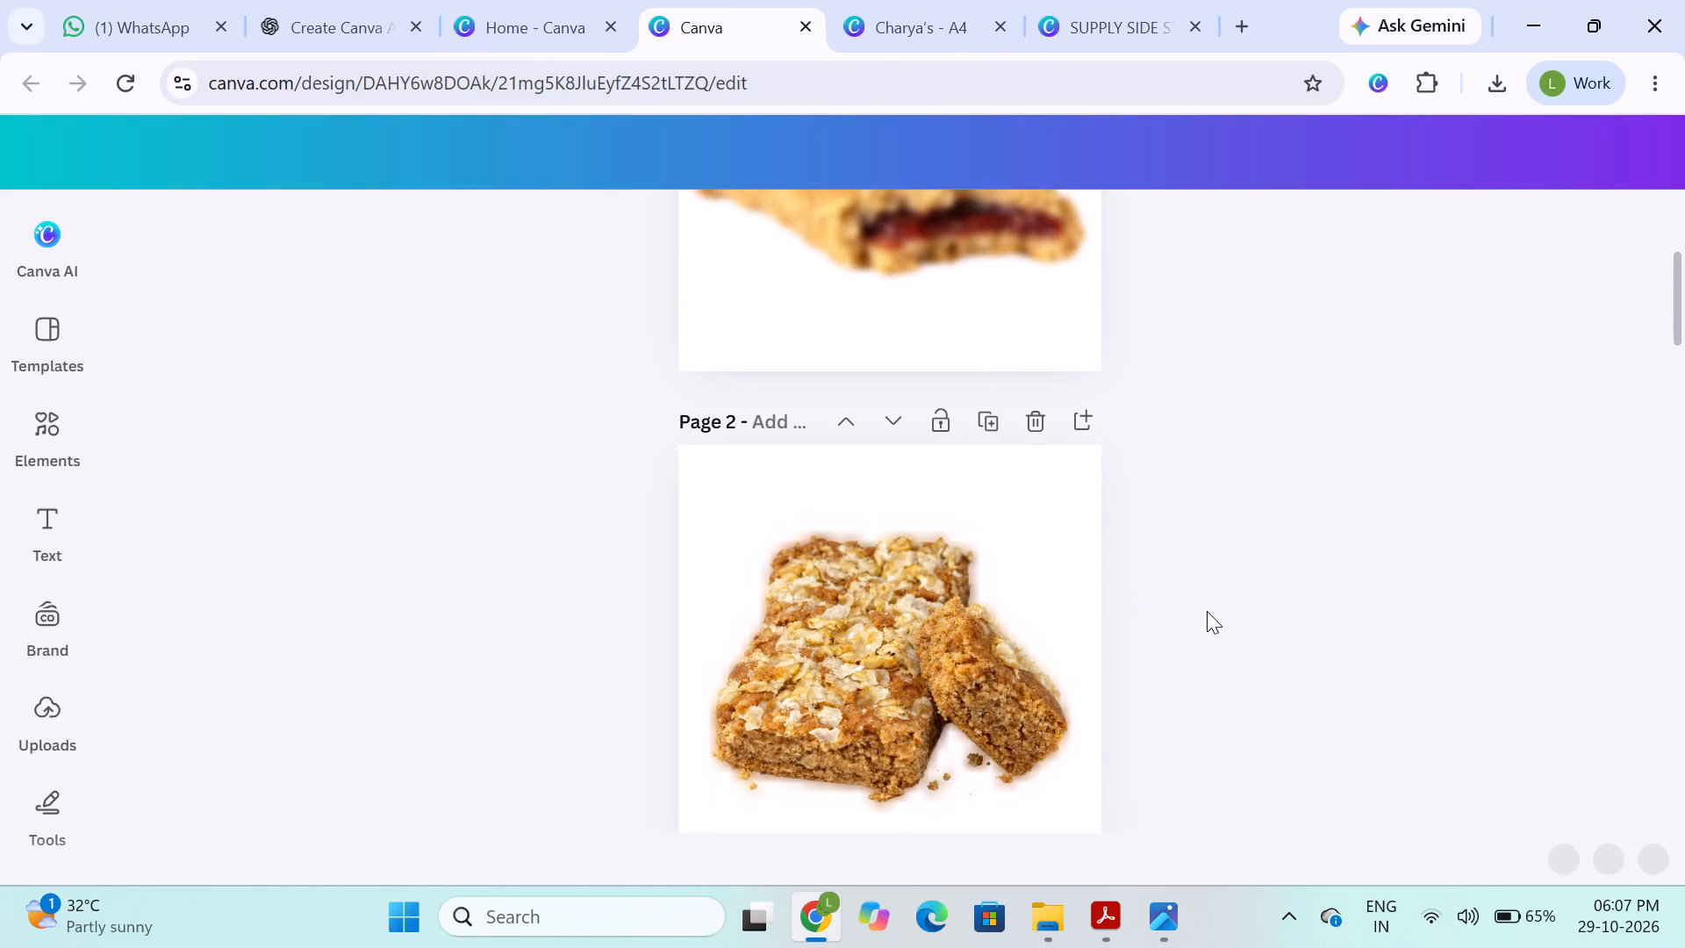
pyautogui.scroll(-2, 859, 668)
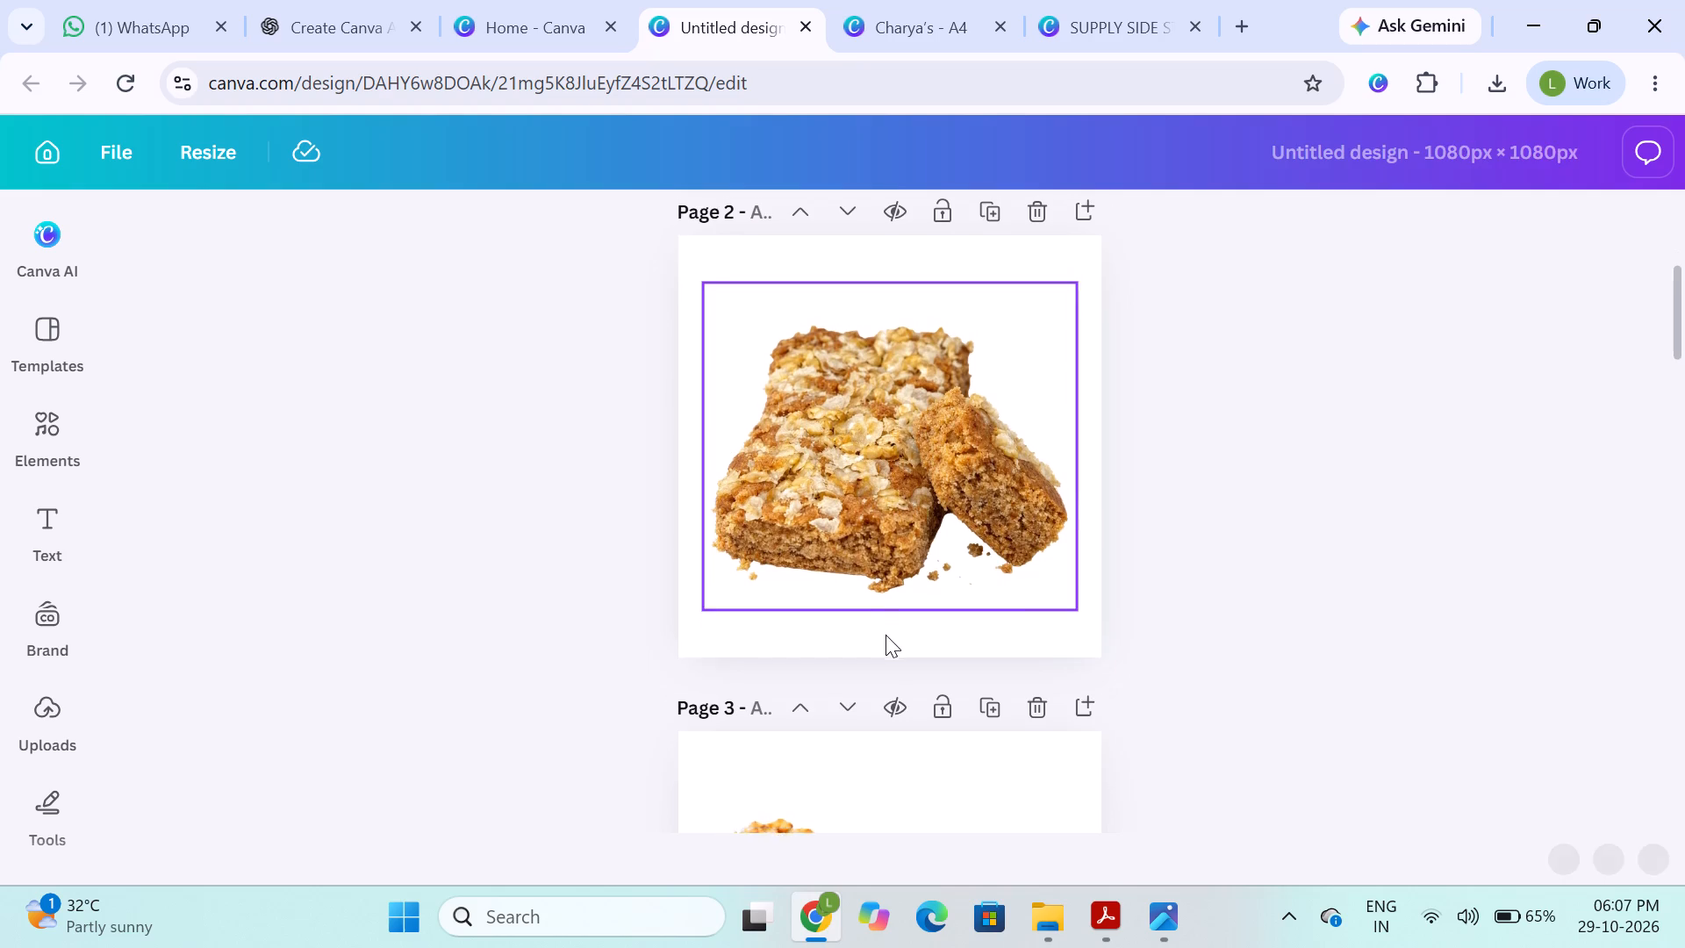
pyautogui.scroll(-1, 920, 543)
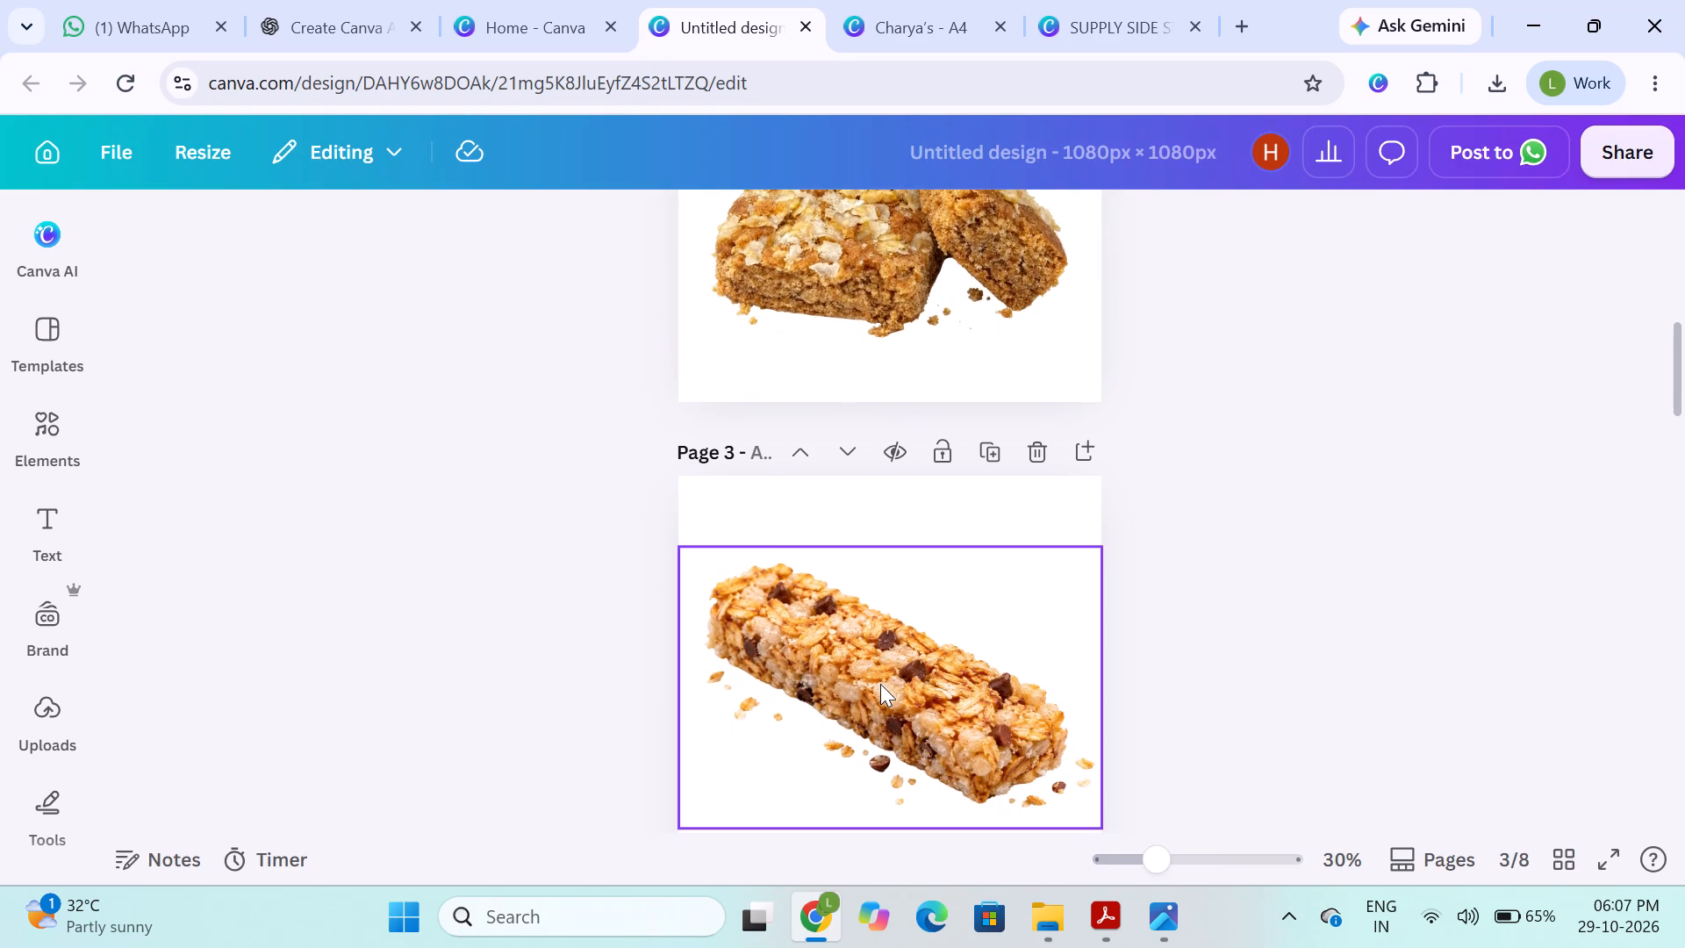
pyautogui.scroll(4, 885, 678)
pyautogui.scroll(-6, 889, 578)
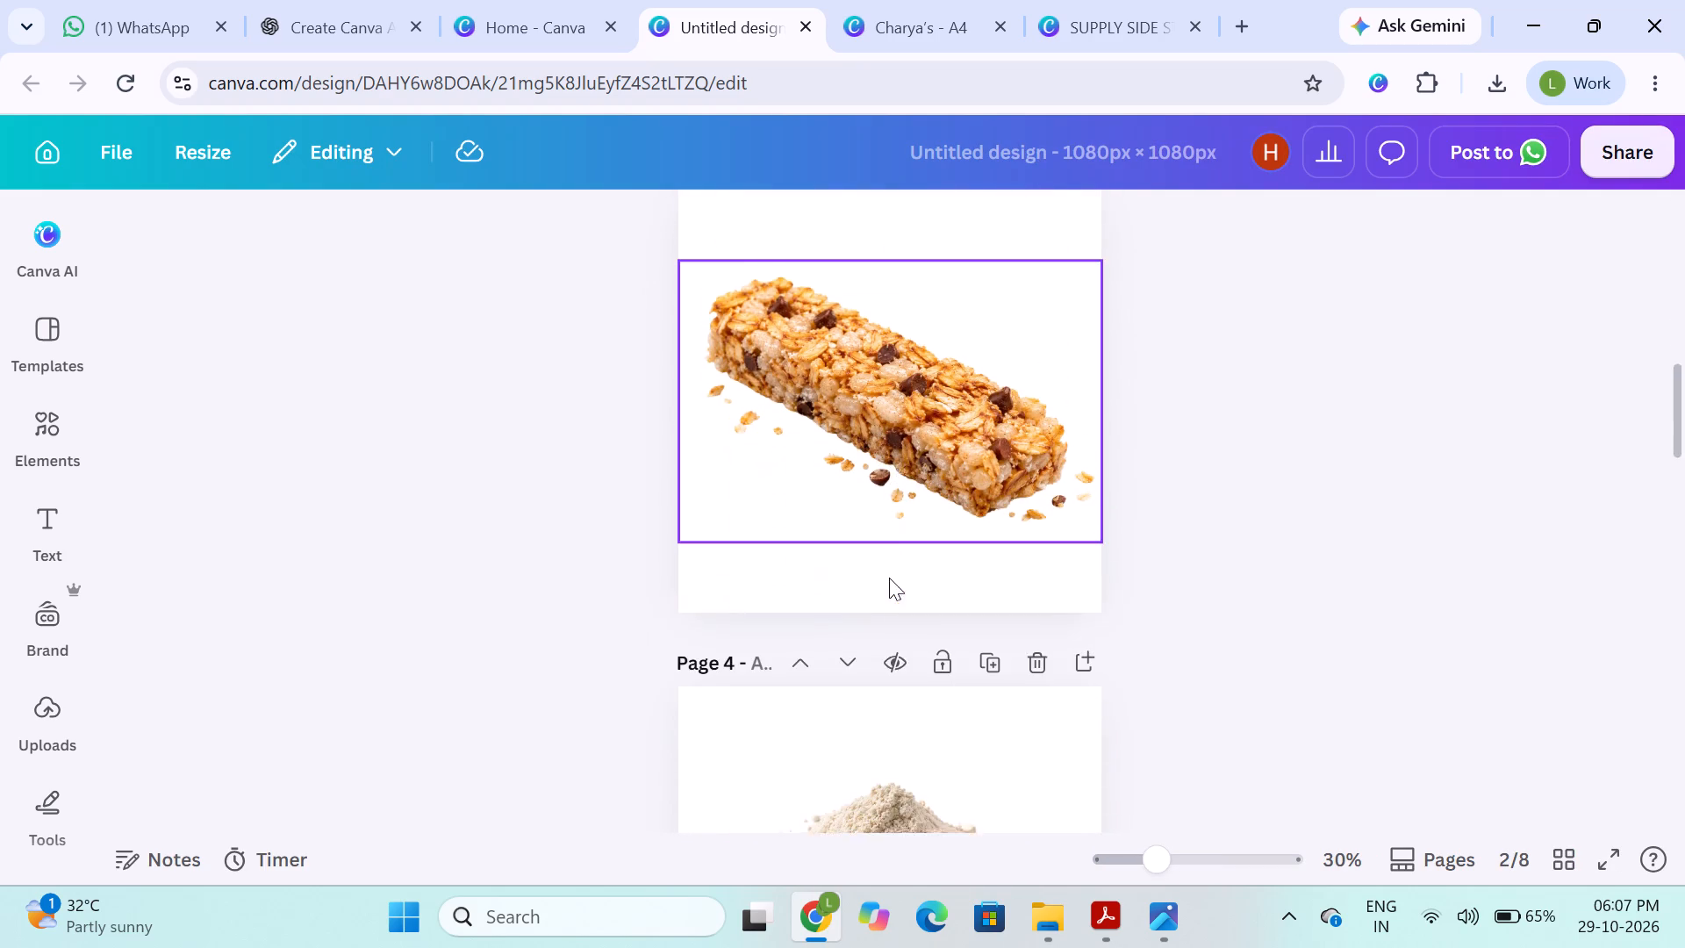
pyautogui.scroll(-4, 889, 578)
pyautogui.scroll(-4, 1020, 616)
pyautogui.scroll(-1, 955, 542)
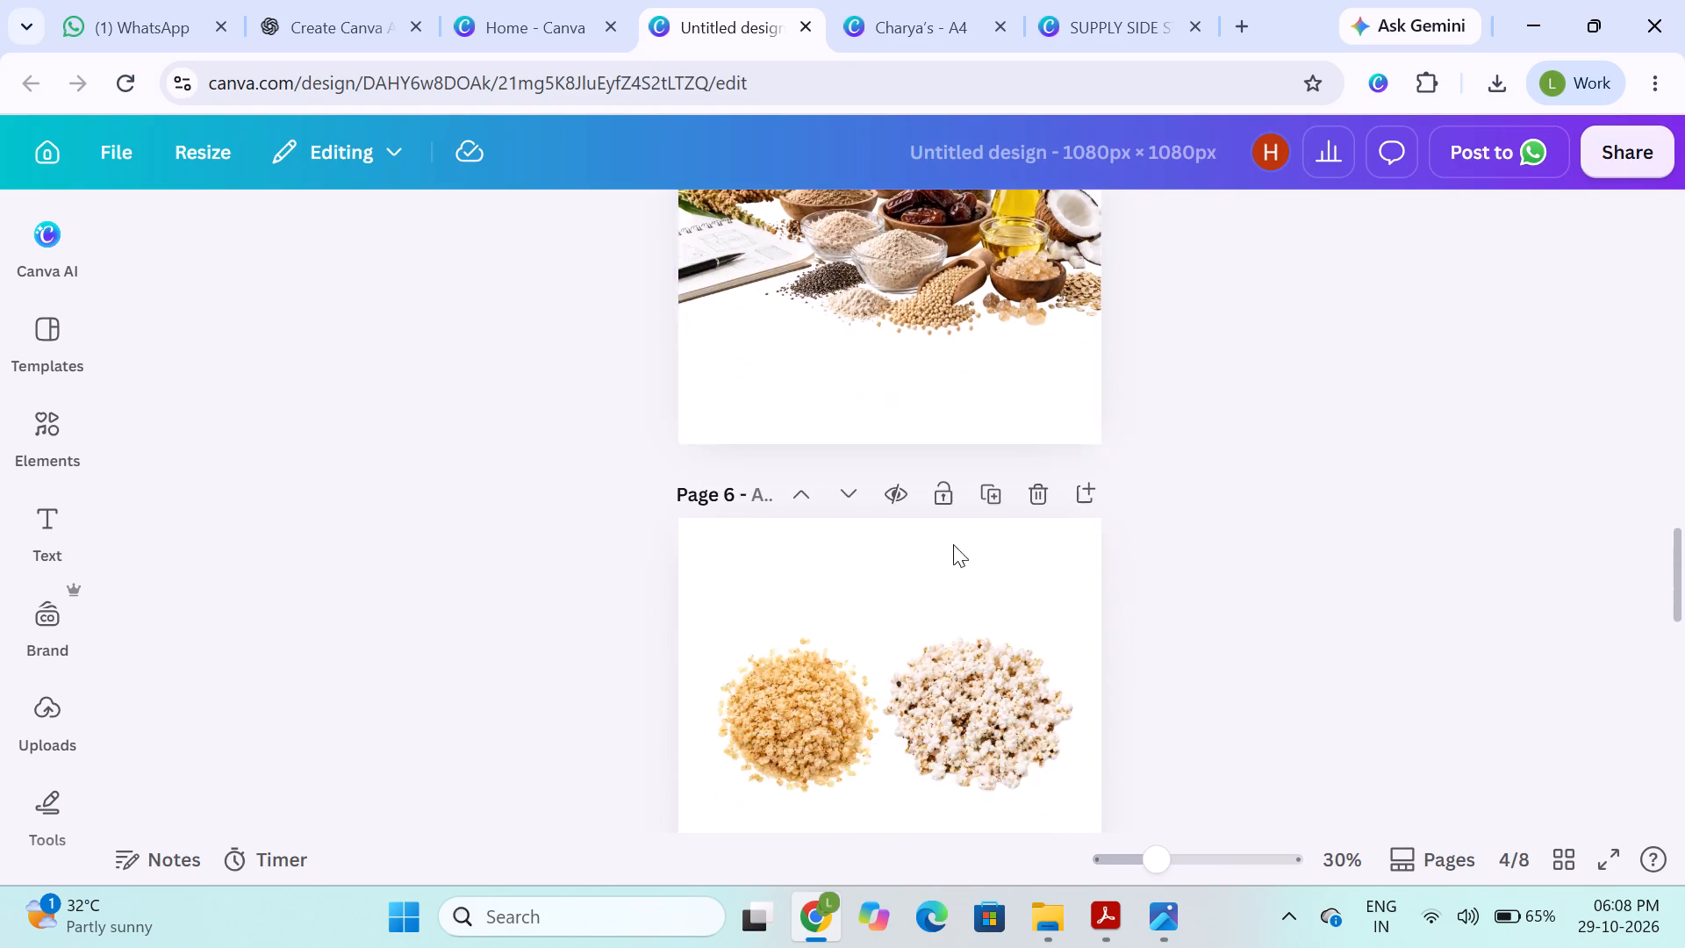
pyautogui.scroll(-1, 953, 544)
pyautogui.scroll(-3, 1111, 587)
pyautogui.scroll(-3, 866, 283)
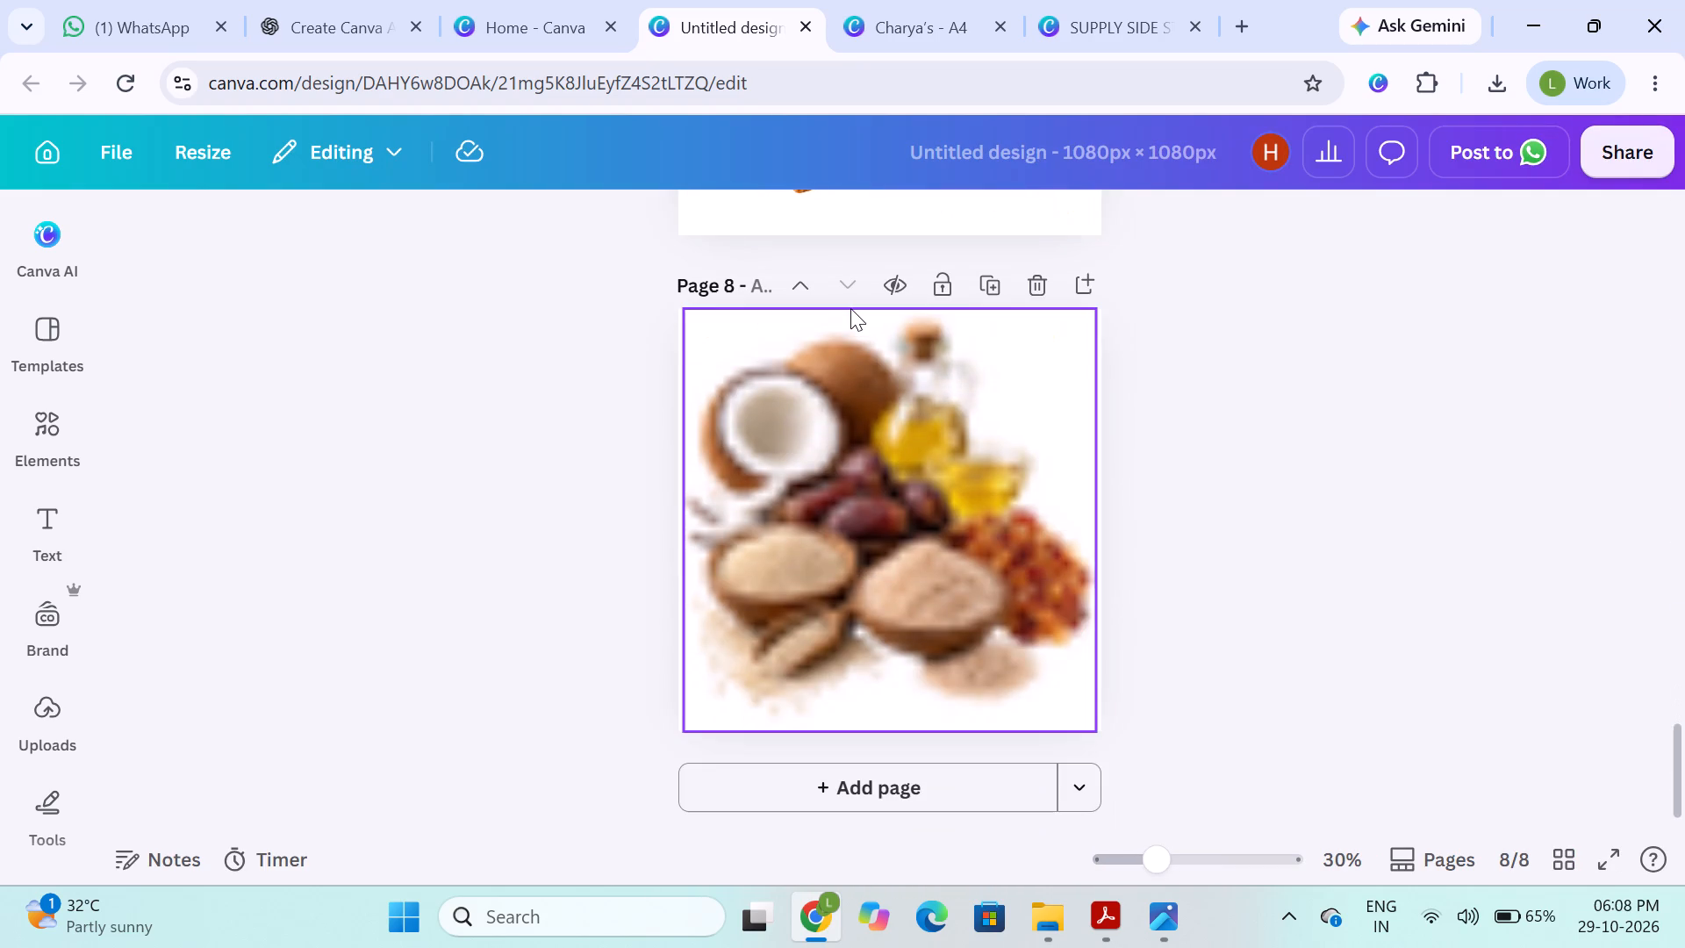
pyautogui.click(800, 20)
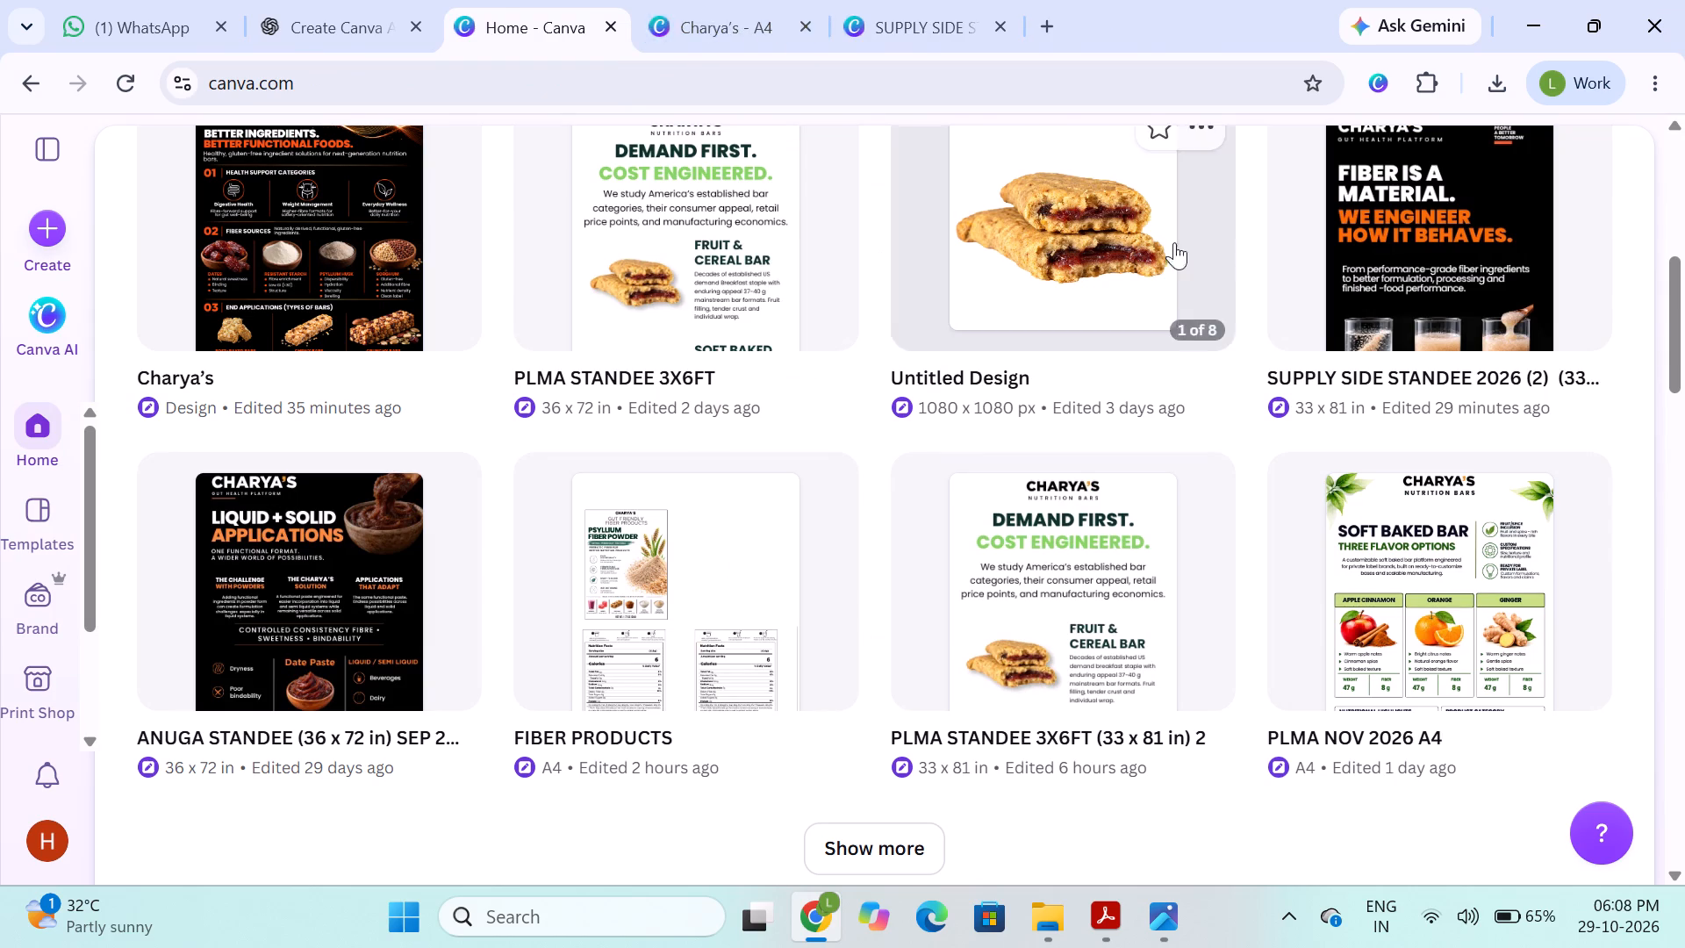
# Examine the expanded list of recent designs on the Canva home page for reusable bar images.
pyautogui.scroll(-2, 1332, 572)
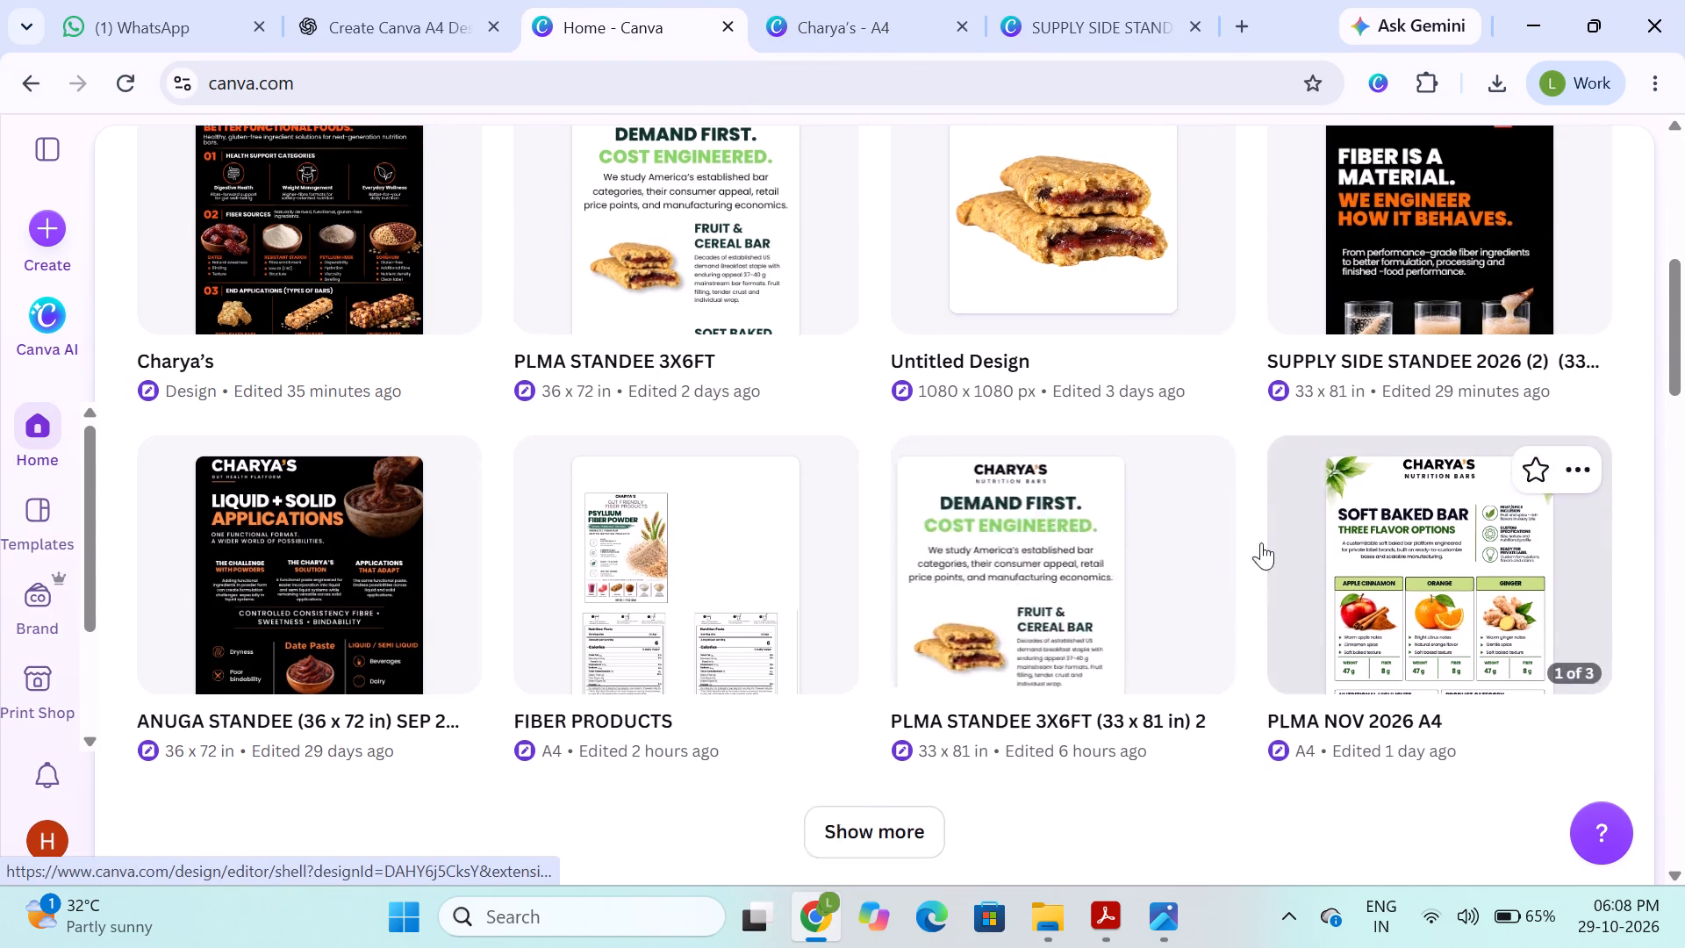
pyautogui.scroll(-3, 1261, 542)
pyautogui.scroll(5, 835, 416)
pyautogui.scroll(-4, 906, 700)
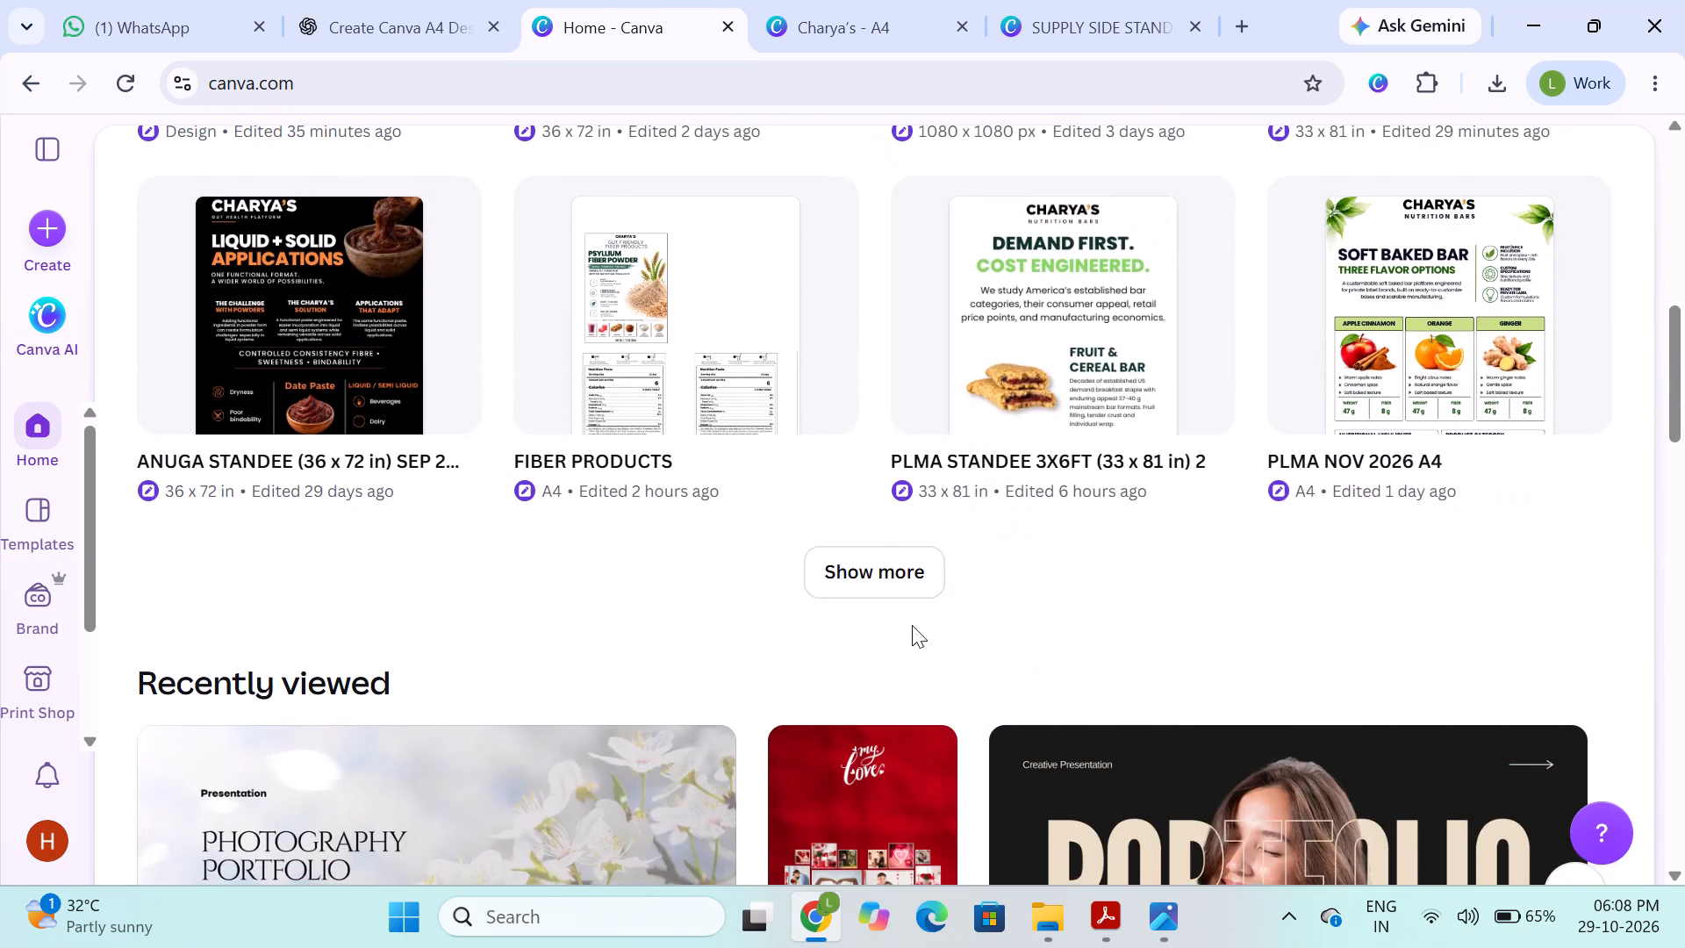
pyautogui.scroll(-2, 889, 561)
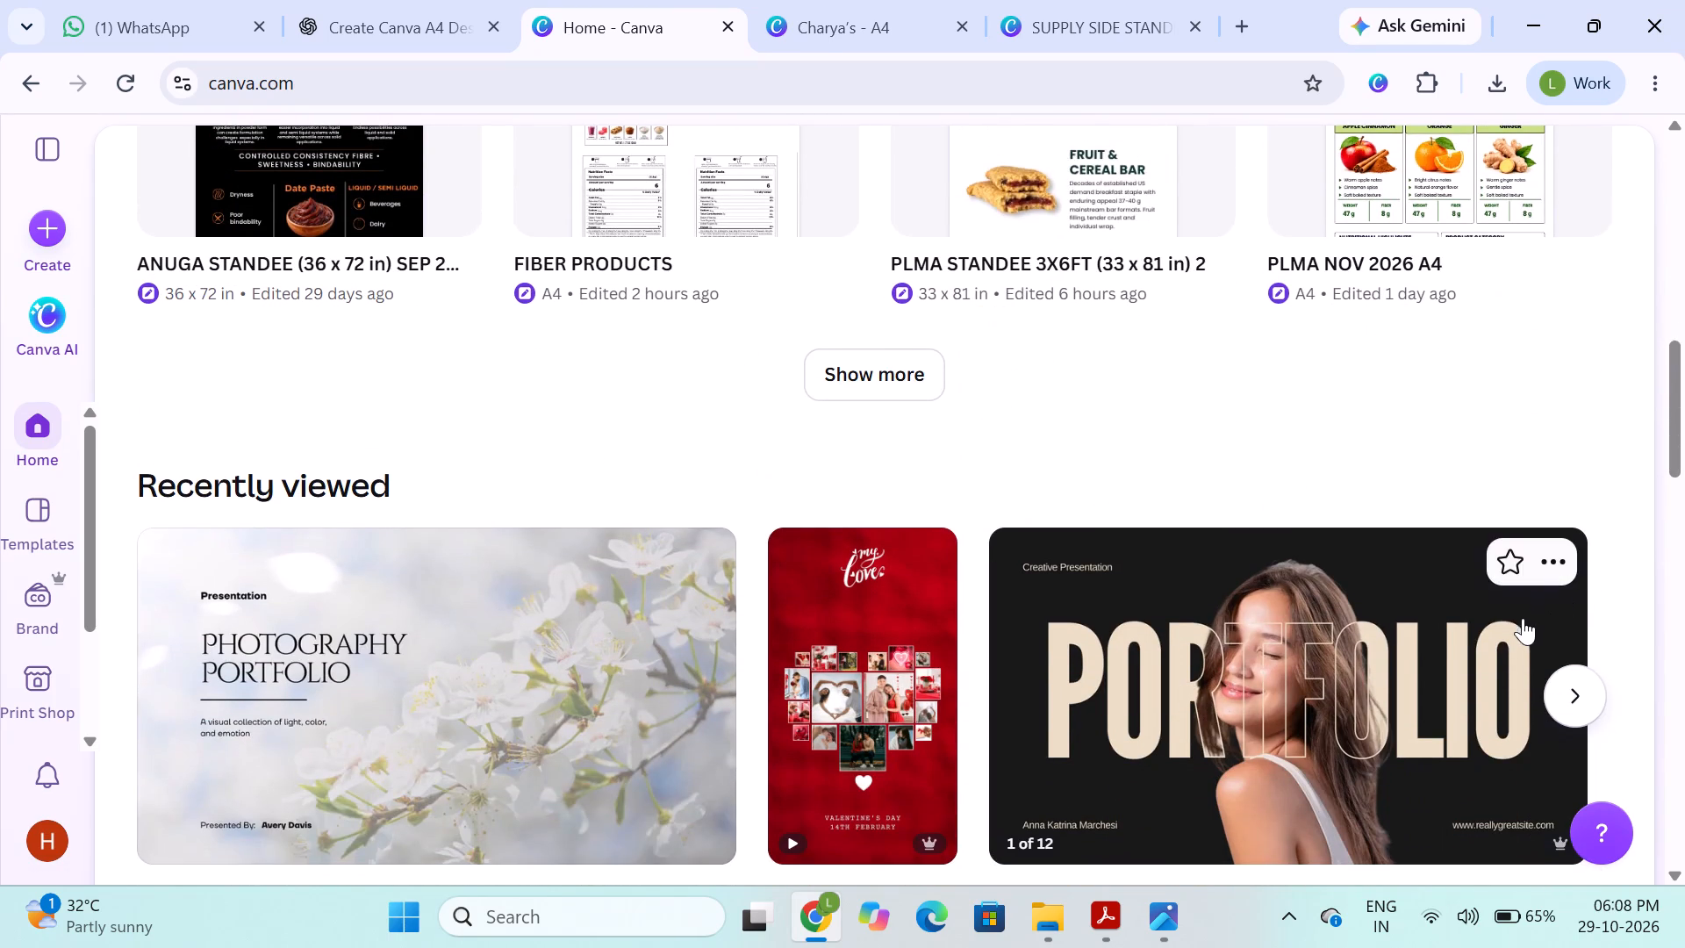
pyautogui.scroll(-2, 1523, 618)
pyautogui.scroll(1, 959, 353)
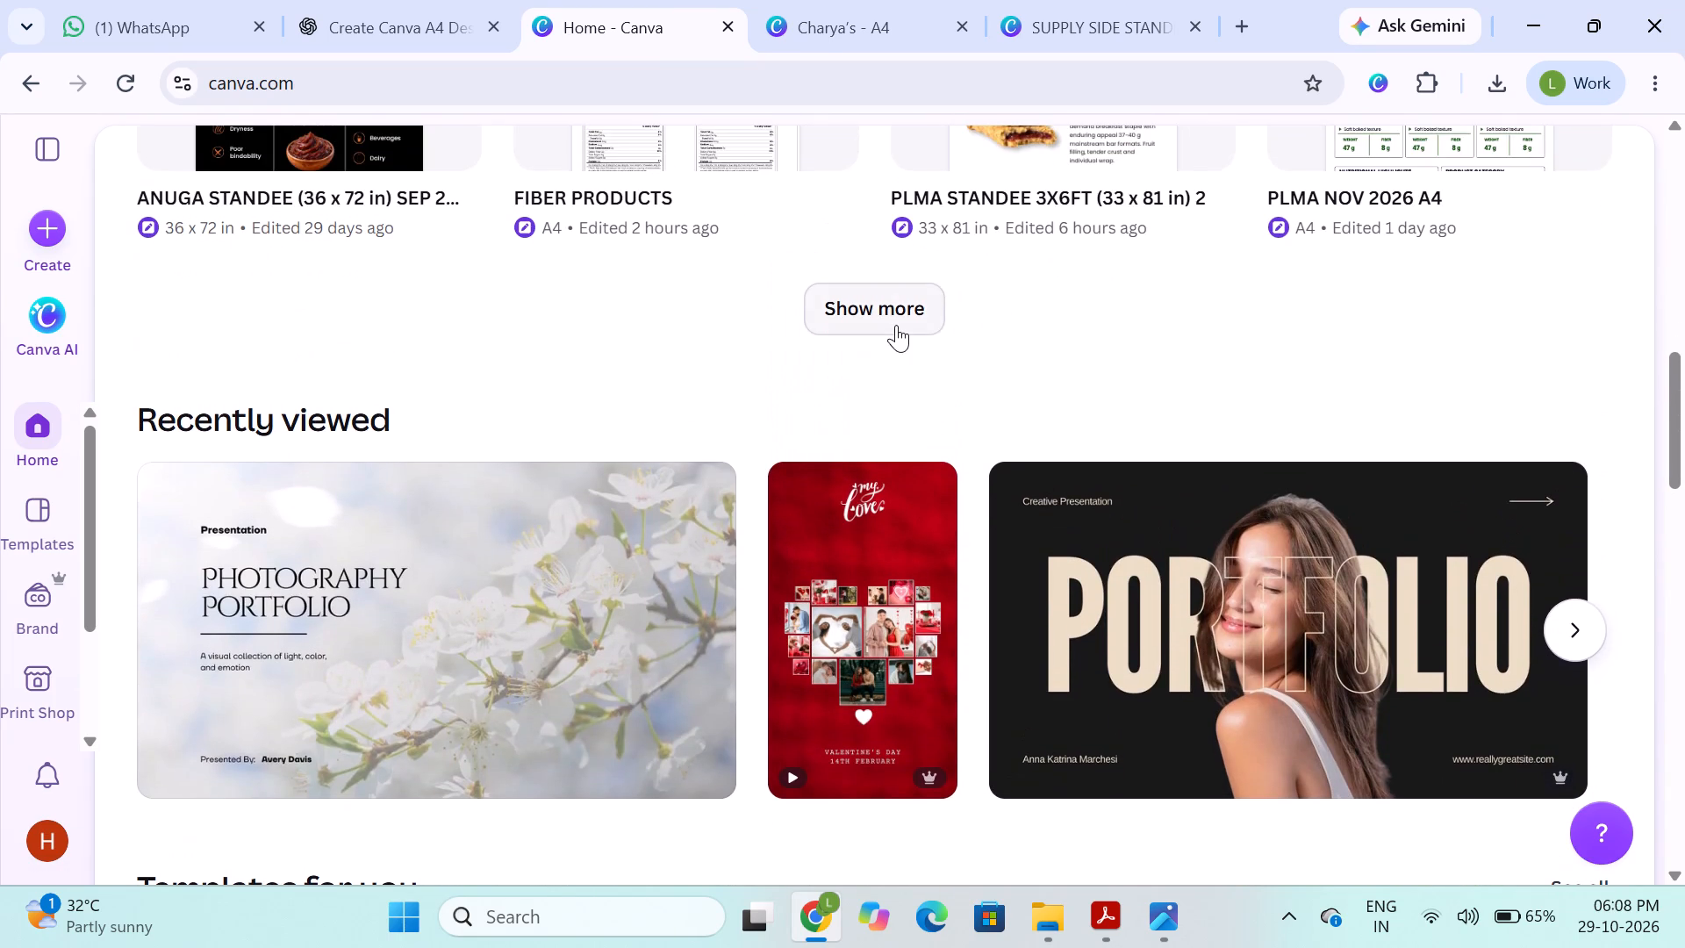
pyautogui.click(896, 325)
pyautogui.scroll(-1, 927, 489)
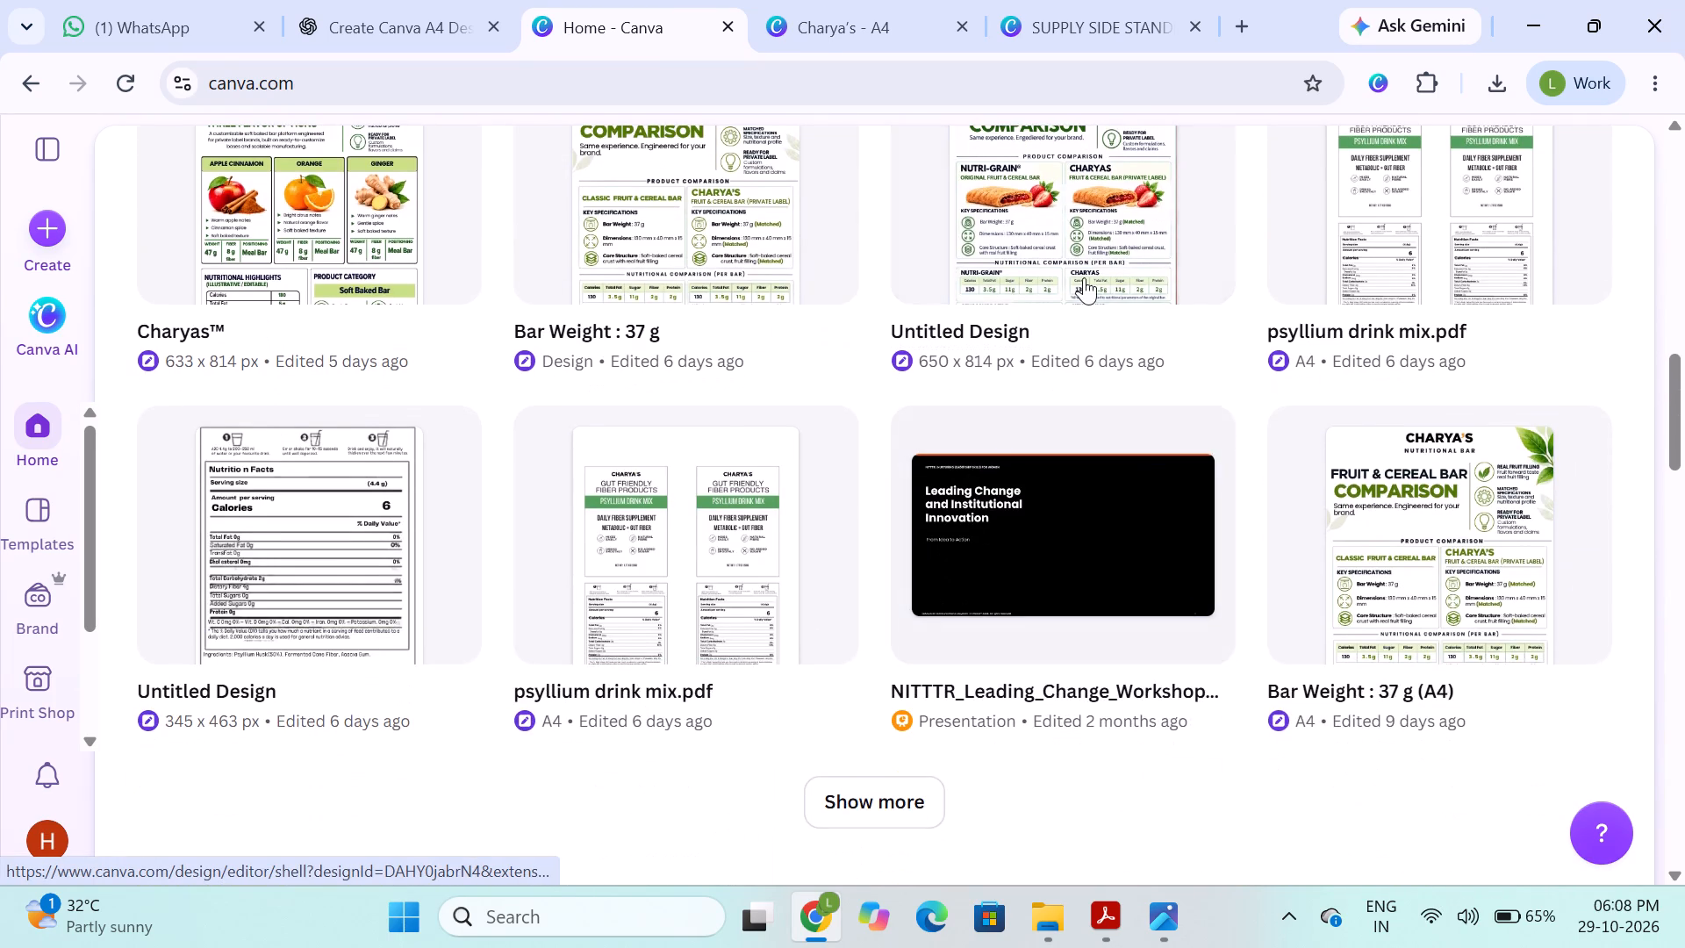
pyautogui.scroll(1, 1084, 277)
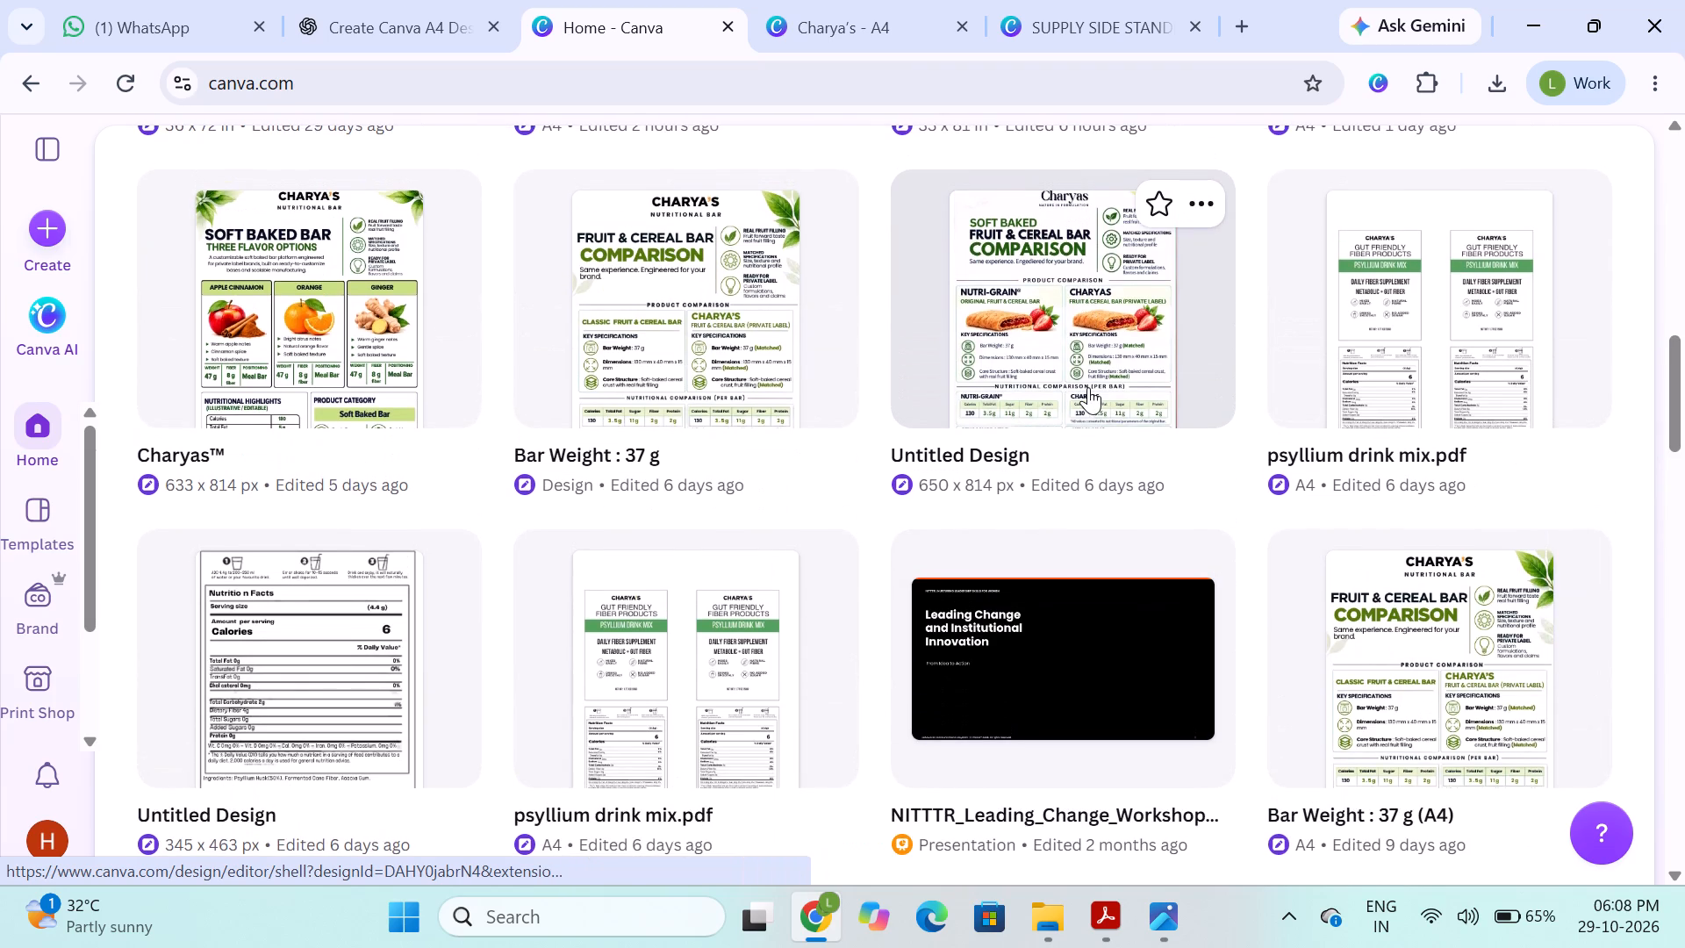
pyautogui.scroll(-3, 813, 331)
pyautogui.scroll(6, 957, 332)
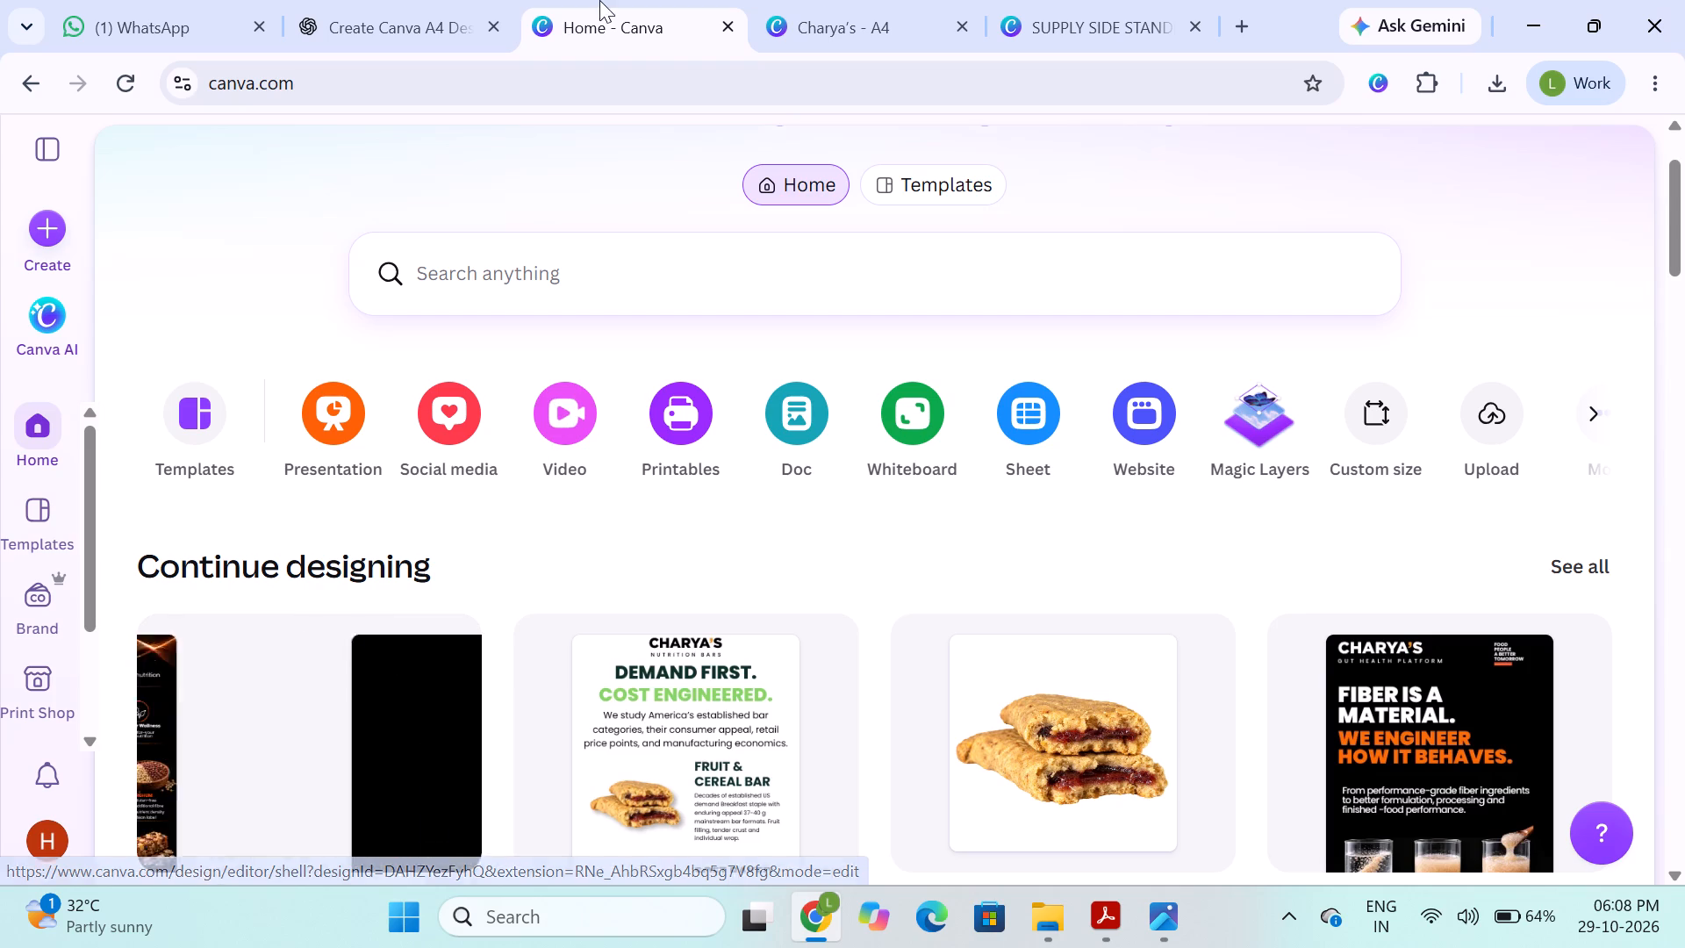
# Return to the Charya's A4 design and delete its blank black second page.
pyautogui.click(798, 9)
pyautogui.click(625, 386)
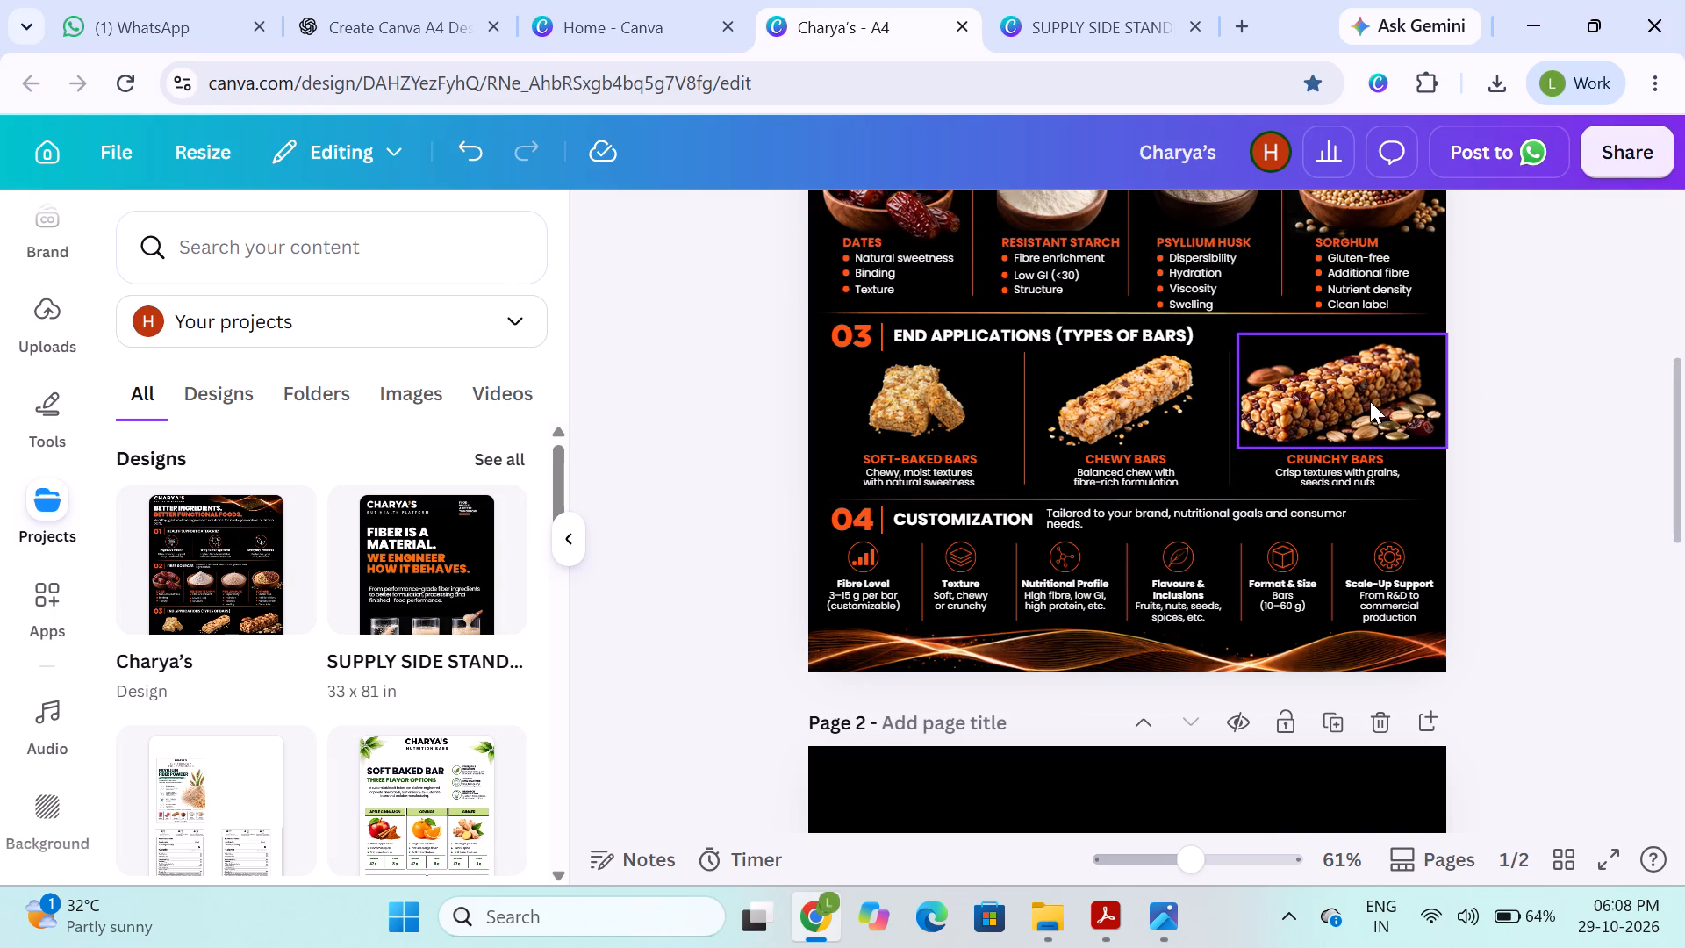
pyautogui.click(1564, 361)
pyautogui.scroll(-5, 1564, 361)
pyautogui.scroll(1, 1564, 361)
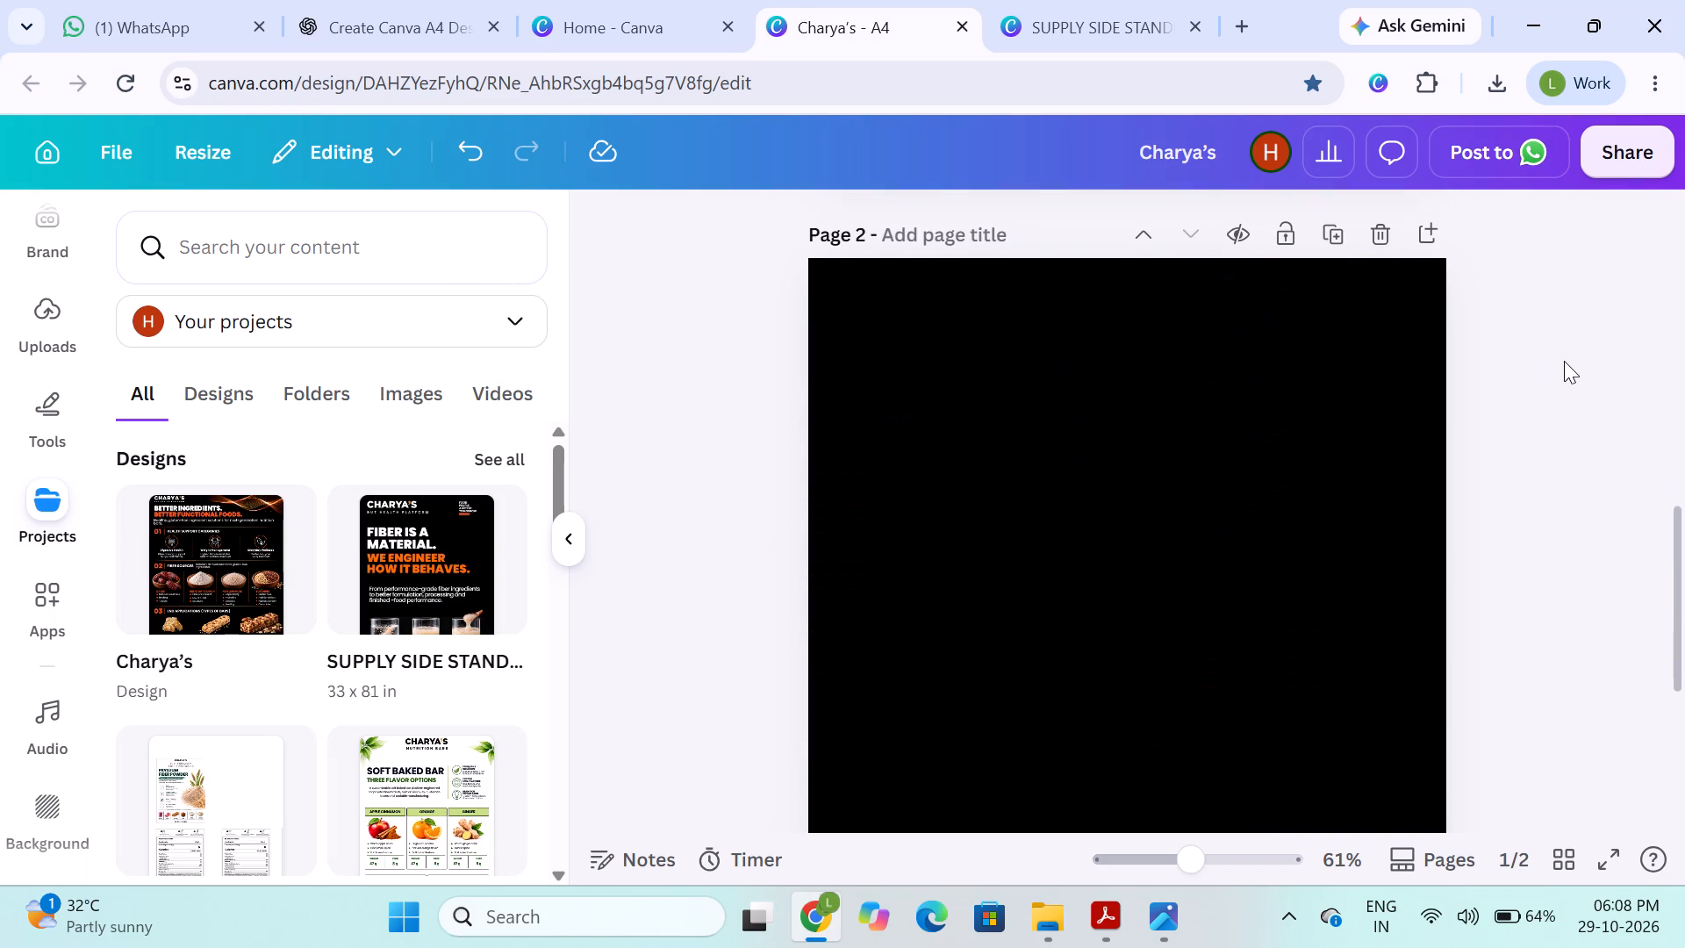
pyautogui.scroll(1, 1564, 361)
pyautogui.click(1377, 289)
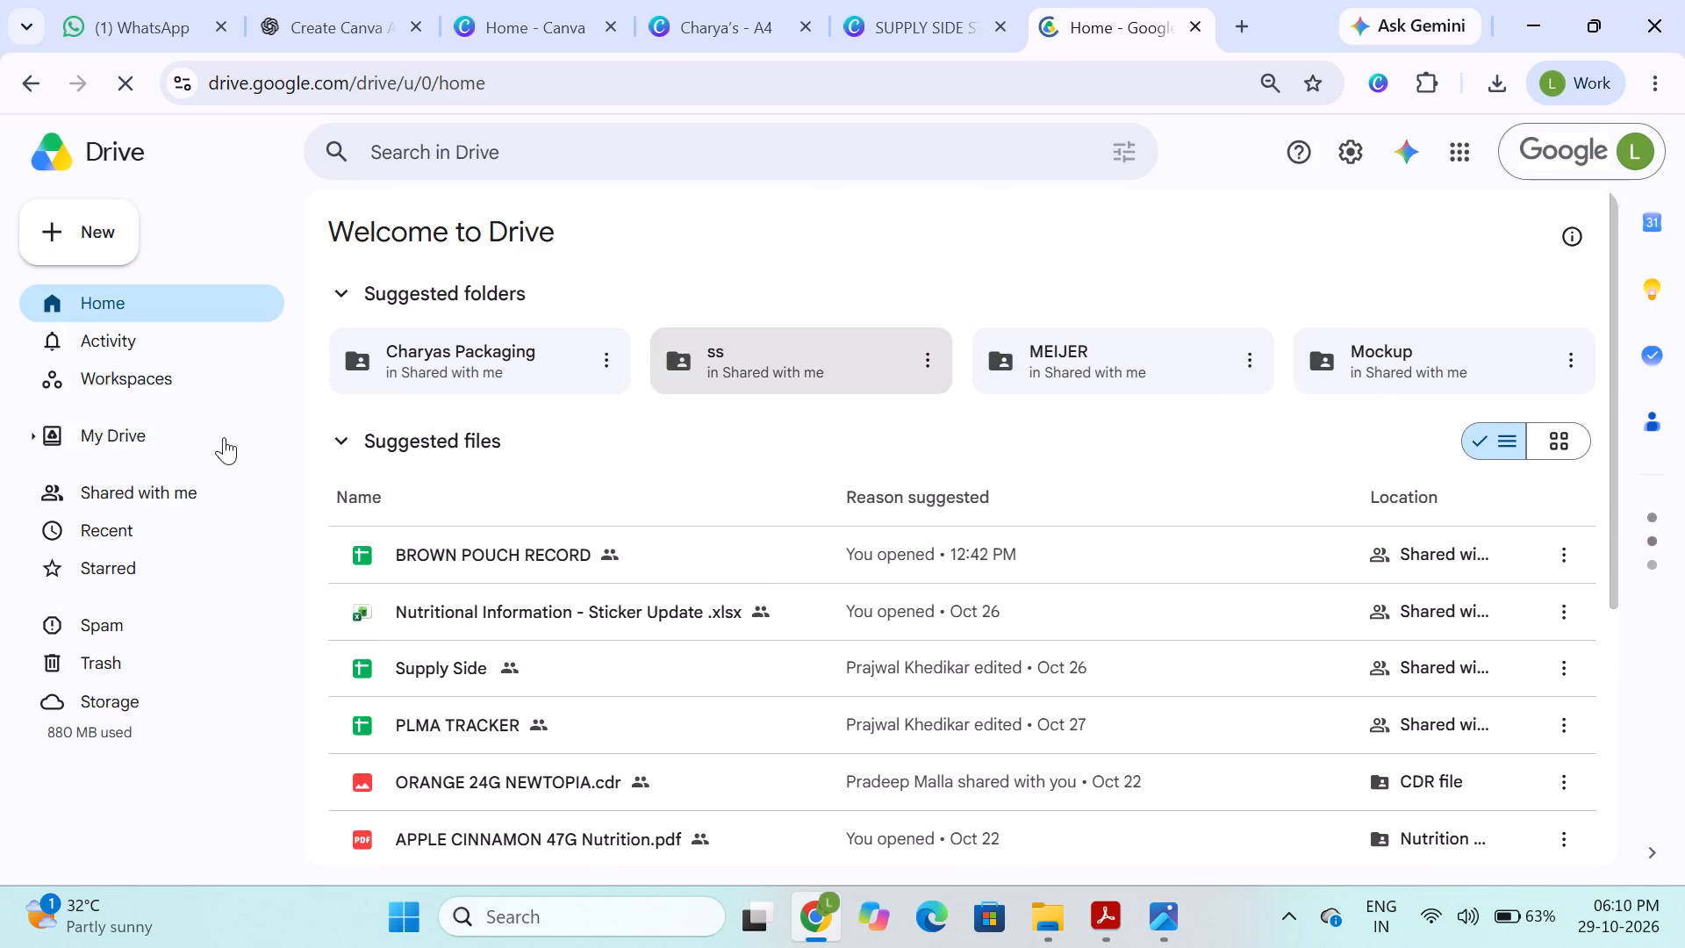
pyautogui.click(414, 377)
pyautogui.doubleClick(414, 377)
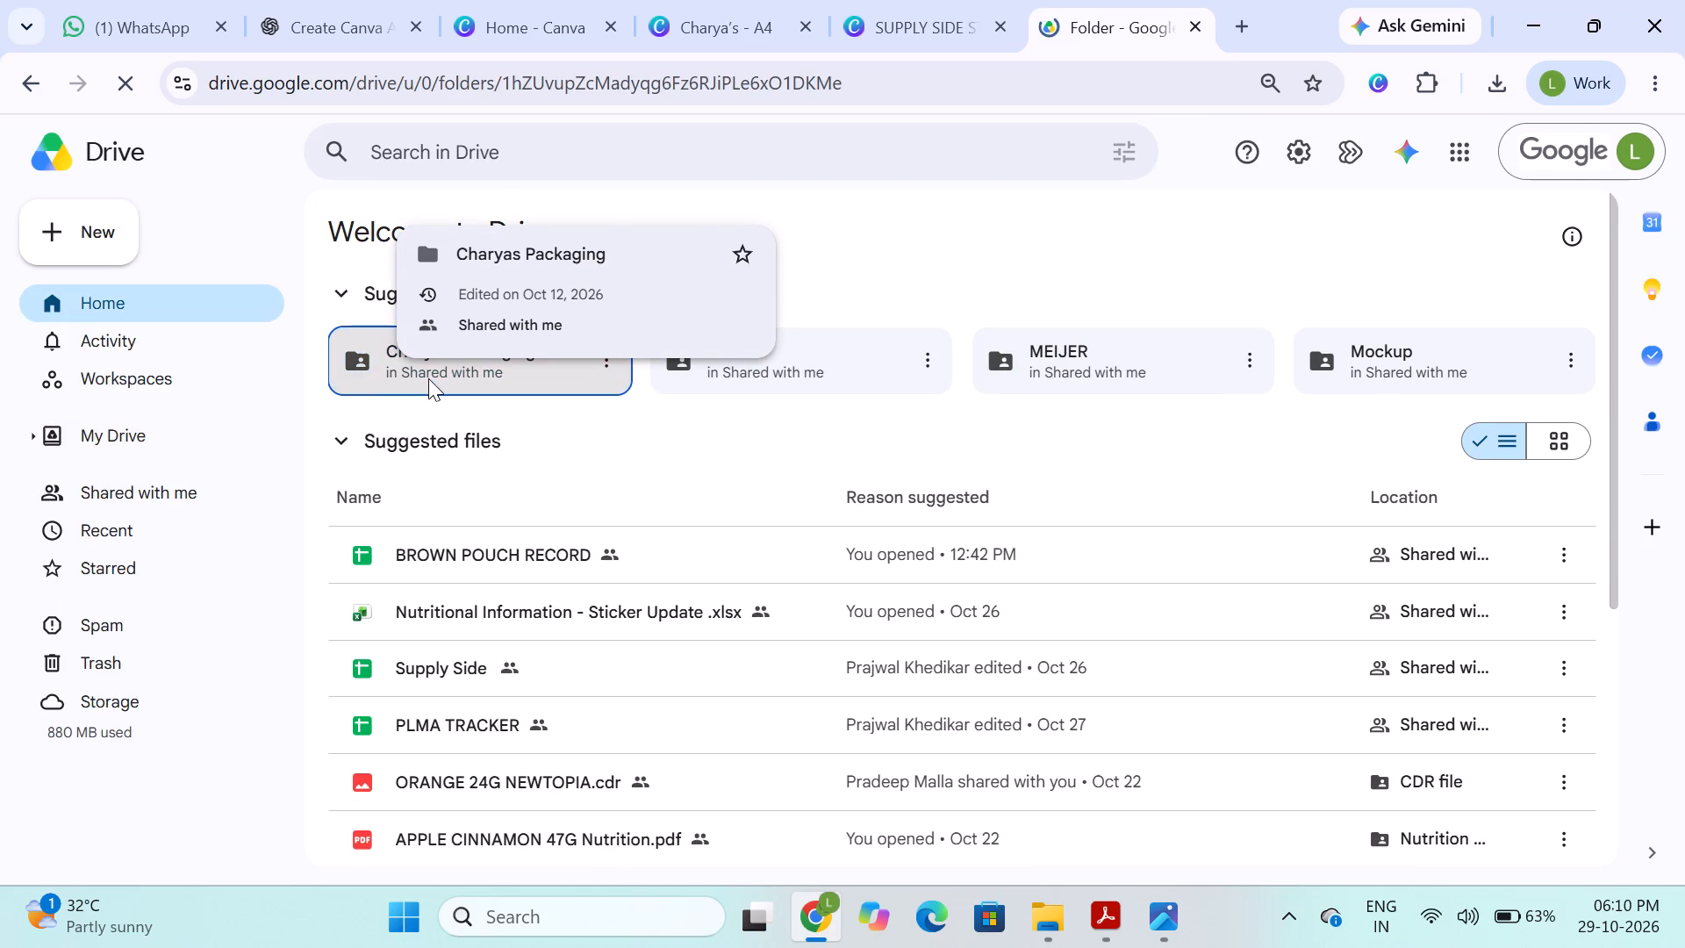
pyautogui.click(756, 461)
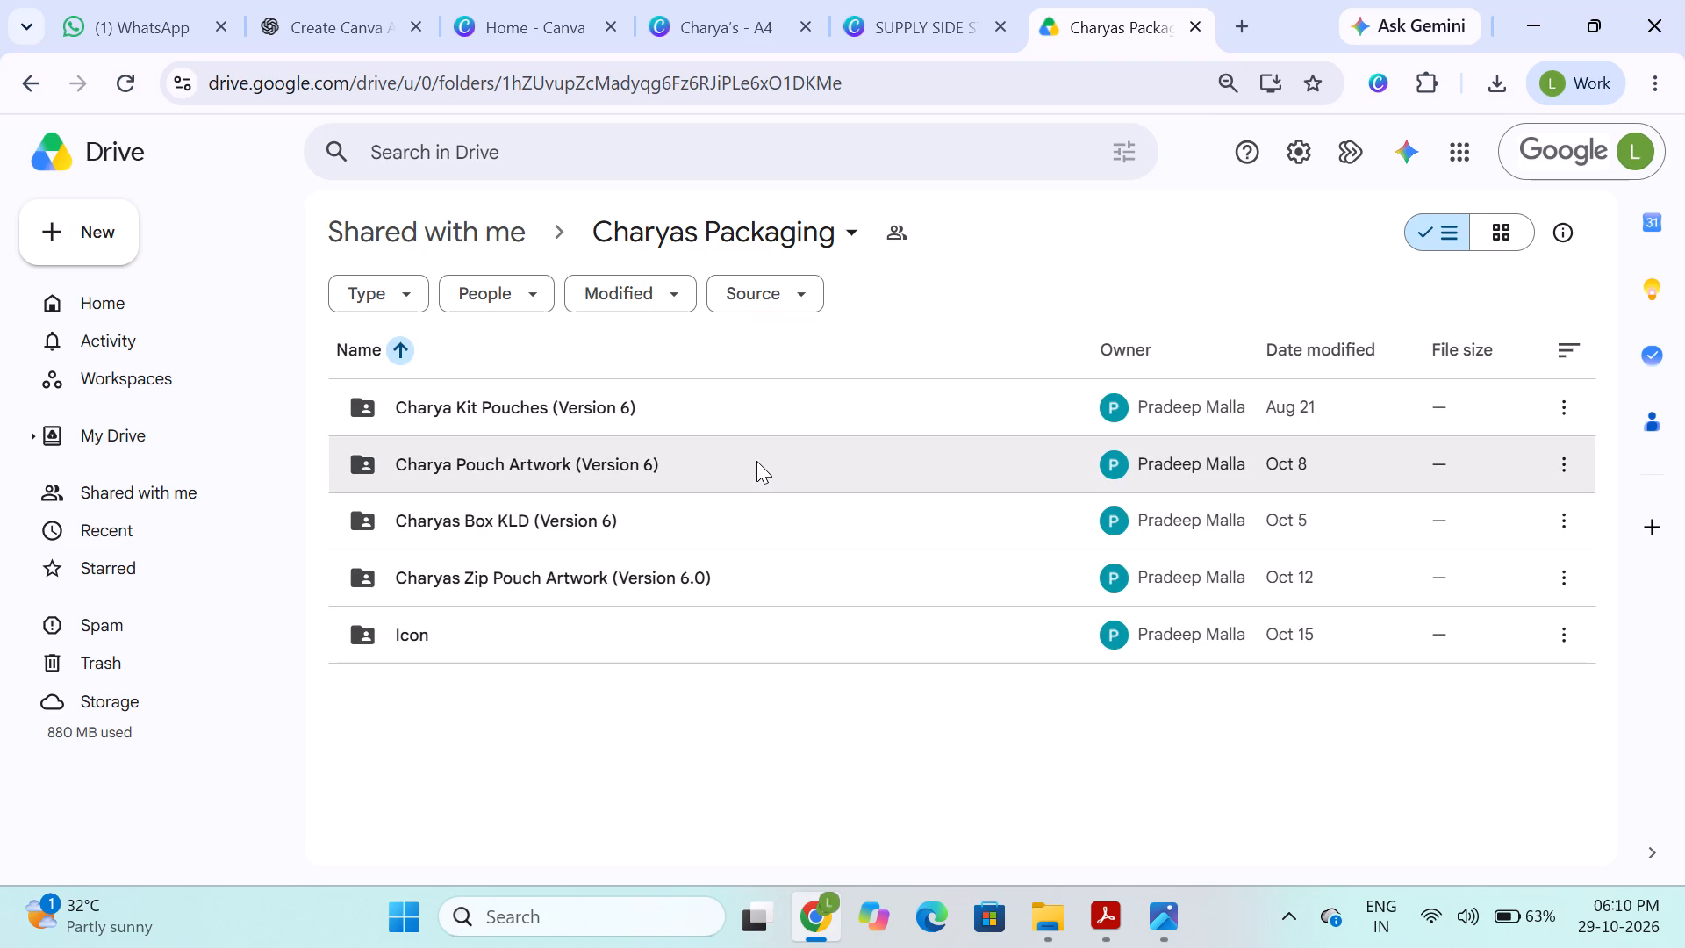
pyautogui.click(714, 655)
pyautogui.click(653, 725)
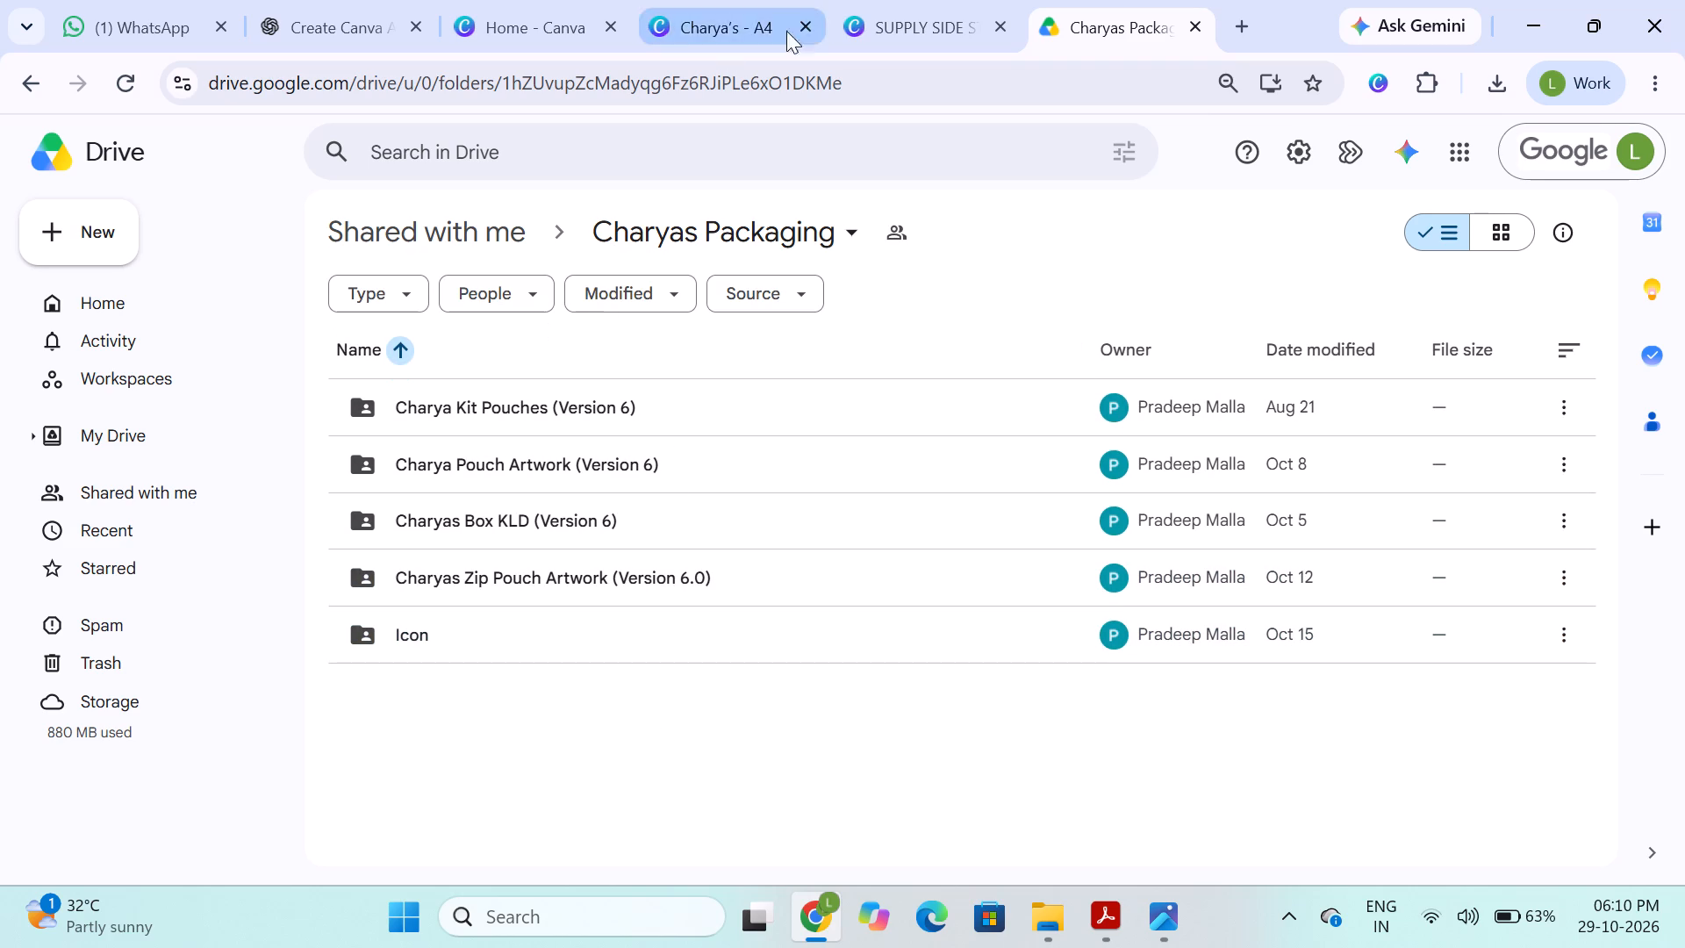
# Return to the Drive home page and examine its suggested folders, including MEIJER and Mockup, and its suggested files.
pyautogui.click(24, 97)
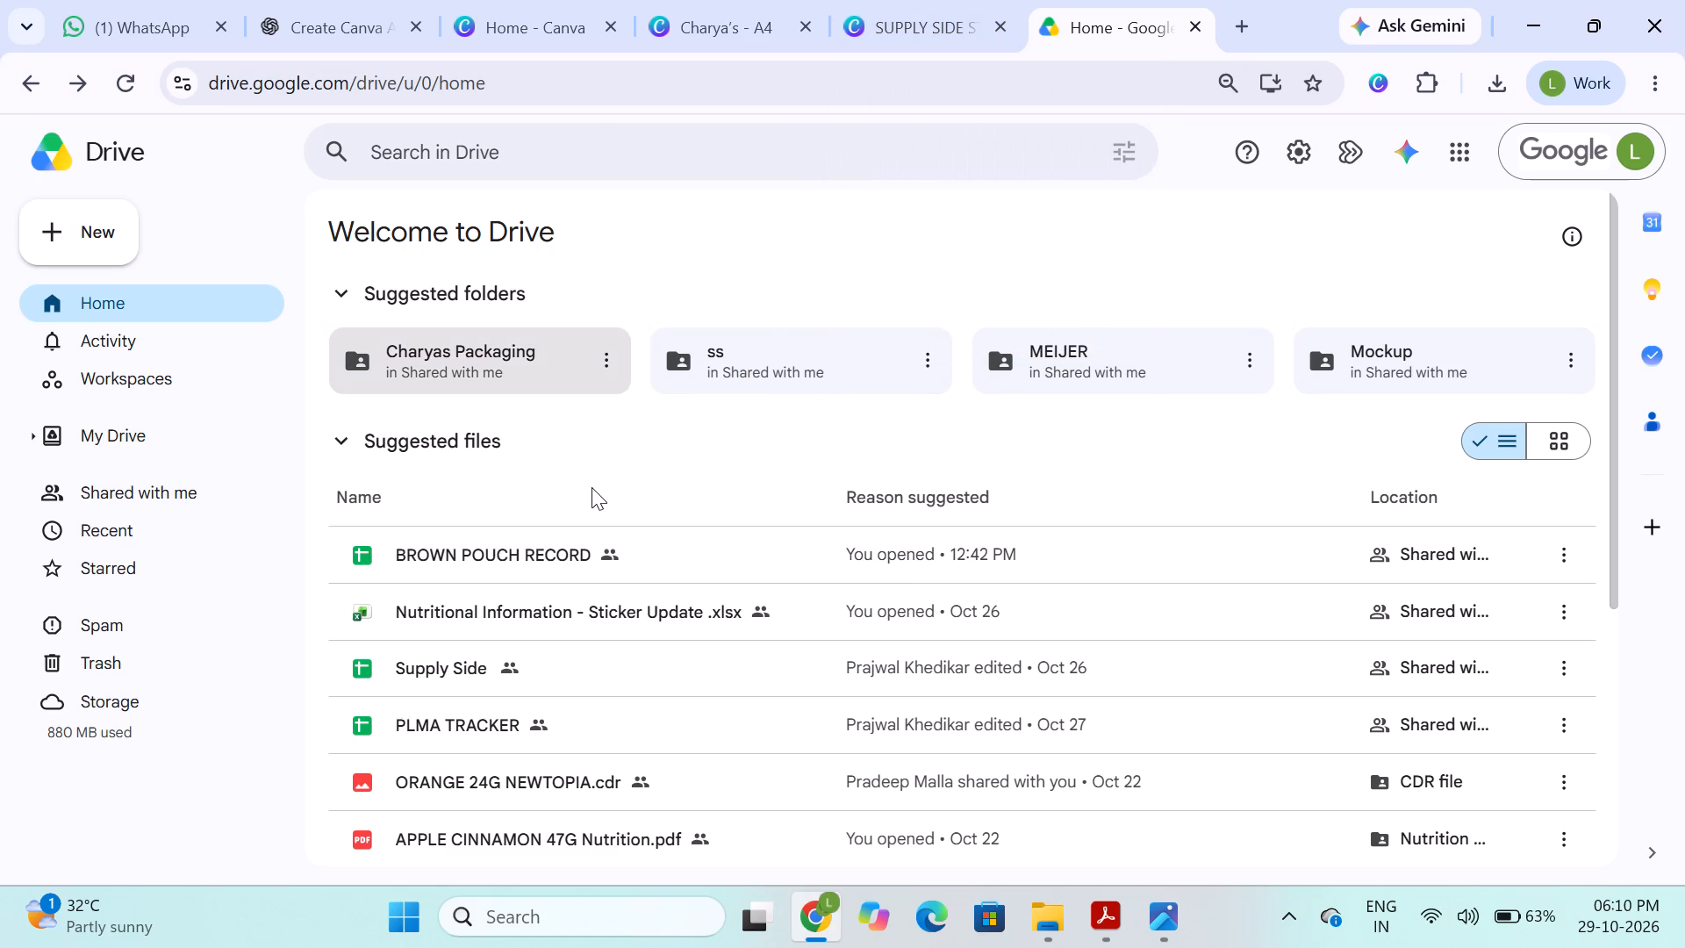
pyautogui.scroll(-2, 592, 487)
pyautogui.scroll(2, 592, 487)
pyautogui.click(1081, 346)
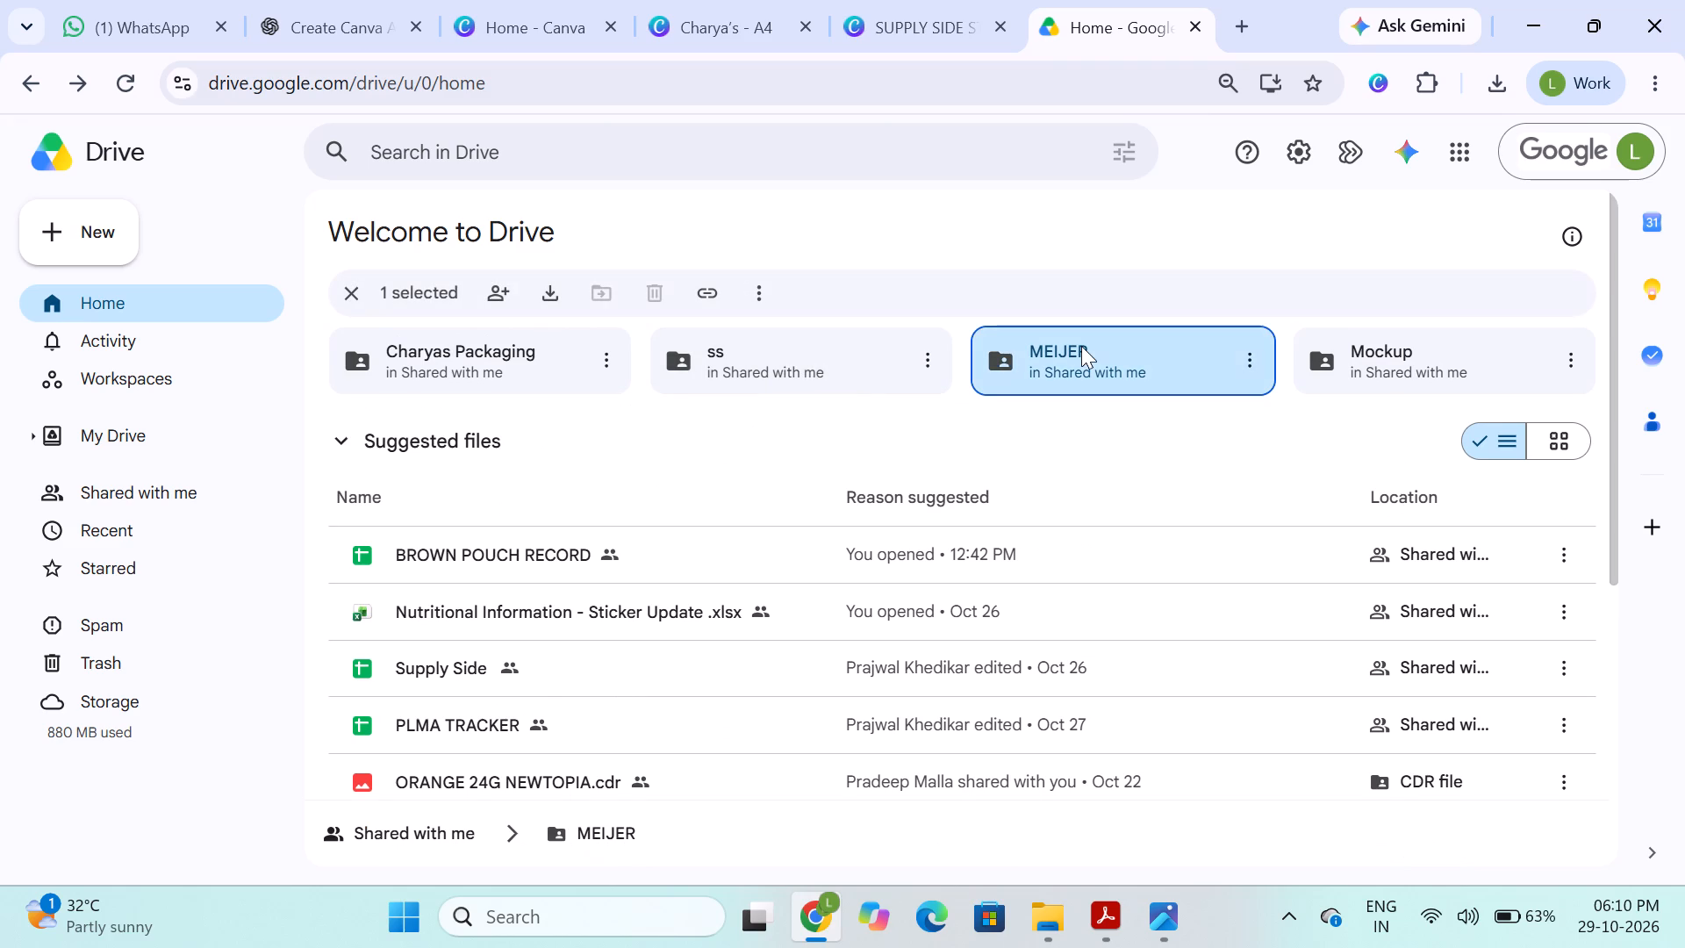
pyautogui.click(1376, 339)
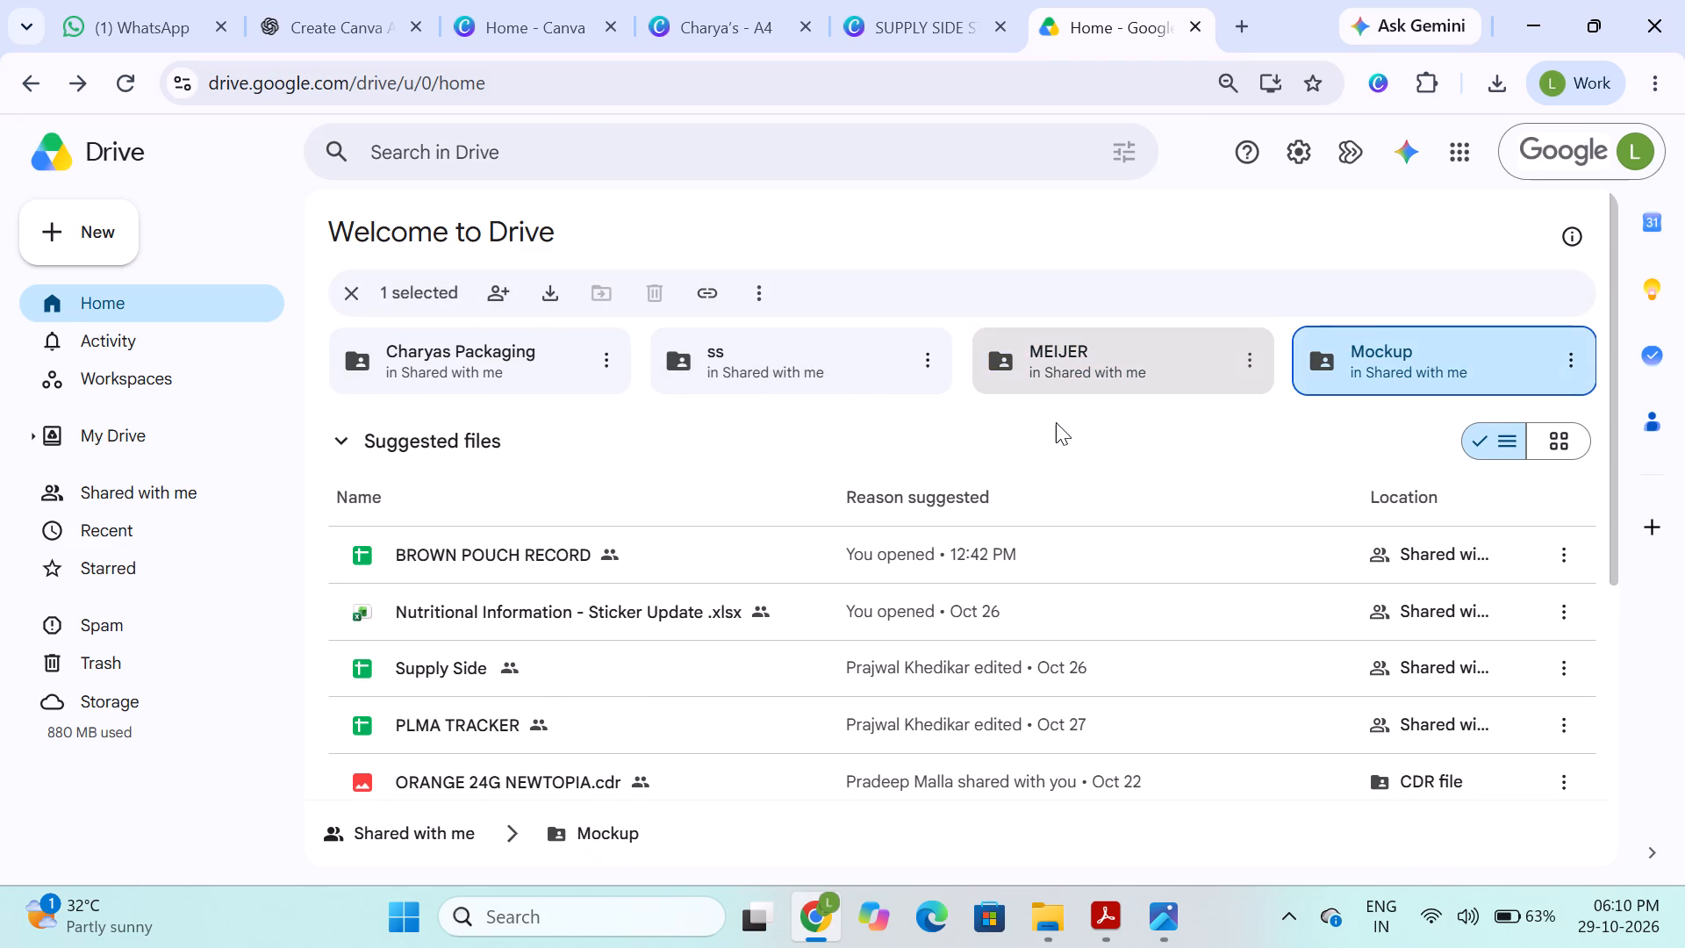
pyautogui.click(1056, 422)
pyautogui.scroll(-3, 1056, 422)
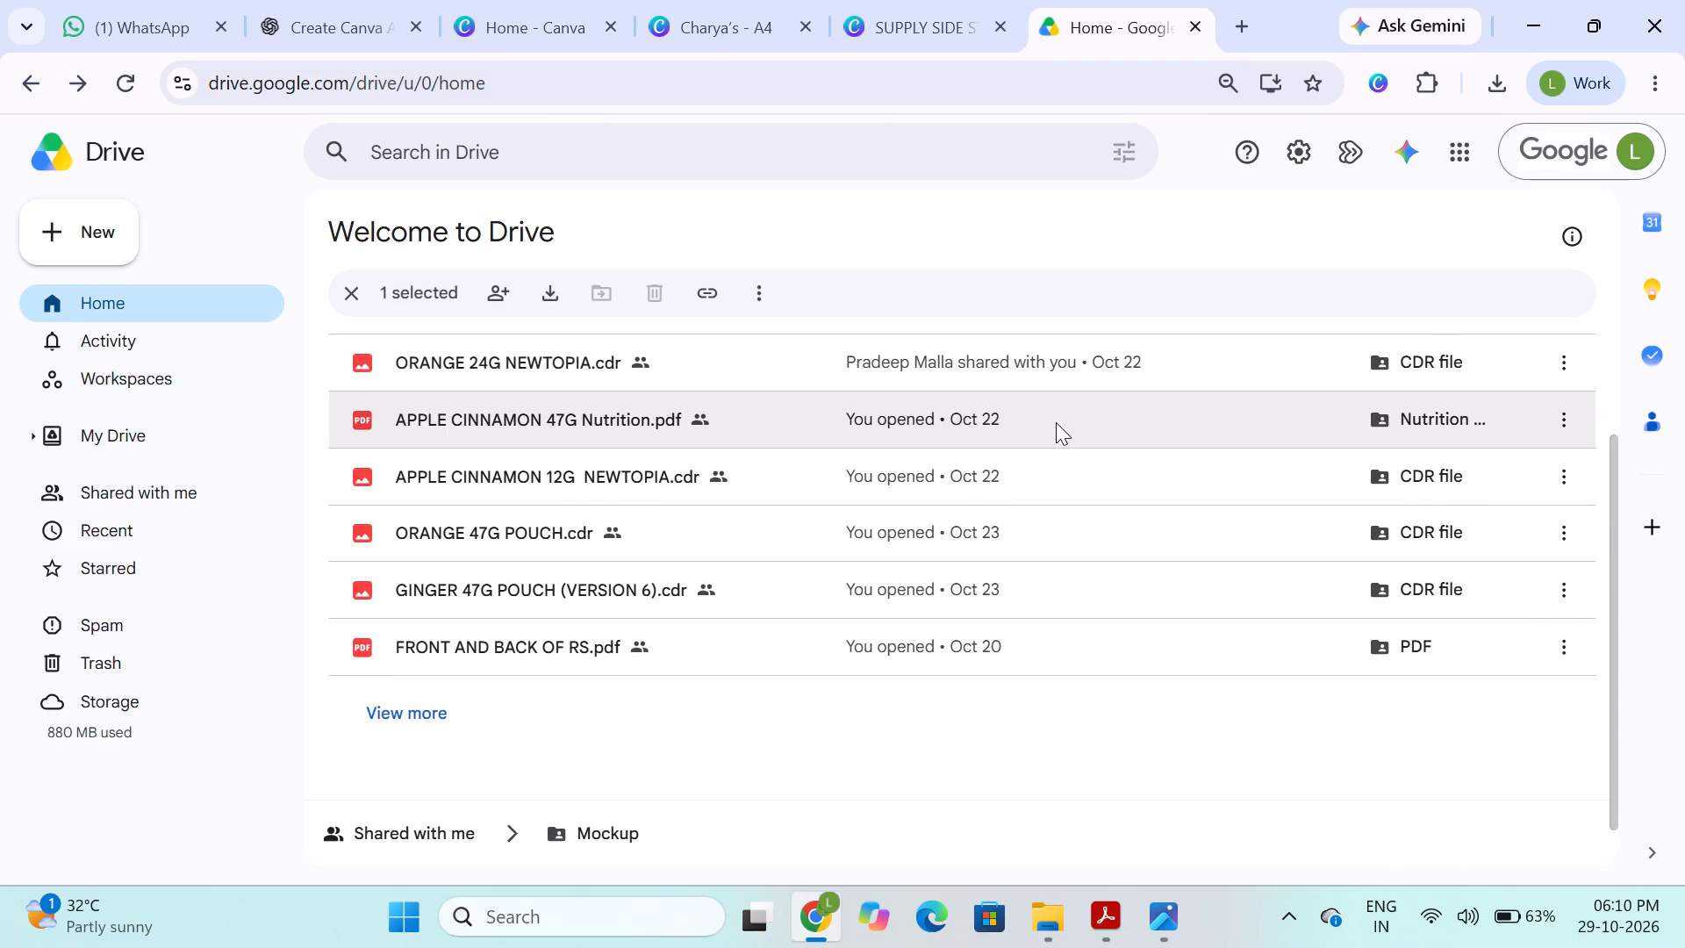
pyautogui.scroll(2, 1056, 422)
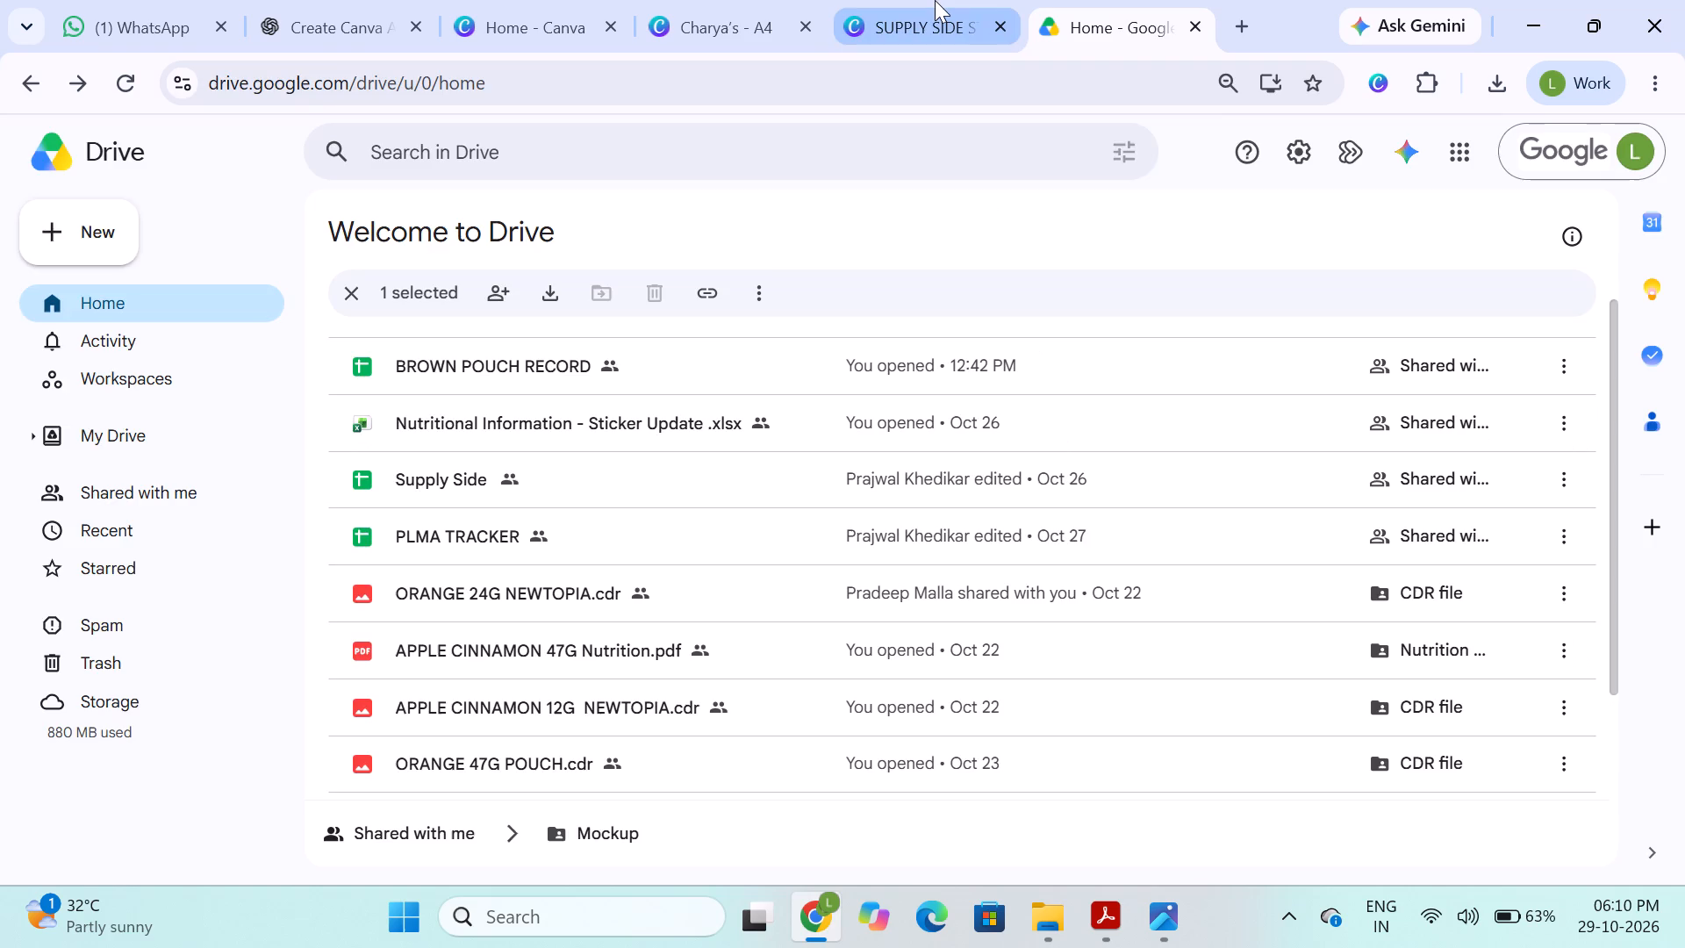
# Switch to the SUPPLY SIDE STANDEE 2026 design in Canva and review the images on both of its pages.
pyautogui.click(935, 0)
pyautogui.click(420, 535)
pyautogui.scroll(-2, 420, 535)
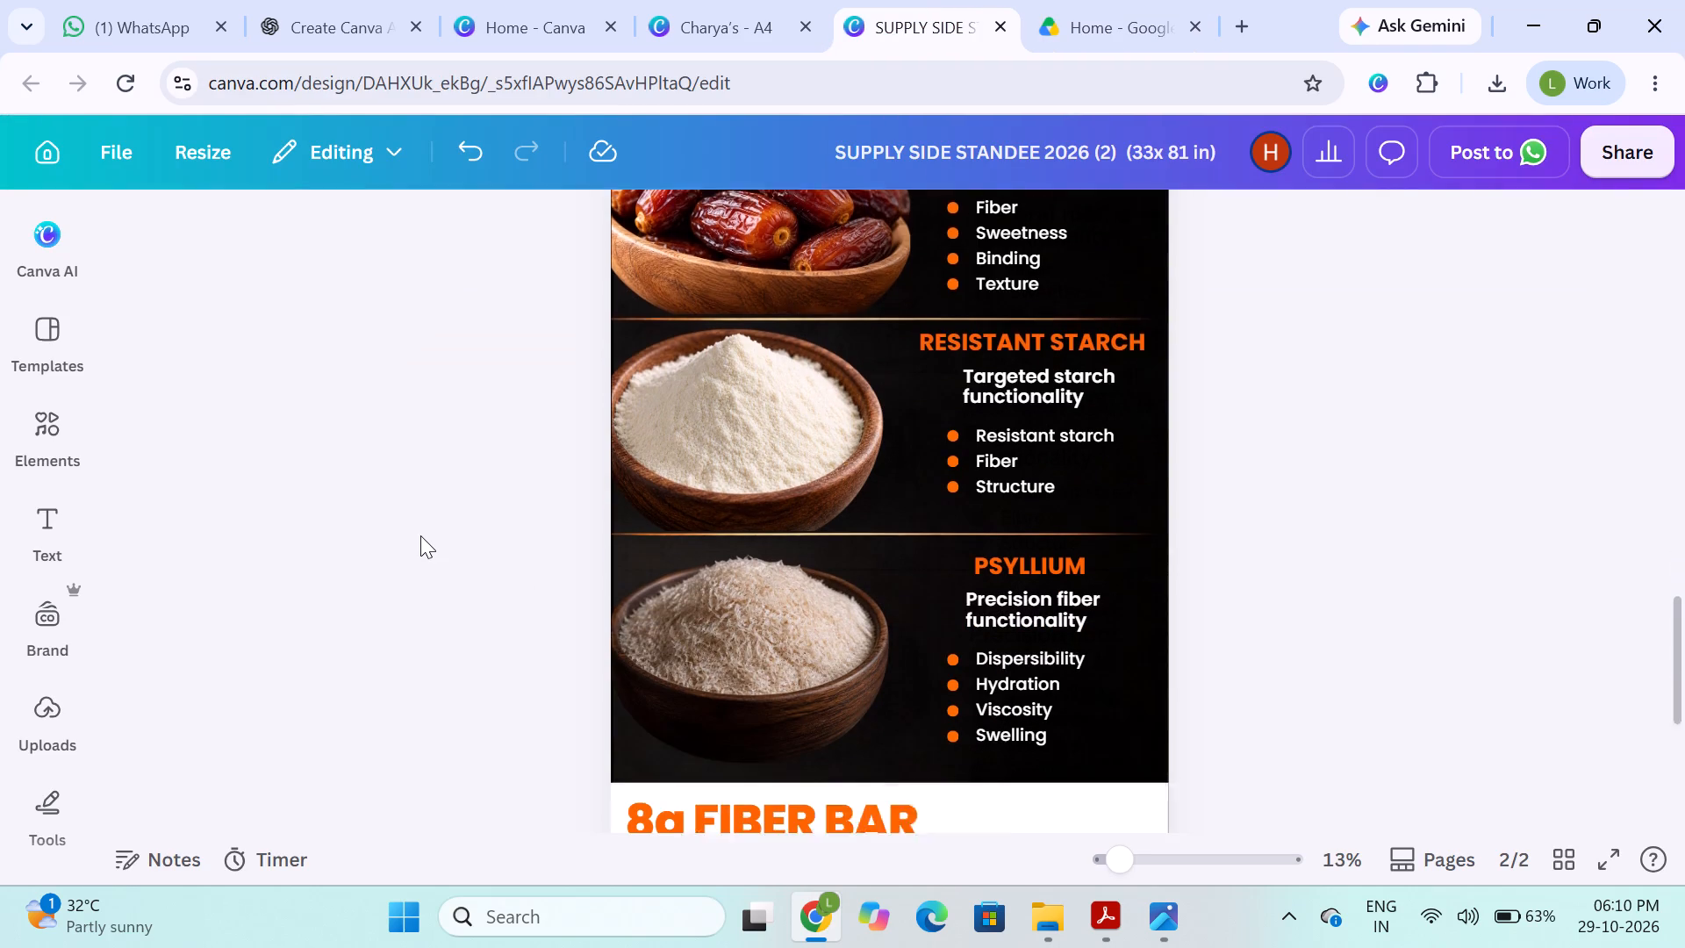
pyautogui.scroll(-4, 420, 535)
pyautogui.scroll(5, 420, 535)
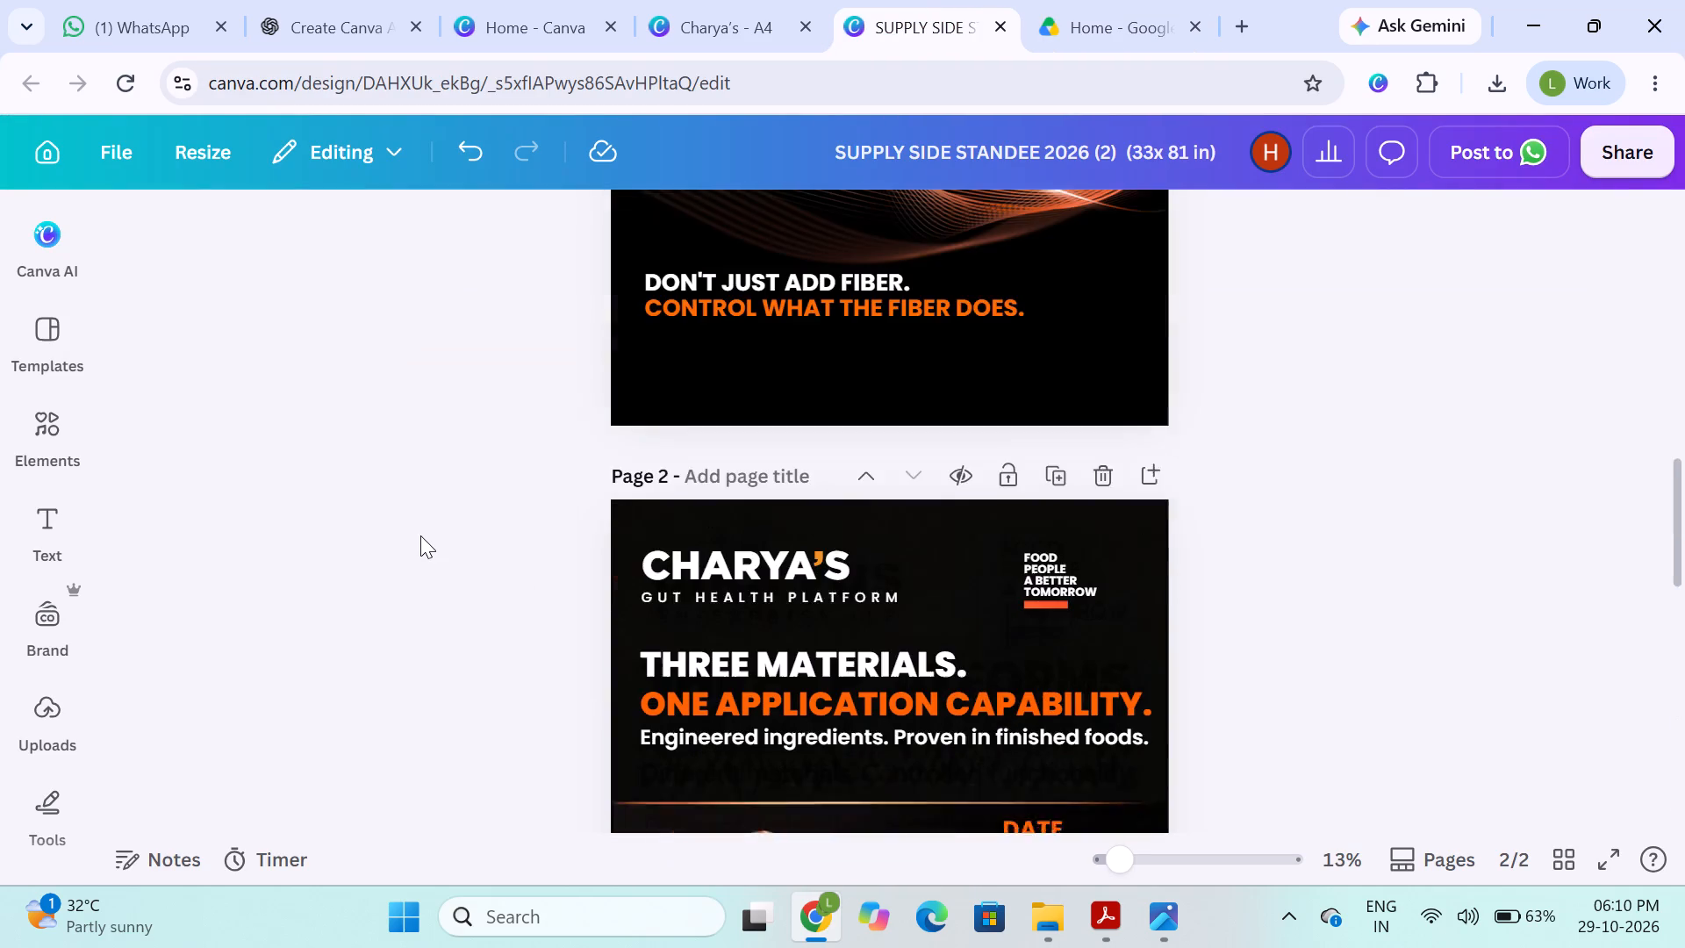
pyautogui.scroll(3, 420, 535)
pyautogui.scroll(-3, 420, 535)
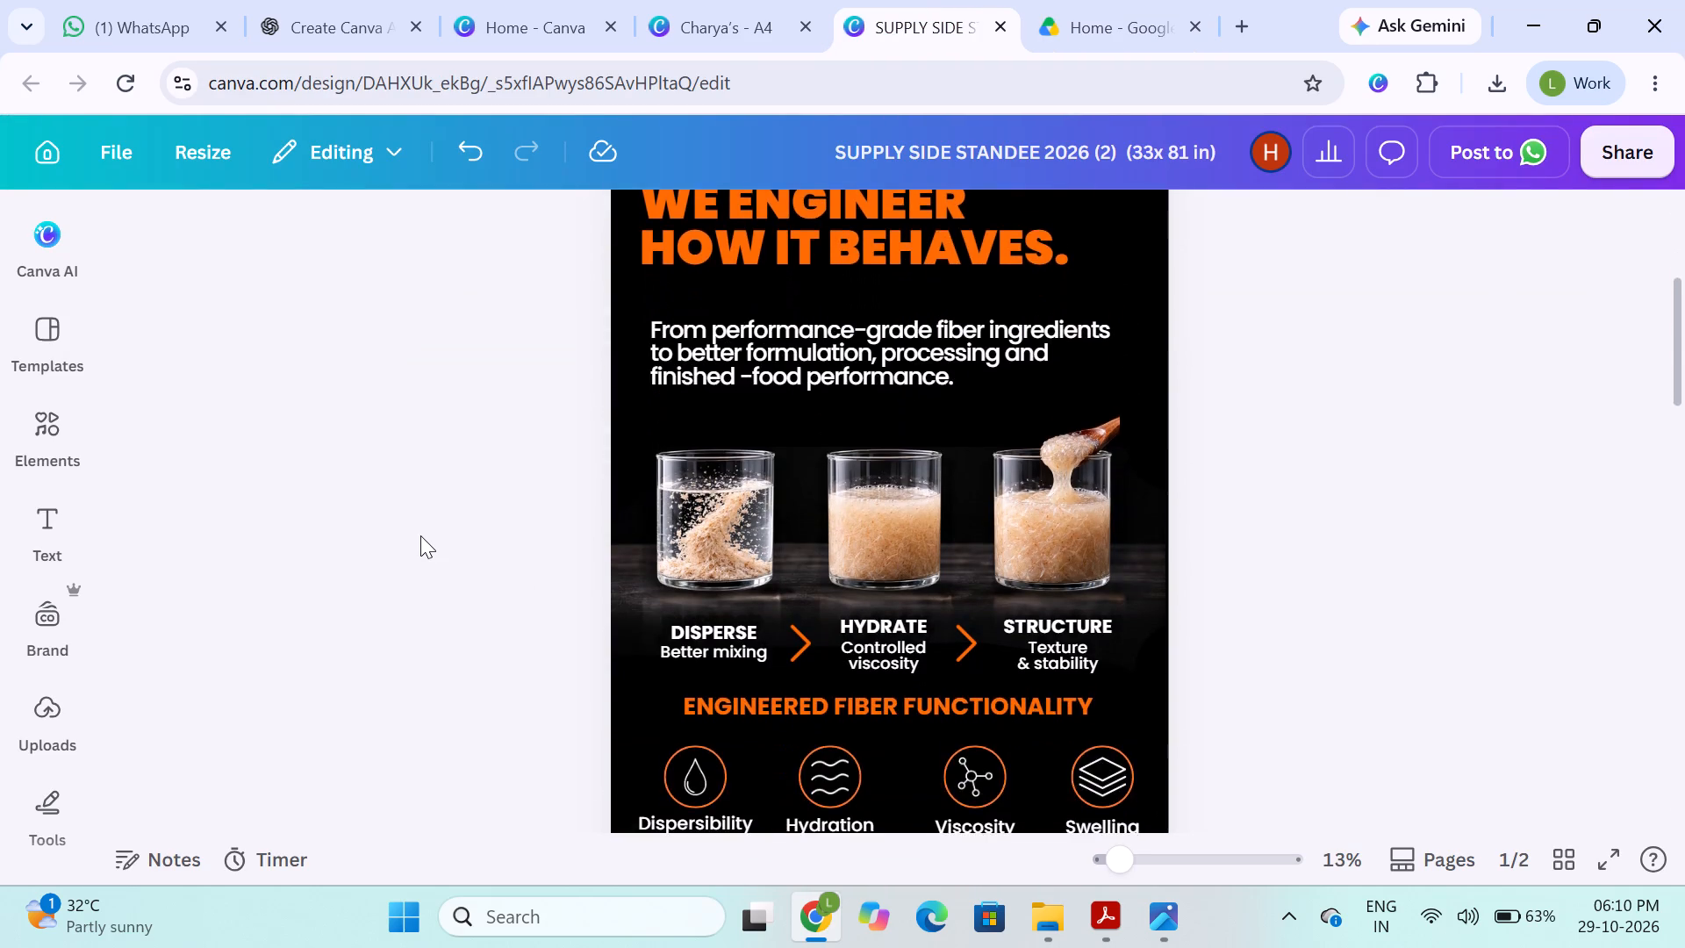
pyautogui.scroll(-2, 420, 535)
pyautogui.scroll(3, 448, 383)
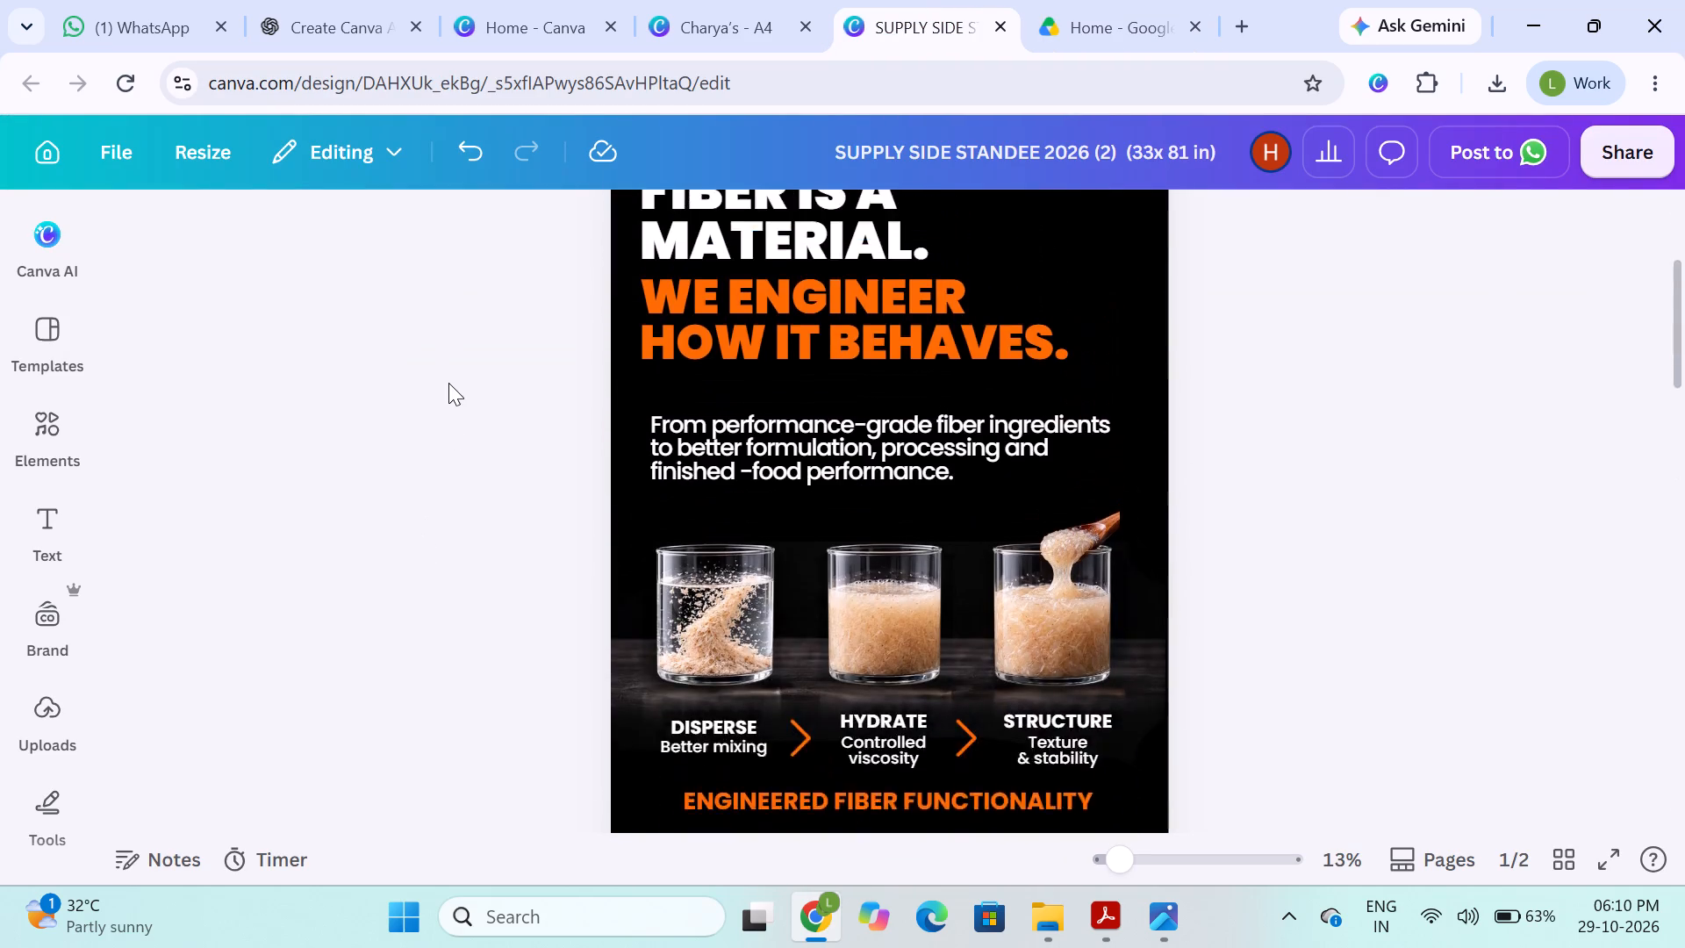
pyautogui.scroll(1, 448, 383)
# Return to the Charya's A4 design and search the Canva elements for "line".
pyautogui.click(750, 32)
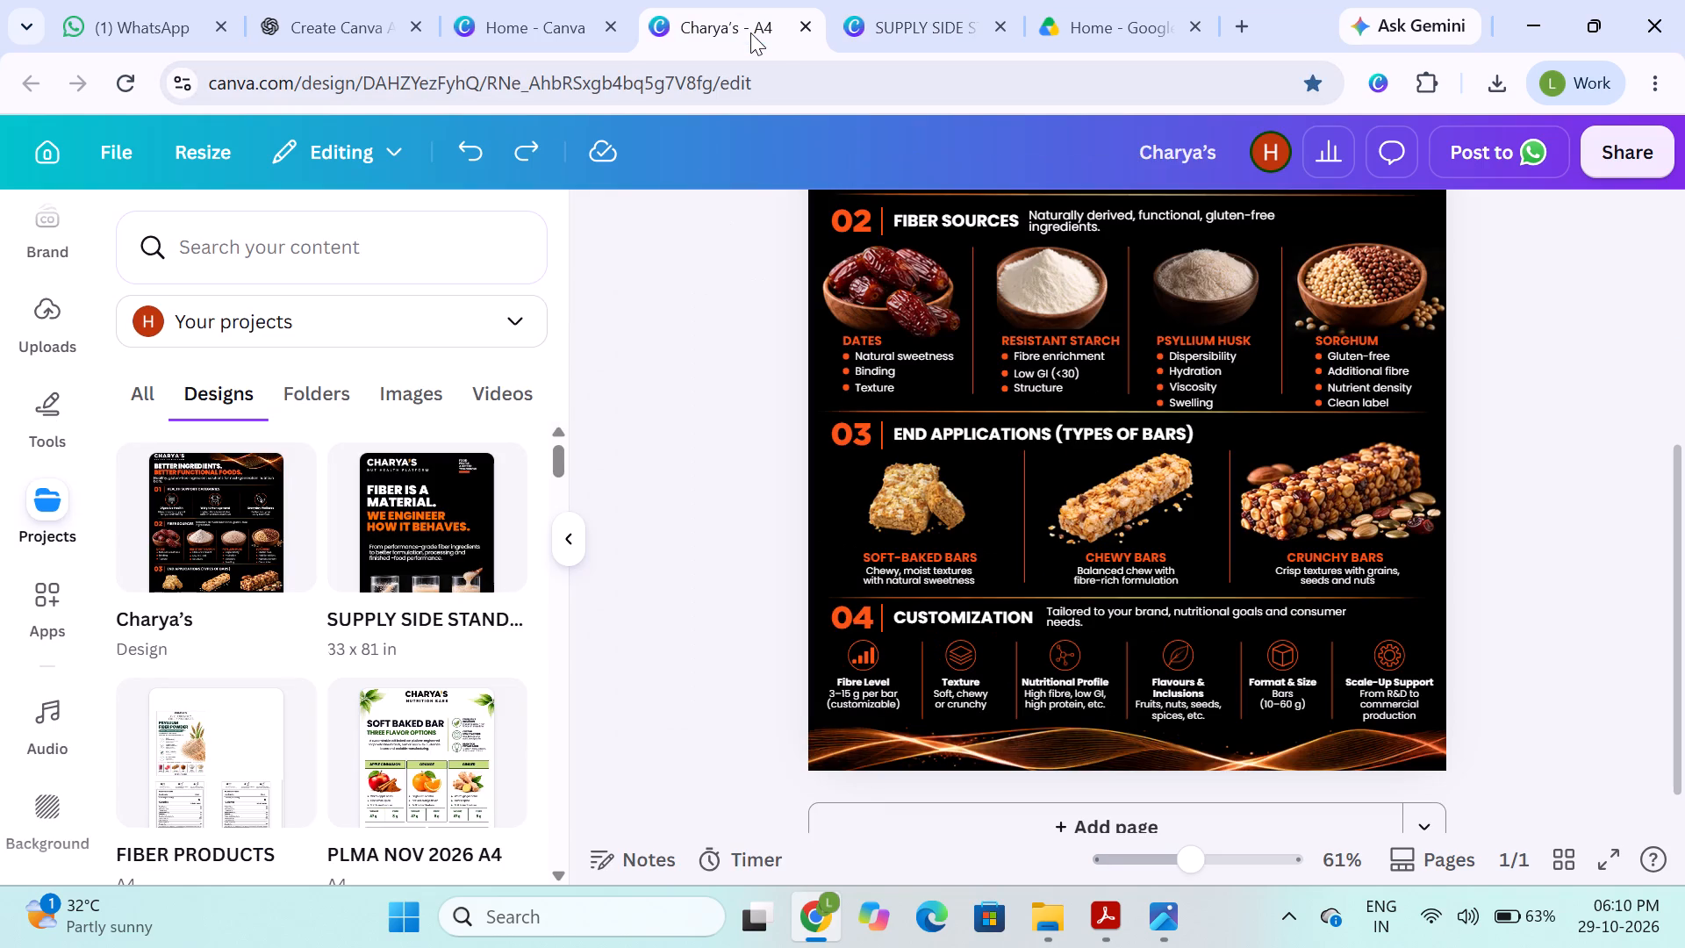
pyautogui.click(687, 420)
pyautogui.scroll(-2, 687, 420)
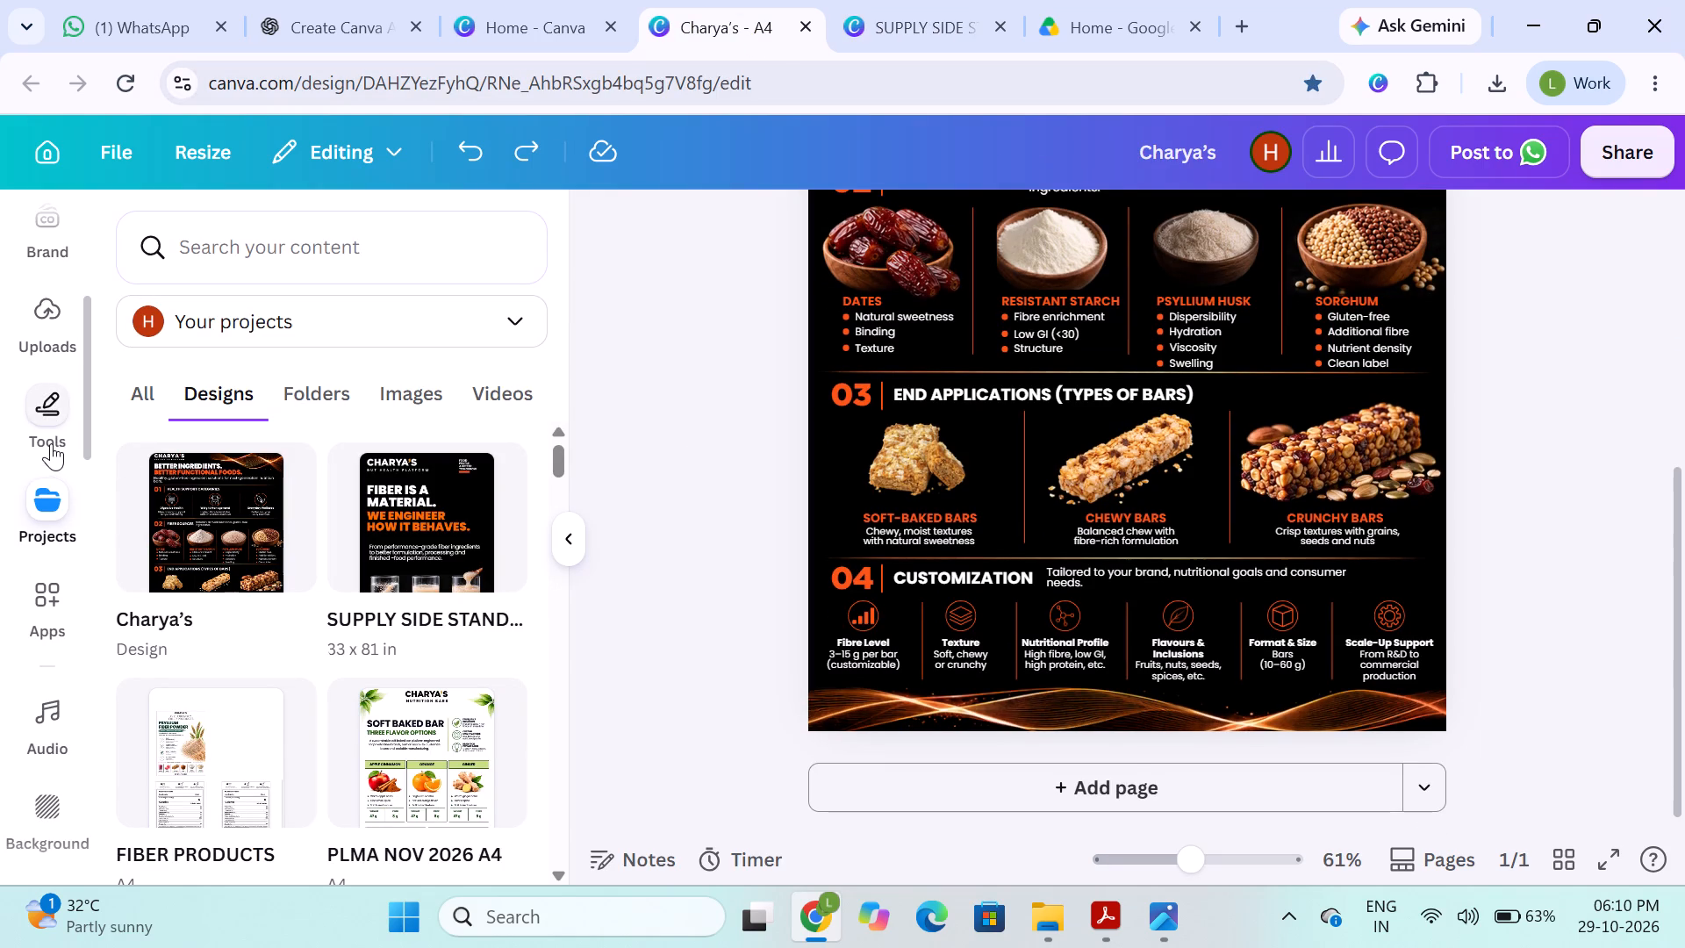
pyautogui.scroll(2, 51, 443)
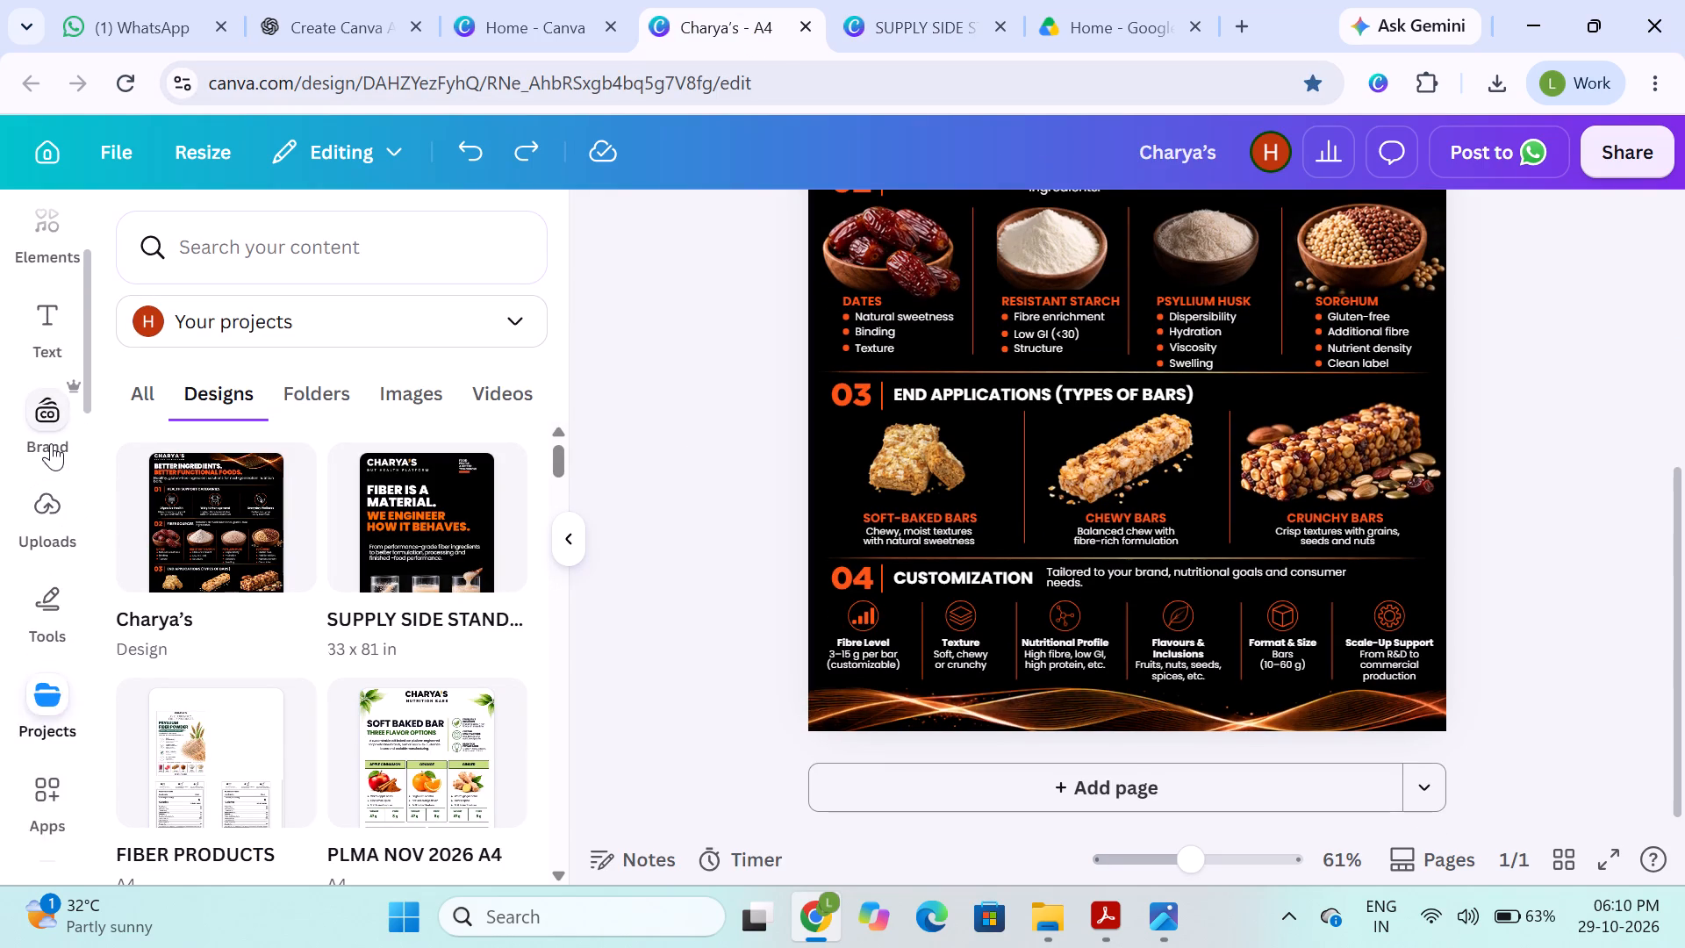
pyautogui.scroll(2, 51, 443)
pyautogui.click(51, 443)
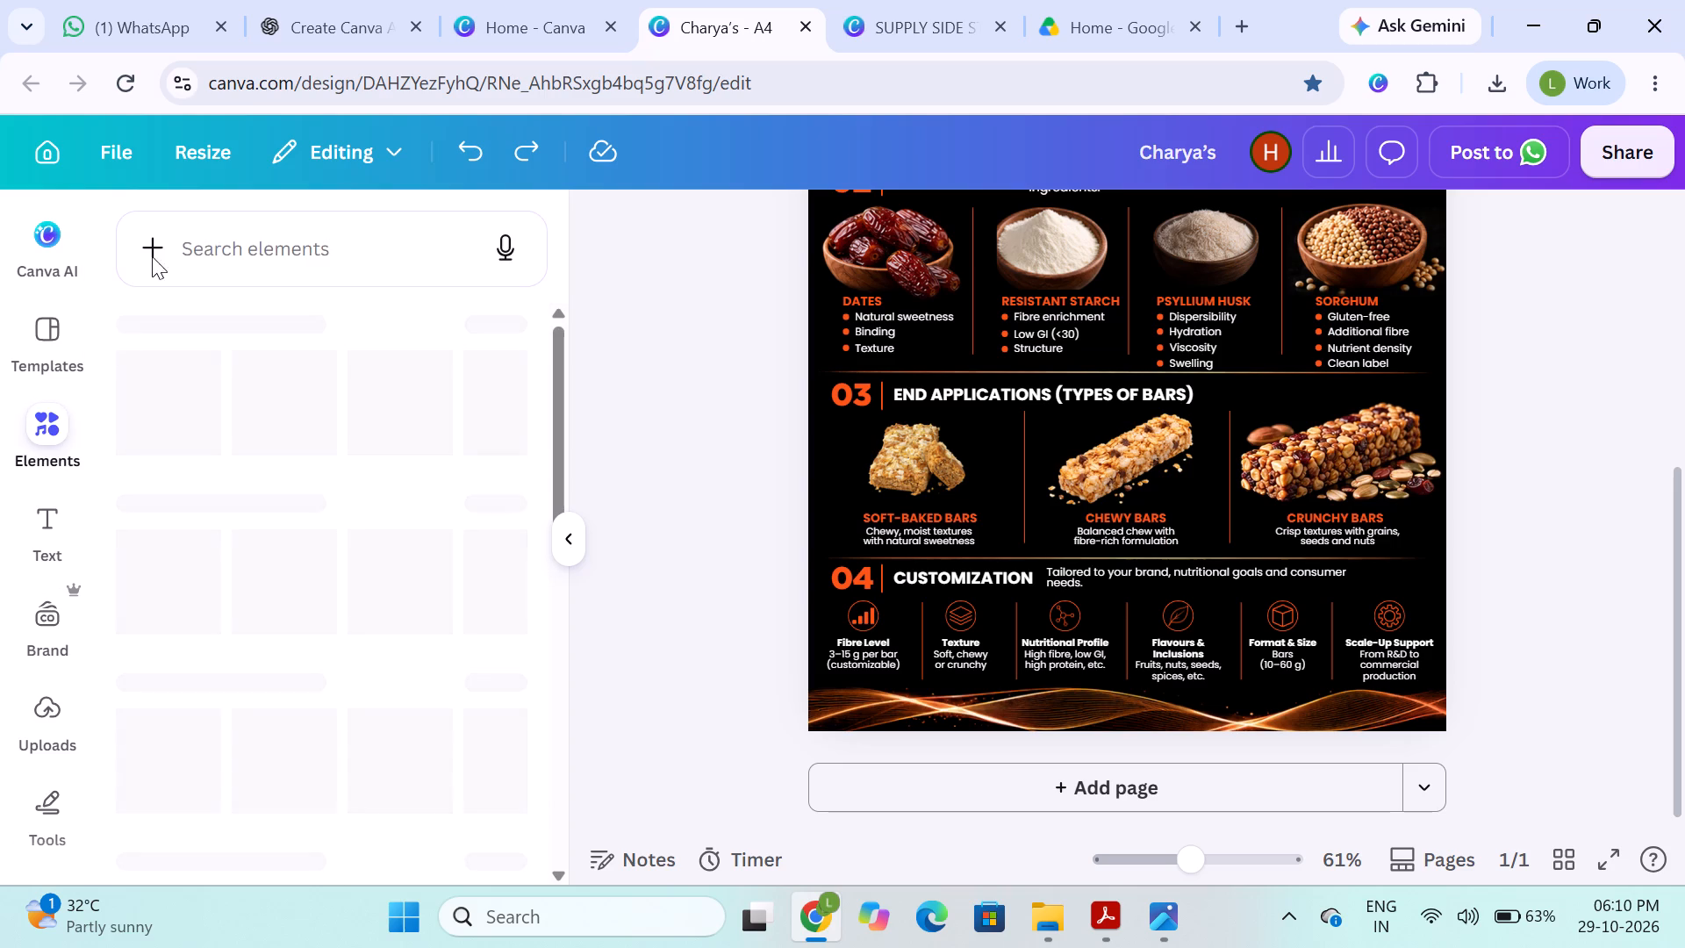
pyautogui.click(194, 244)
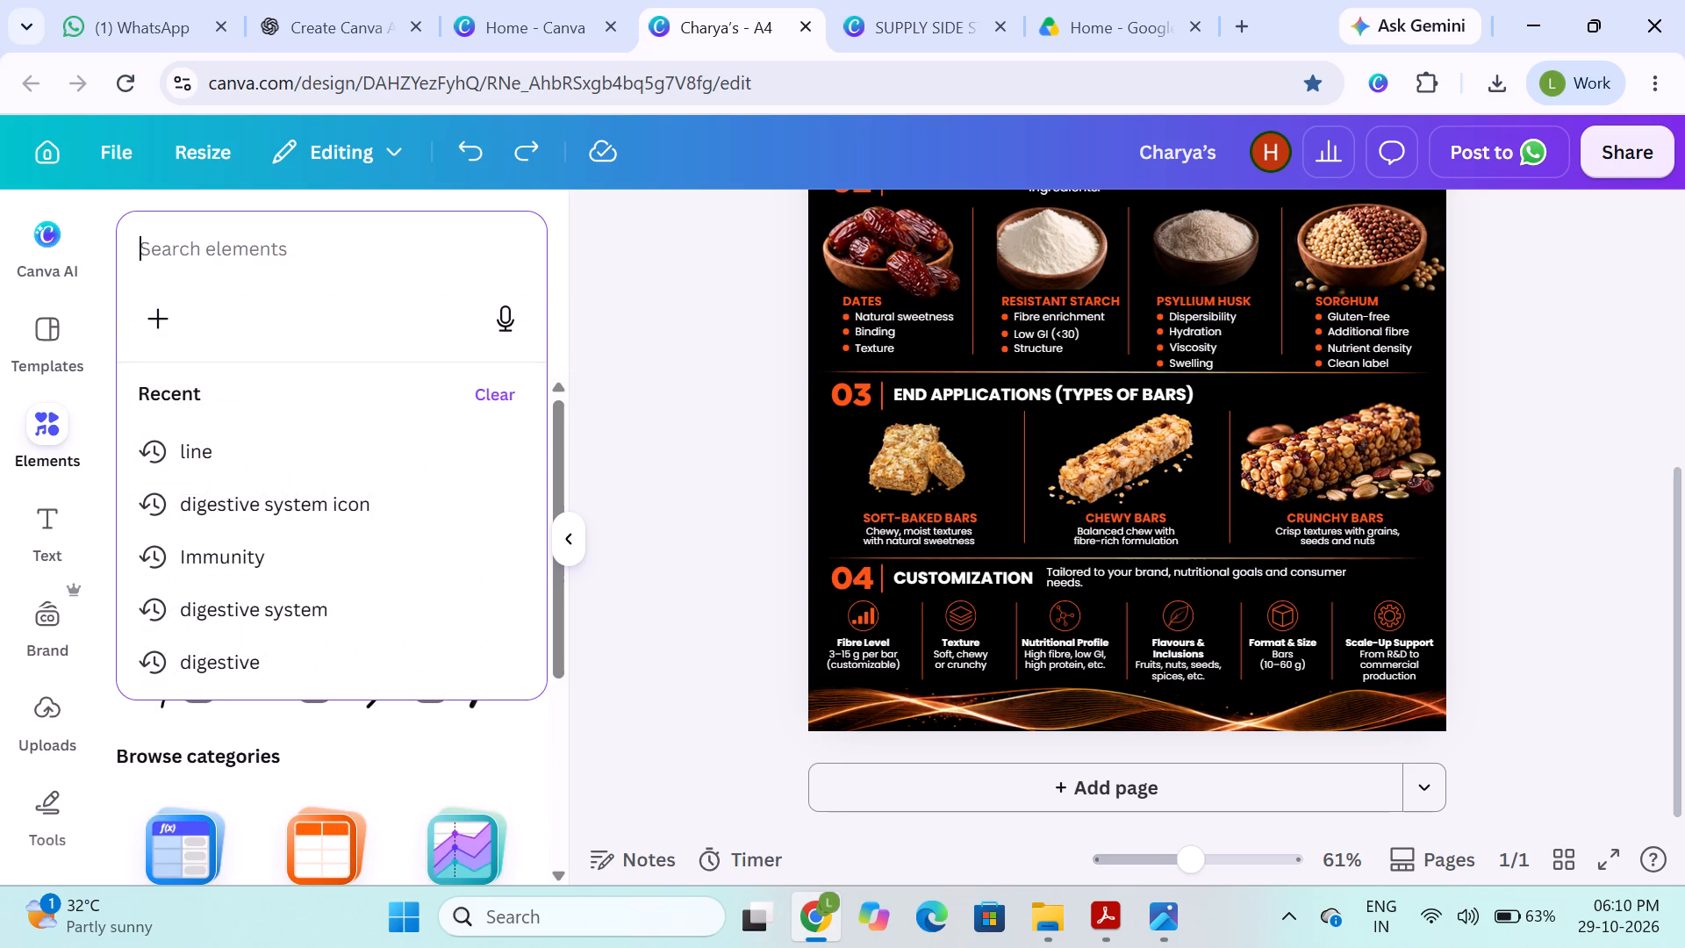
pyautogui.click(202, 434)
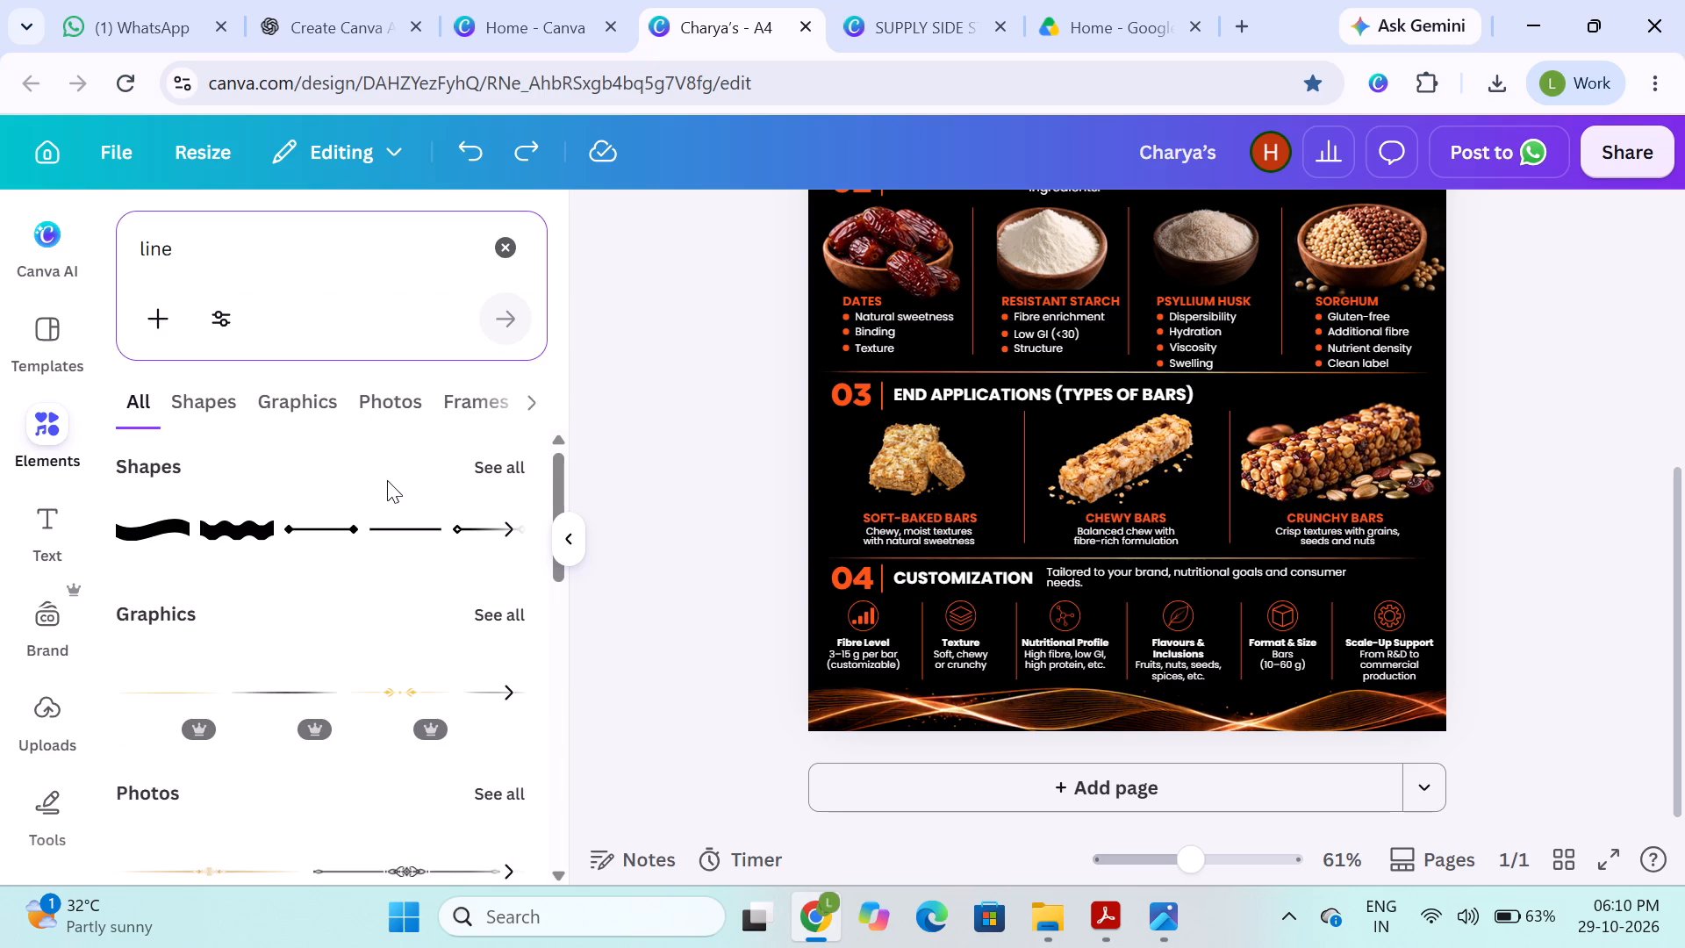
# Examine the "line" search results, especially the full set of graphics, for a decorative line that suits the infographic.
pyautogui.scroll(-5, 387, 480)
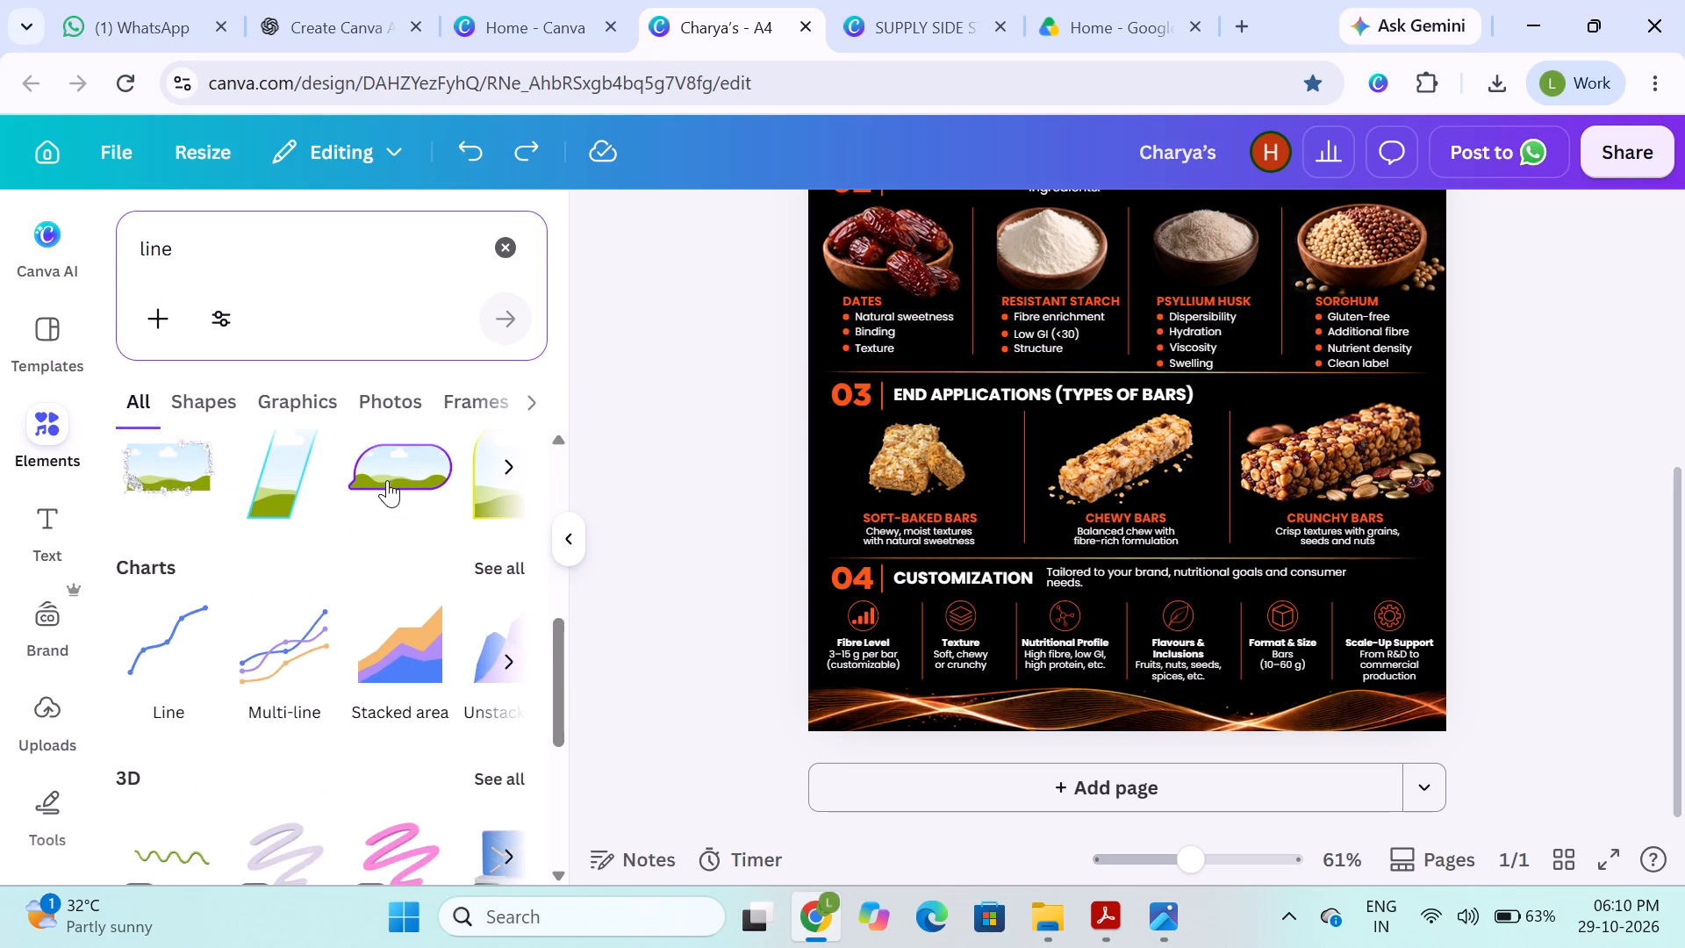
pyautogui.scroll(-2, 387, 480)
pyautogui.scroll(5, 387, 480)
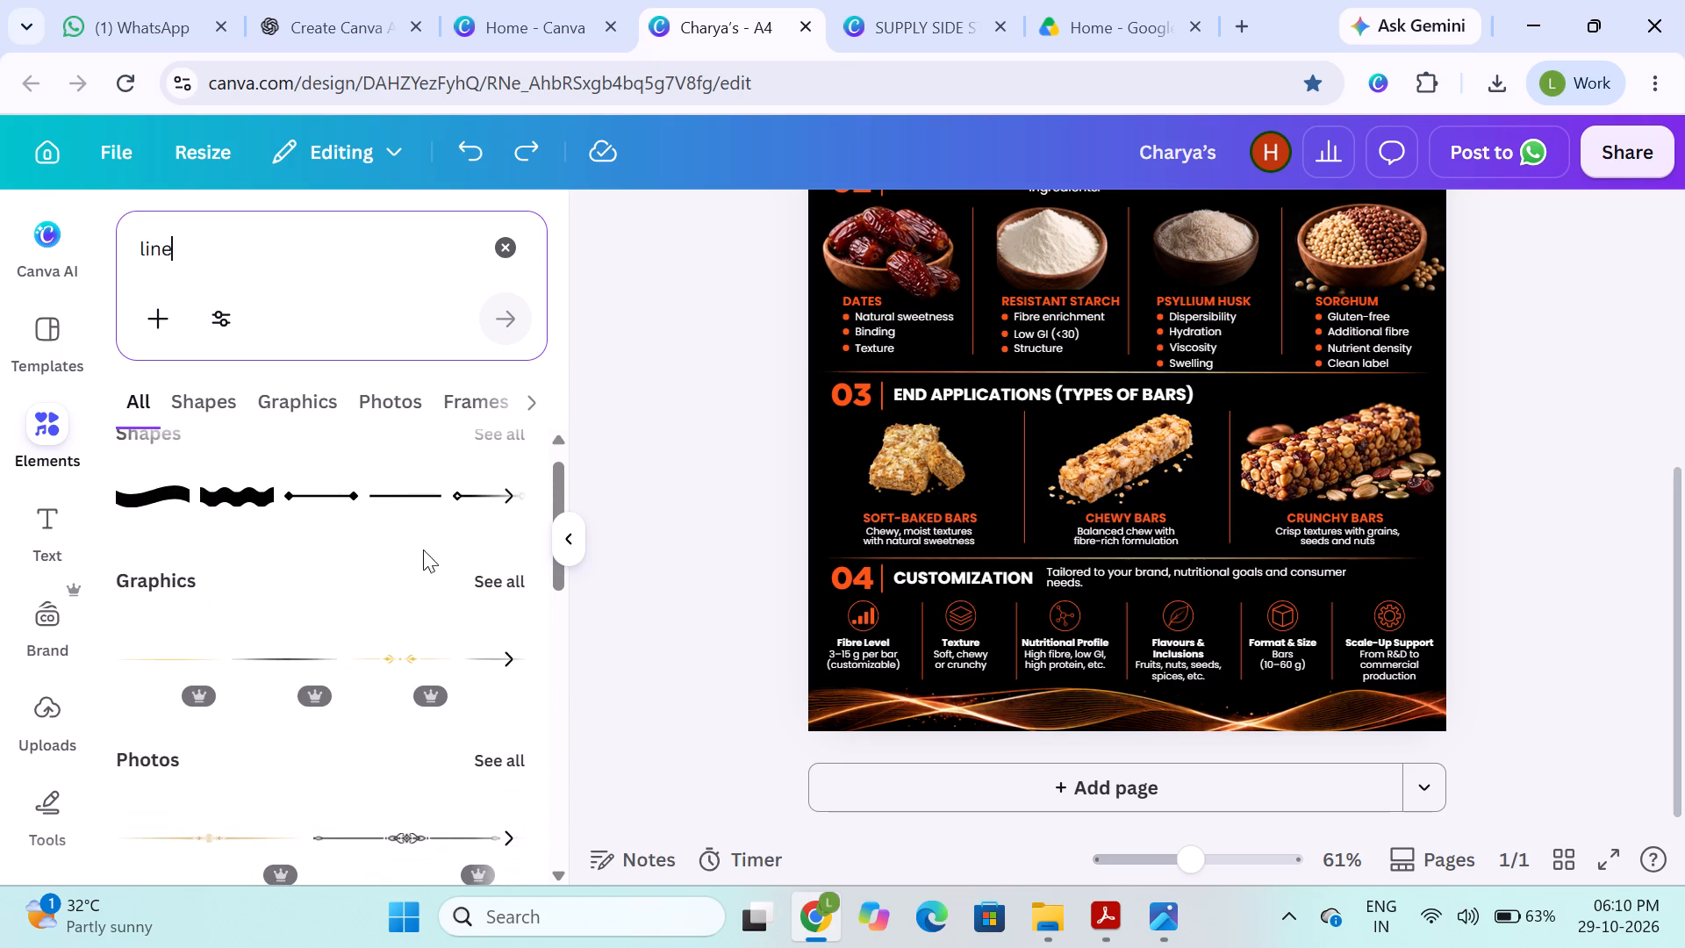
pyautogui.click(487, 575)
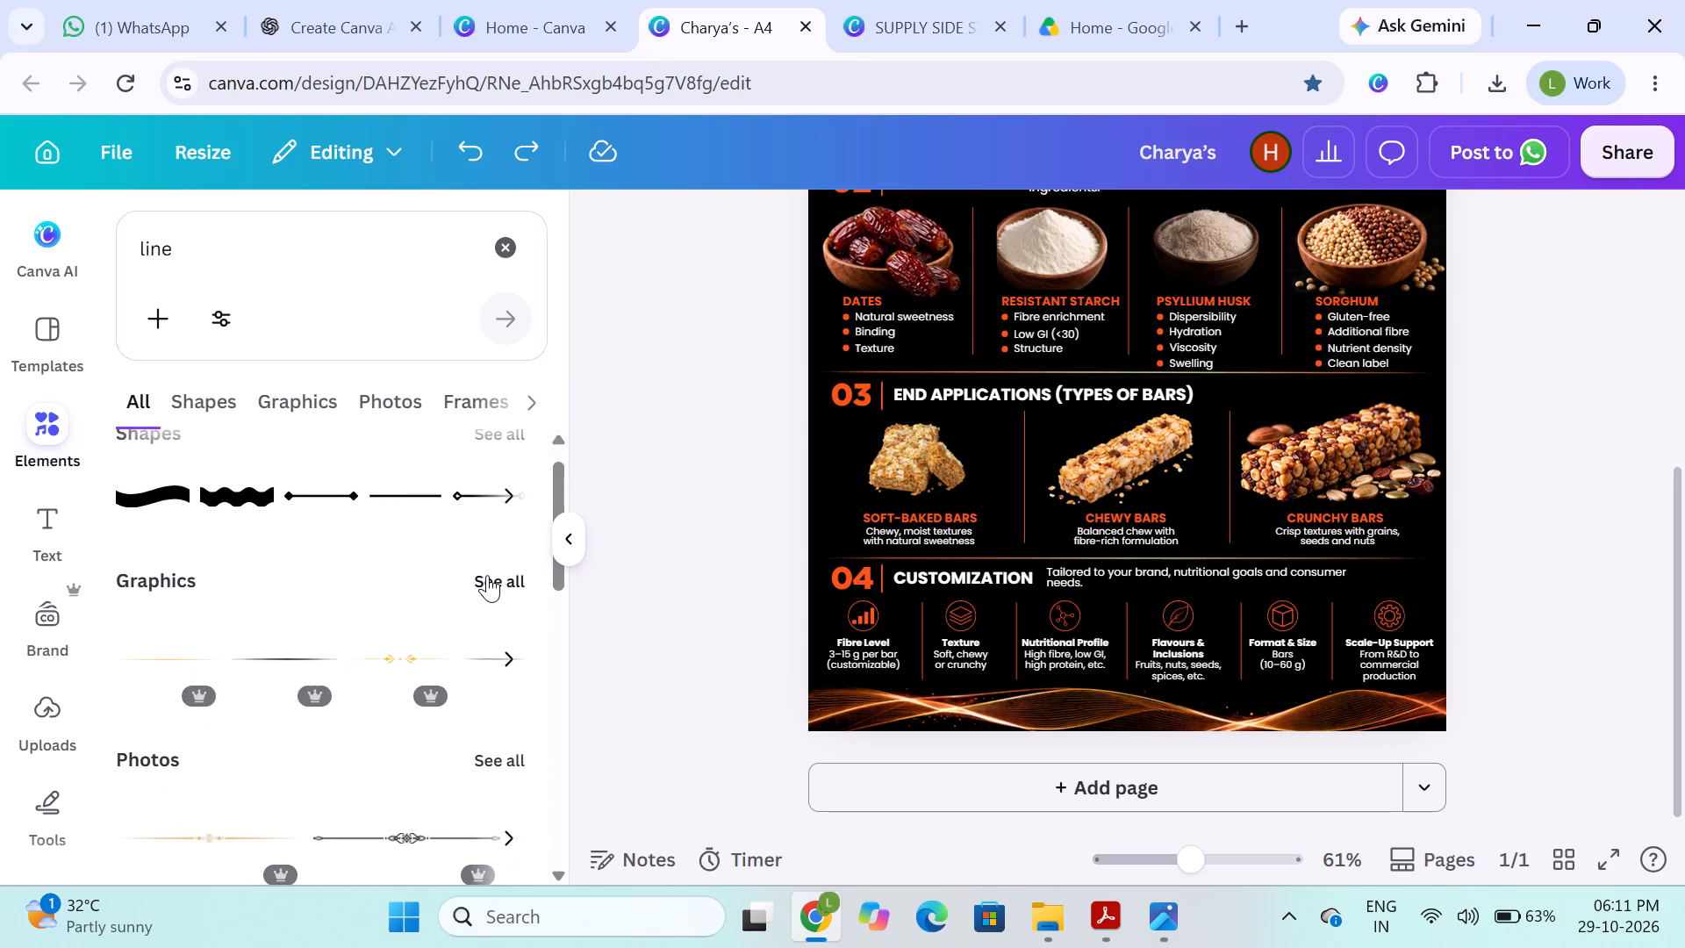
pyautogui.scroll(-4, 305, 709)
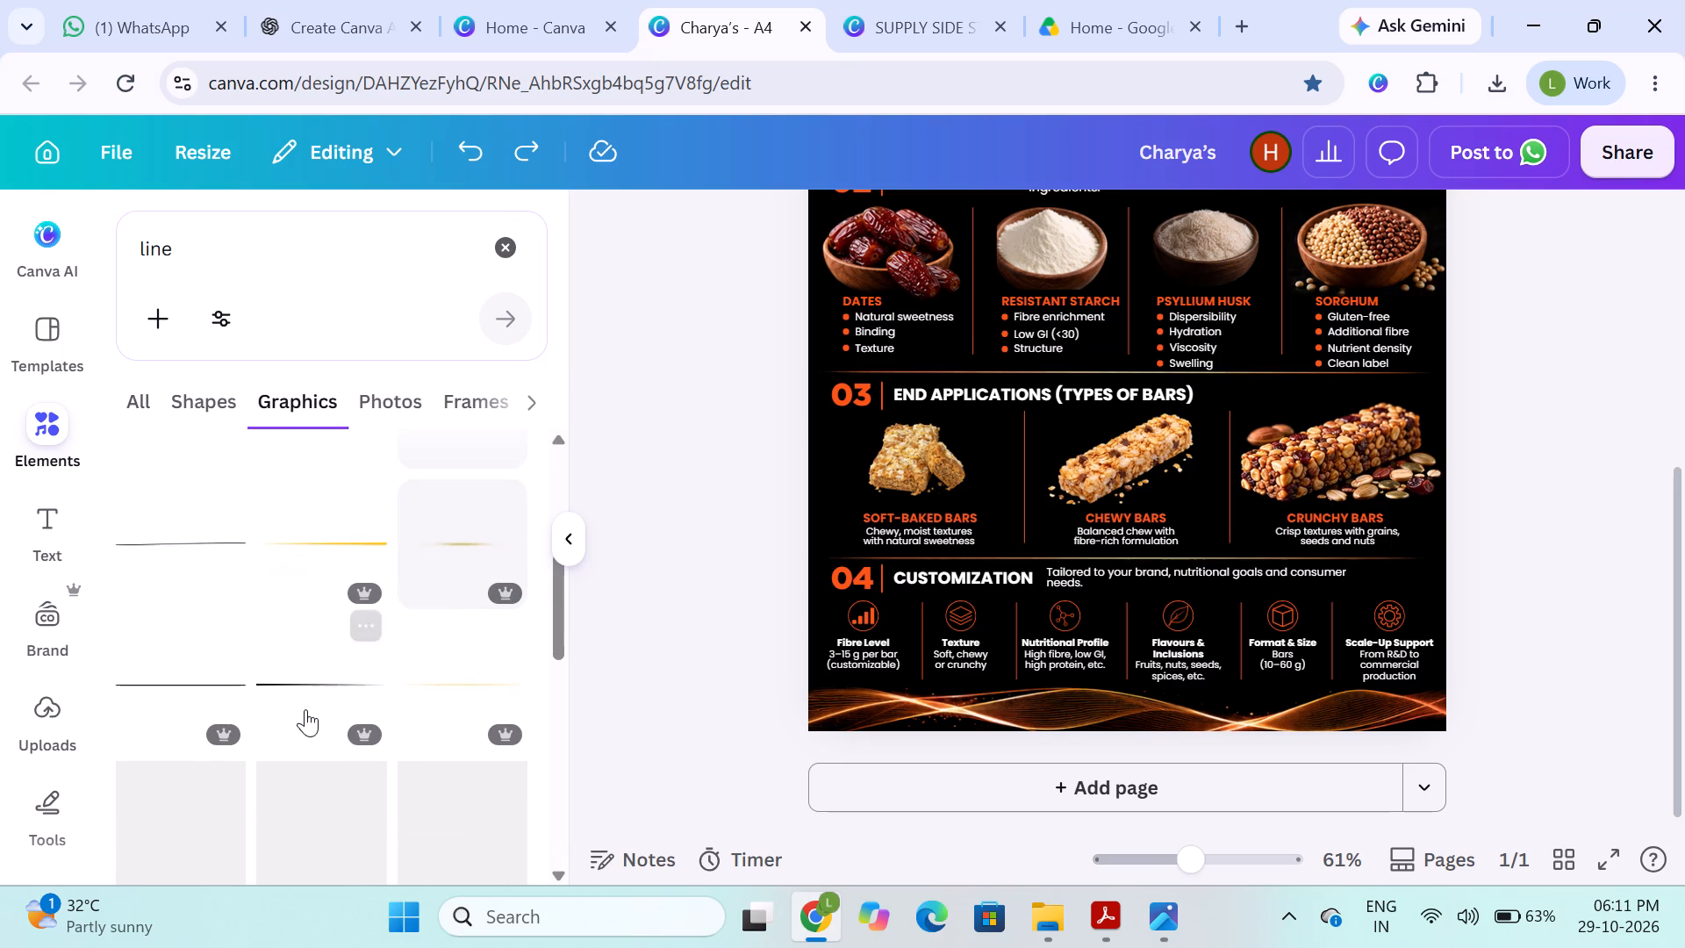
pyautogui.scroll(-5, 305, 709)
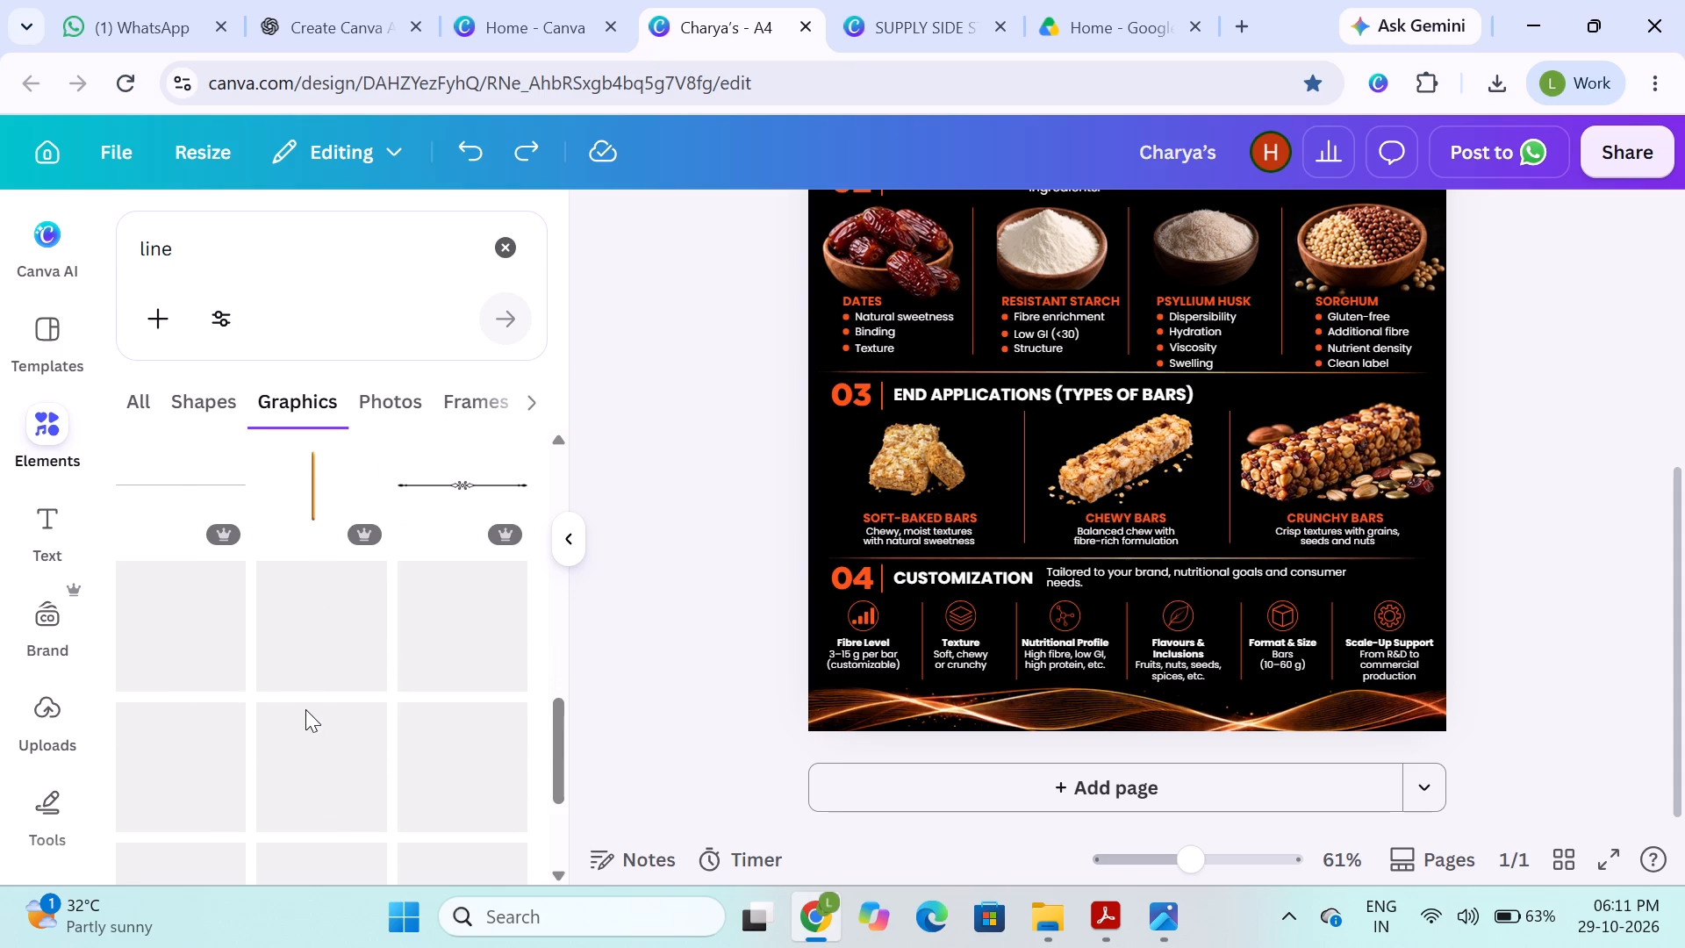
pyautogui.scroll(-3, 305, 709)
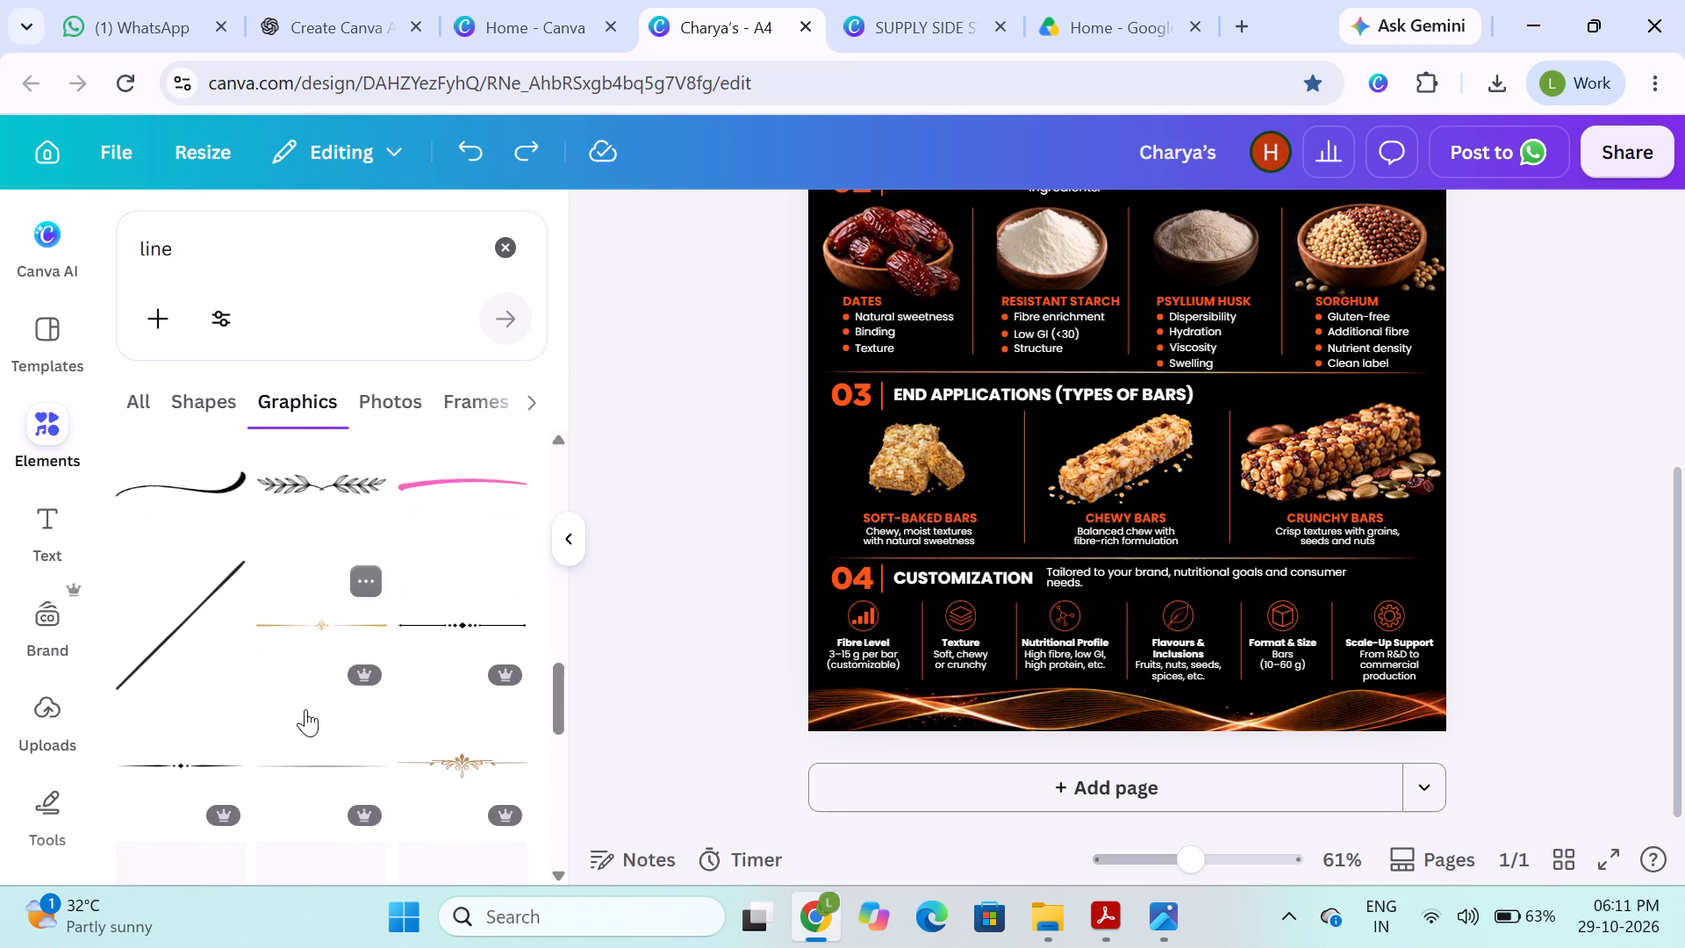
pyautogui.scroll(-8, 305, 709)
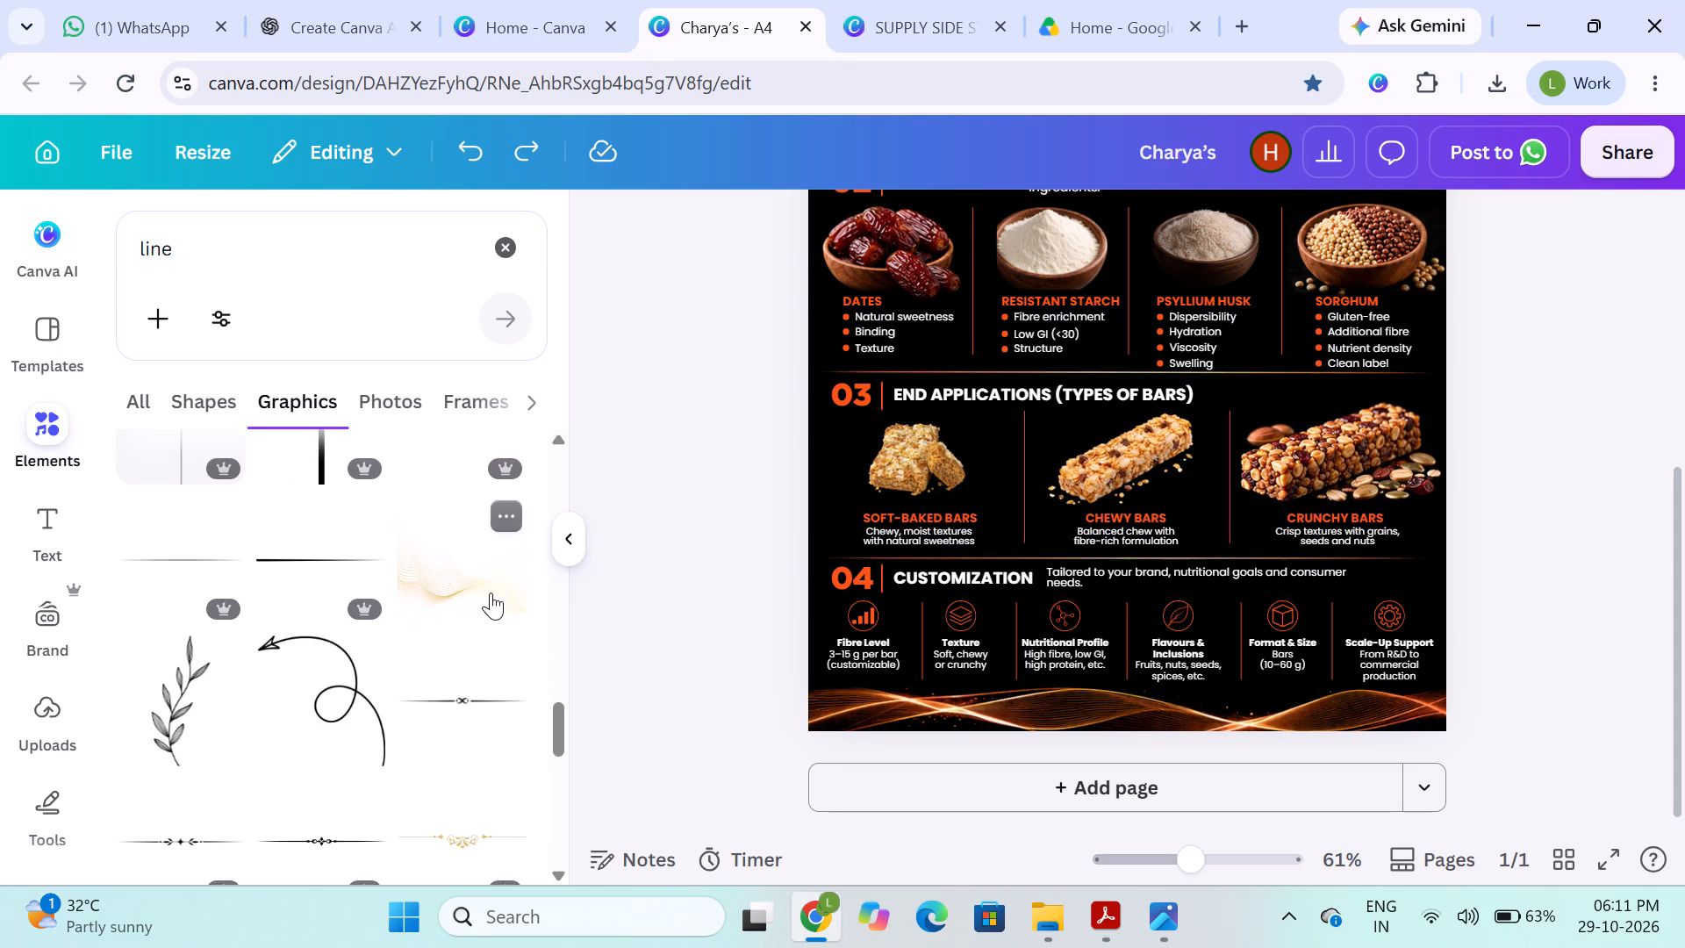
pyautogui.scroll(1, 491, 592)
pyautogui.scroll(-1, 491, 592)
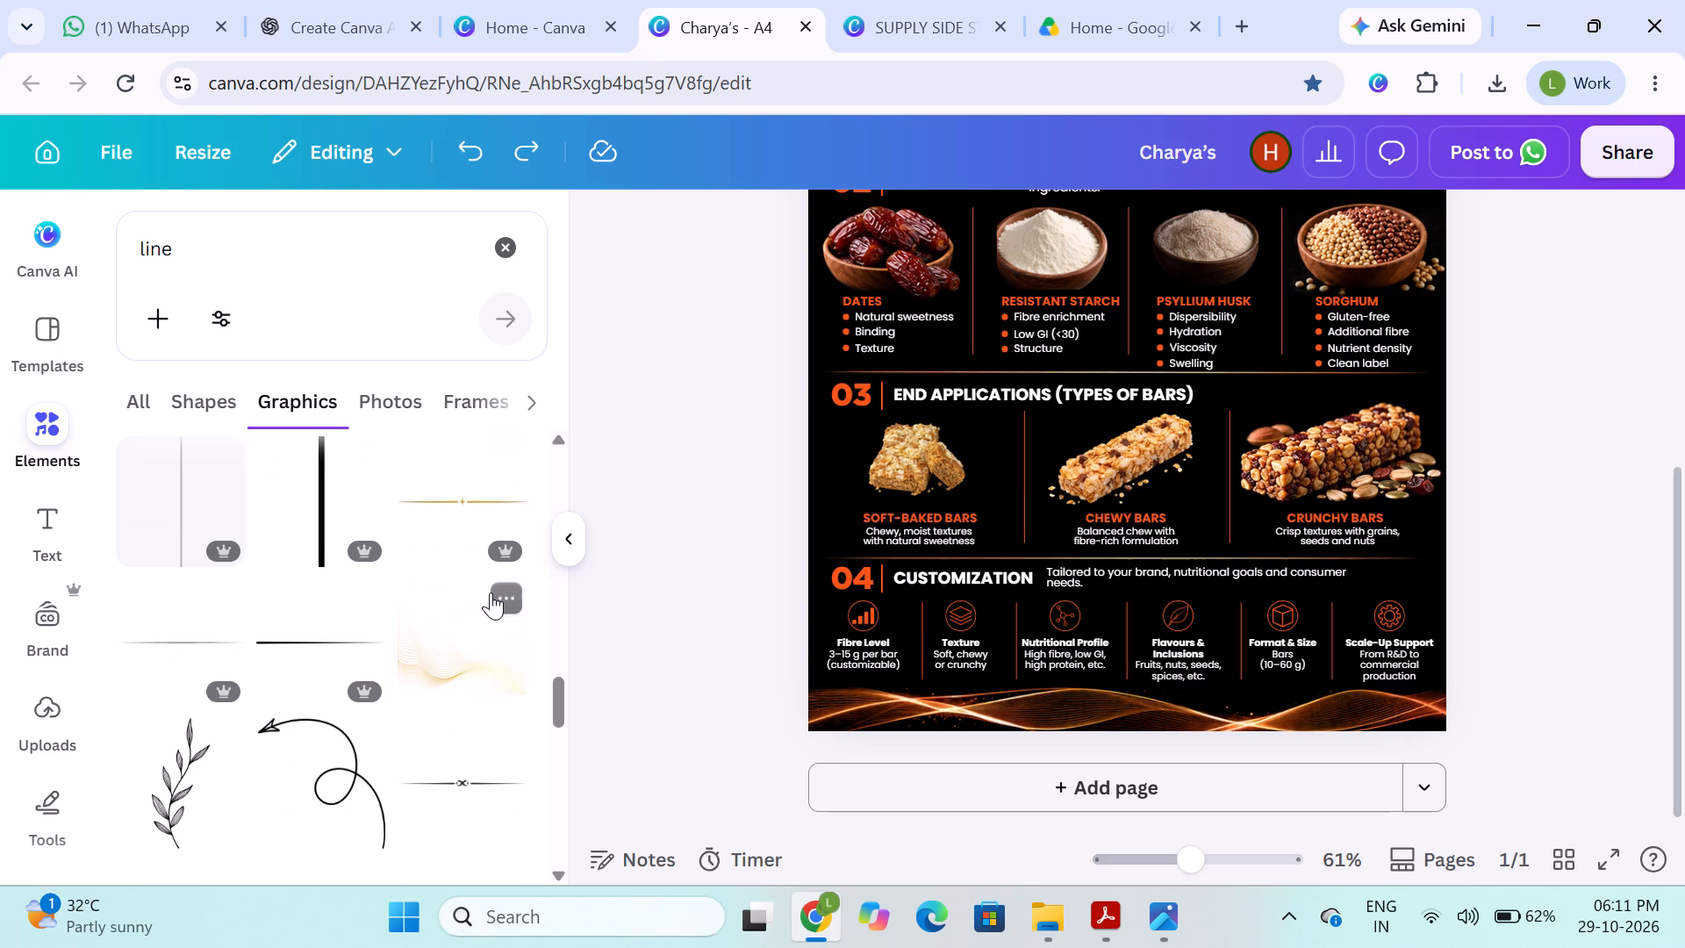
pyautogui.scroll(-4, 407, 646)
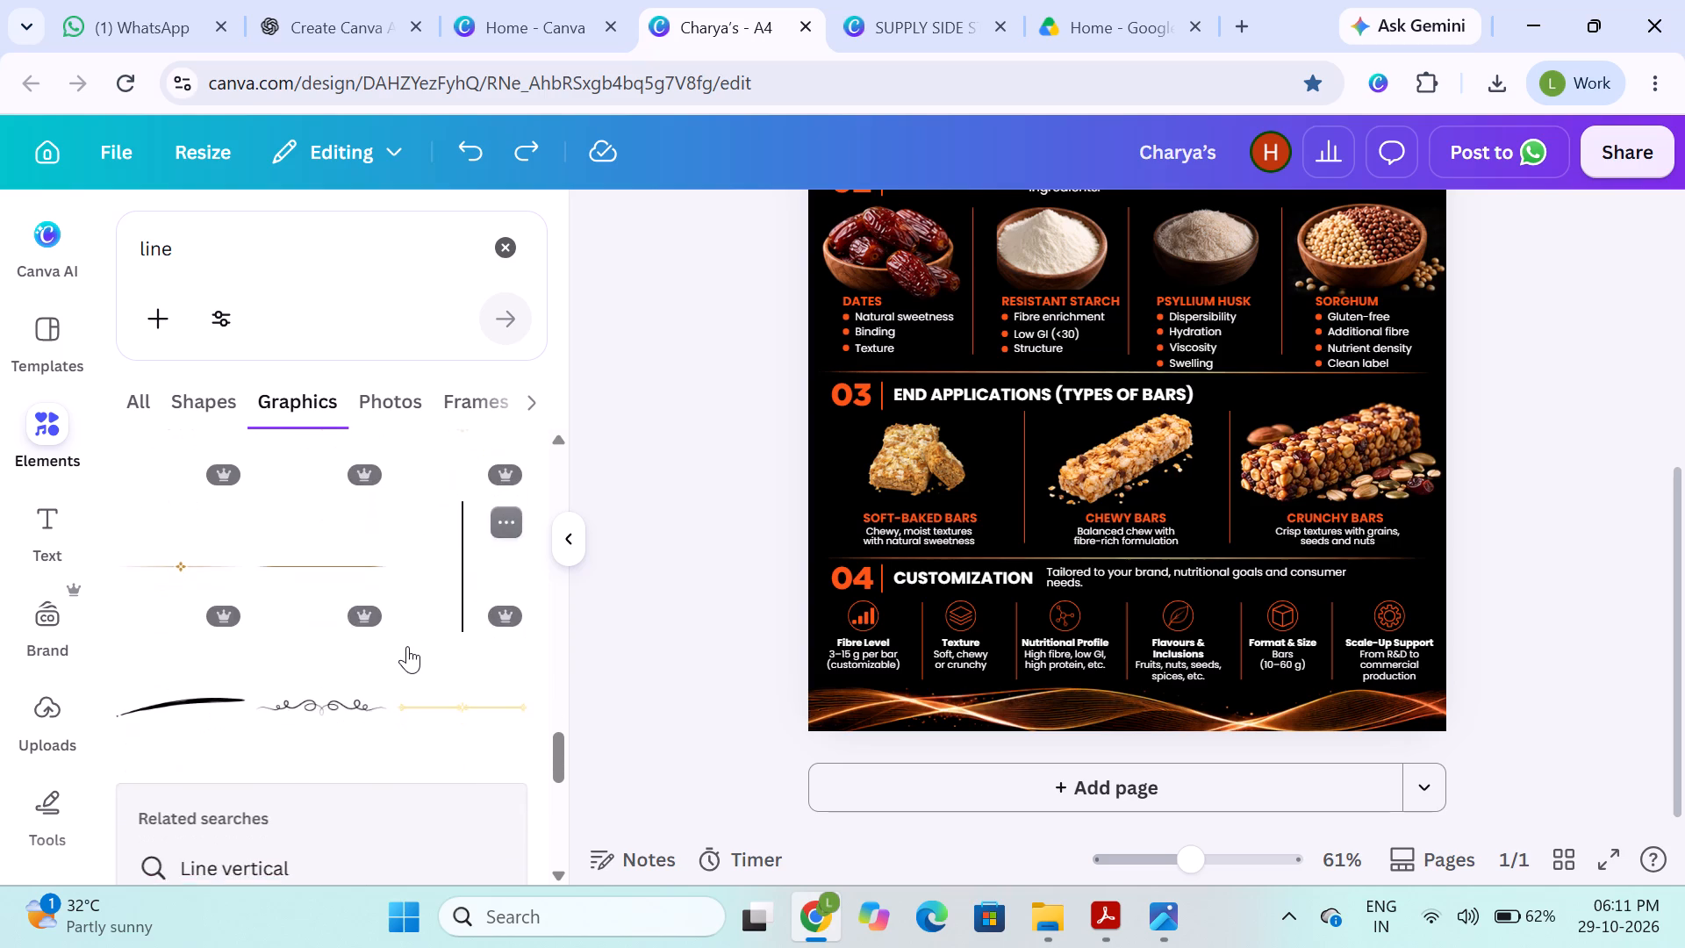
pyautogui.scroll(-3, 407, 646)
pyautogui.scroll(4, 407, 646)
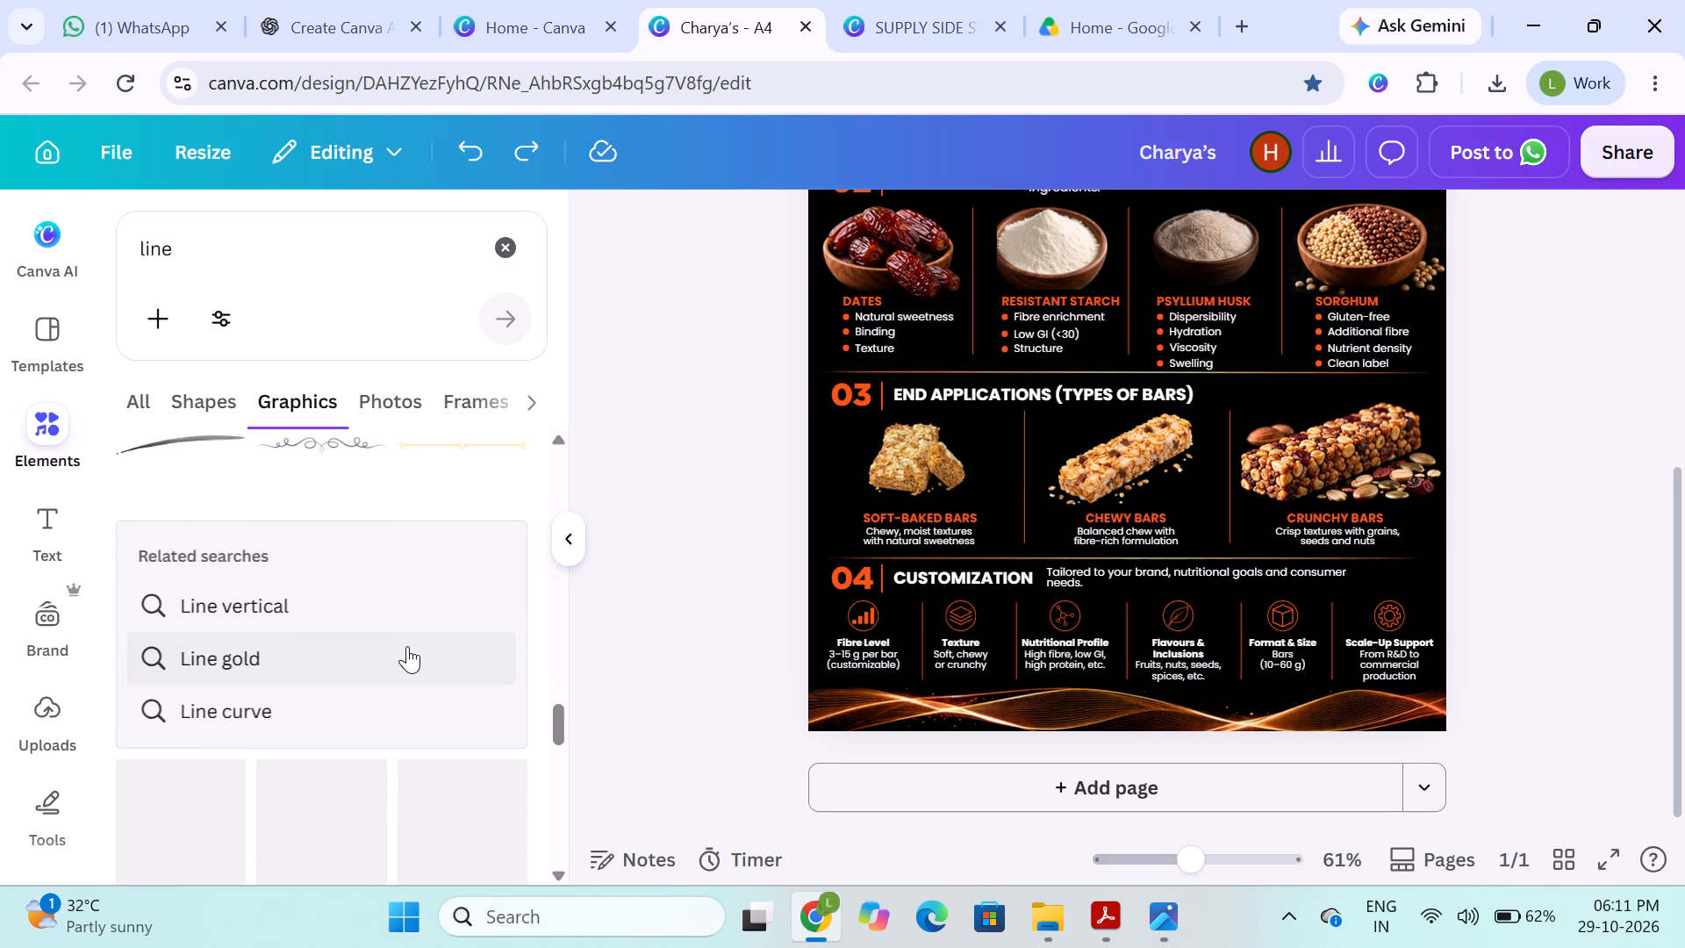
pyautogui.scroll(1, 407, 646)
pyautogui.scroll(-1, 407, 646)
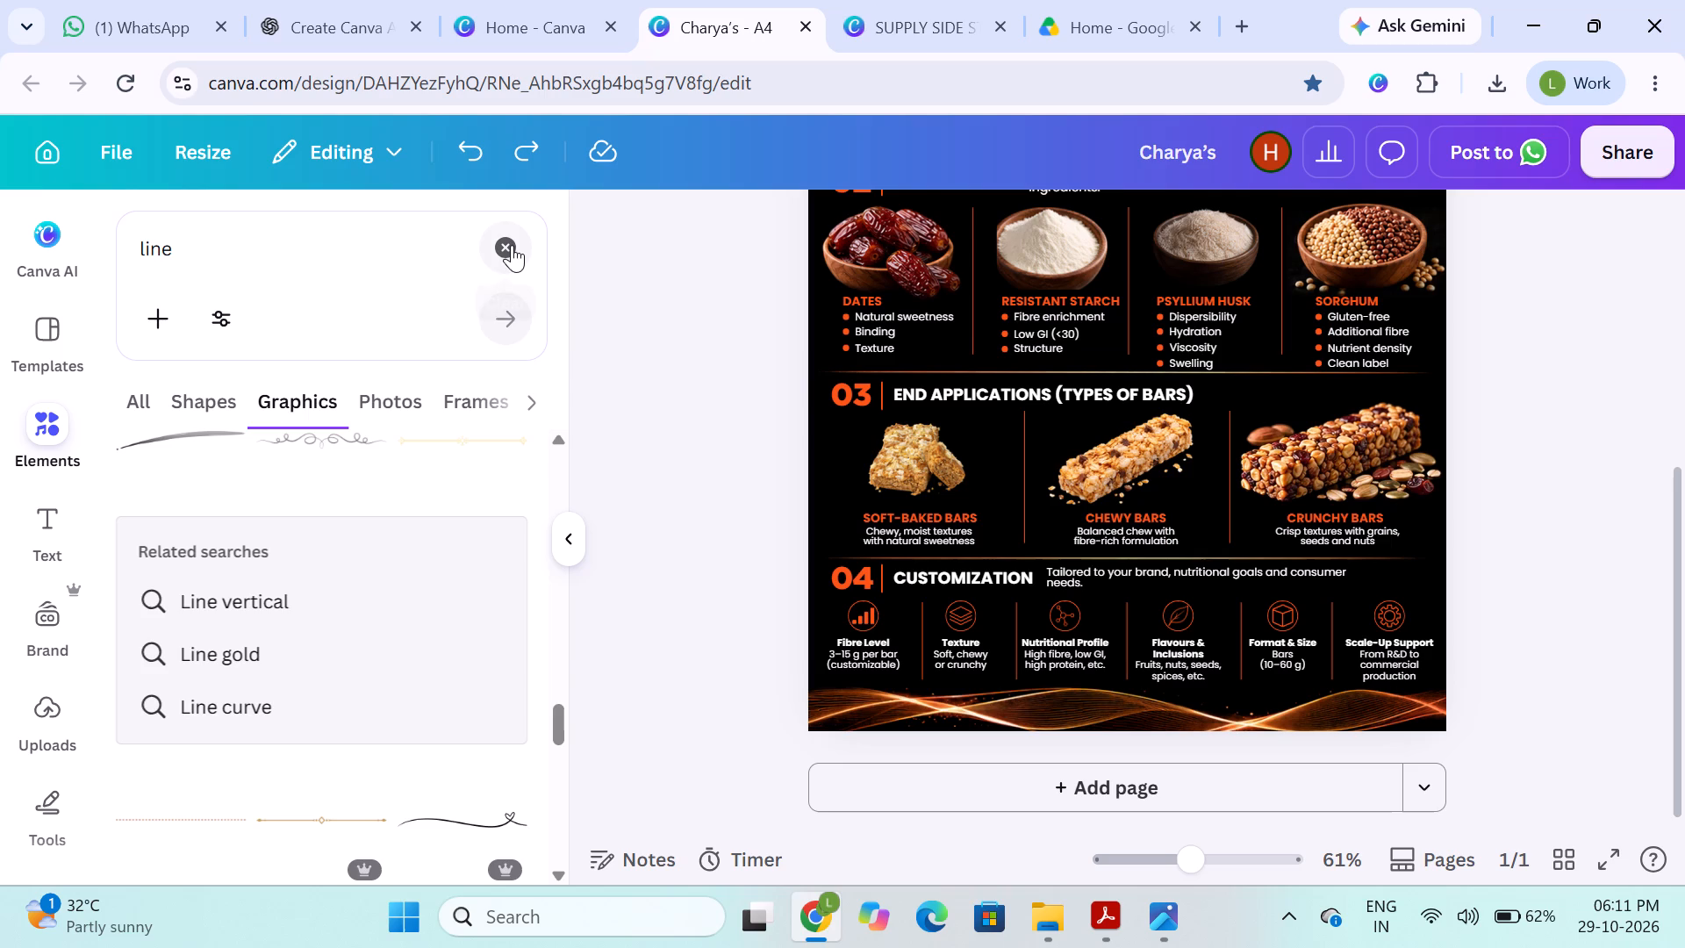
# Clear and repeat the "line" elements search, and look through its full set of graphics again.
pyautogui.click(512, 244)
pyautogui.click(249, 451)
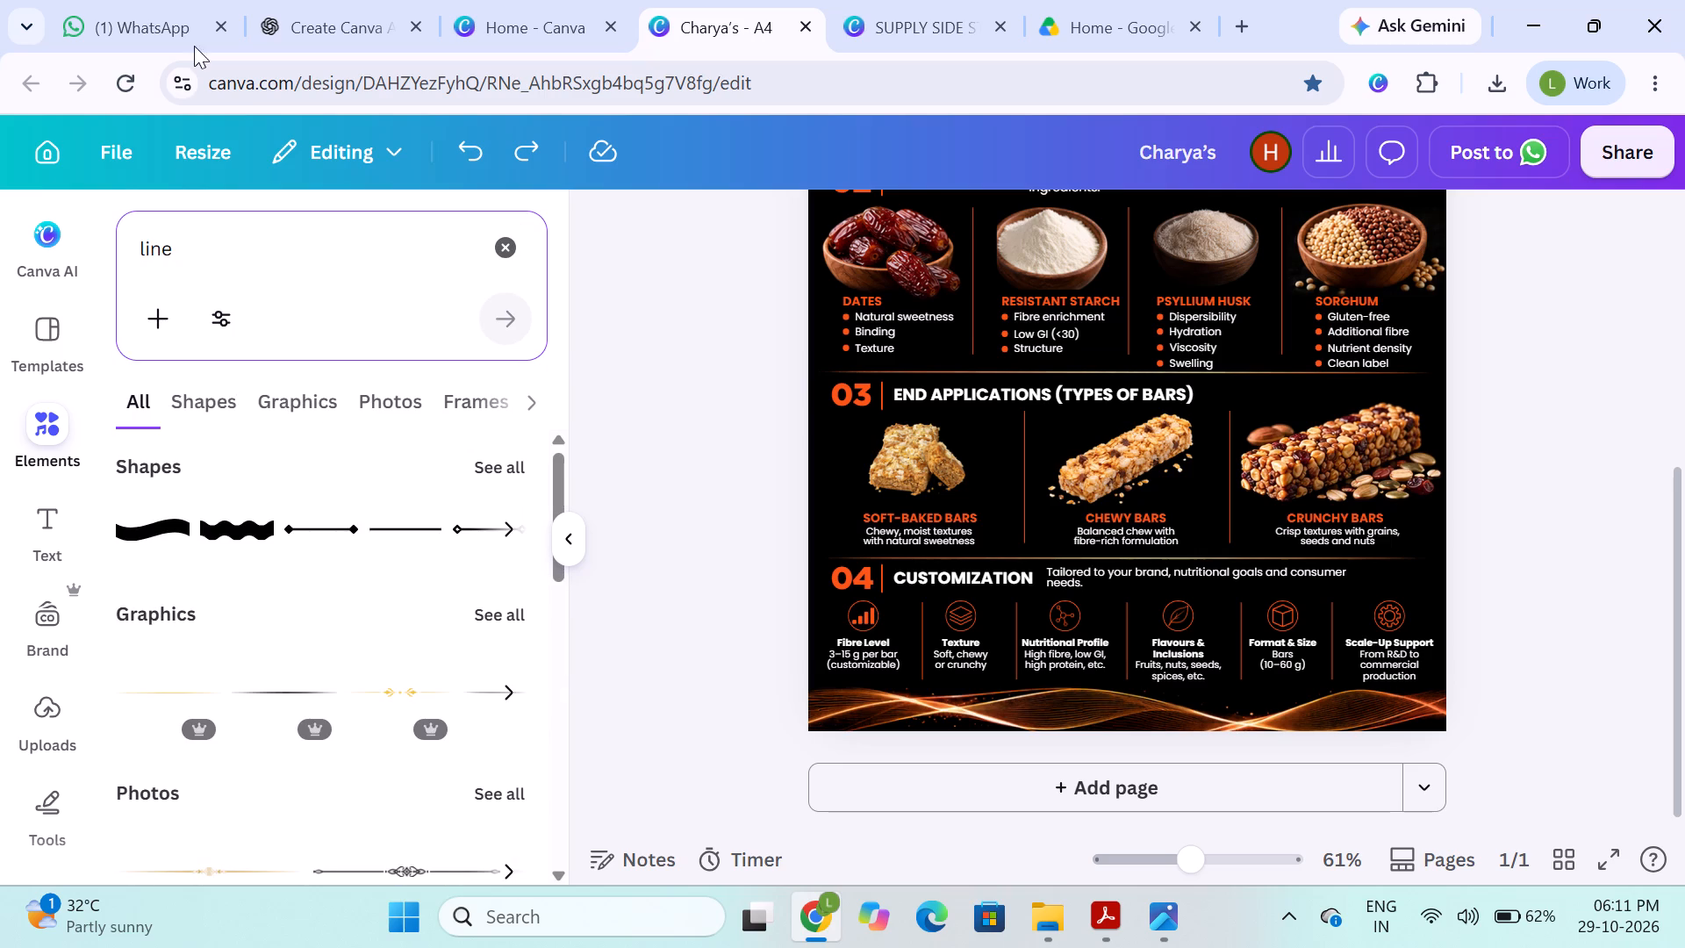
pyautogui.click(491, 616)
pyautogui.scroll(-5, 298, 775)
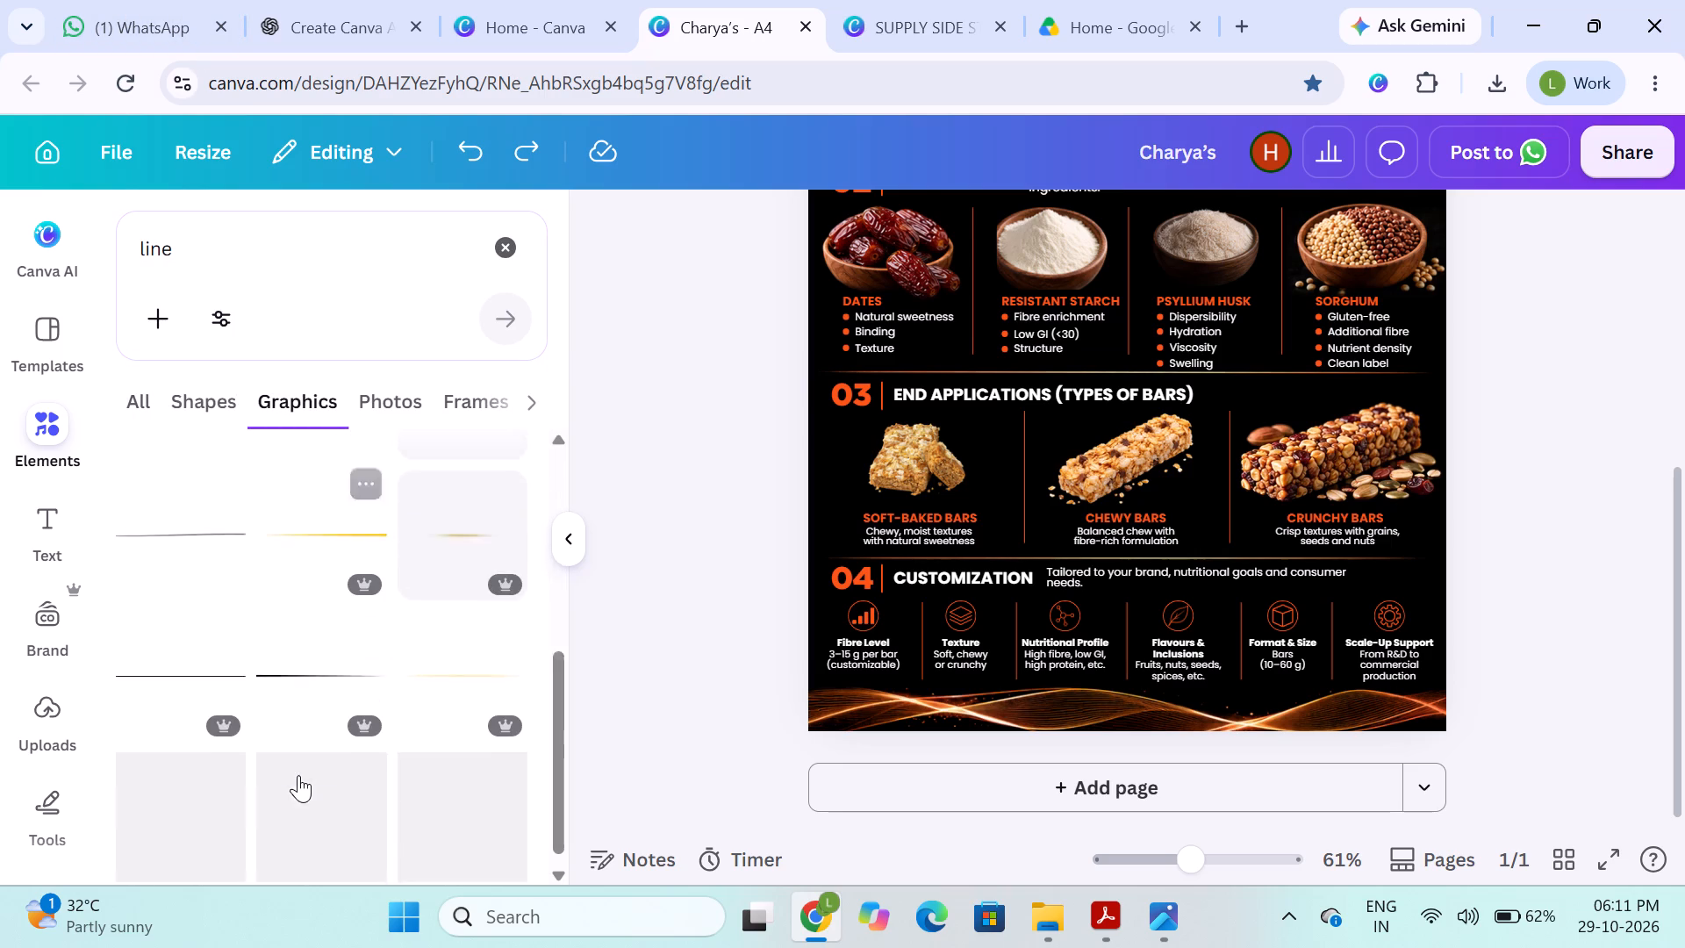
pyautogui.scroll(-1, 298, 775)
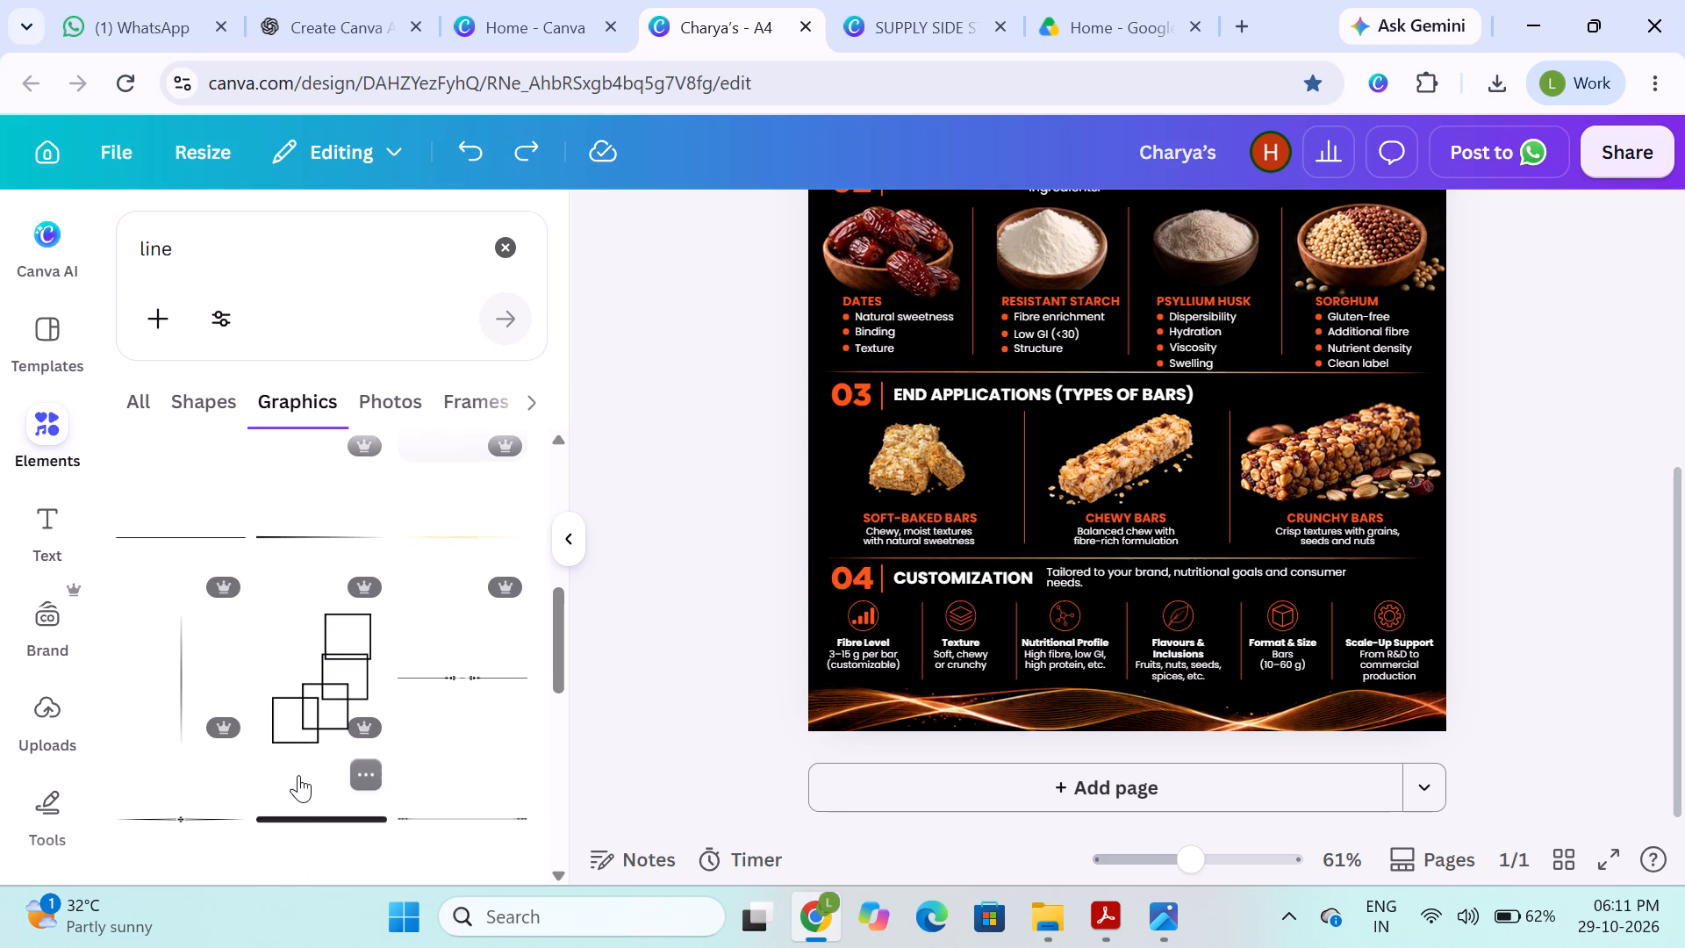
pyautogui.scroll(-4, 298, 775)
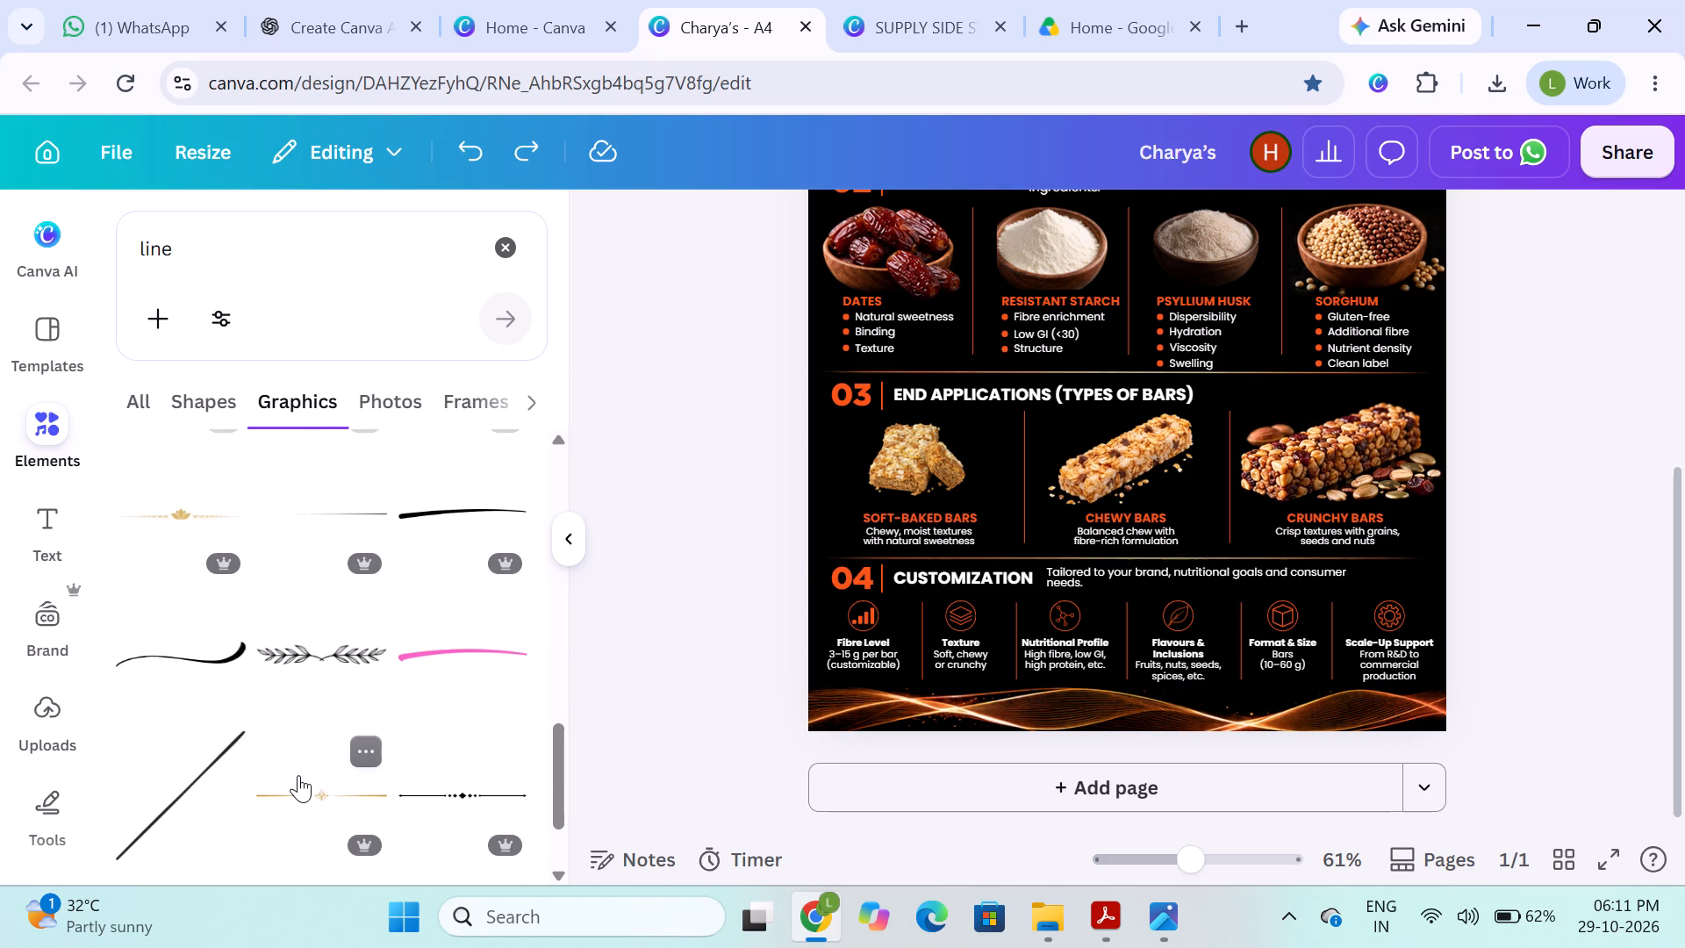
pyautogui.scroll(-3, 298, 775)
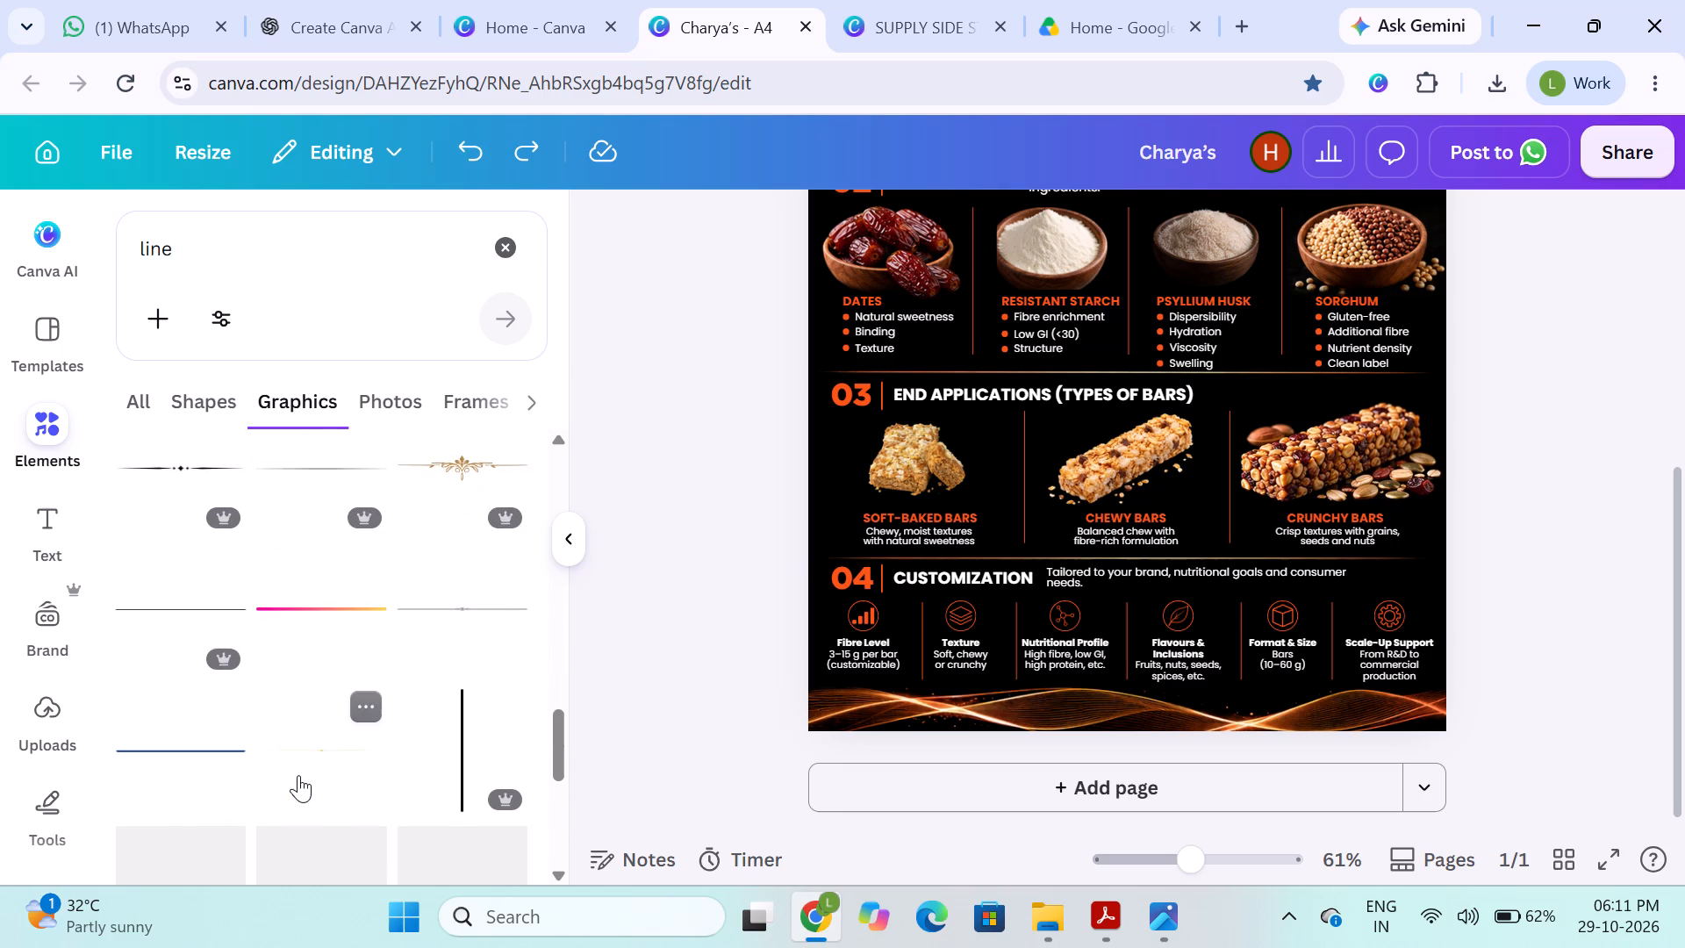
pyautogui.scroll(-3, 298, 775)
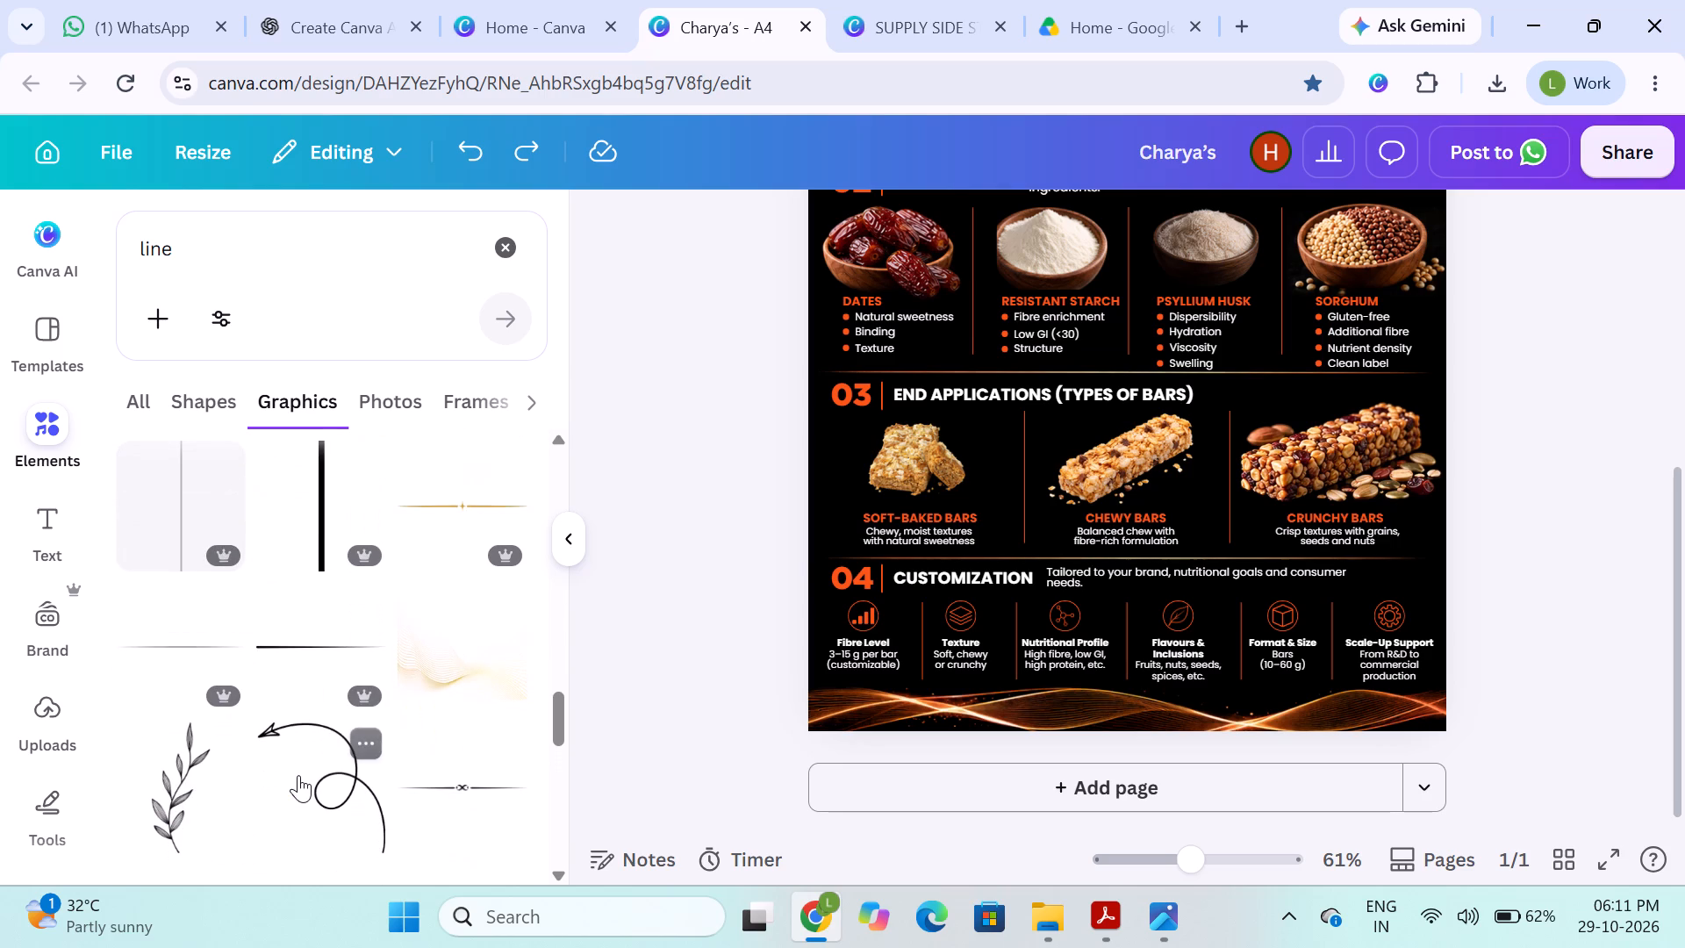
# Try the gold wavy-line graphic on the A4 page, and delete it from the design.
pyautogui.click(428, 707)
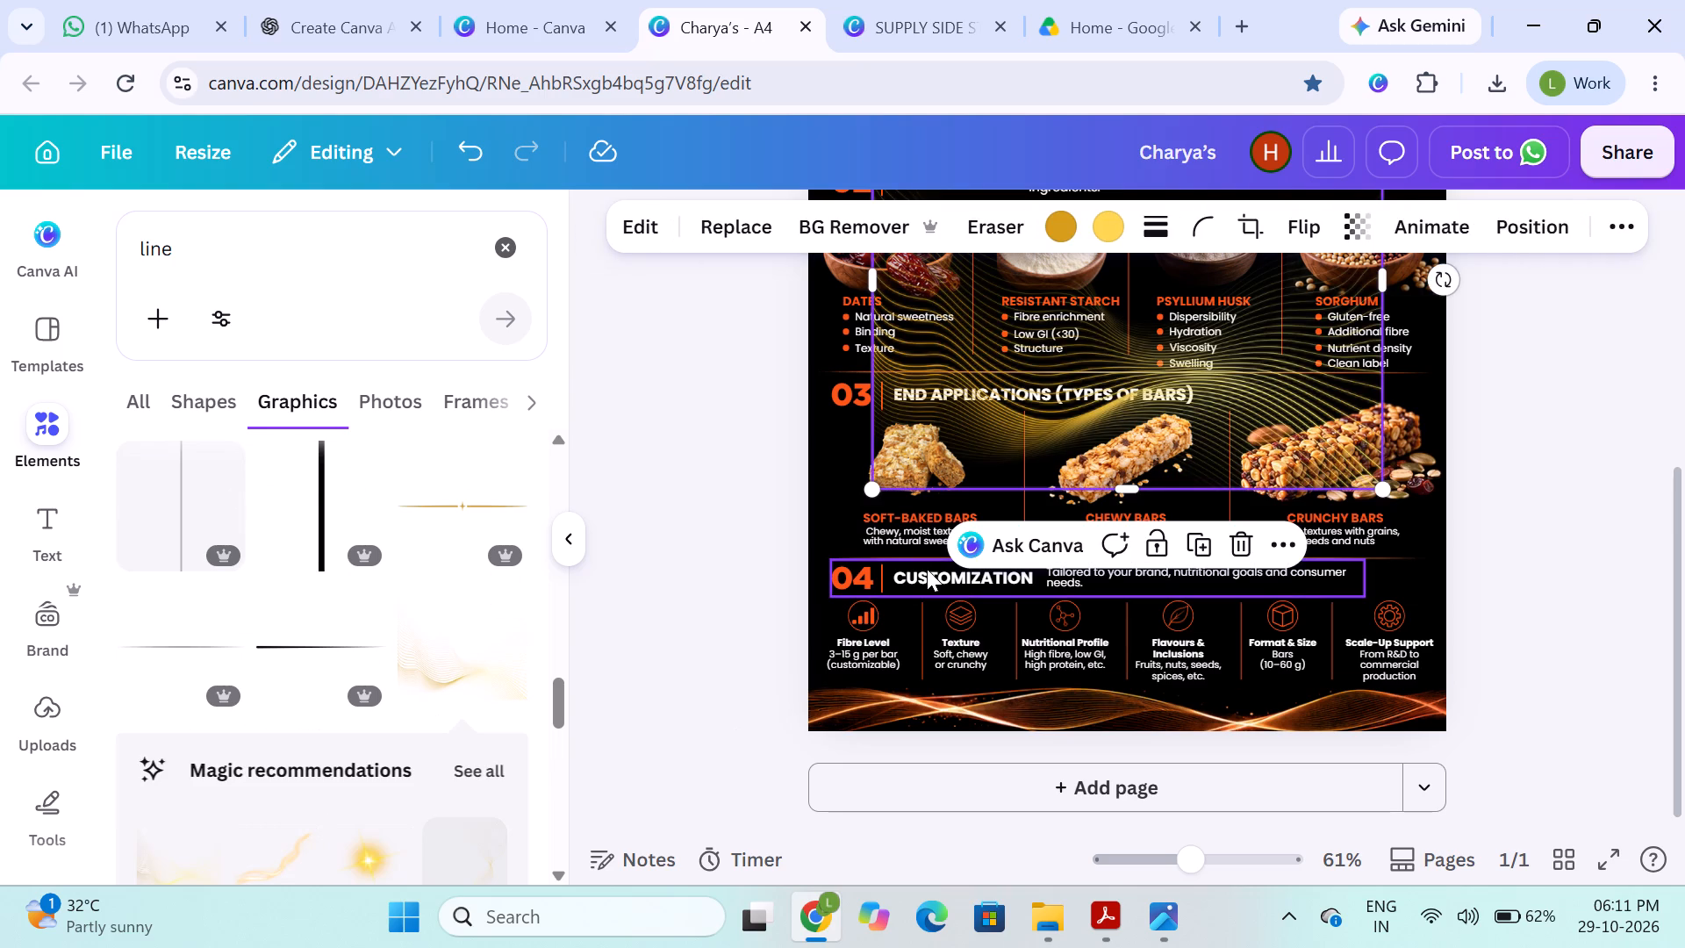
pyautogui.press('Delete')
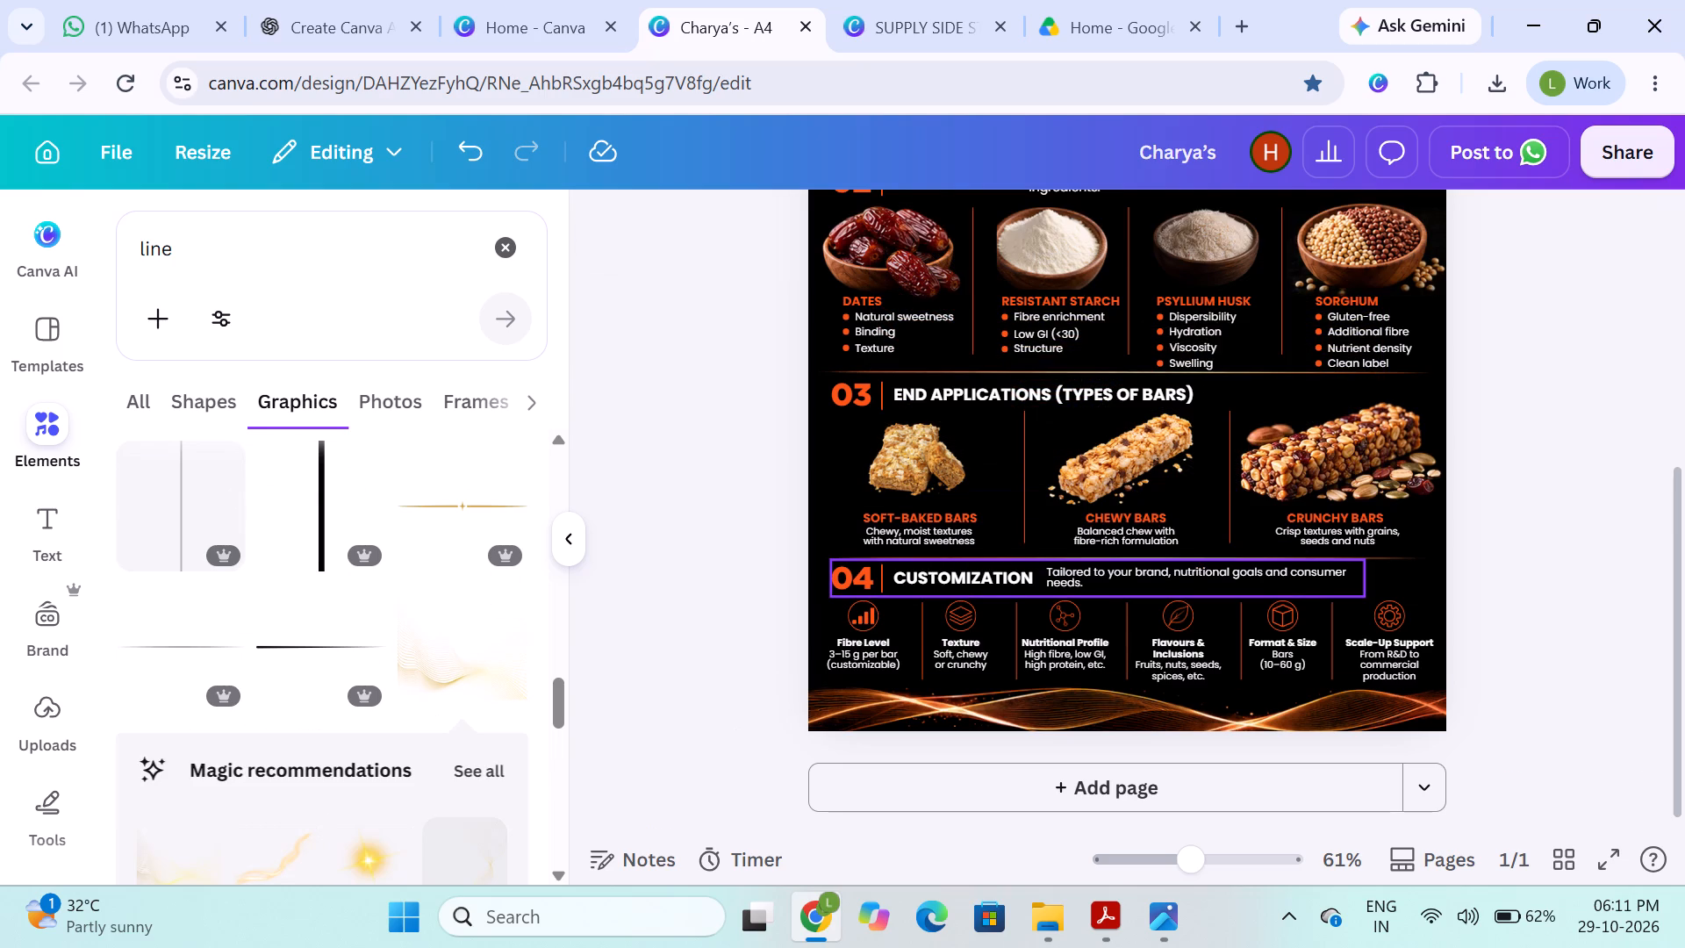
# Examine the full set of magic recommendations within the "line" graphics for a gold line or wave that suits the infographic, and return to the search results.
pyautogui.scroll(-2, 442, 713)
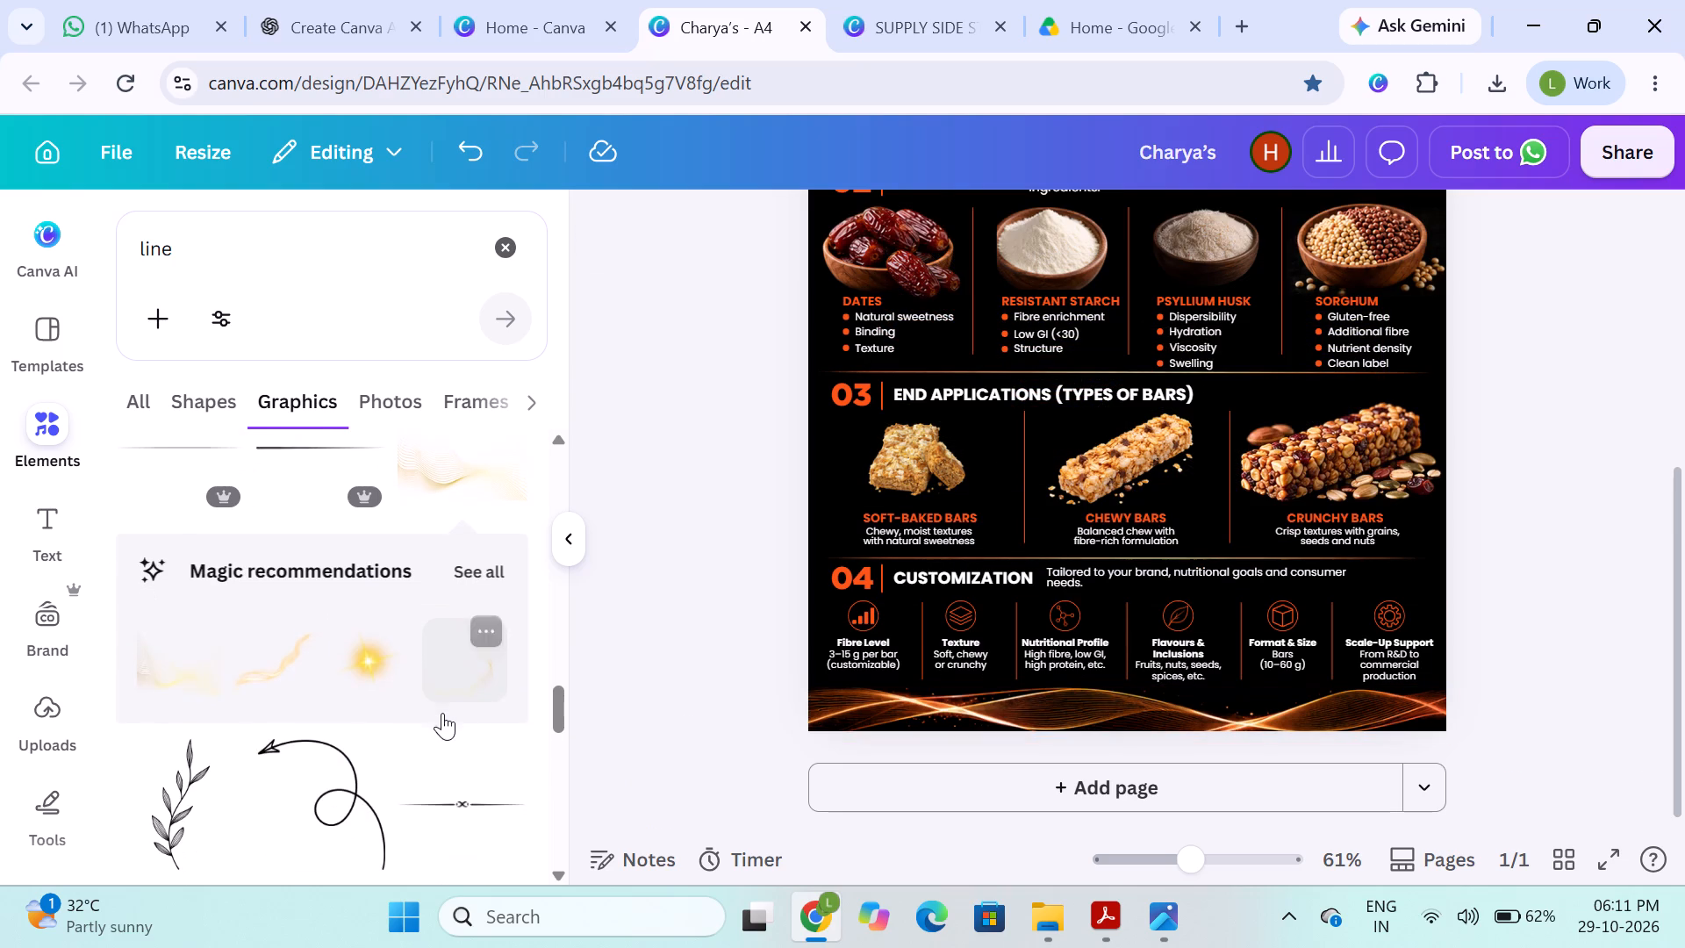
pyautogui.hscroll(-2, 442, 713)
pyautogui.hscroll(-2, 425, 632)
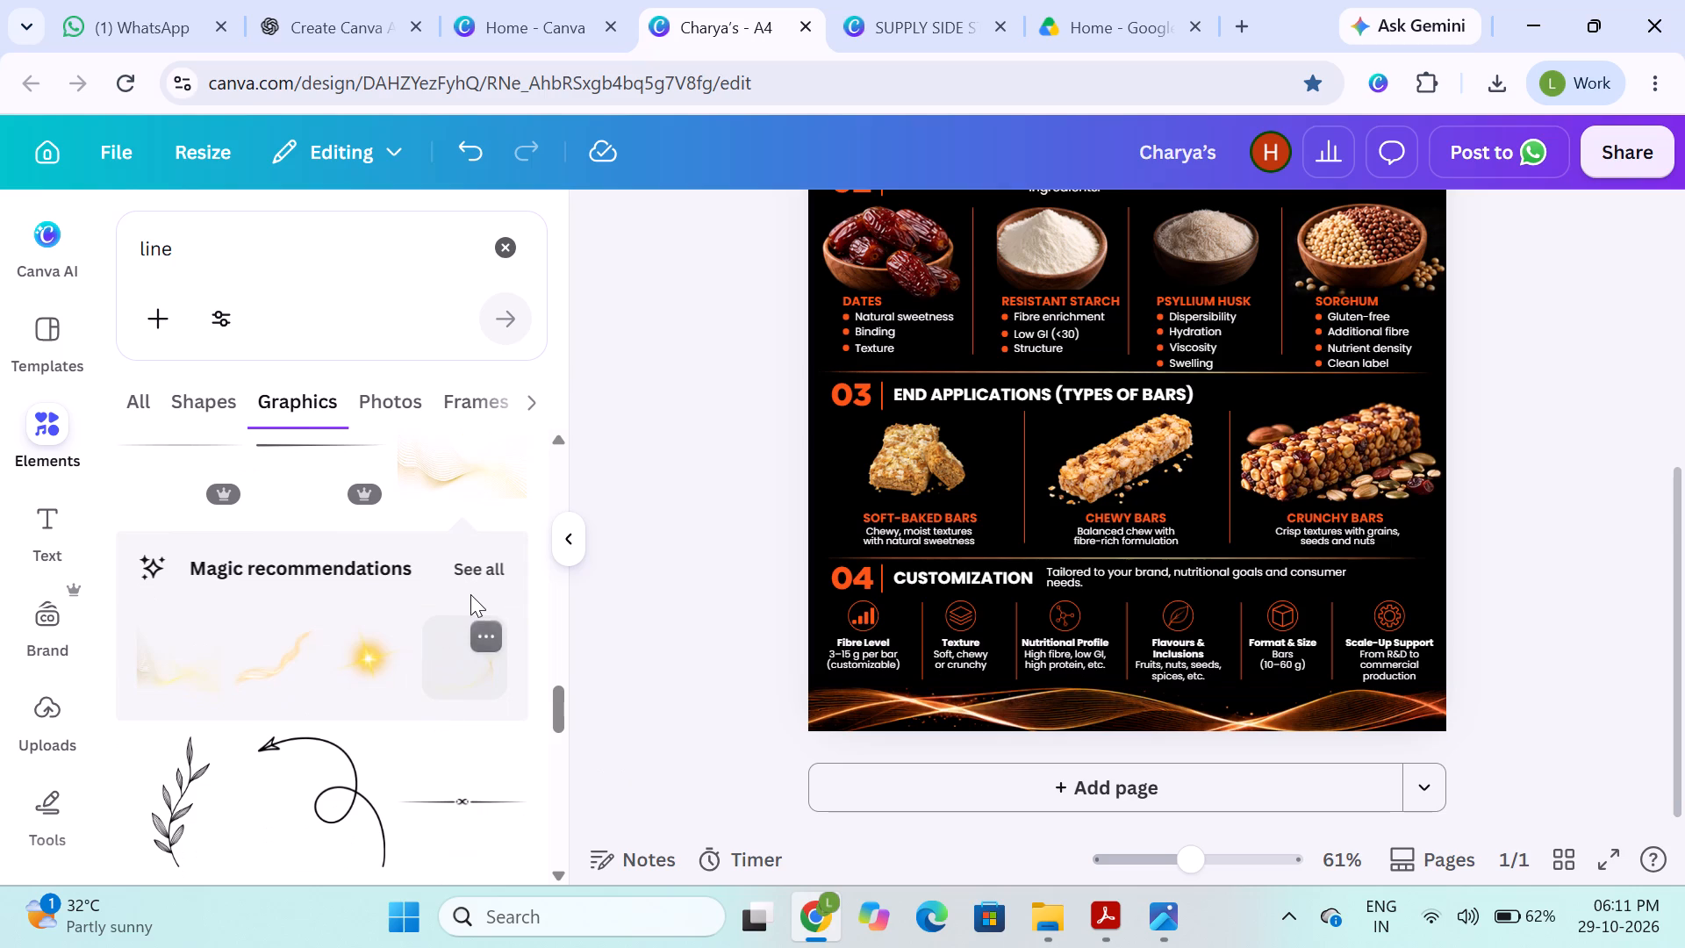
pyautogui.click(470, 571)
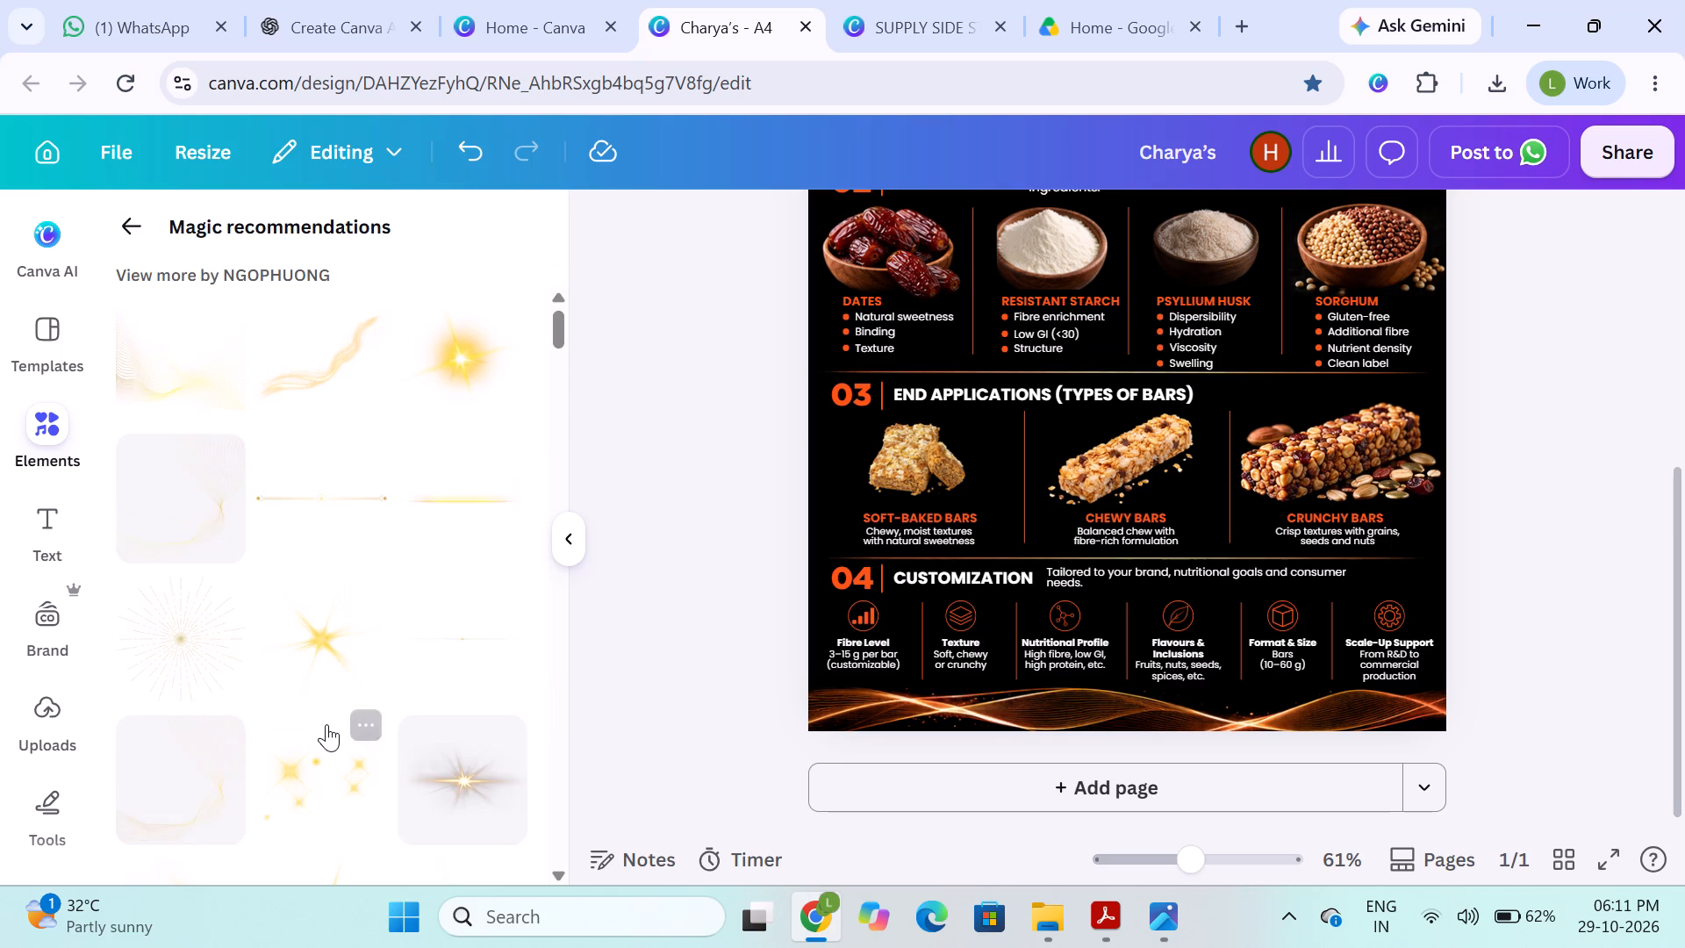
pyautogui.scroll(-4, 326, 724)
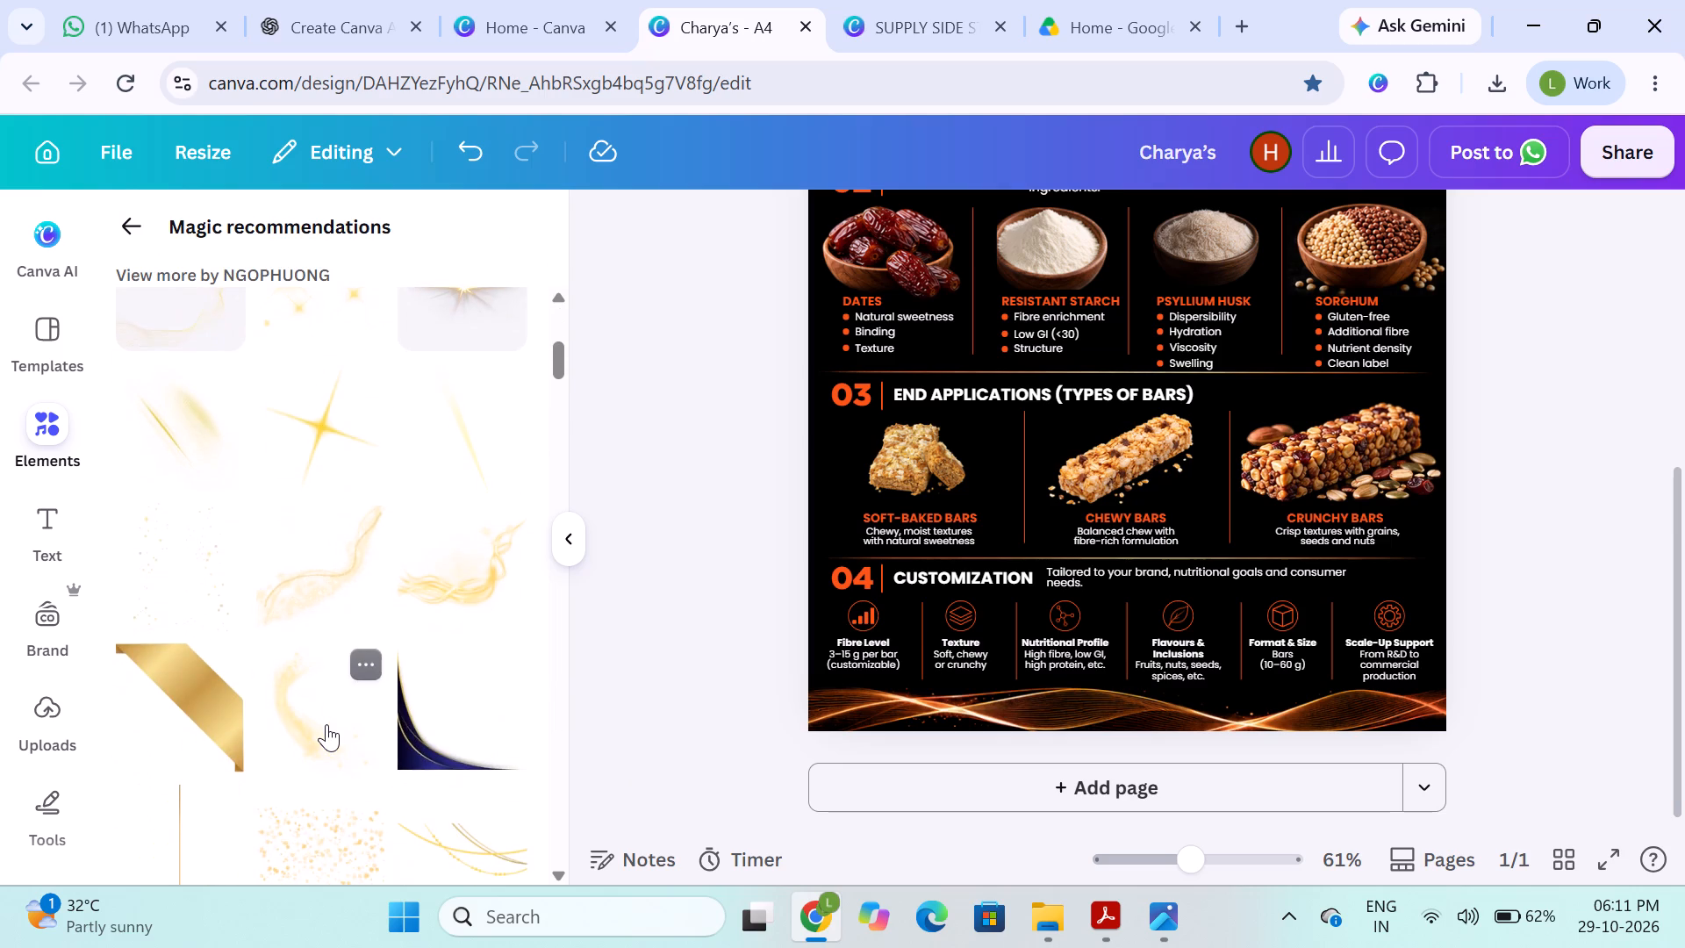
pyautogui.scroll(-4, 326, 724)
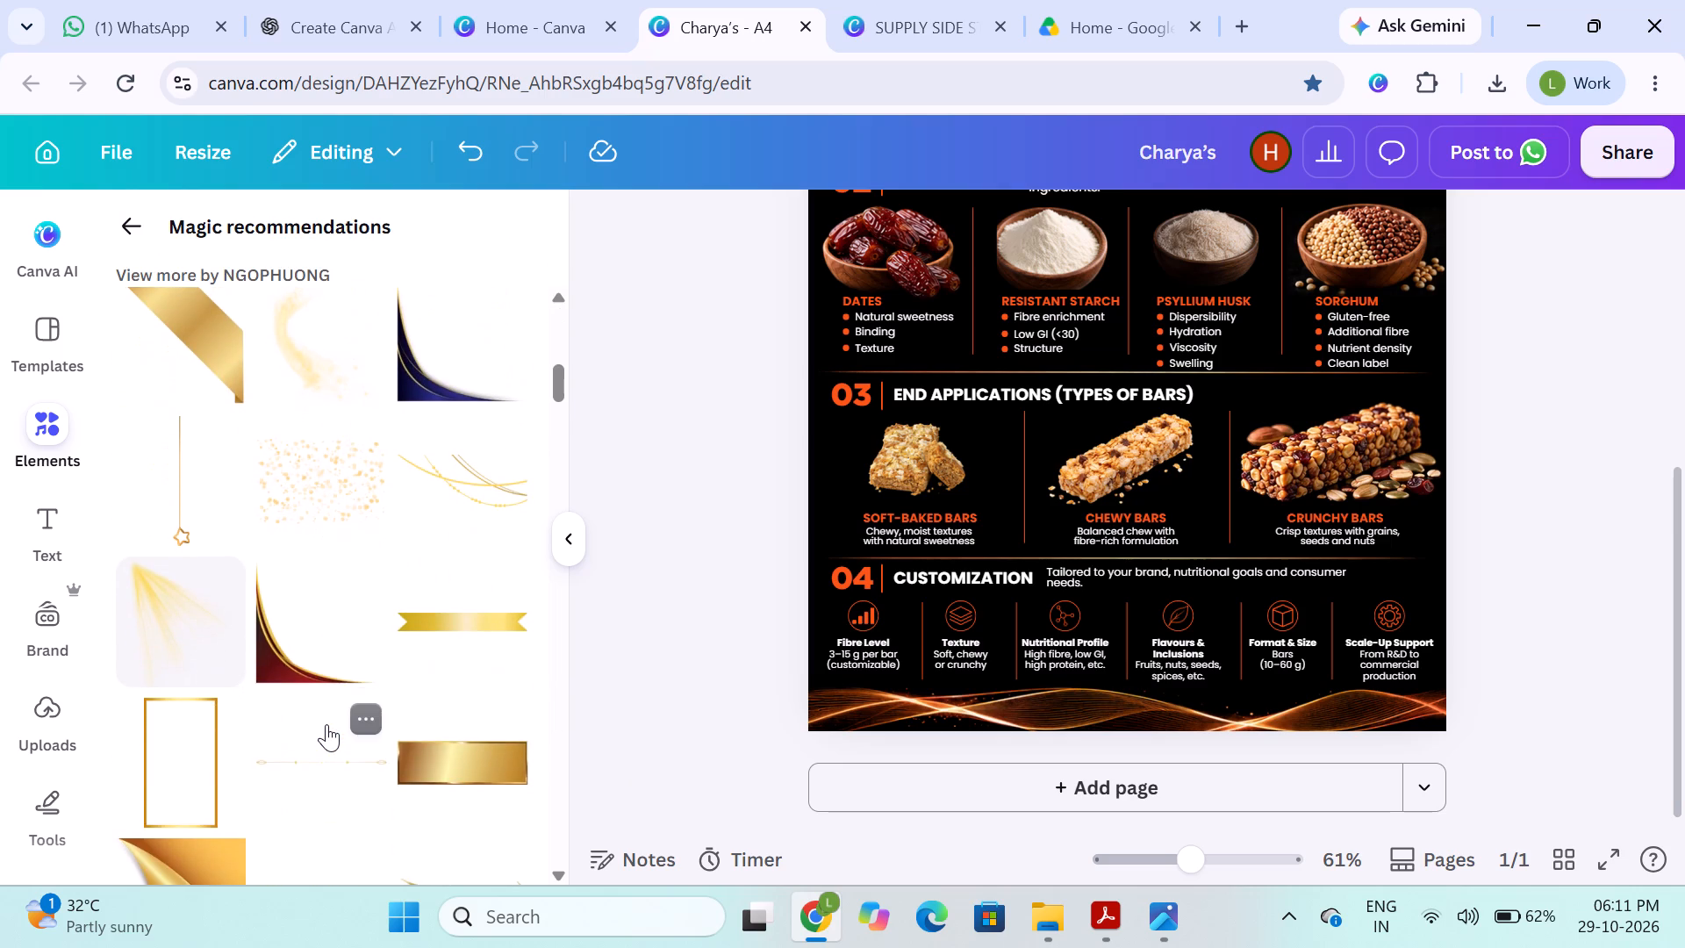
pyautogui.scroll(-5, 326, 724)
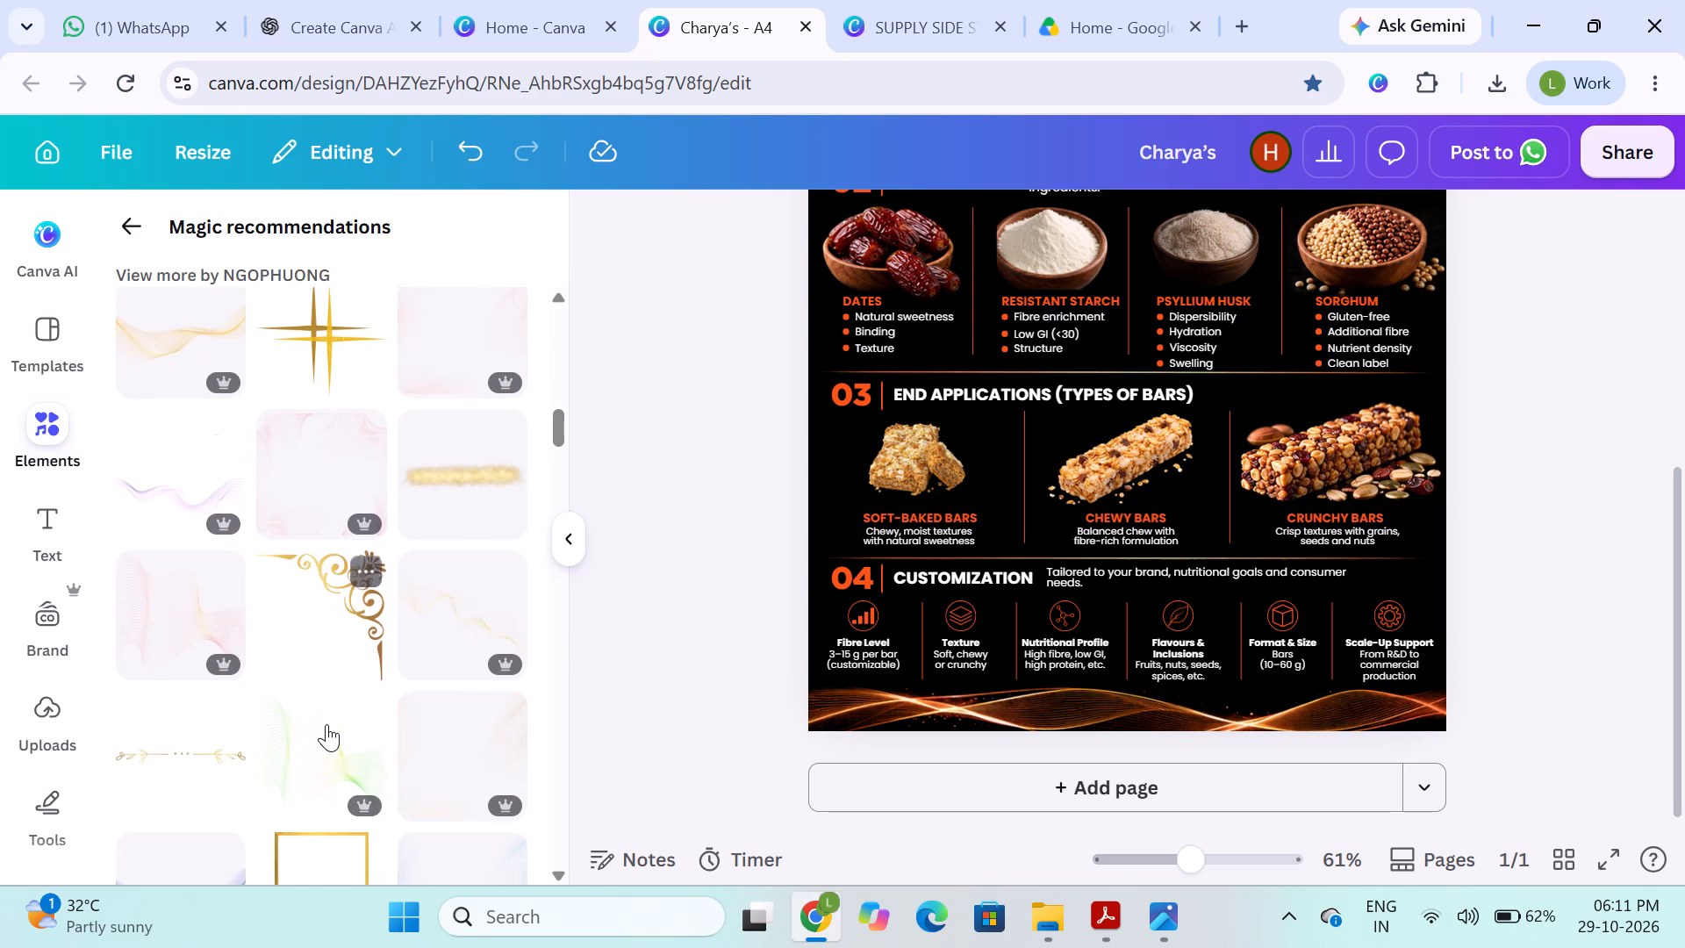
pyautogui.scroll(-5, 326, 724)
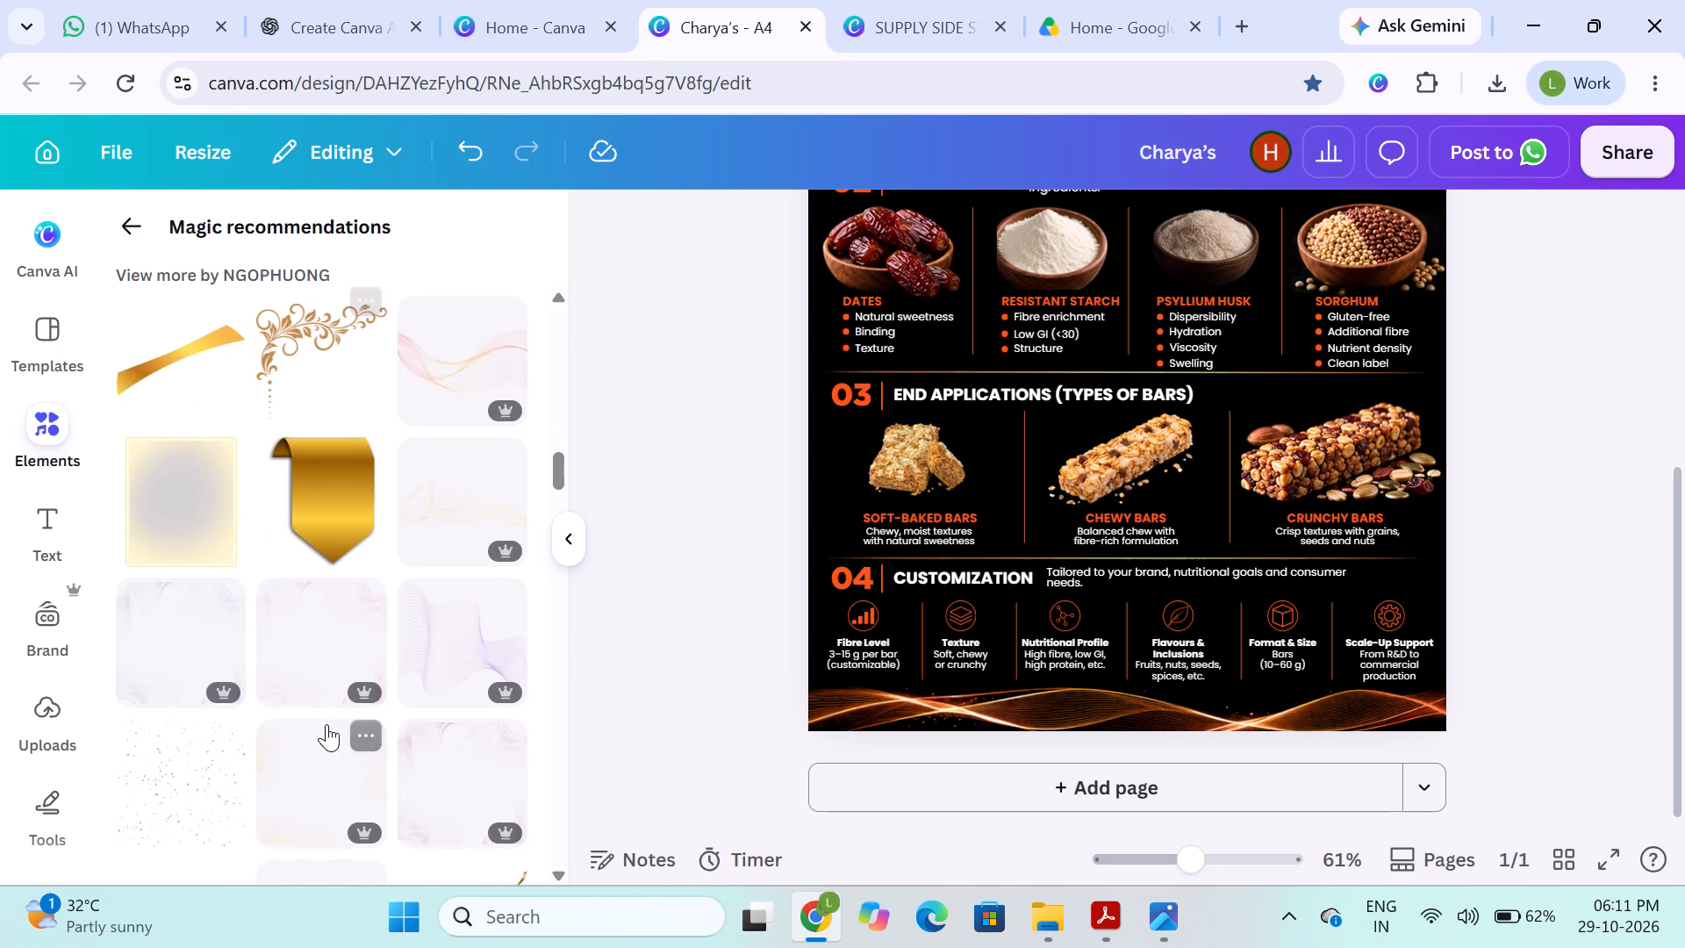
pyautogui.scroll(-5, 326, 724)
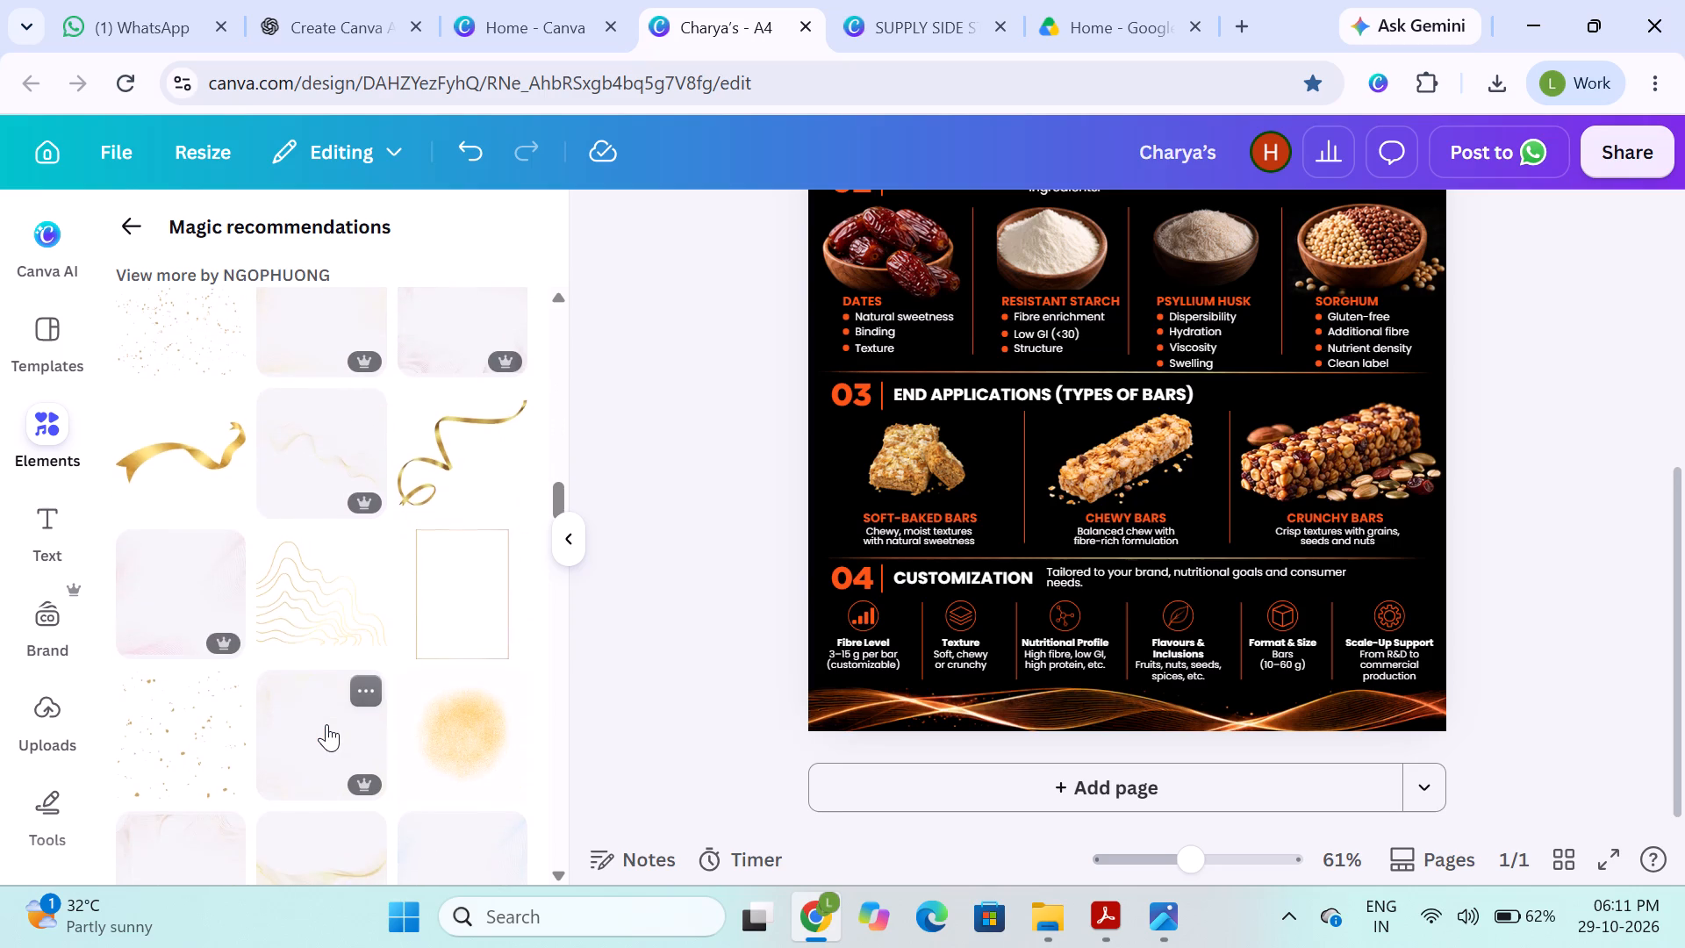
pyautogui.scroll(-4, 326, 724)
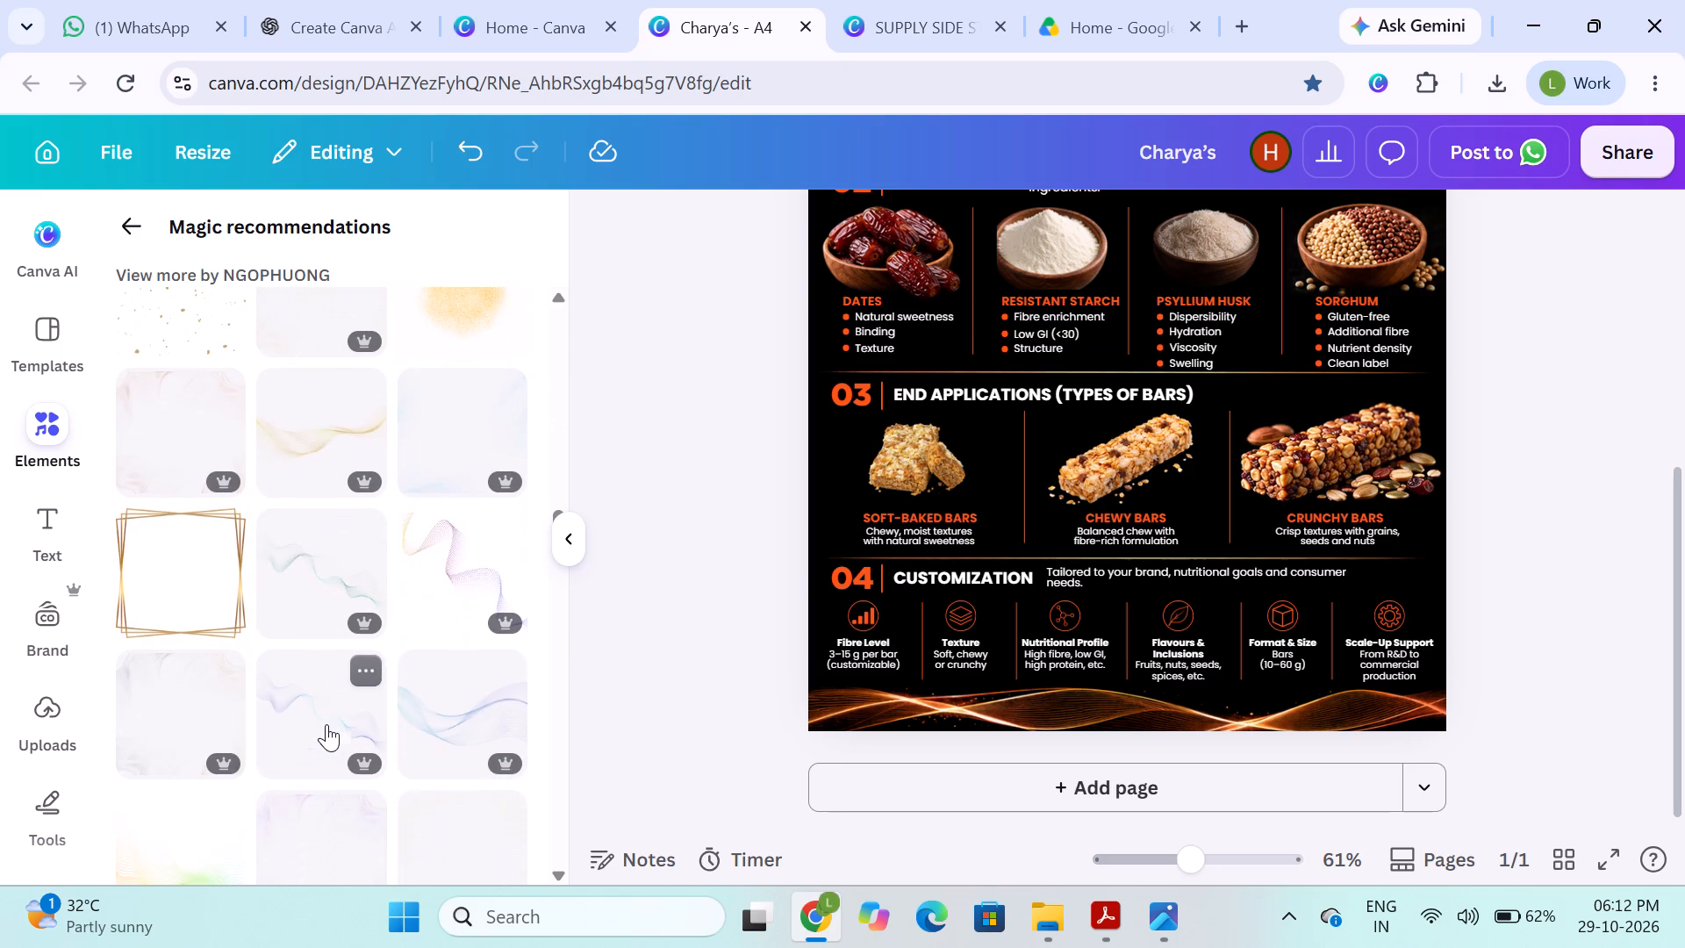
pyautogui.scroll(-5, 326, 724)
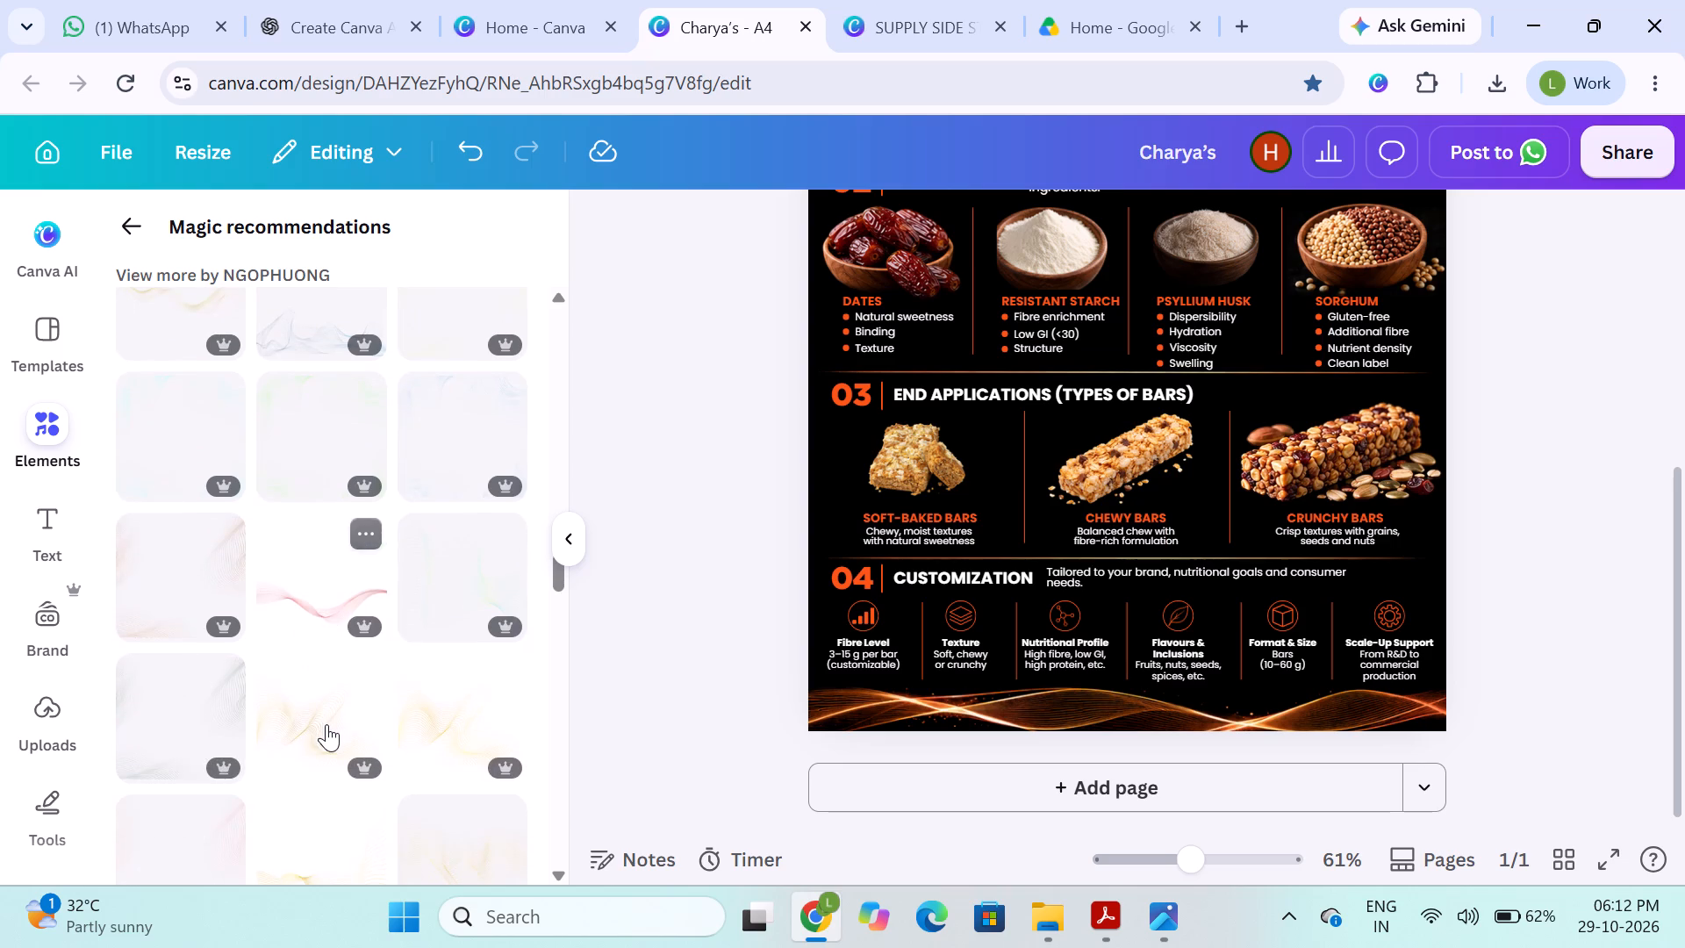
pyautogui.scroll(-5, 326, 724)
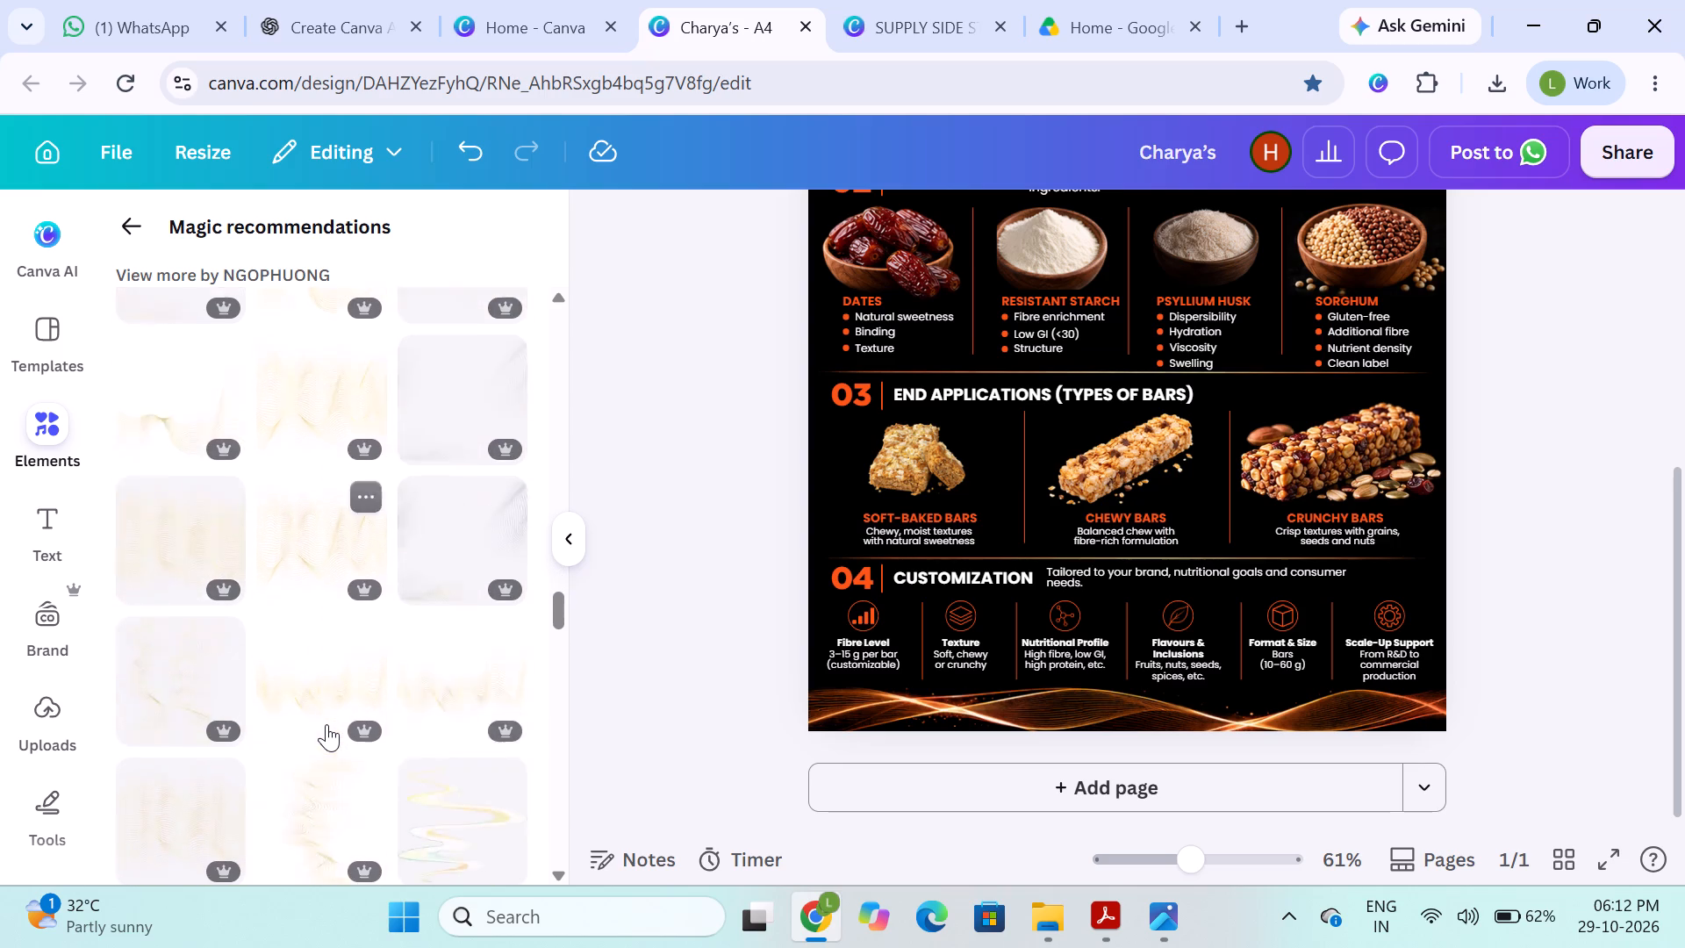
pyautogui.scroll(-1, 326, 724)
pyautogui.scroll(11, 326, 724)
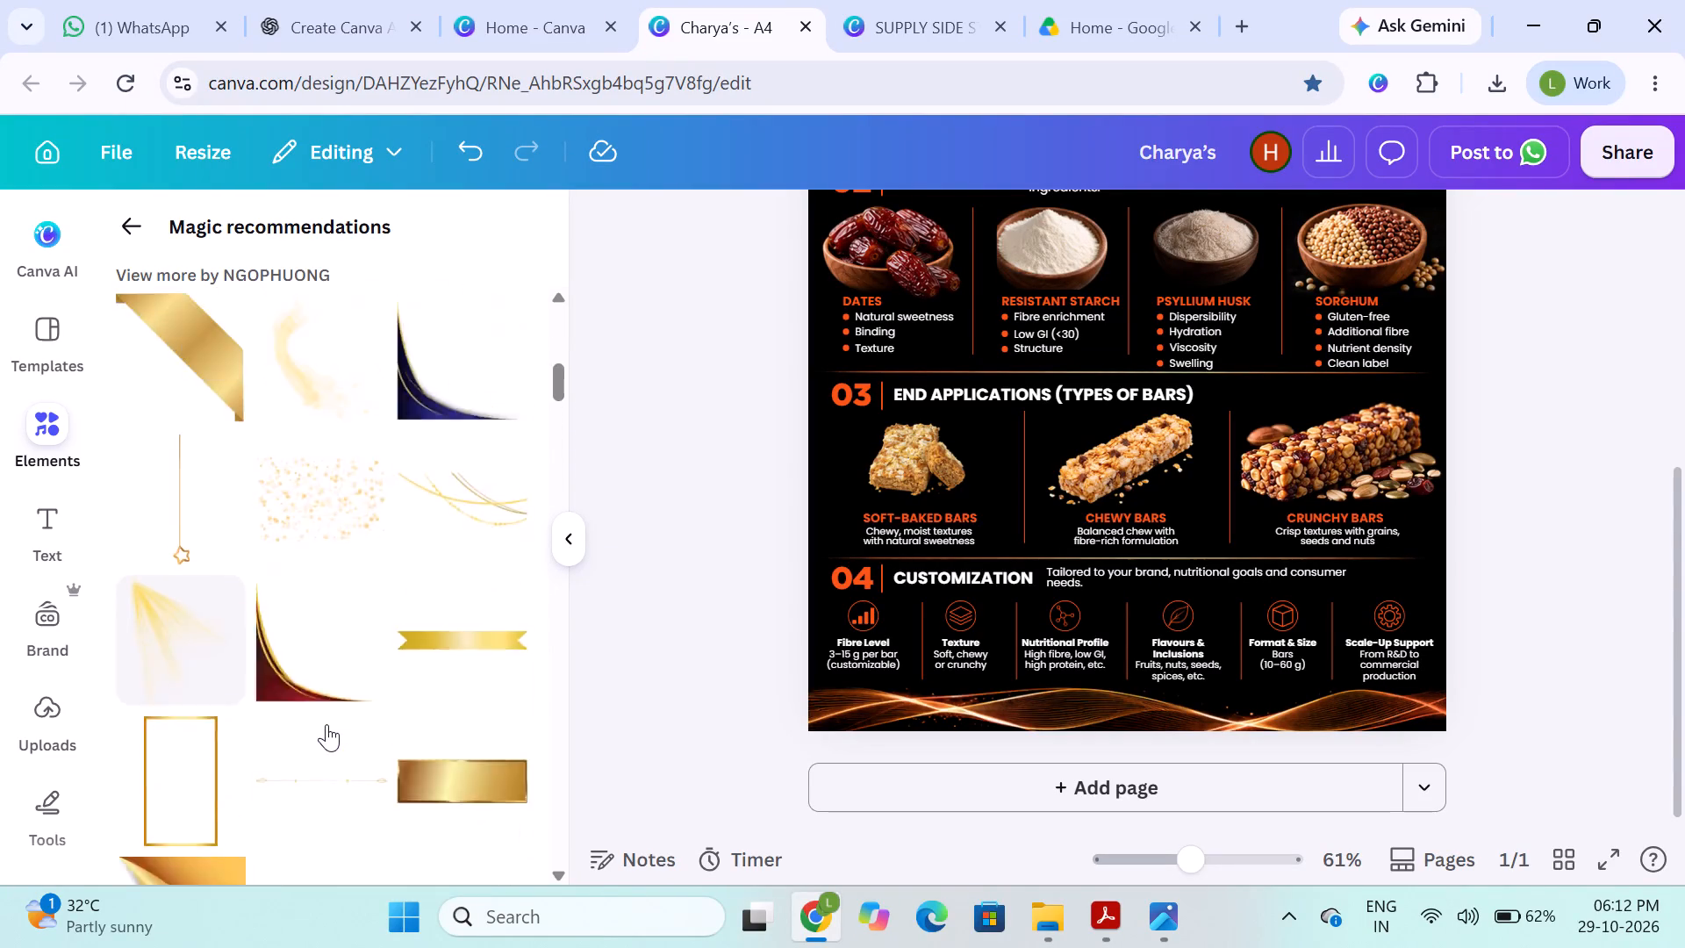
pyautogui.scroll(5, 309, 419)
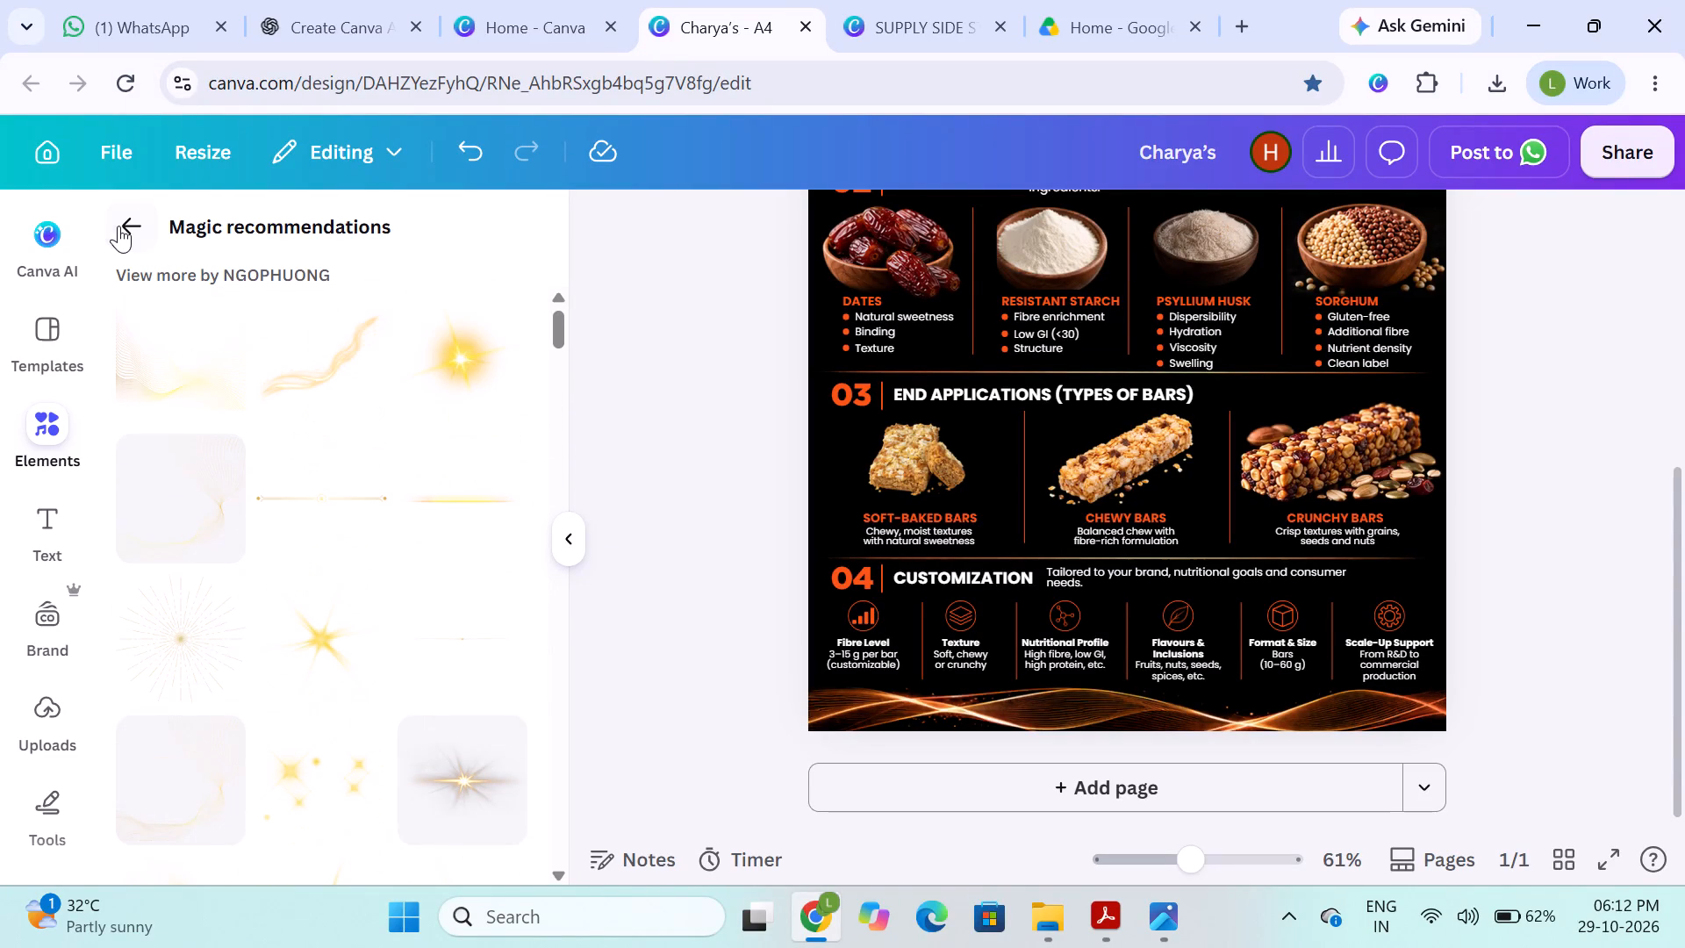
pyautogui.click(119, 230)
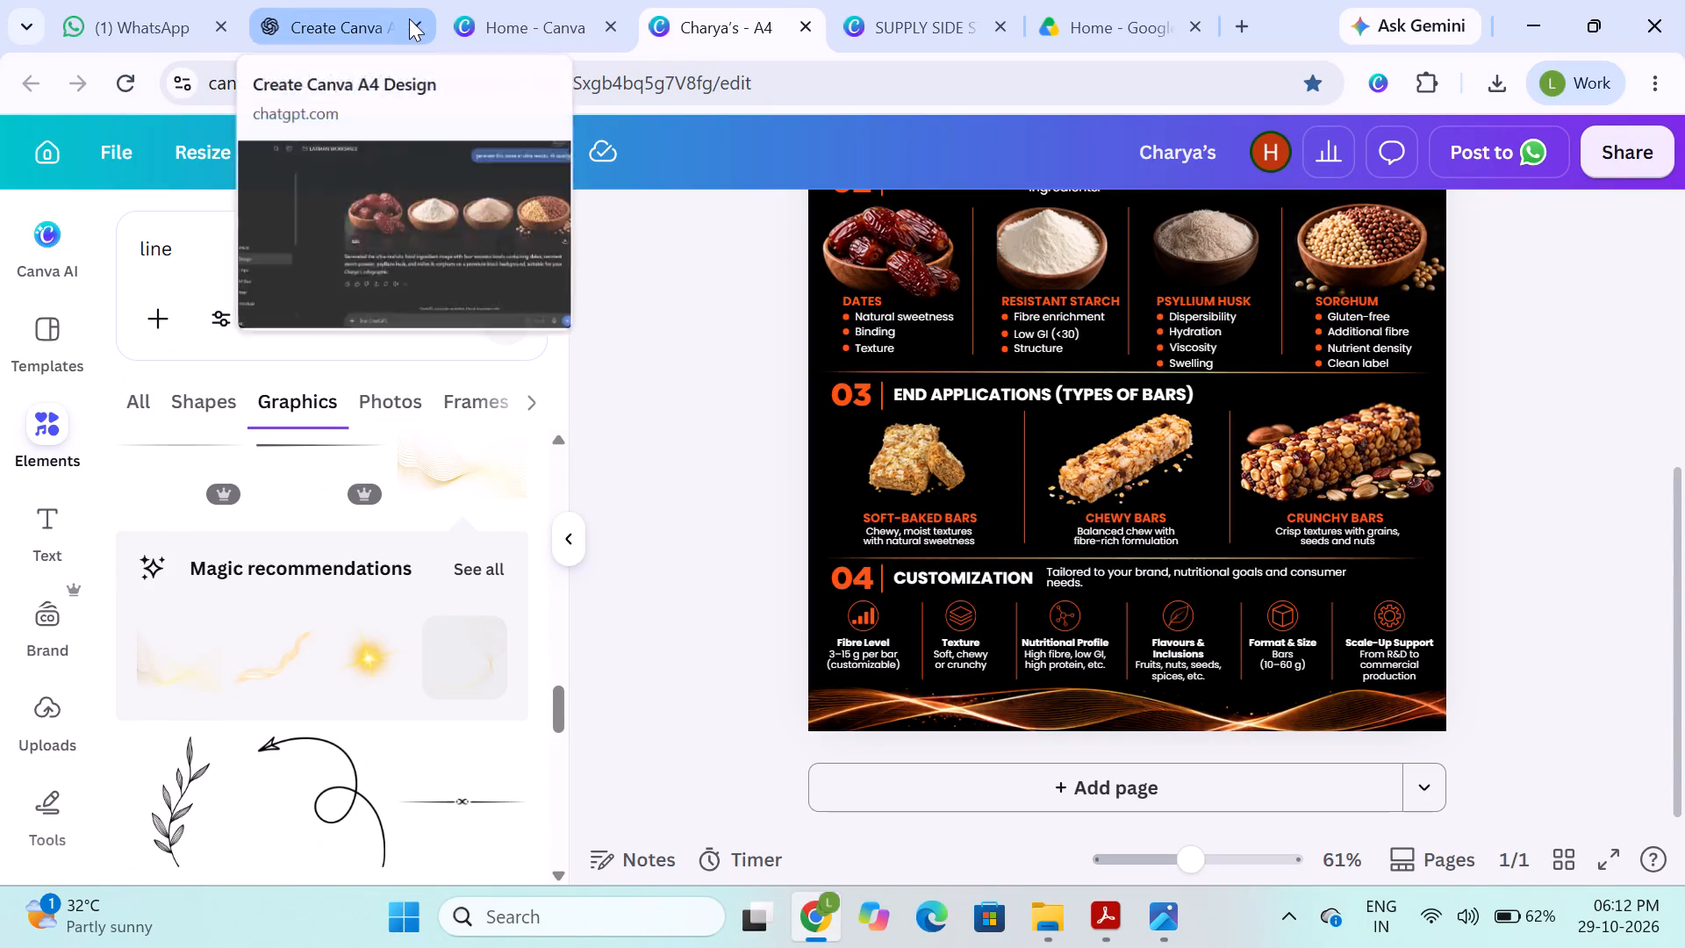
pyautogui.click(1117, 0)
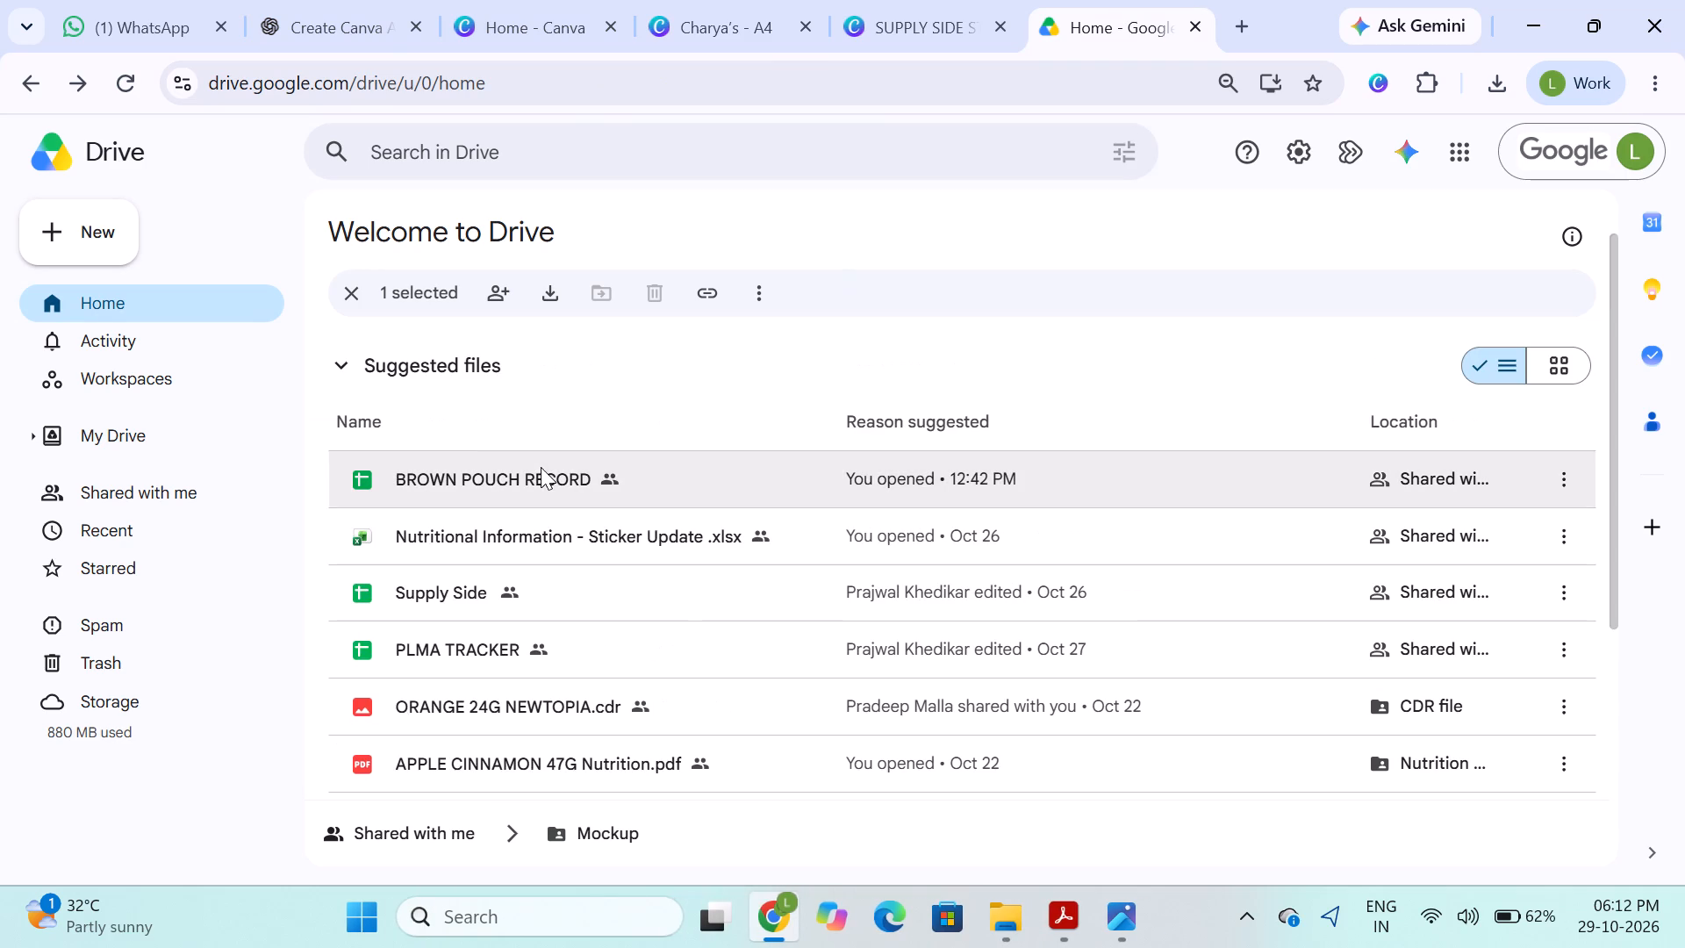
pyautogui.click(43, 91)
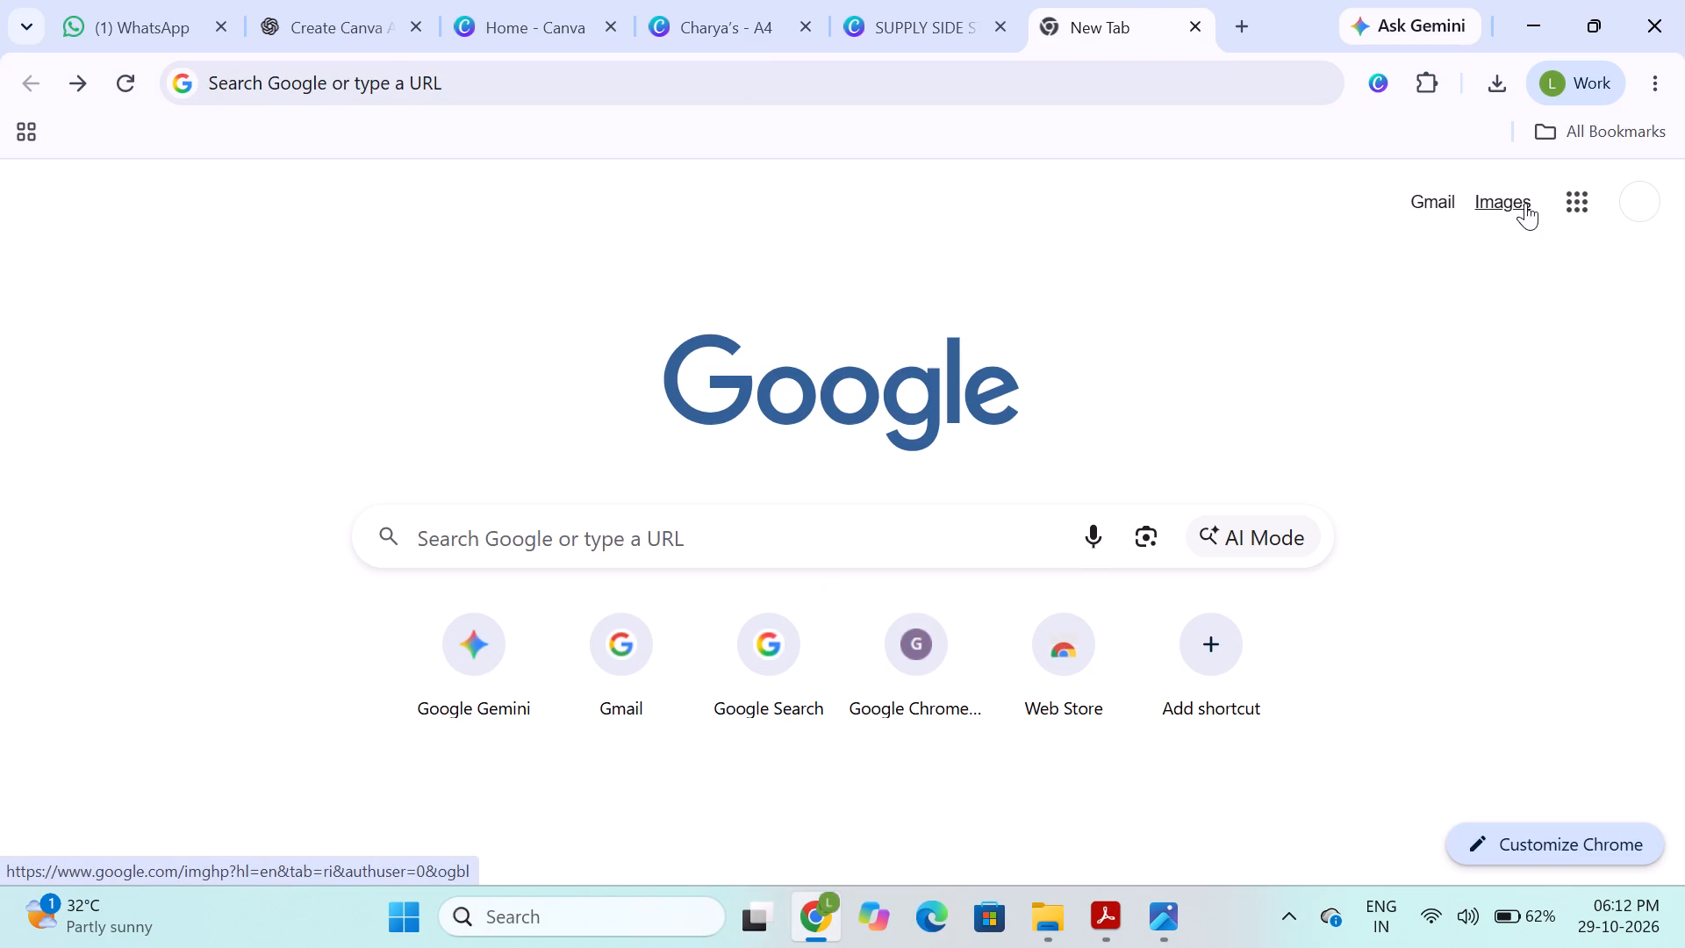
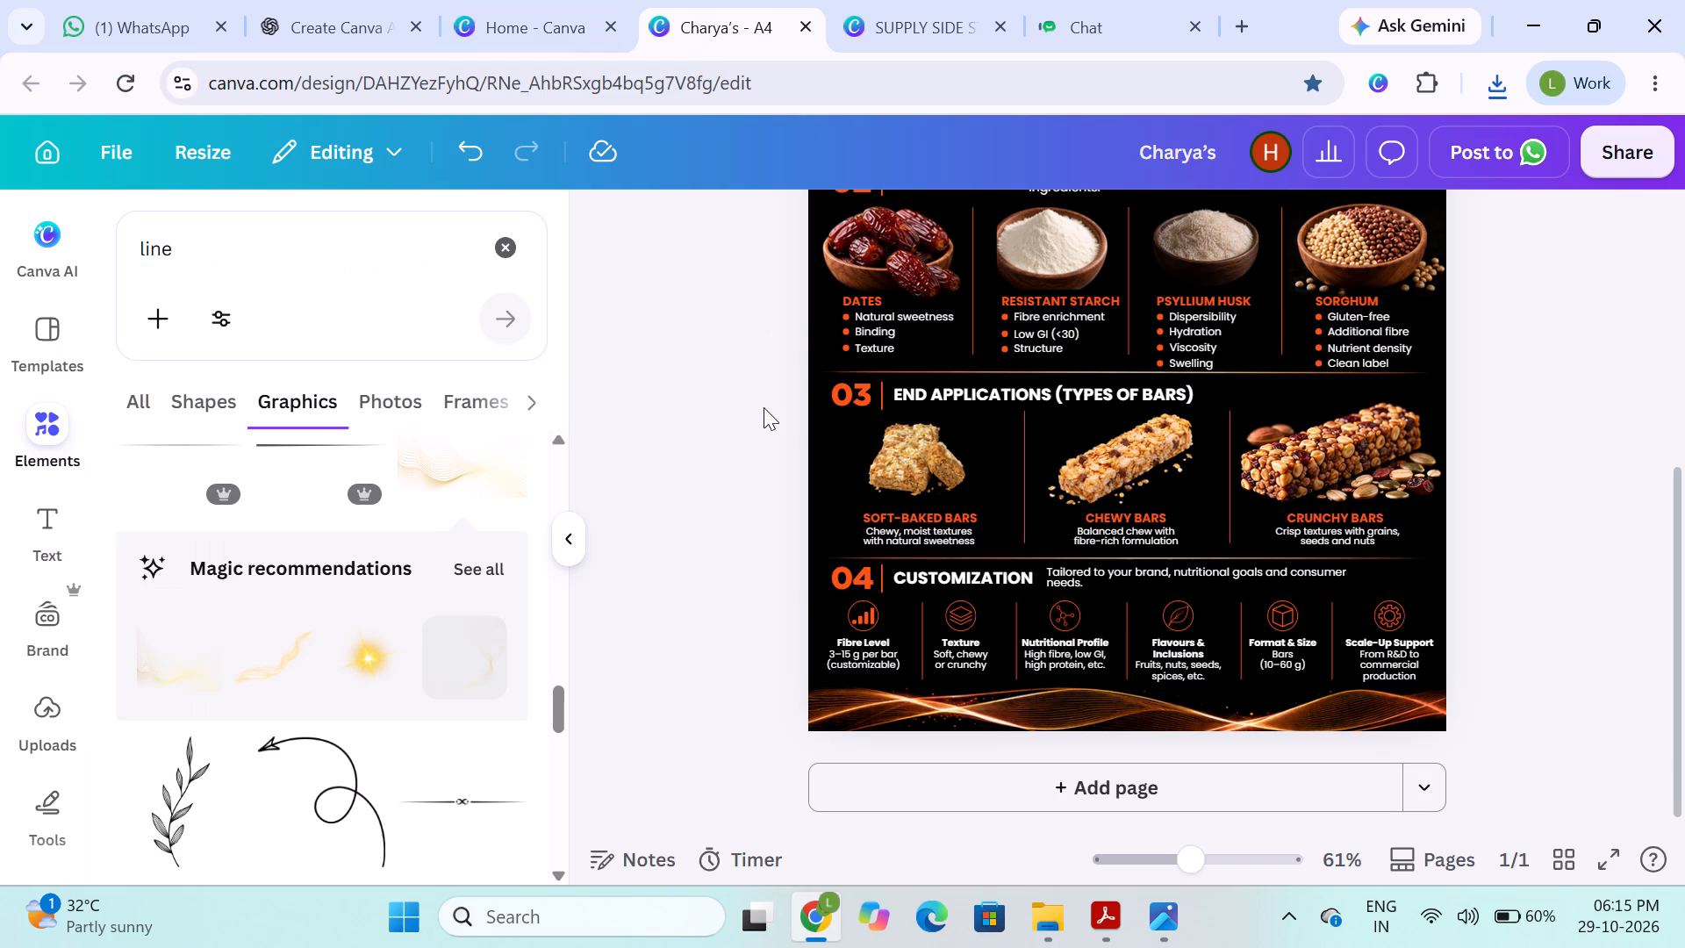
# Clear the "line" search from the elements library.
pyautogui.scroll(-1, 764, 407)
pyautogui.click(503, 240)
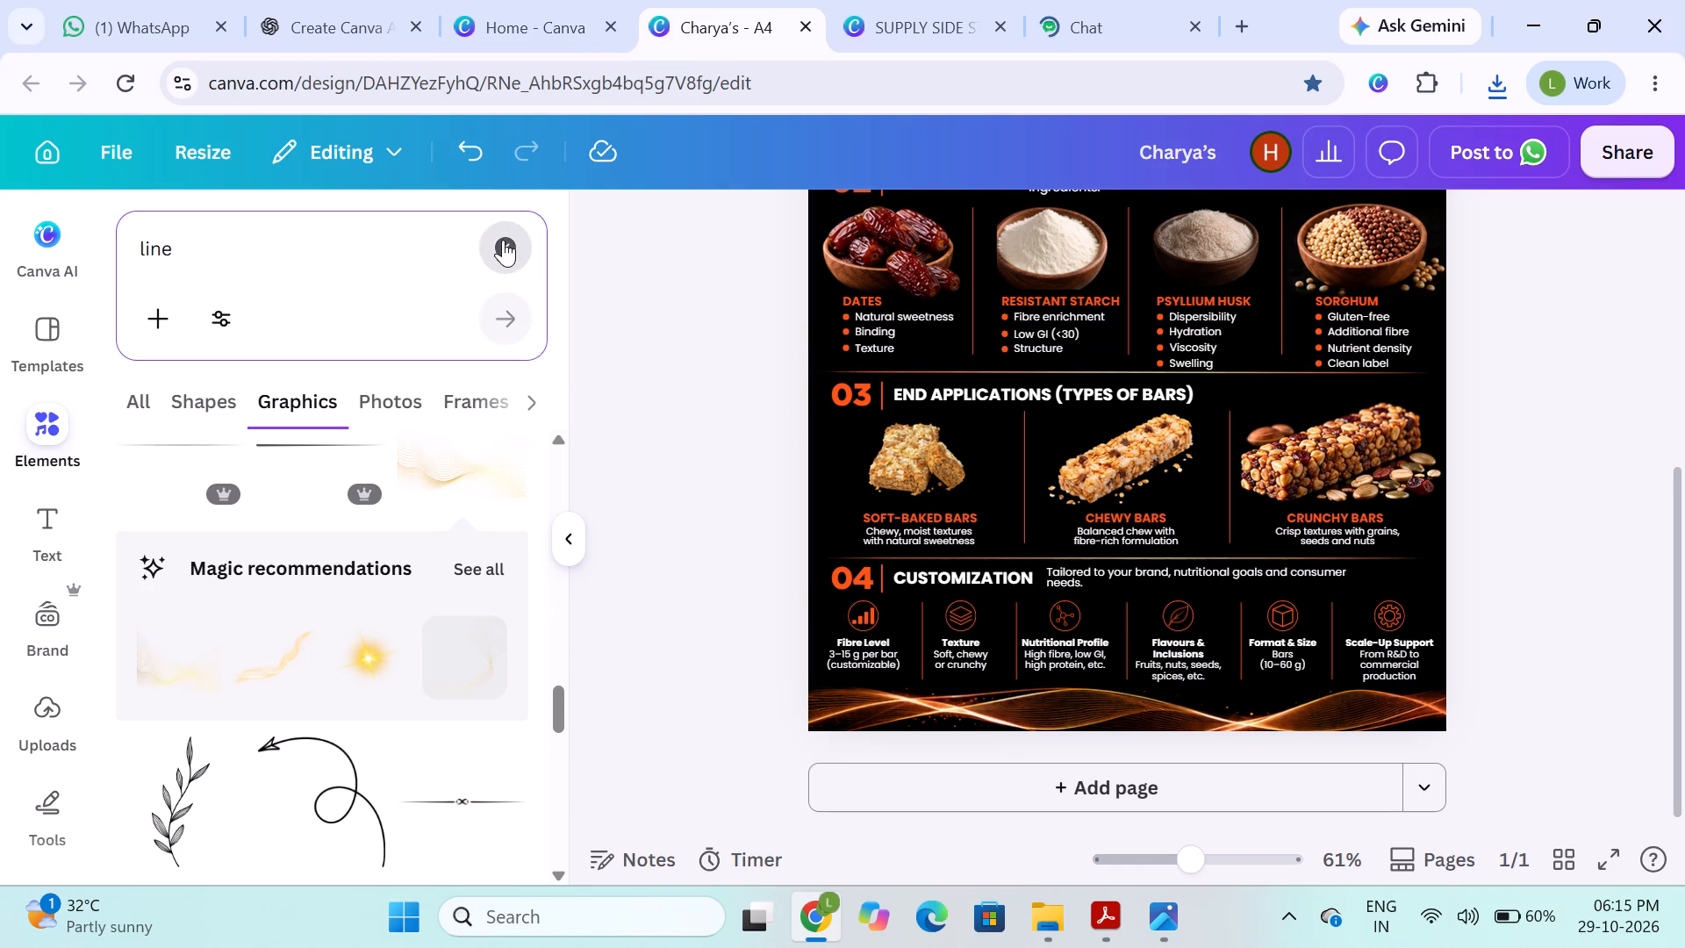
pyautogui.click(612, 429)
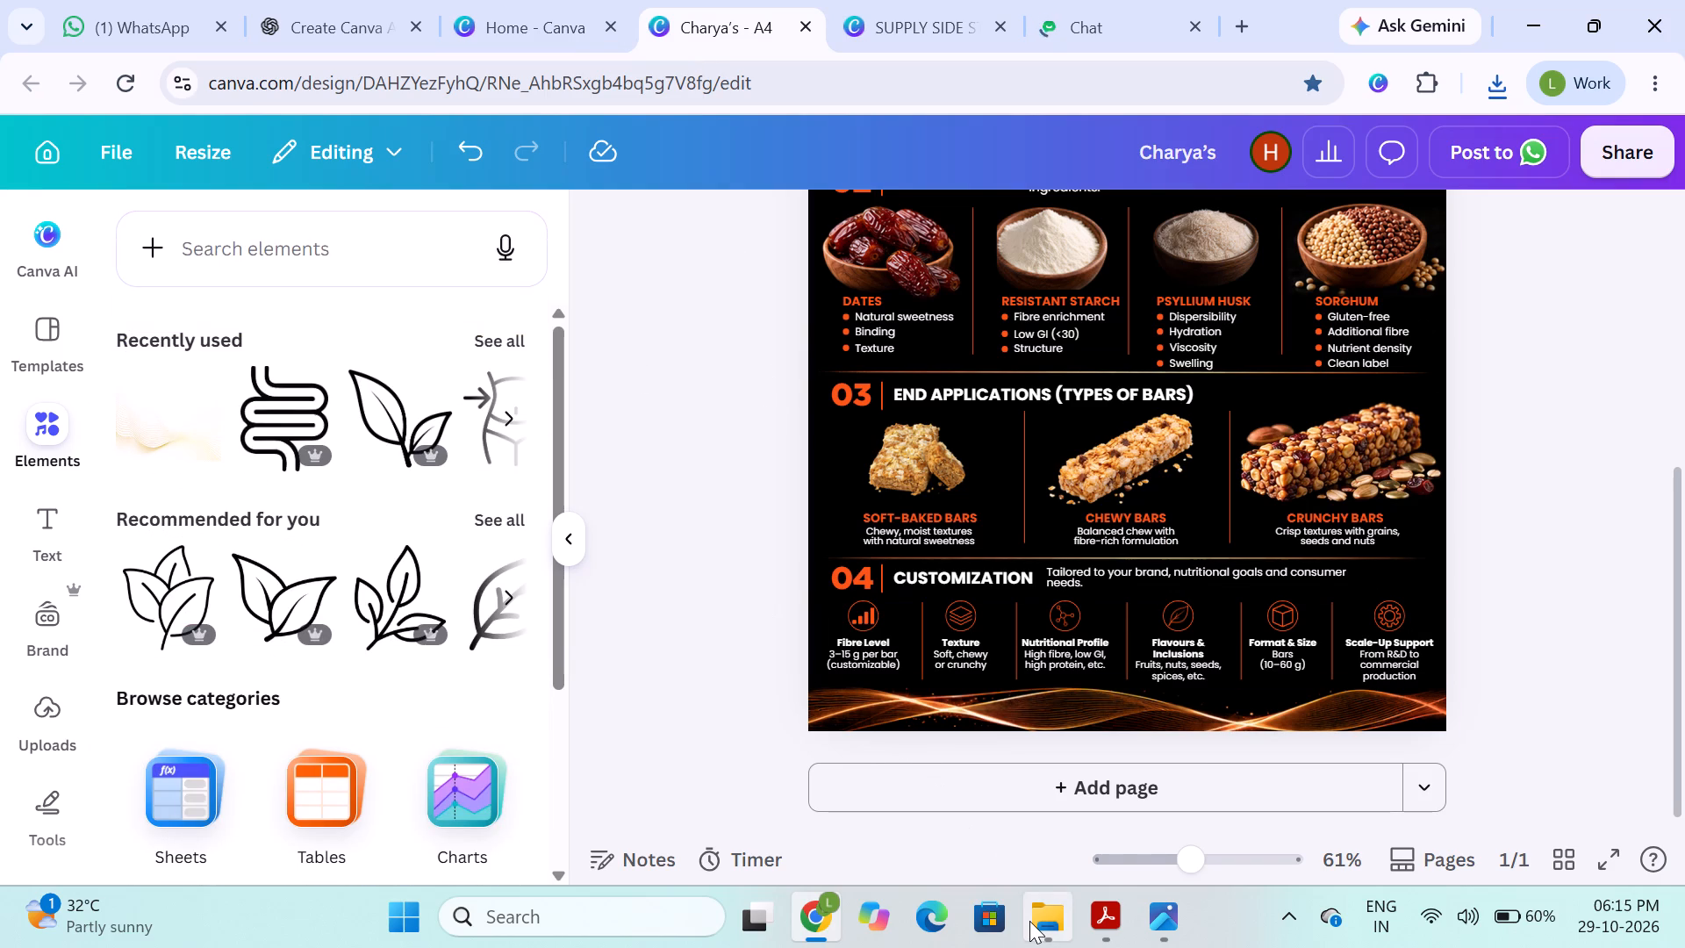
# Copy the image "ChatGPT Image Sep 23, 2026, 12_50_34 PM" from the Downloads folder and paste it onto the Canva A4 page.
pyautogui.click(1029, 921)
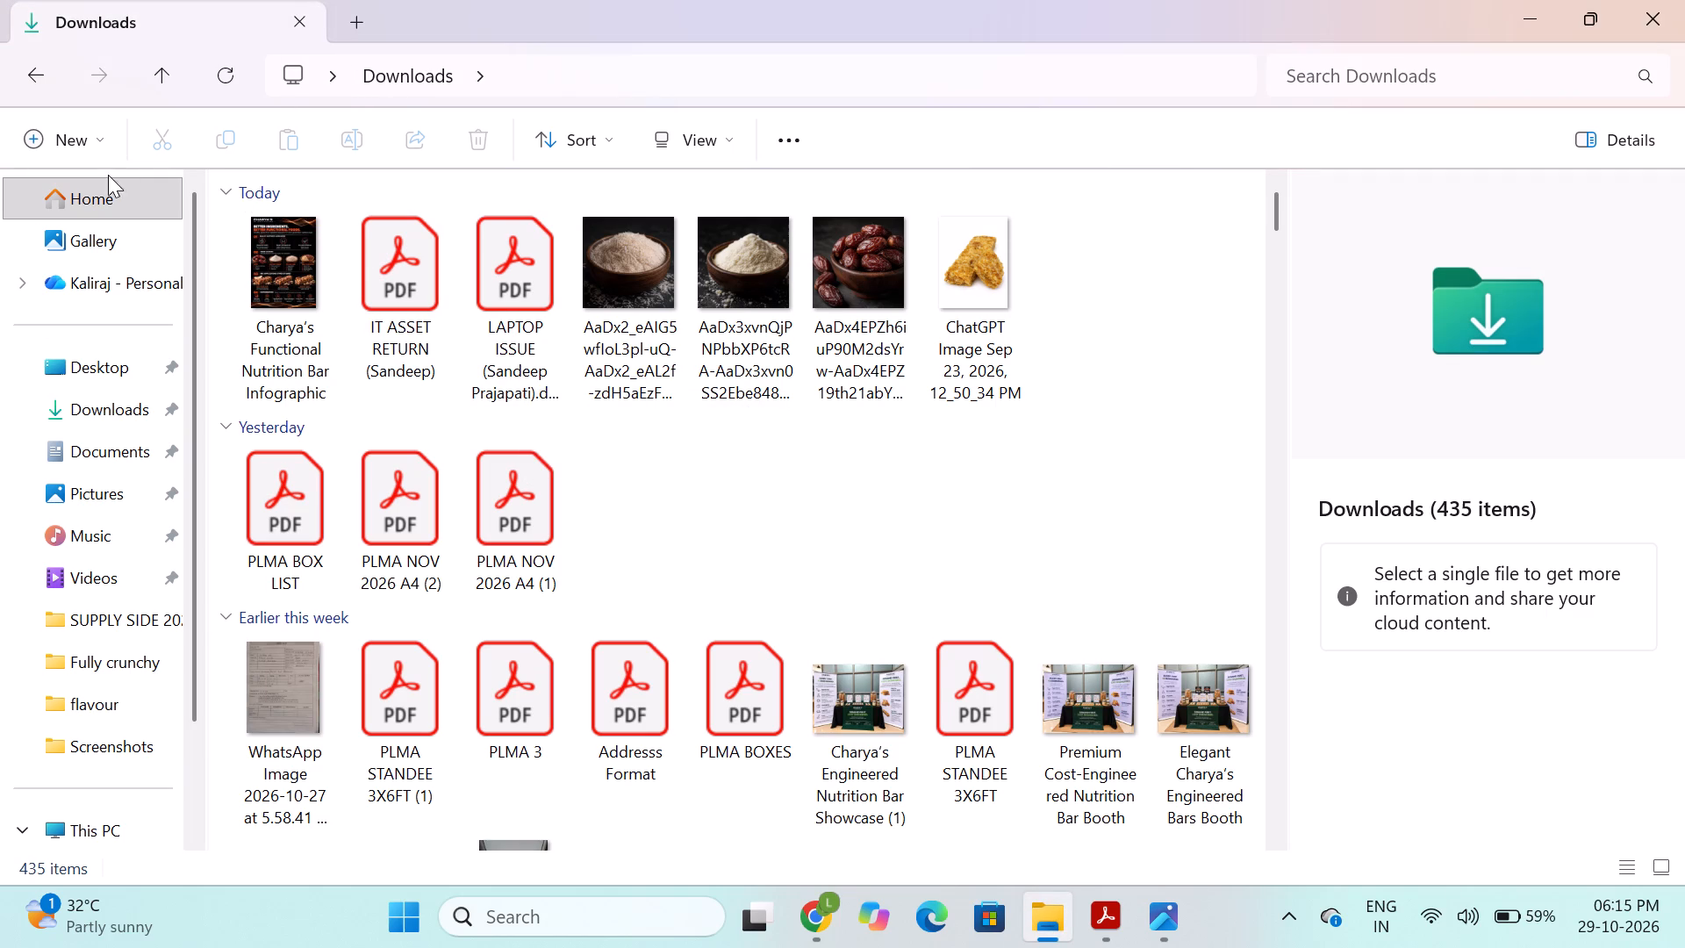
pyautogui.click(66, 407)
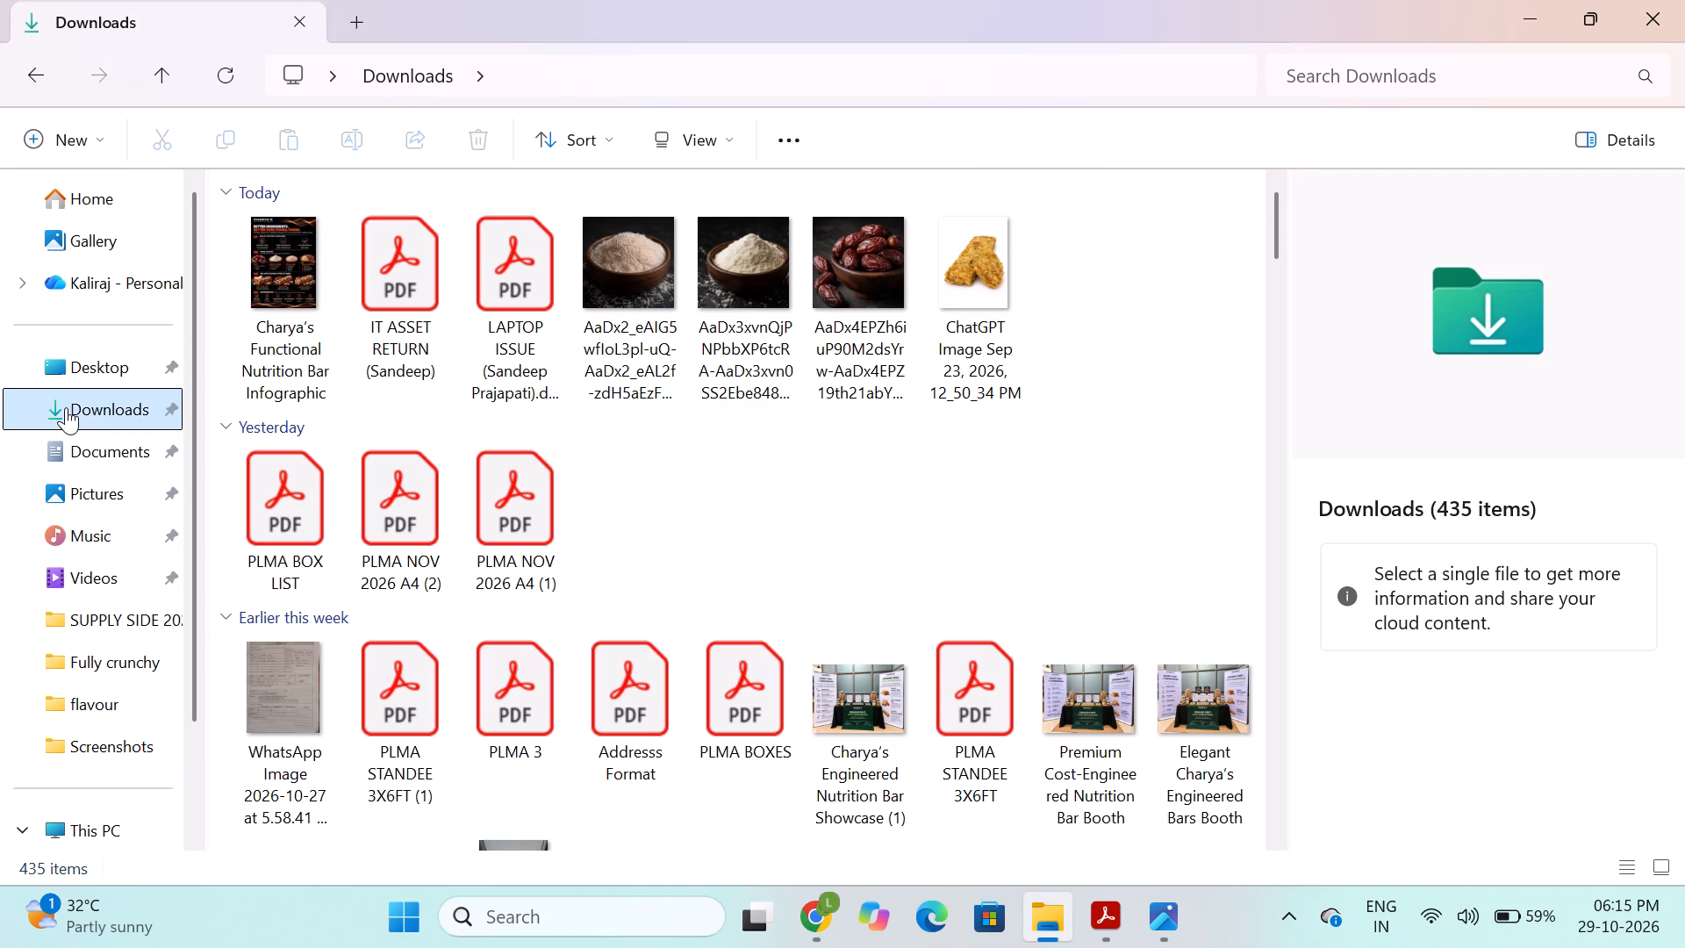
pyautogui.click(257, 299)
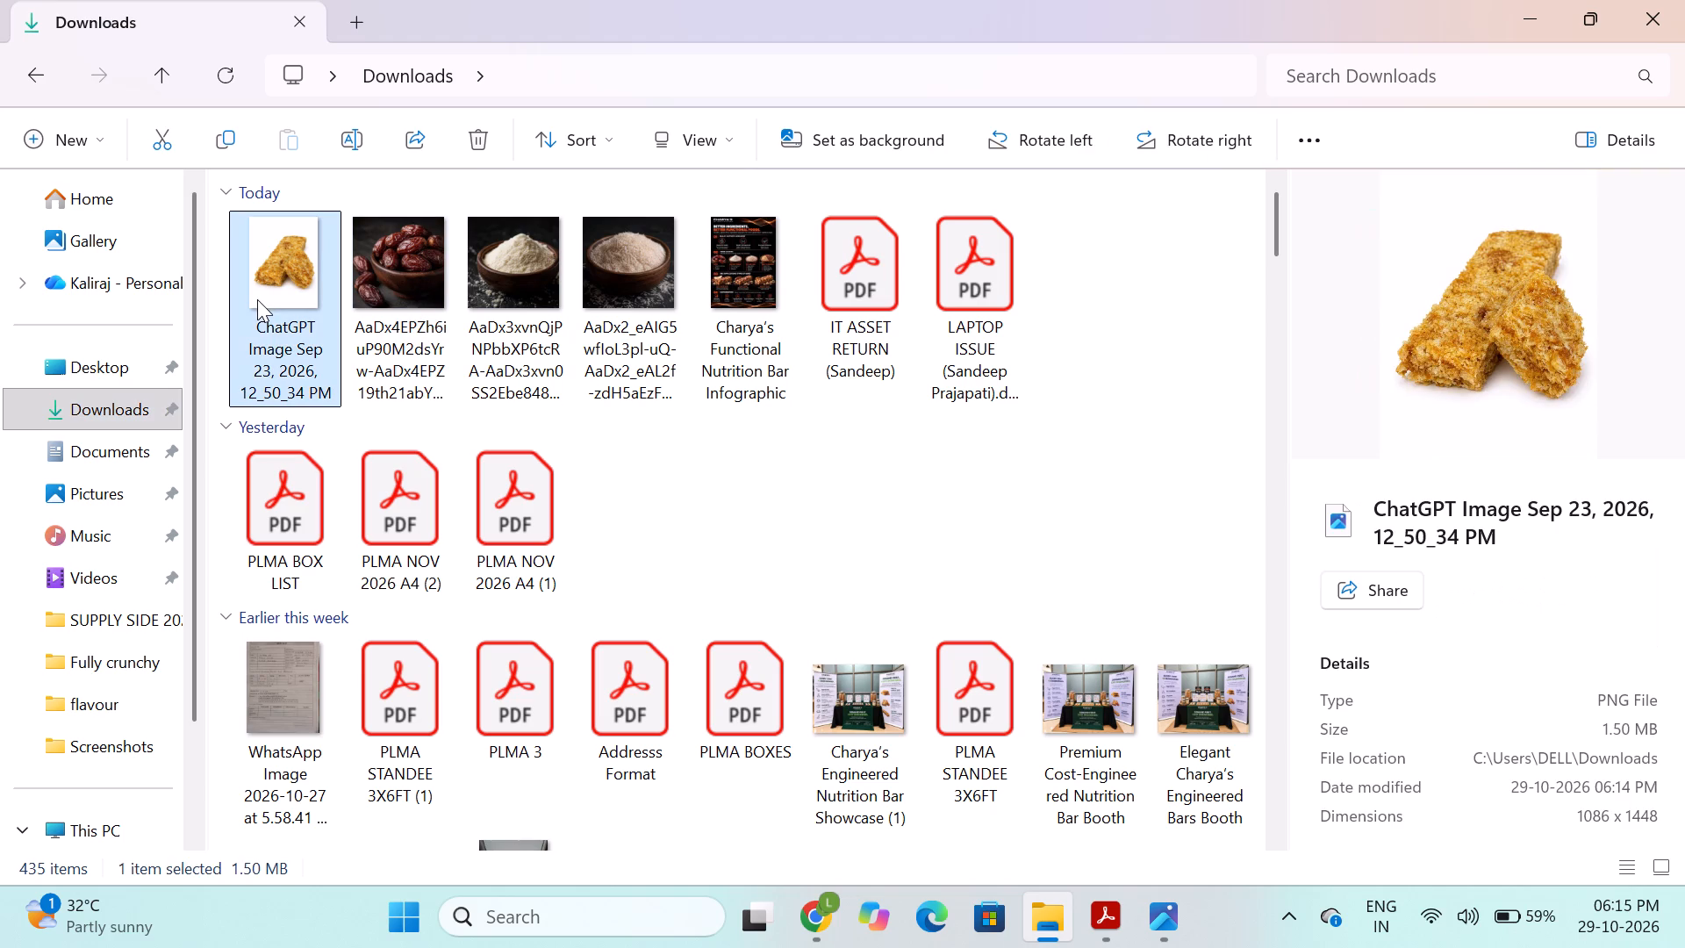
pyautogui.rightClick(257, 299)
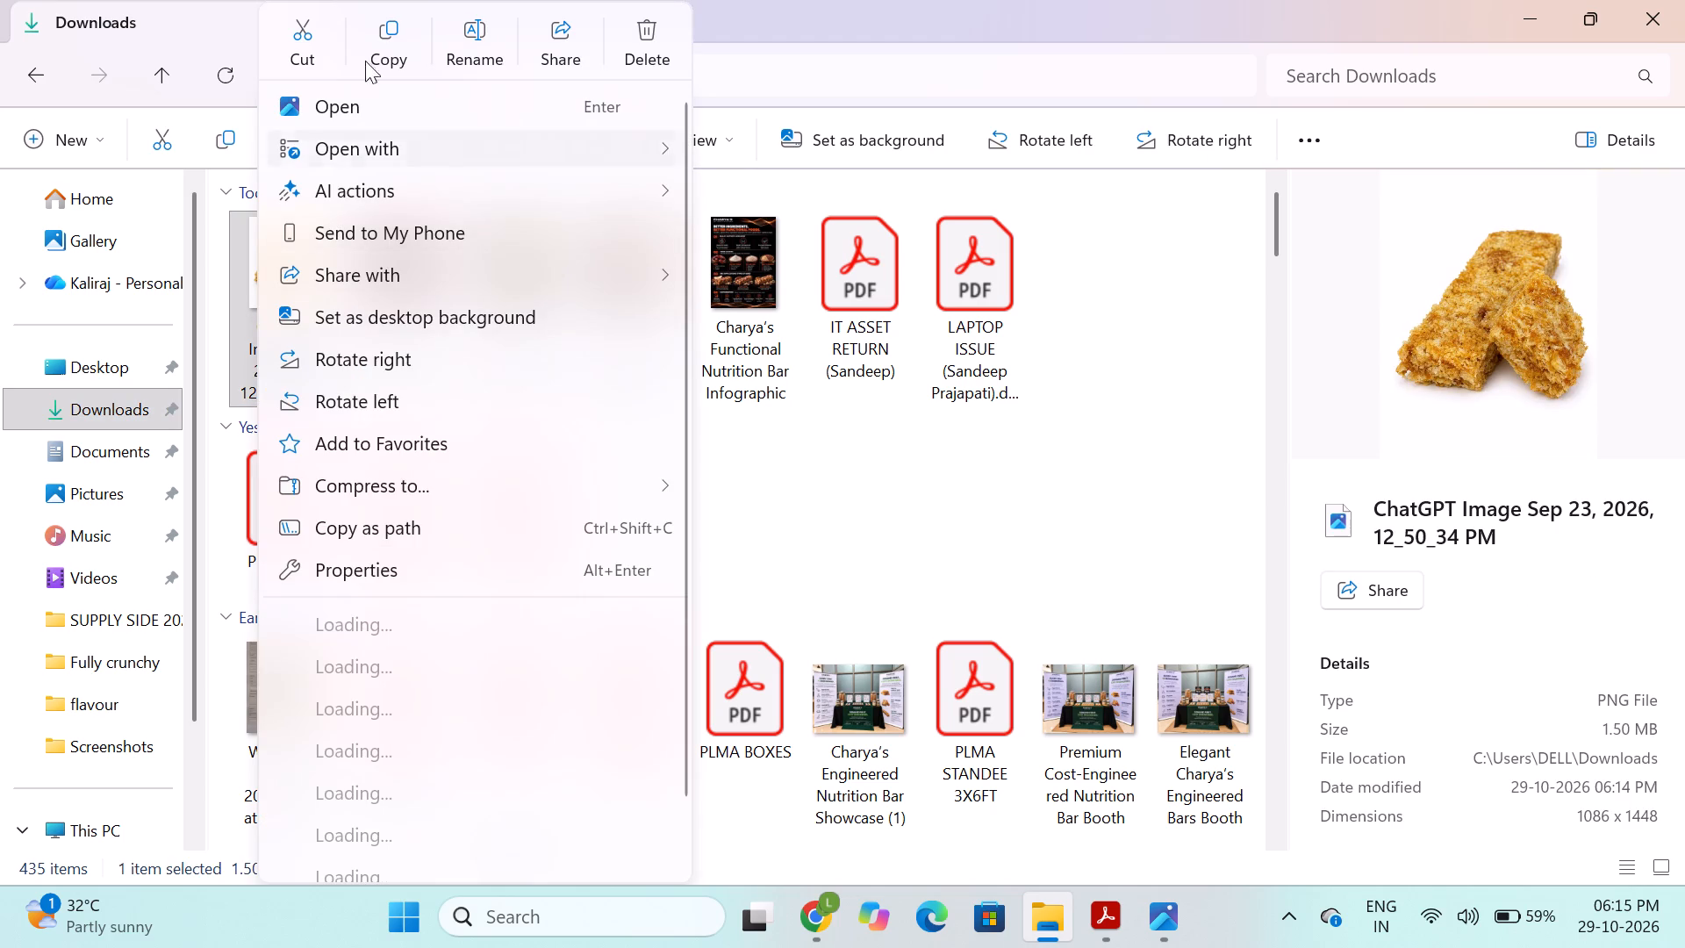
pyautogui.click(383, 39)
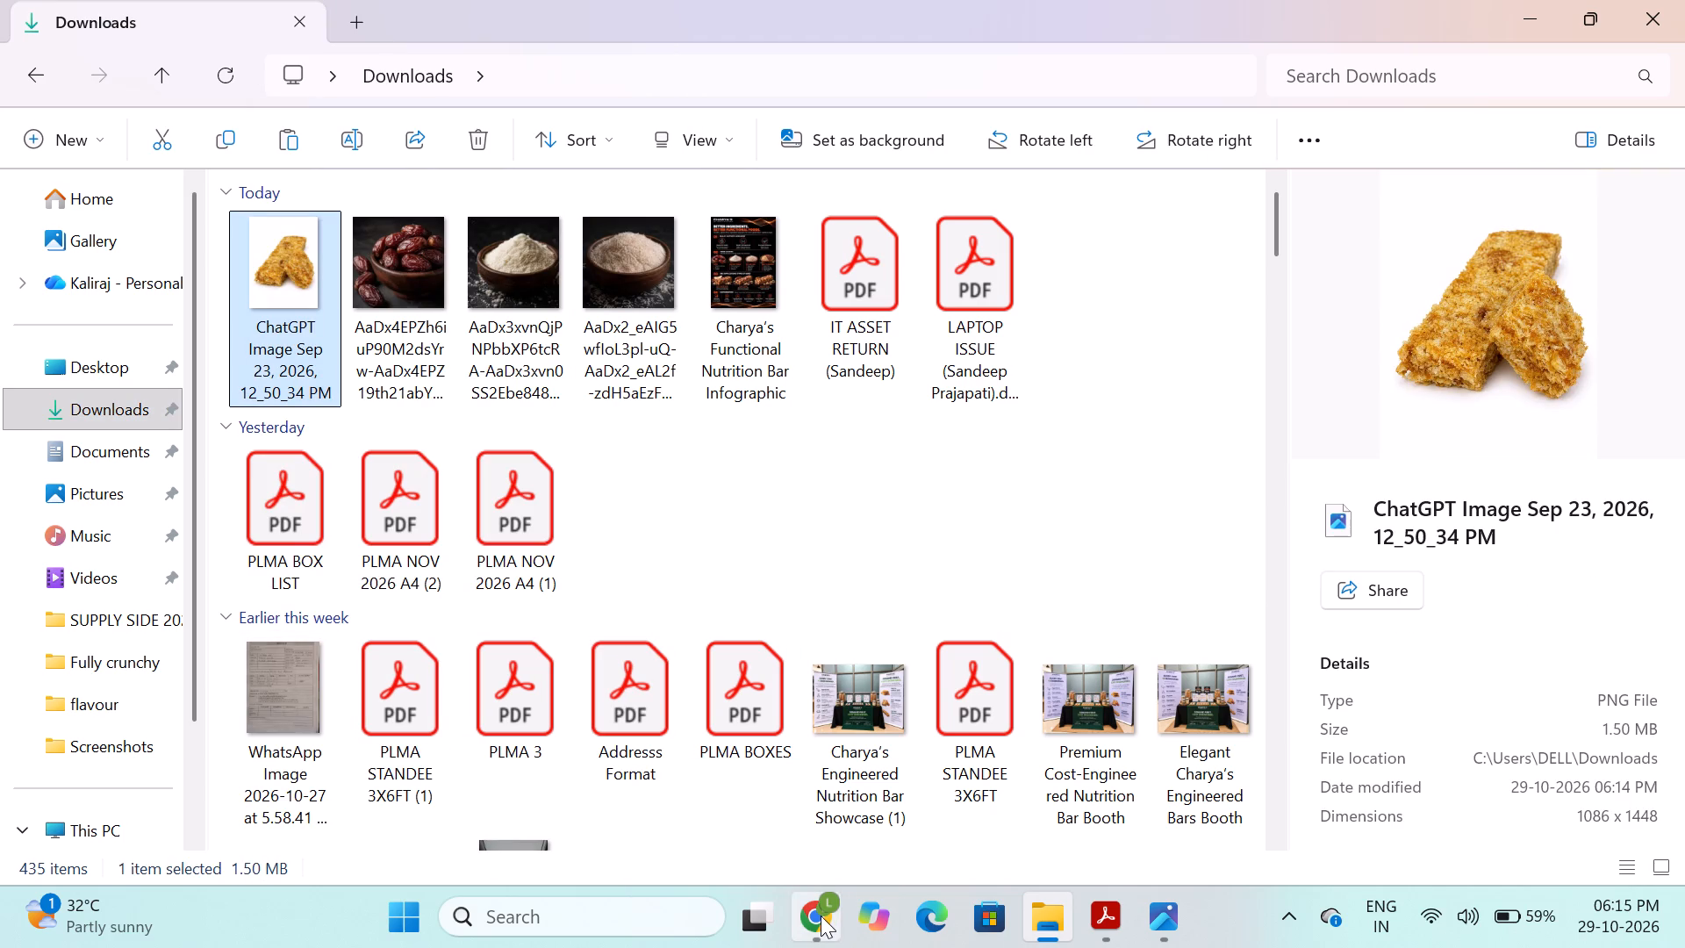
pyautogui.click(827, 810)
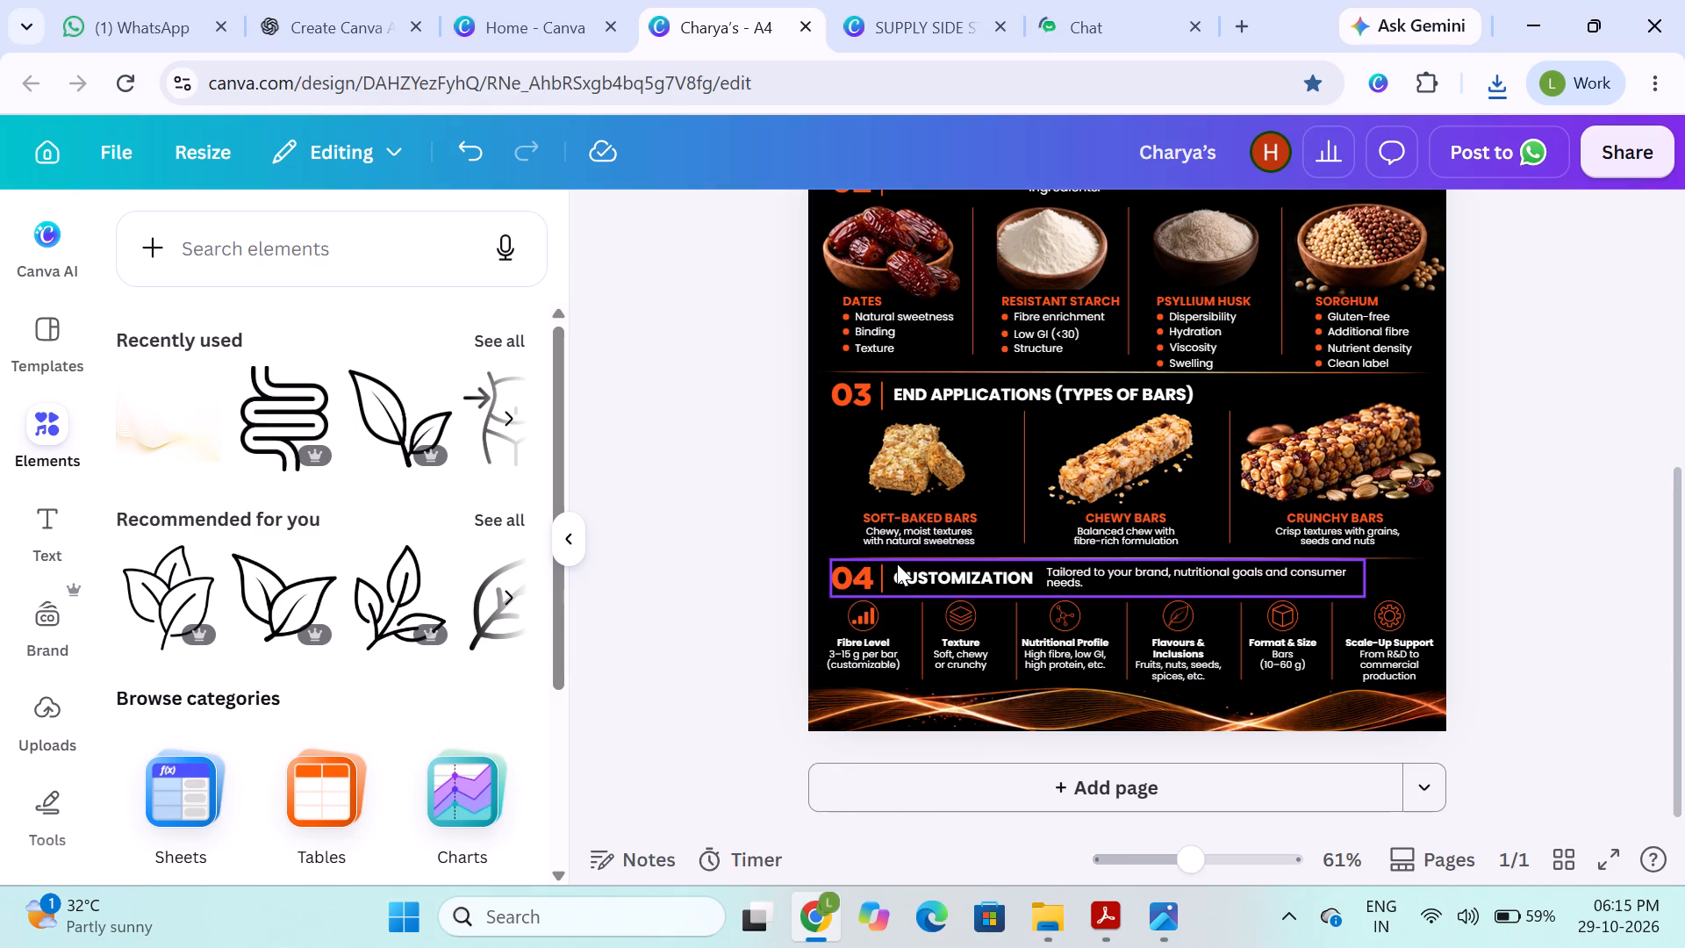
pyautogui.hotkey('ctrl', 'v')
# Remove the white background from the pasted golden bar image.
pyautogui.click(864, 227)
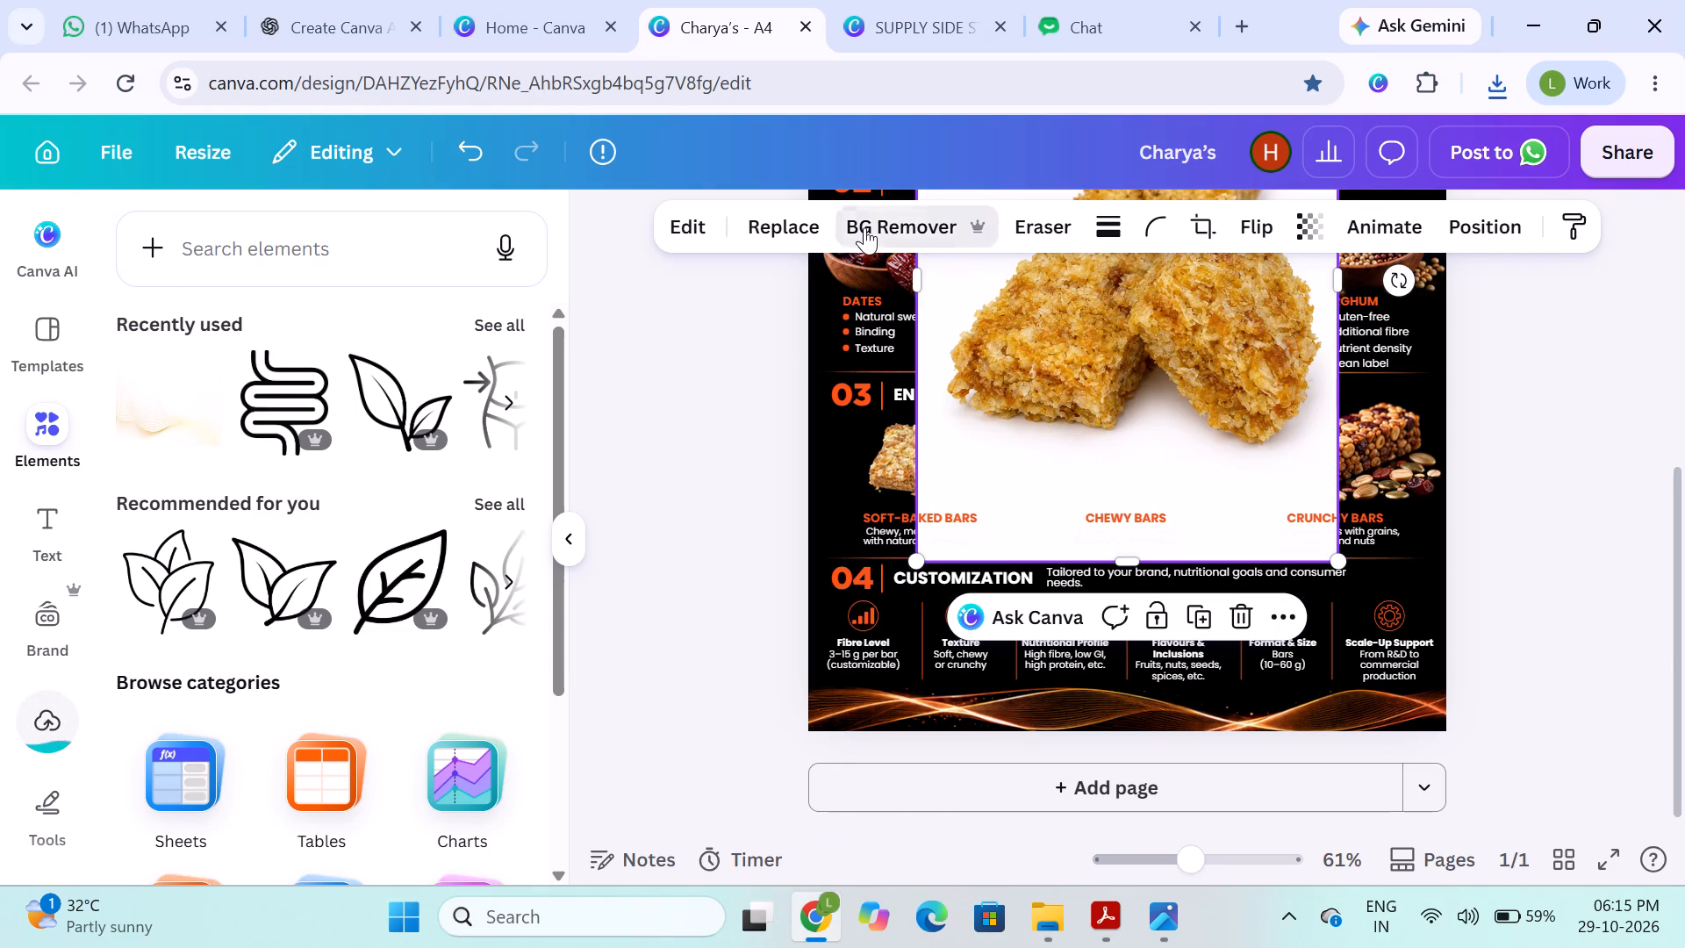
pyautogui.click(665, 427)
pyautogui.scroll(3, 665, 427)
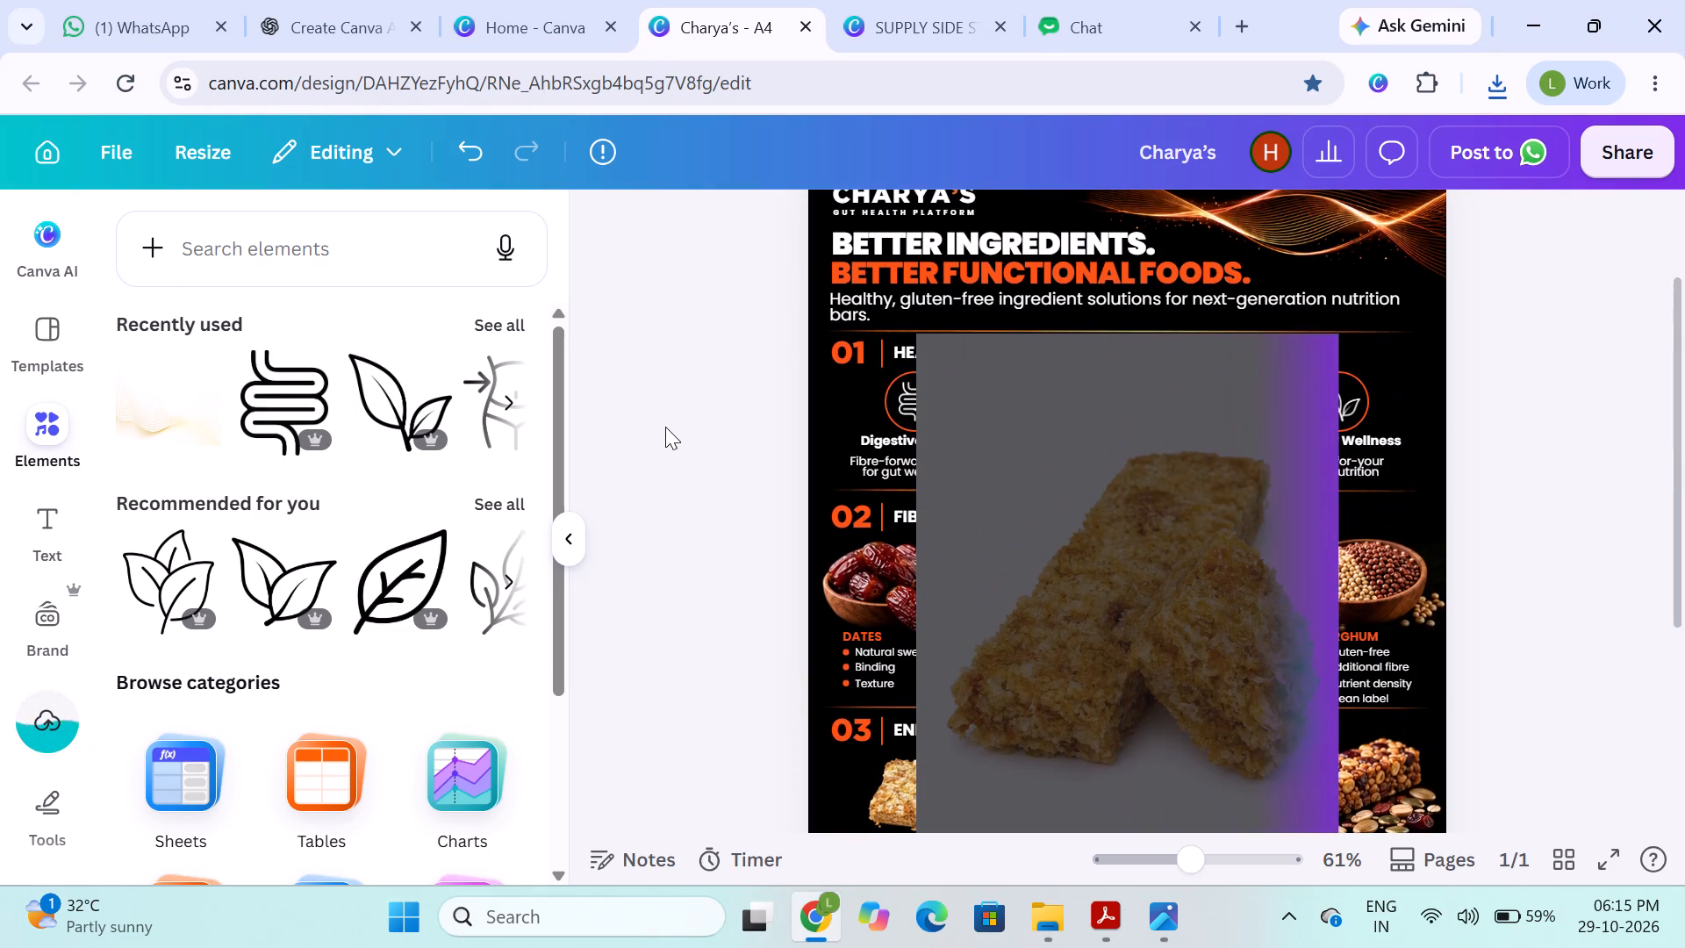
pyautogui.scroll(-1, 1087, 425)
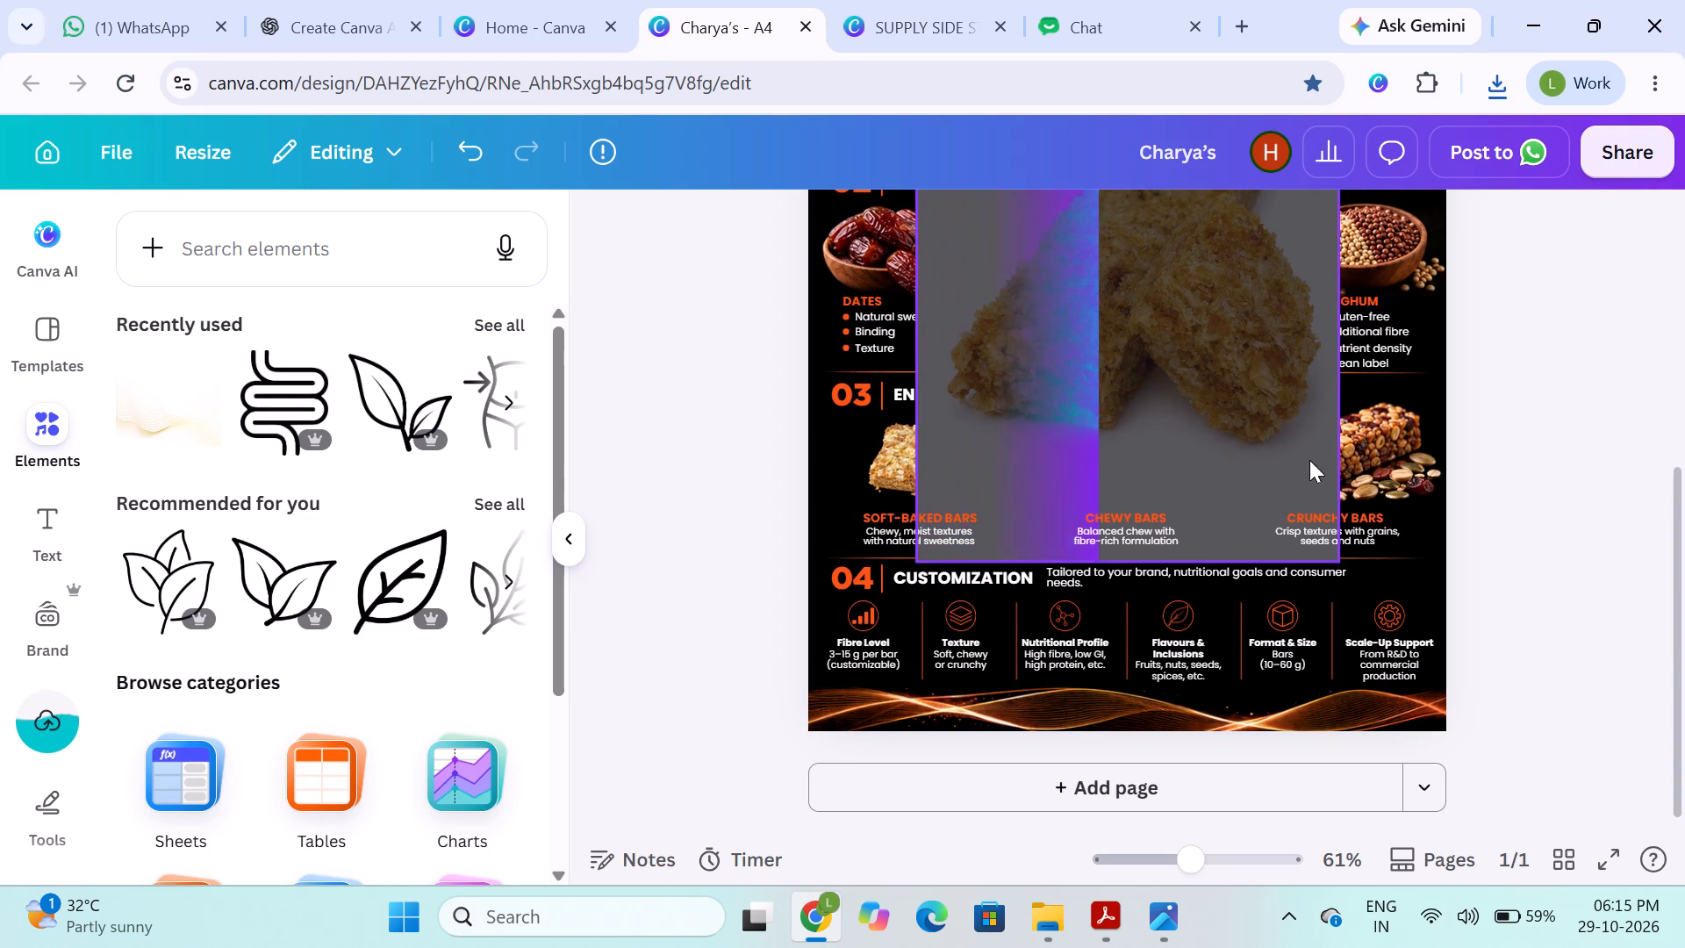
# Delete the existing nut-and-seed bar image above the Crunchy Bars label in section 03.
pyautogui.click(1397, 464)
pyautogui.press('BackSpace')
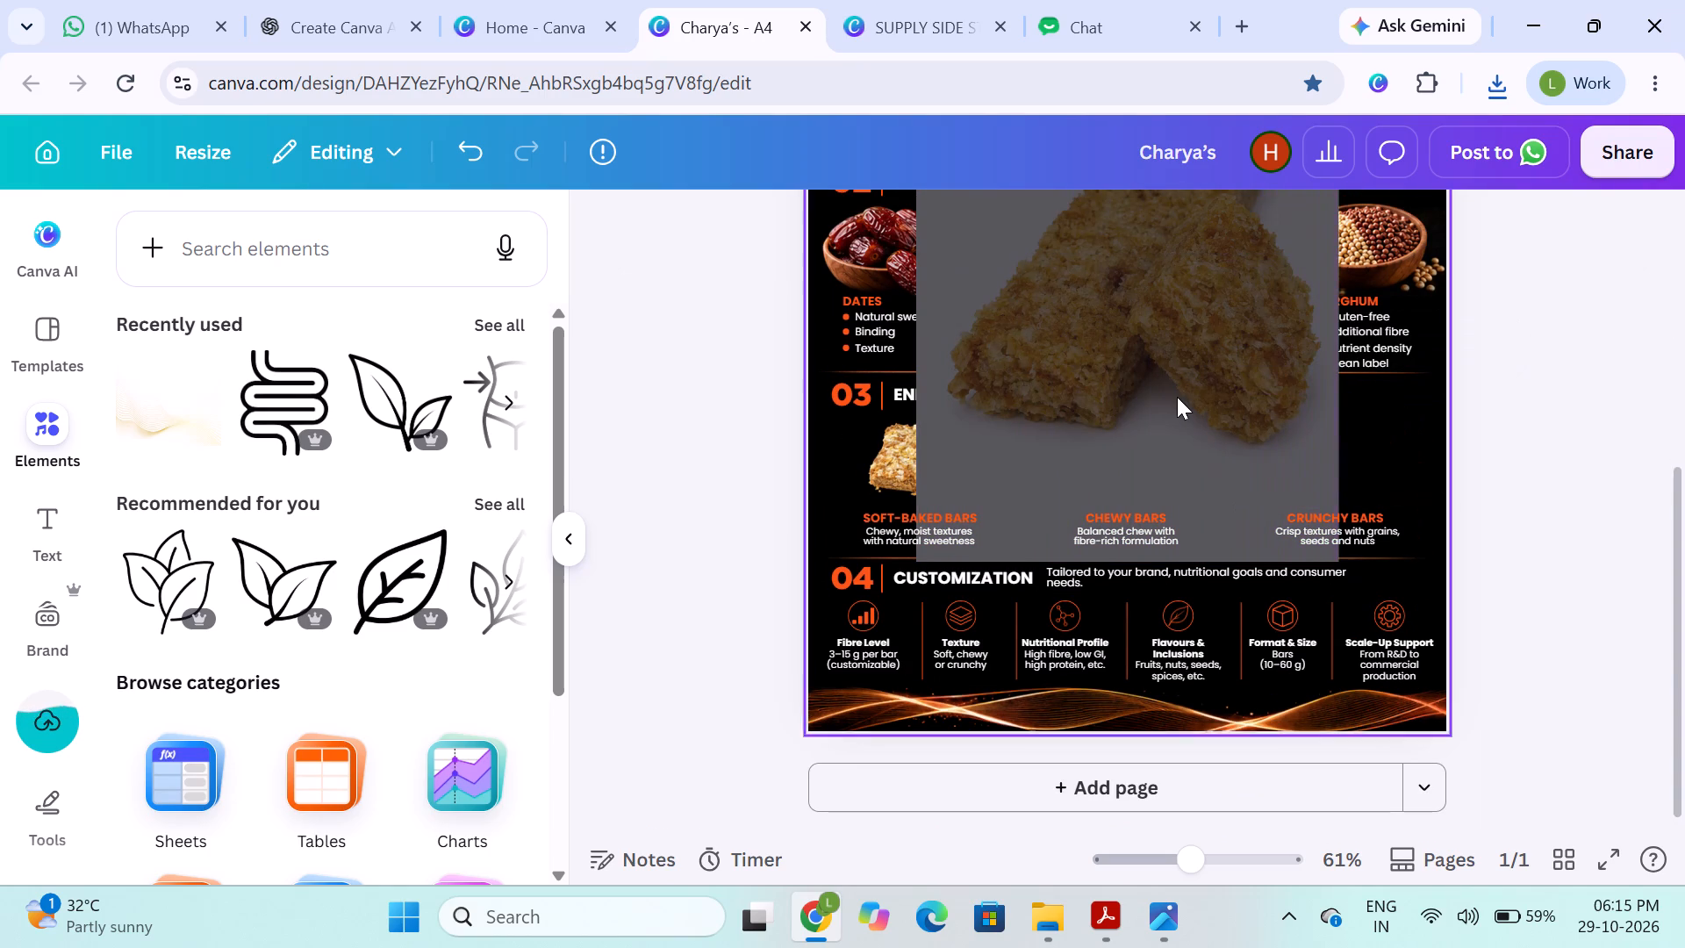
# Scale the pasted bar image down to about 8 wide and crop its top and bottom edges close to the bars.
pyautogui.click(1158, 392)
pyautogui.scroll(2, 1158, 392)
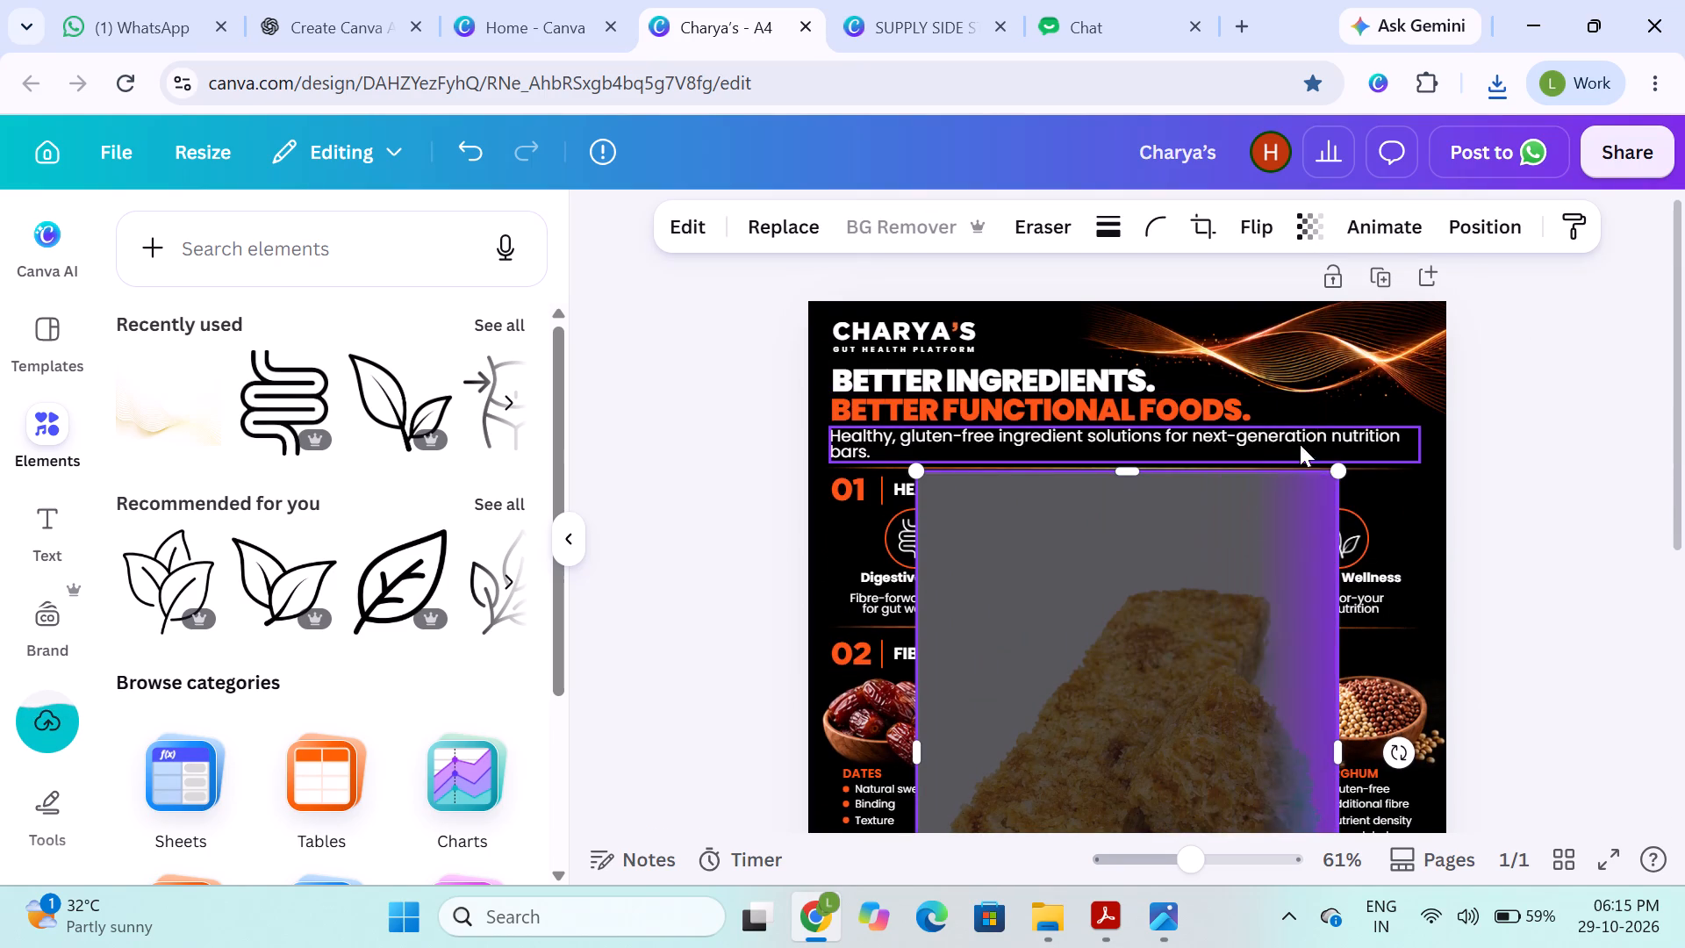
pyautogui.moveTo(1336, 469); pyautogui.dragTo(1094, 664)
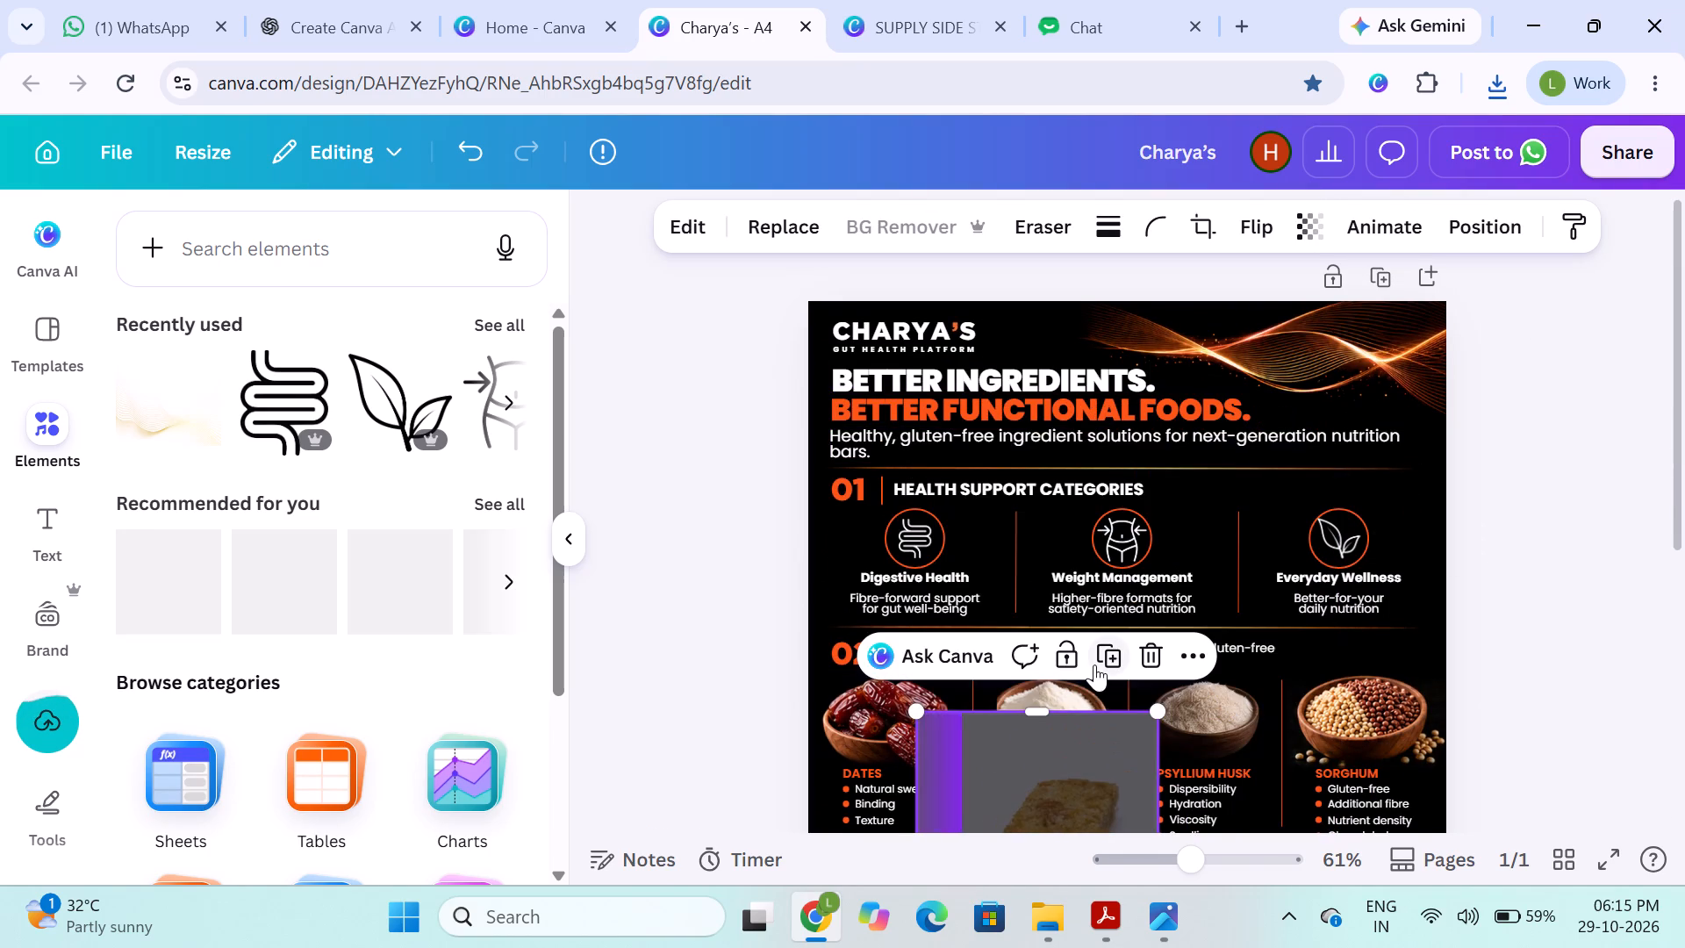
pyautogui.scroll(-3, 1153, 503)
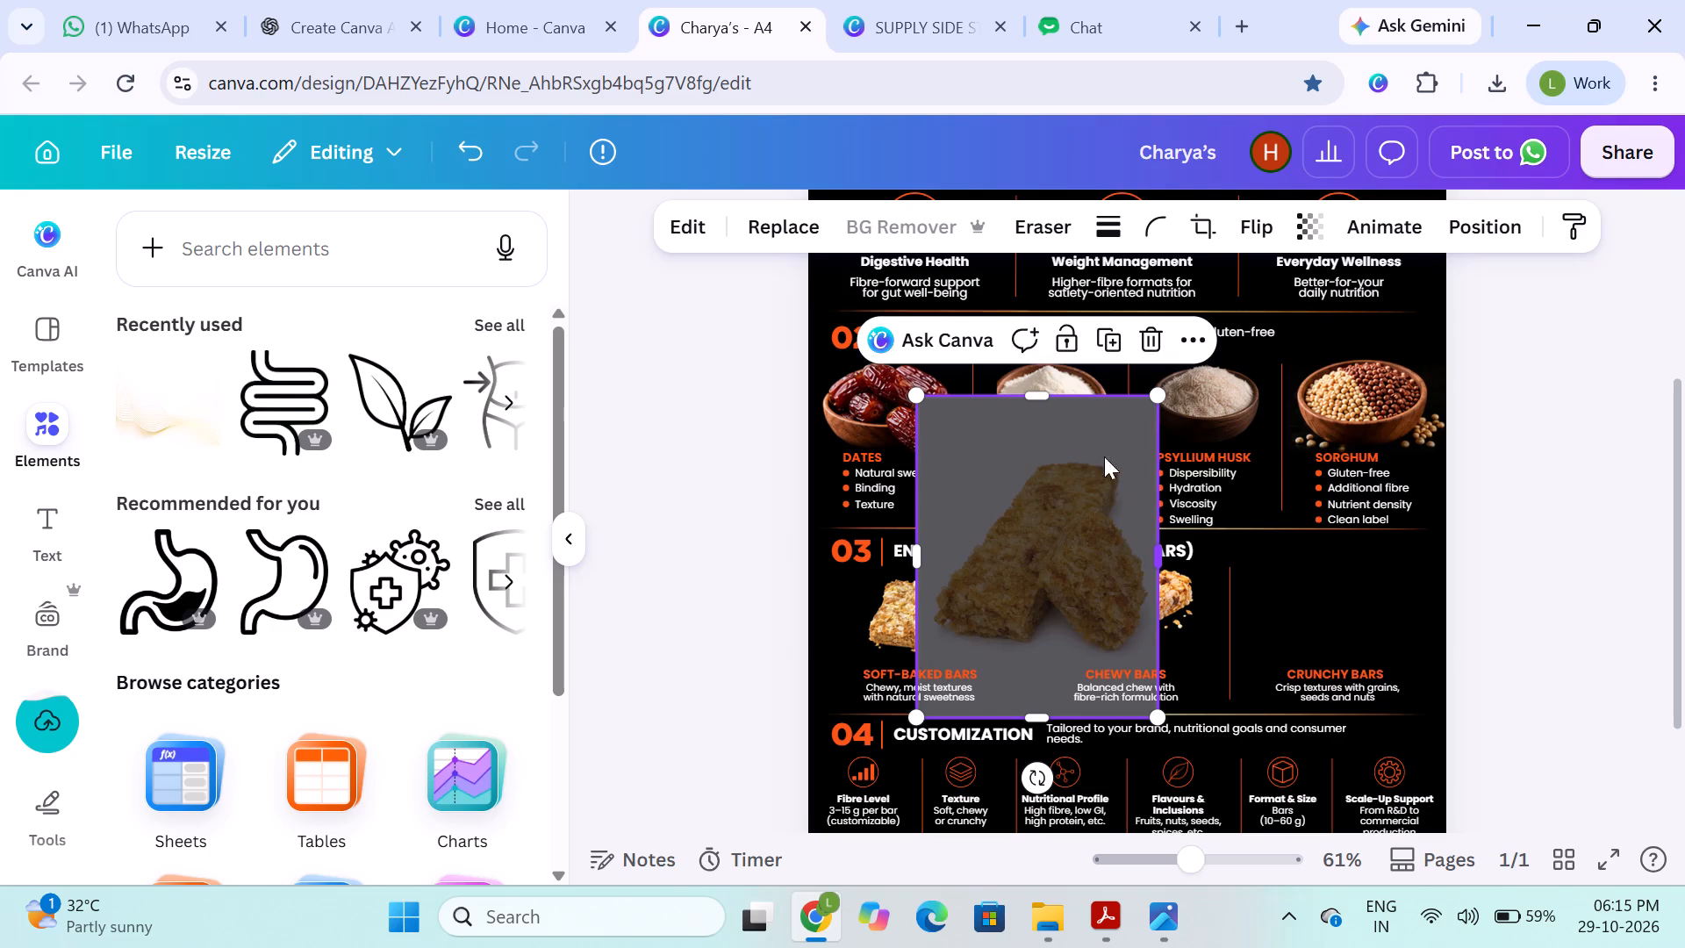
pyautogui.moveTo(1037, 400); pyautogui.dragTo(1034, 443)
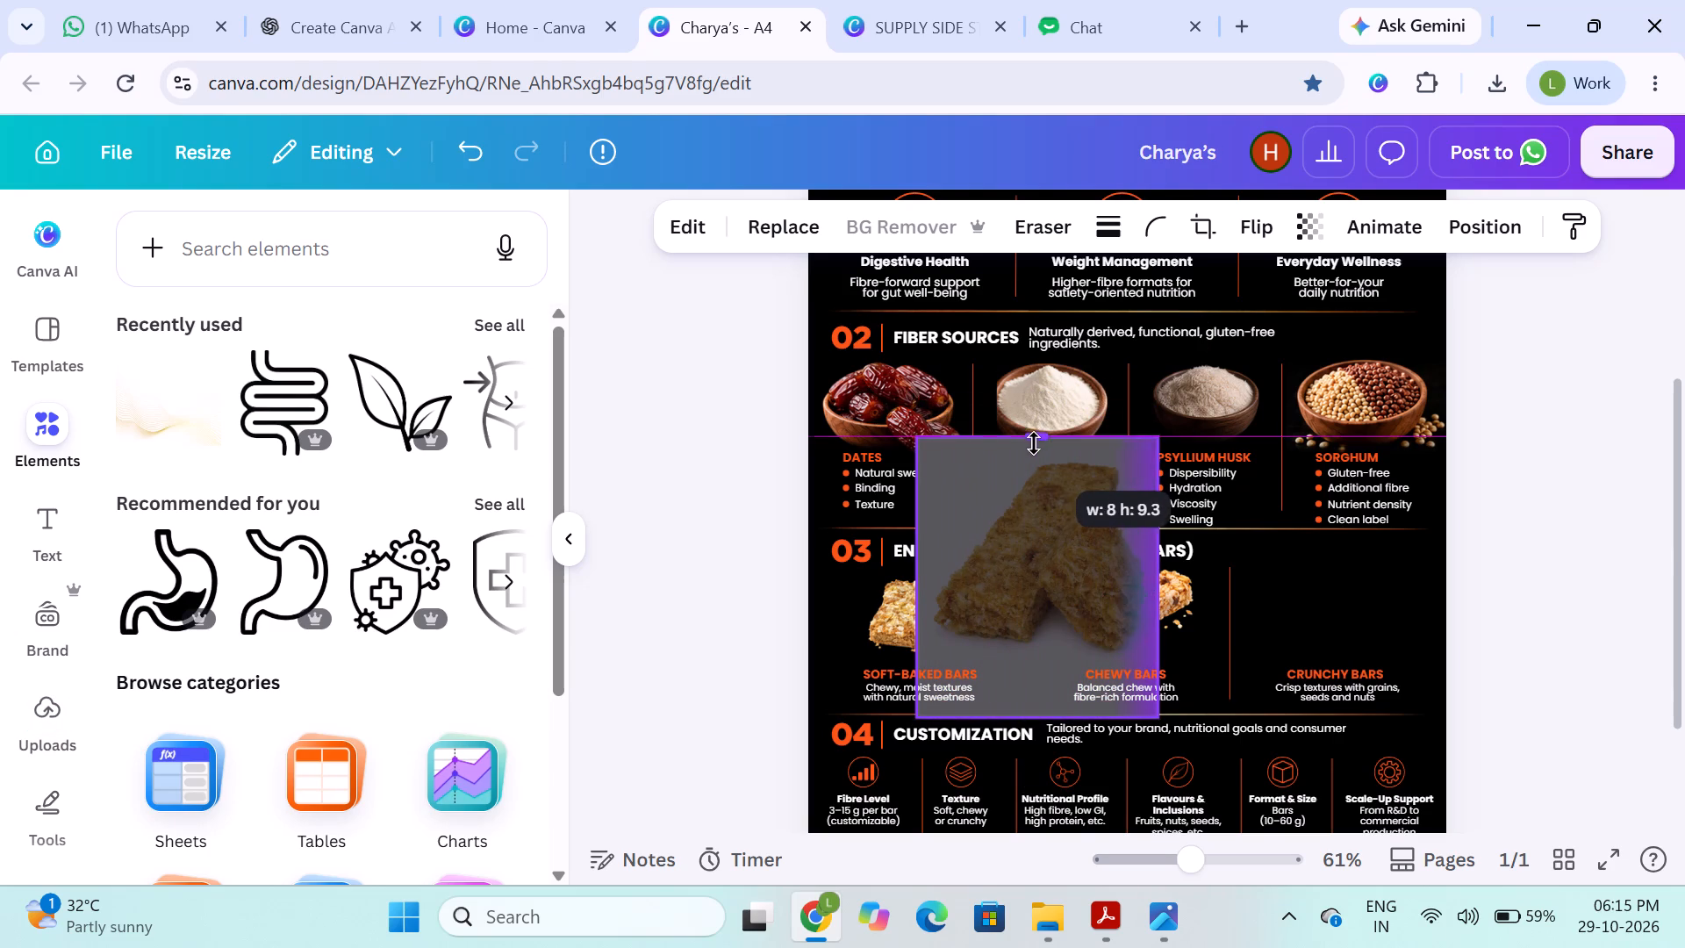
pyautogui.moveTo(1034, 443); pyautogui.dragTo(1034, 457)
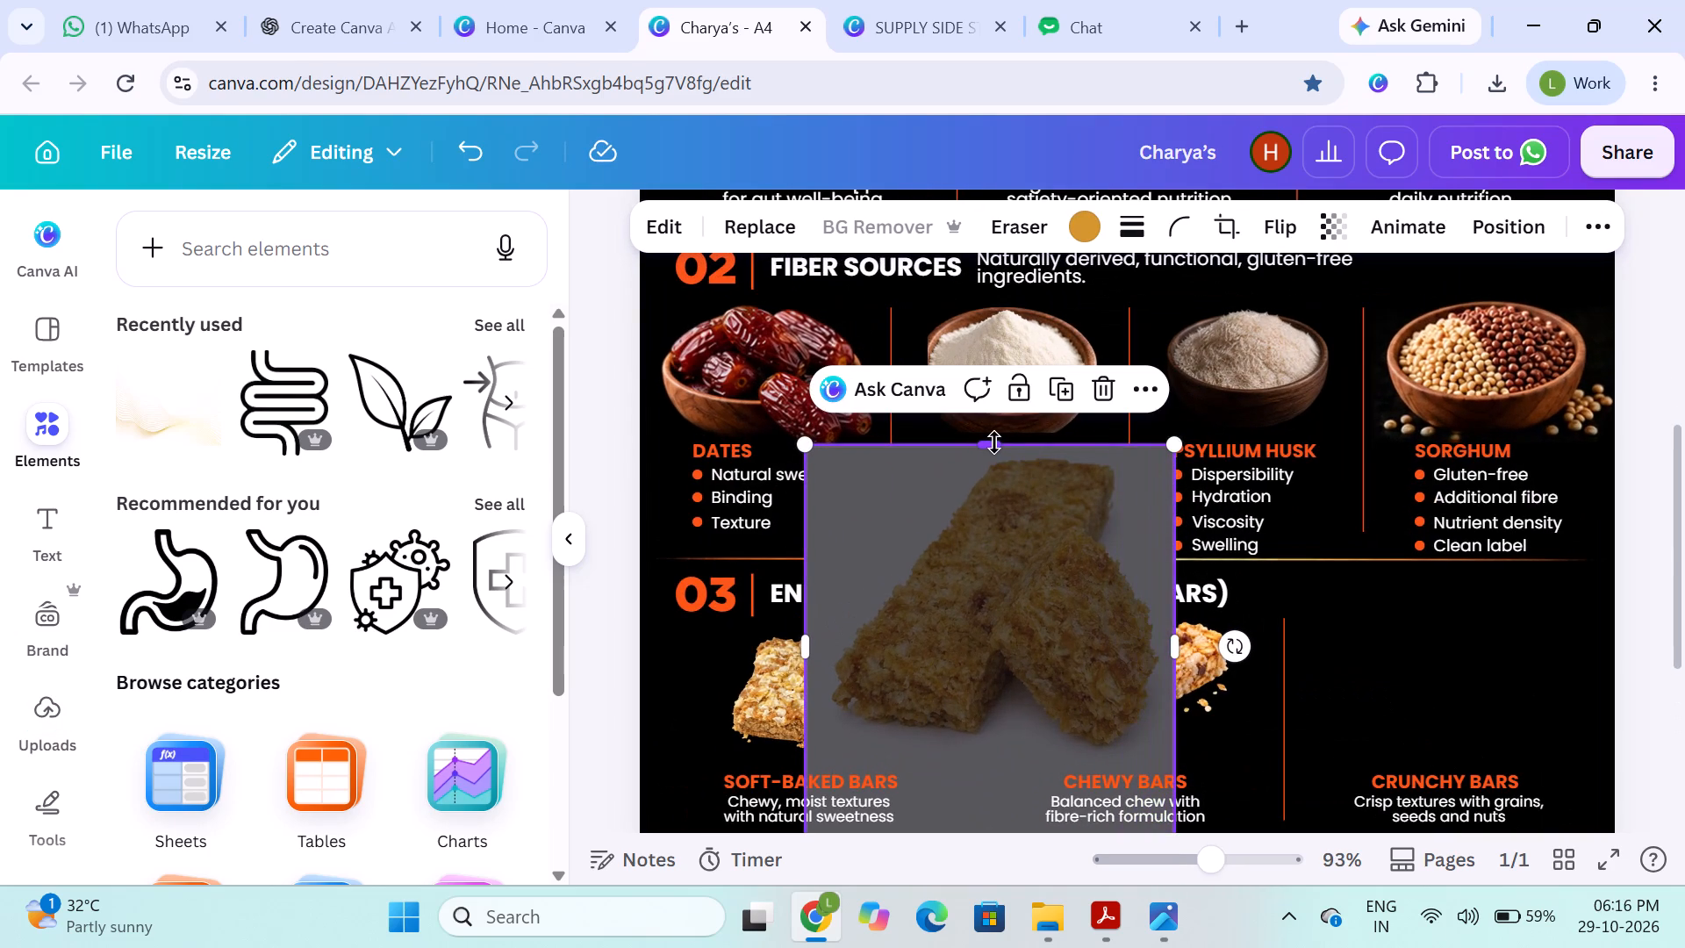
pyautogui.click(994, 442)
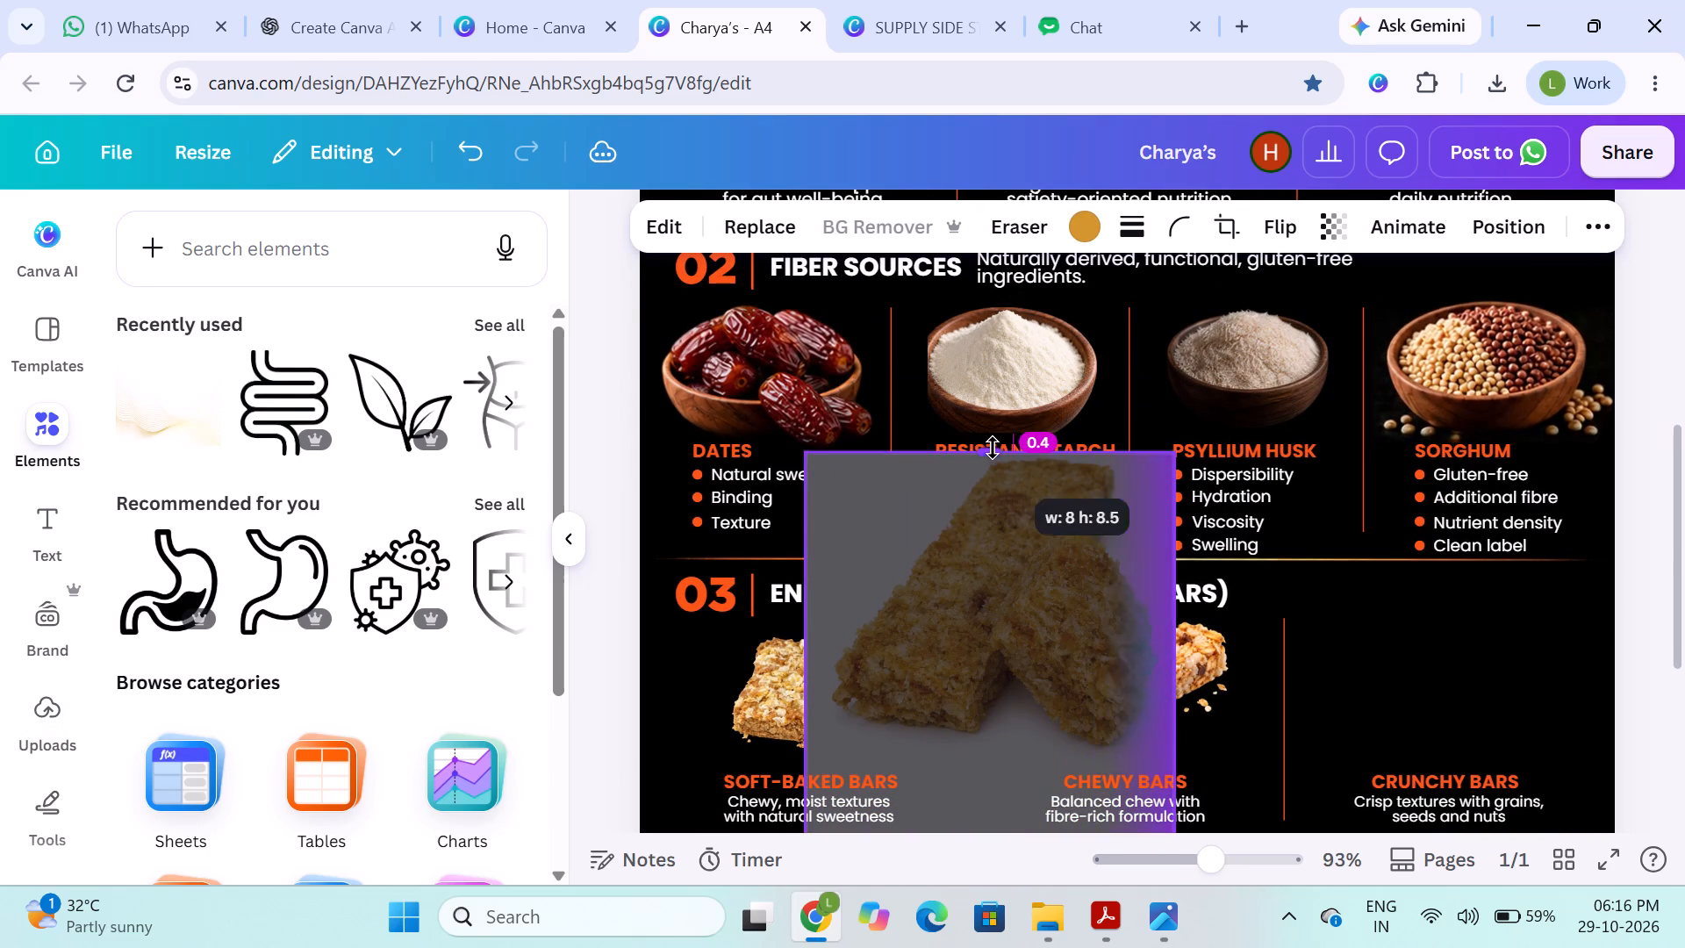
pyautogui.scroll(-2, 983, 484)
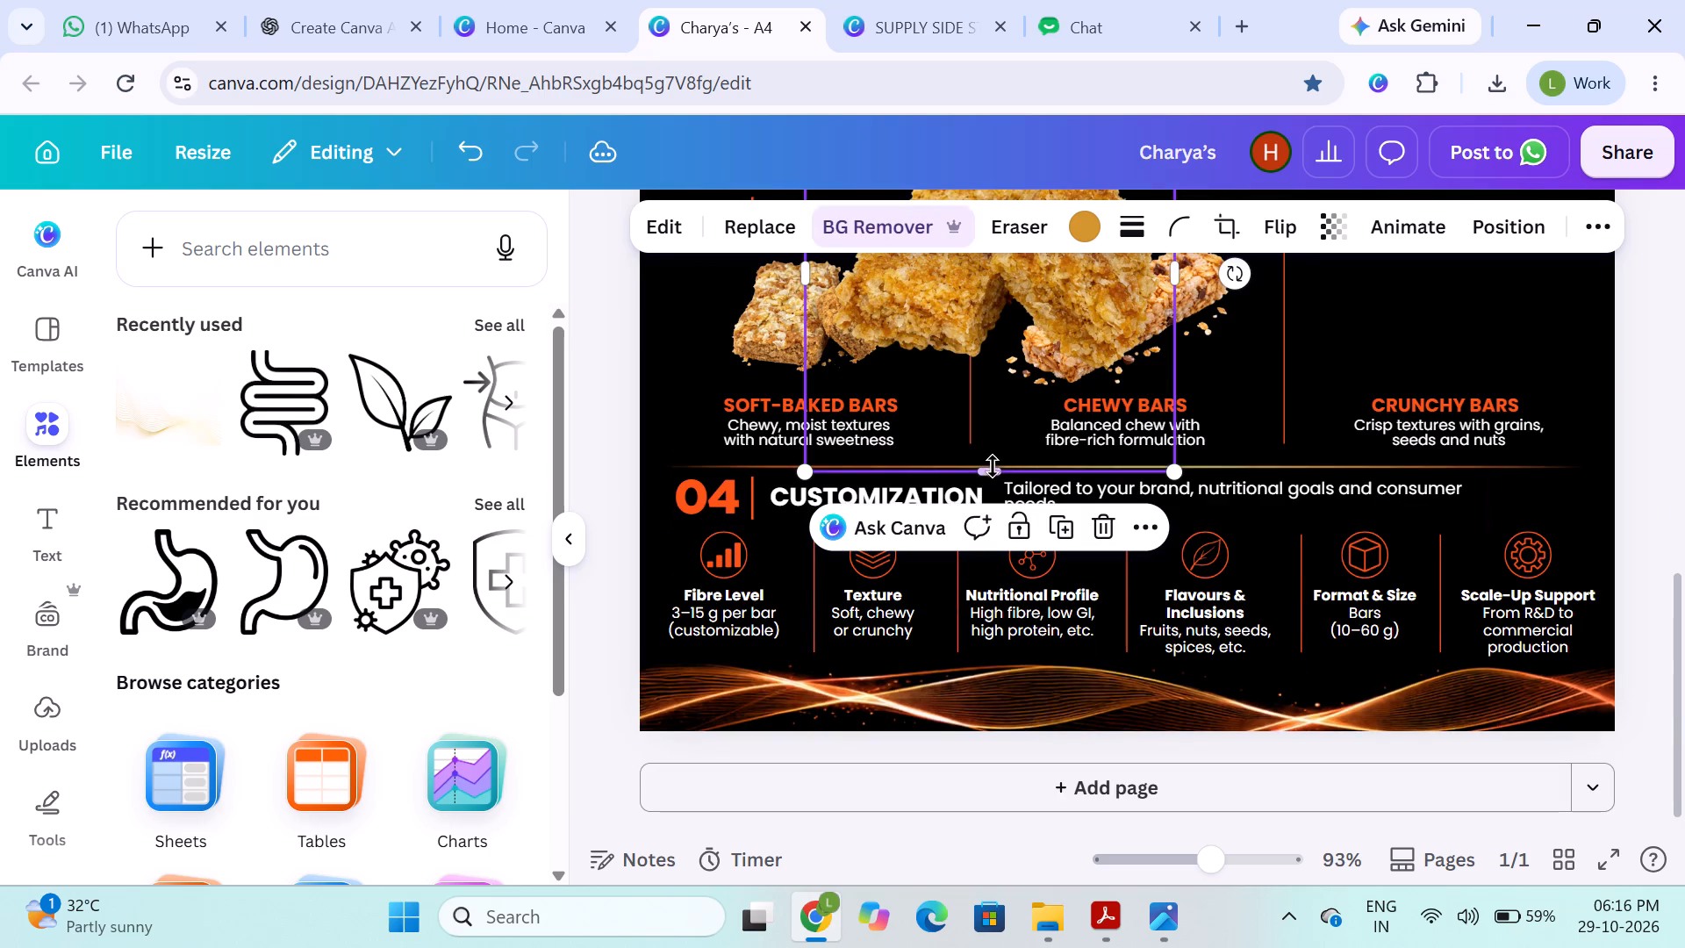
pyautogui.moveTo(989, 475); pyautogui.dragTo(984, 400)
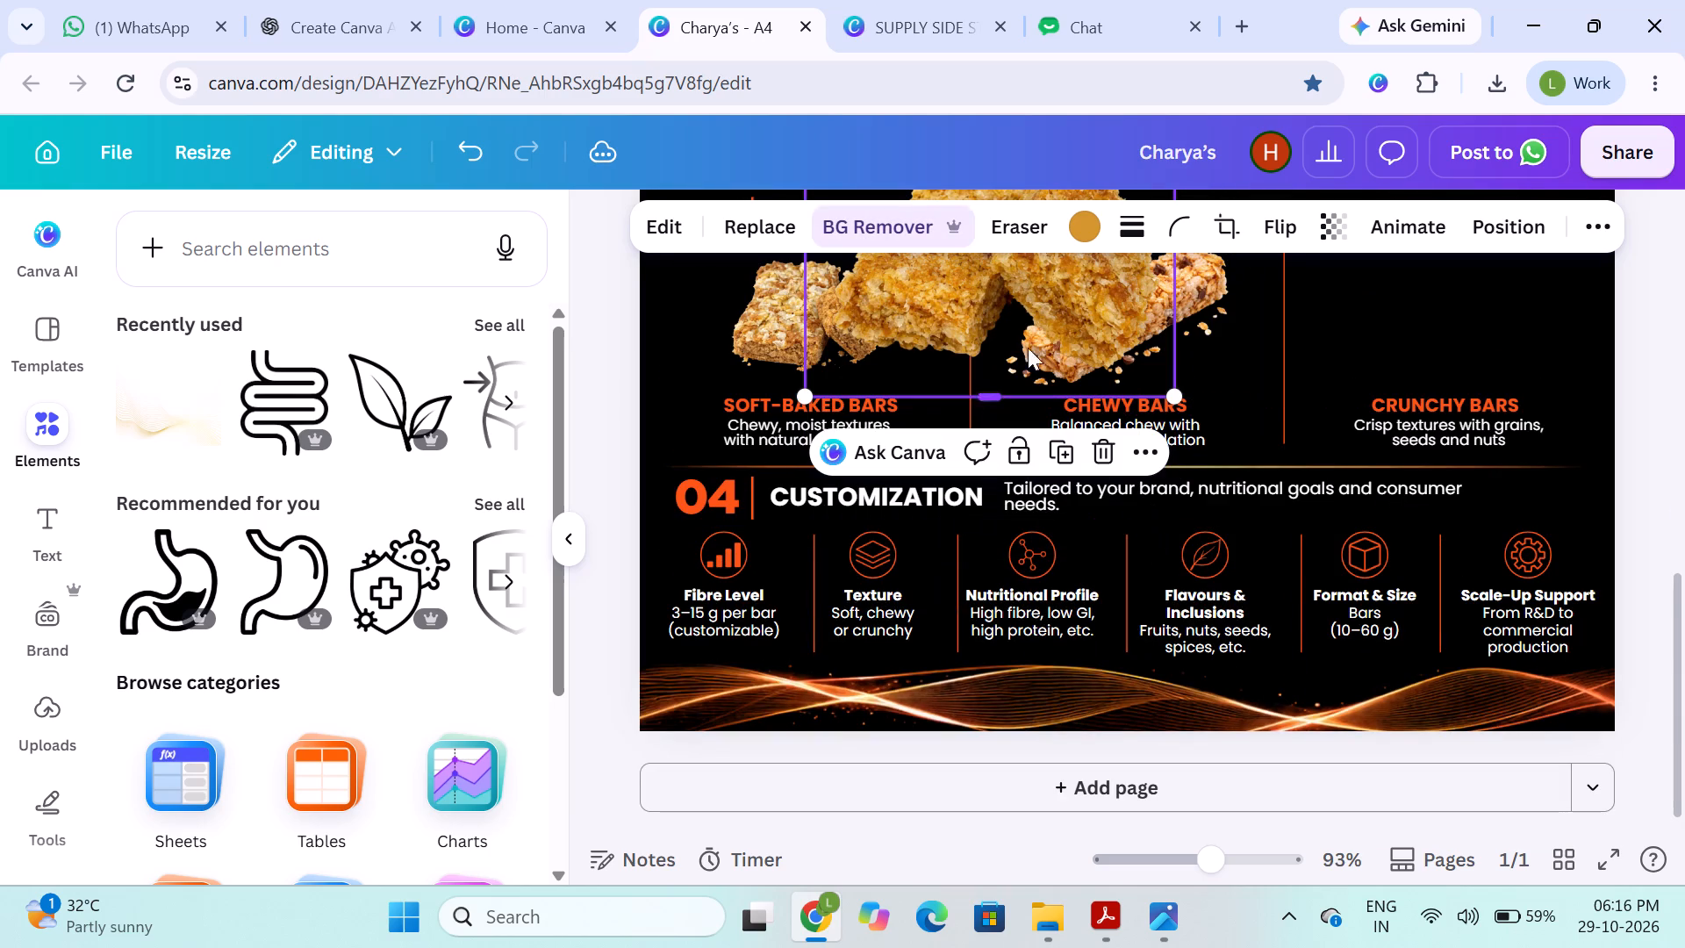
# Move the bar image to the Crunchy Bars column of section 03 and shrink it to about 5 wide above the label.
pyautogui.moveTo(1050, 267); pyautogui.dragTo(1452, 349)
pyautogui.scroll(1, 1452, 349)
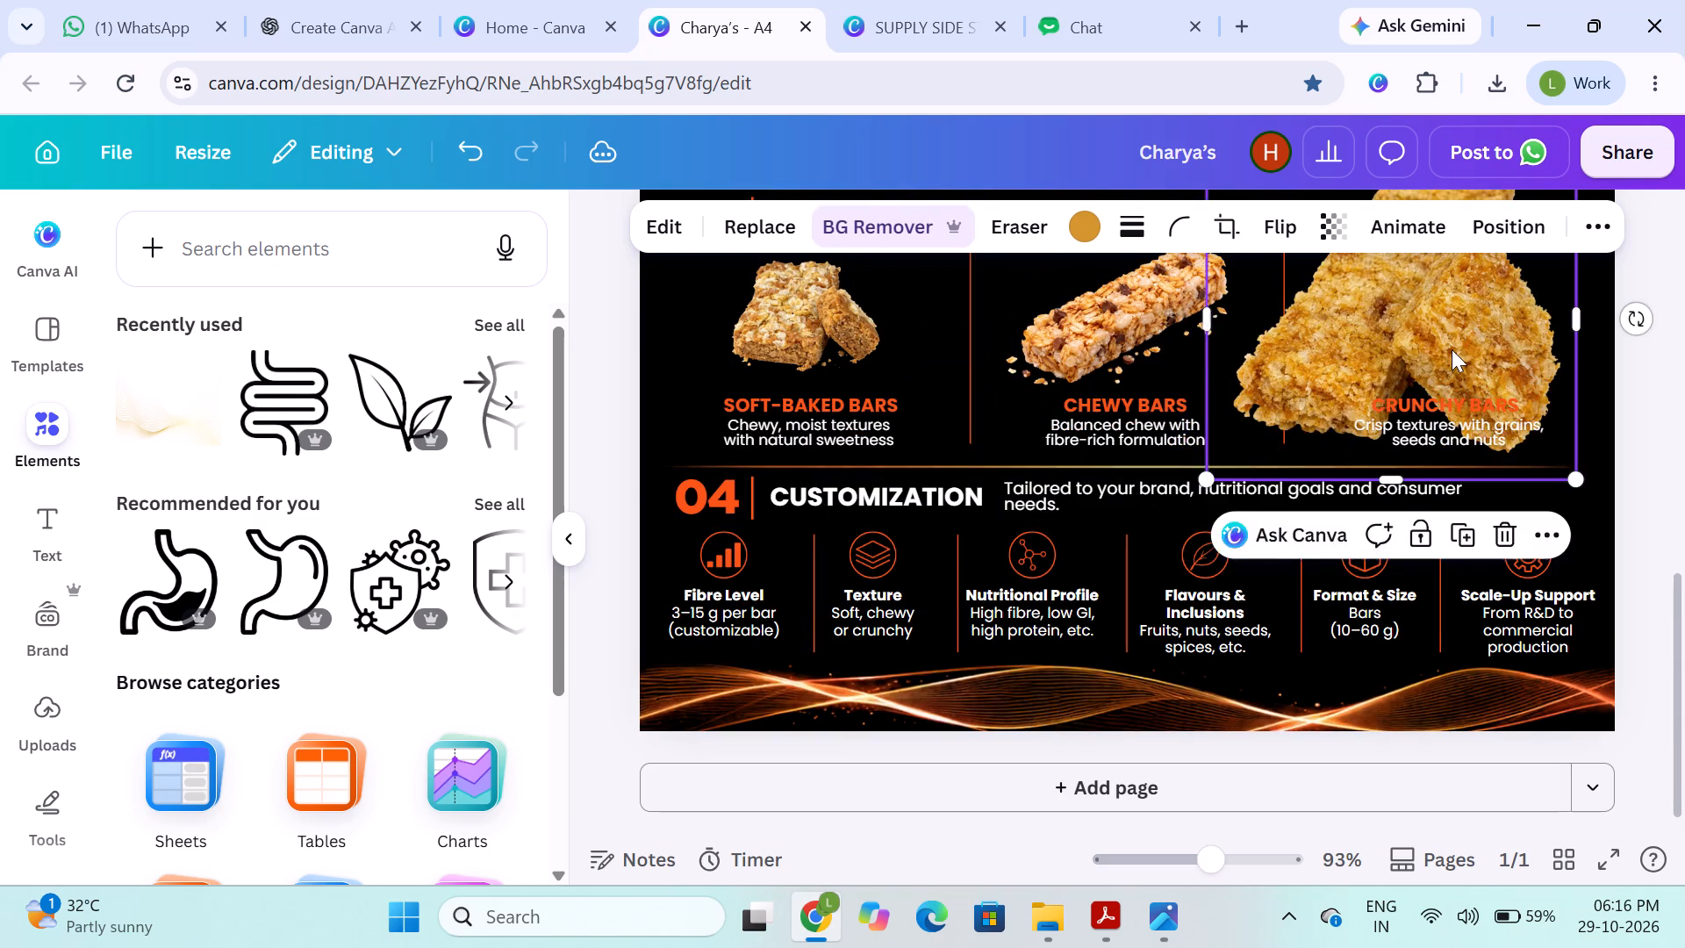
pyautogui.scroll(1, 1452, 349)
pyautogui.moveTo(1580, 342); pyautogui.dragTo(1427, 438)
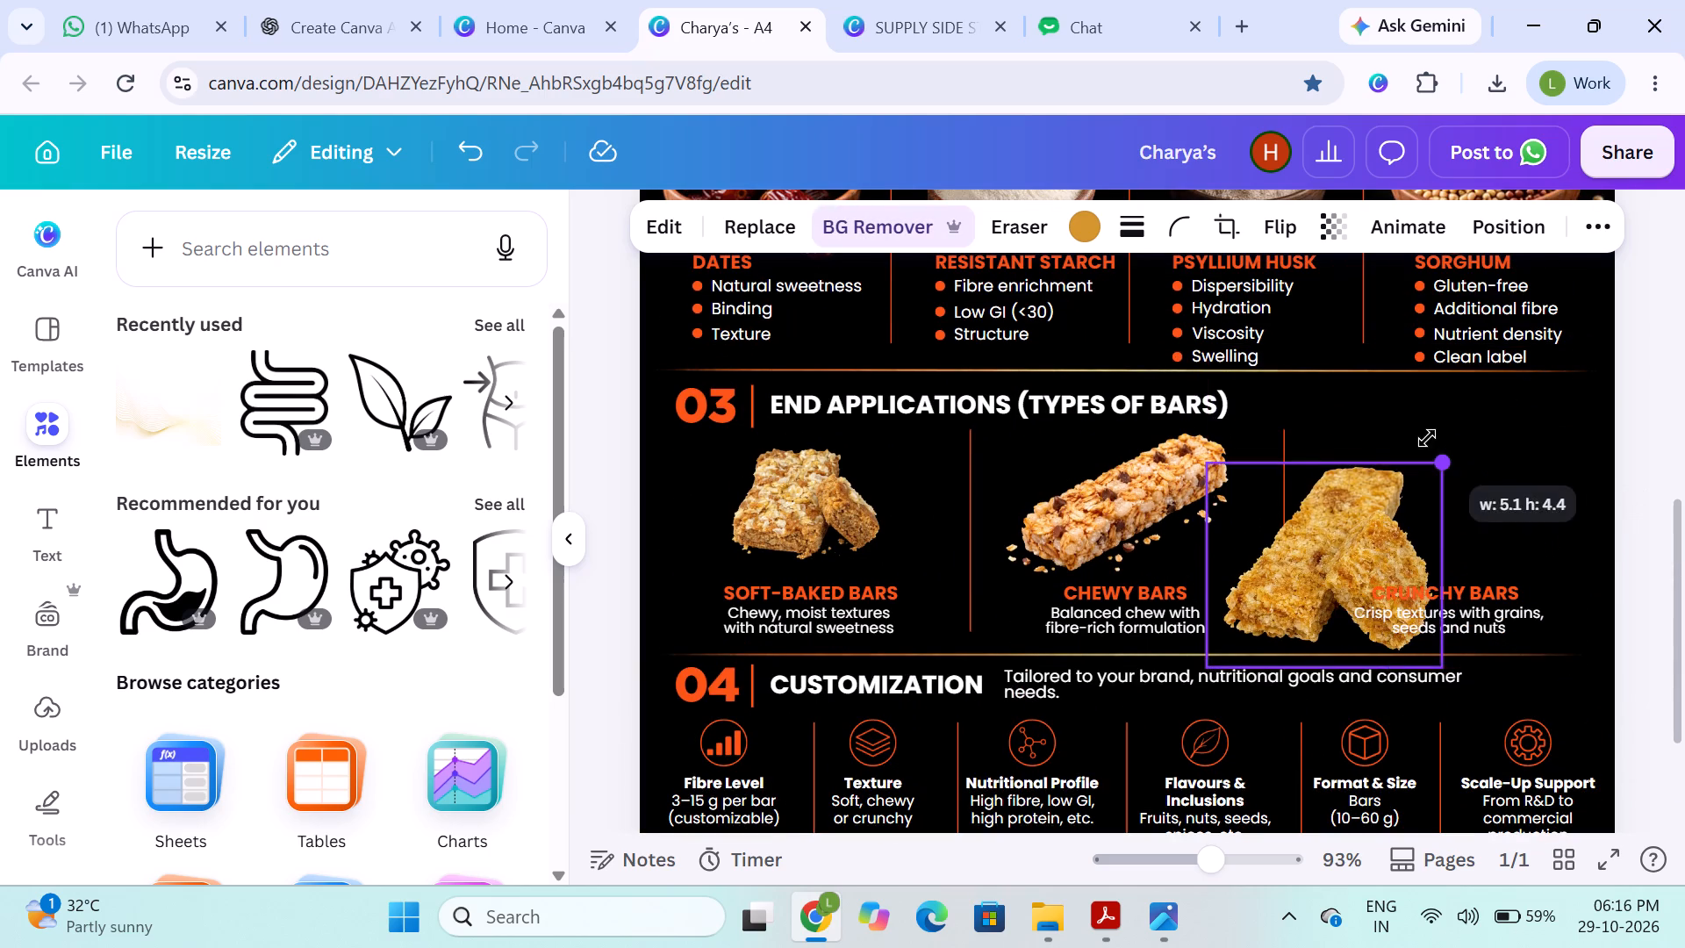
pyautogui.moveTo(1427, 438); pyautogui.dragTo(1426, 442)
pyautogui.moveTo(1308, 565); pyautogui.dragTo(1424, 491)
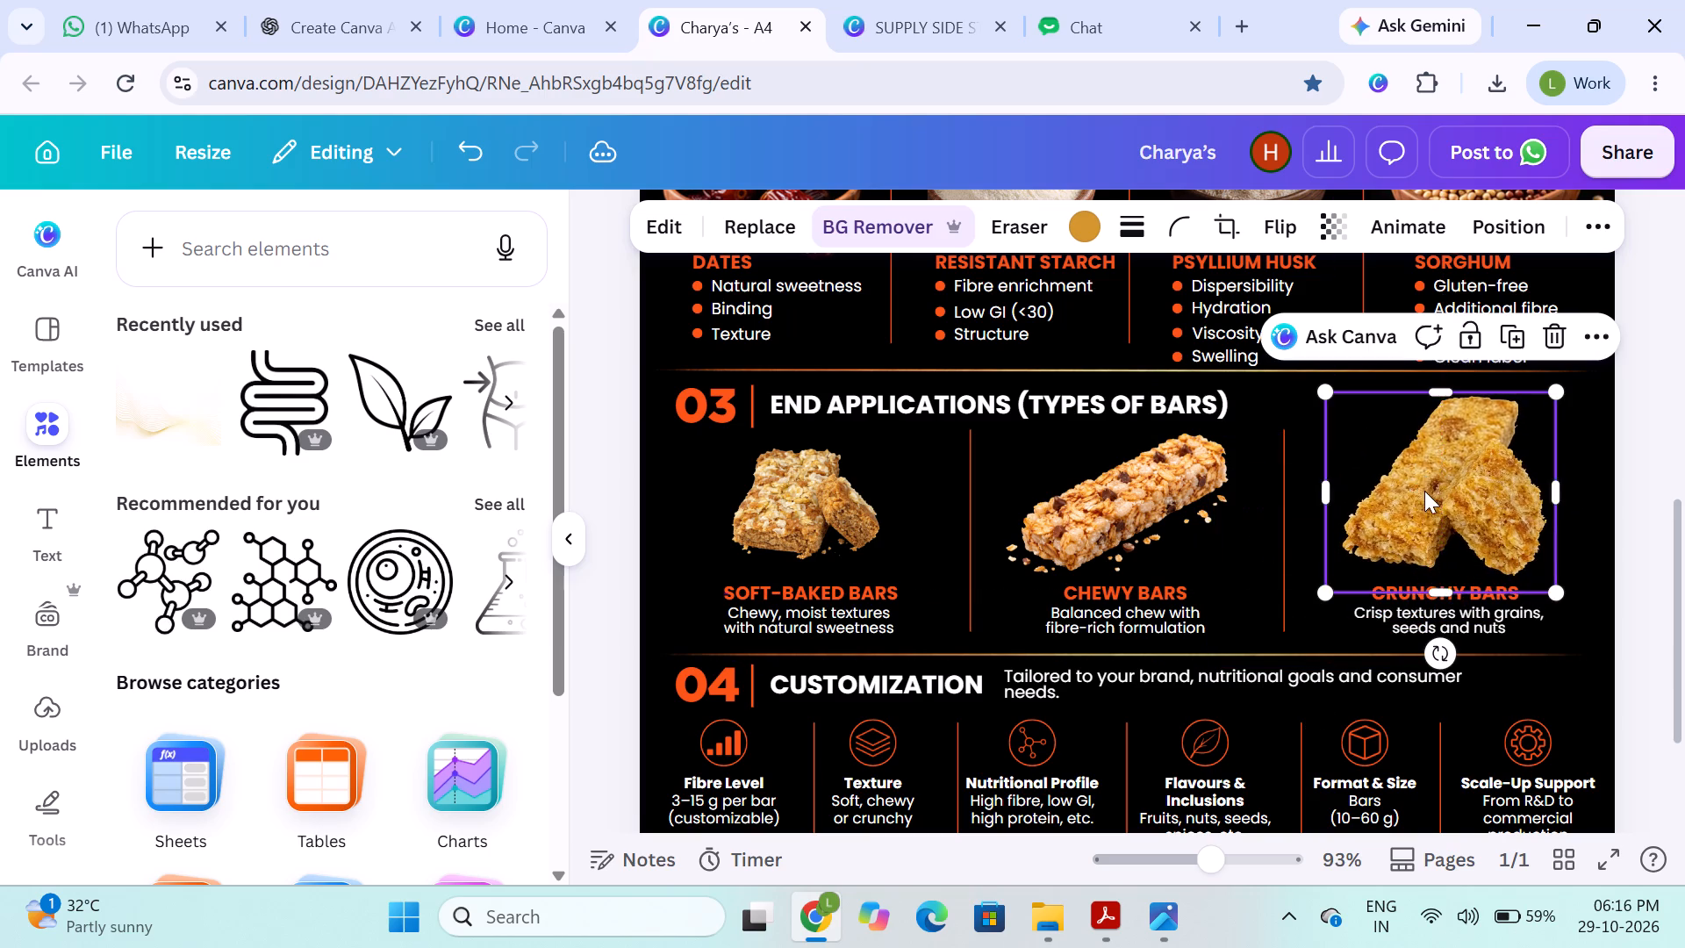
# Adjust the tilt of the crunchy bar image, leaving it almost upright.
pyautogui.moveTo(1445, 654); pyautogui.dragTo(1391, 633)
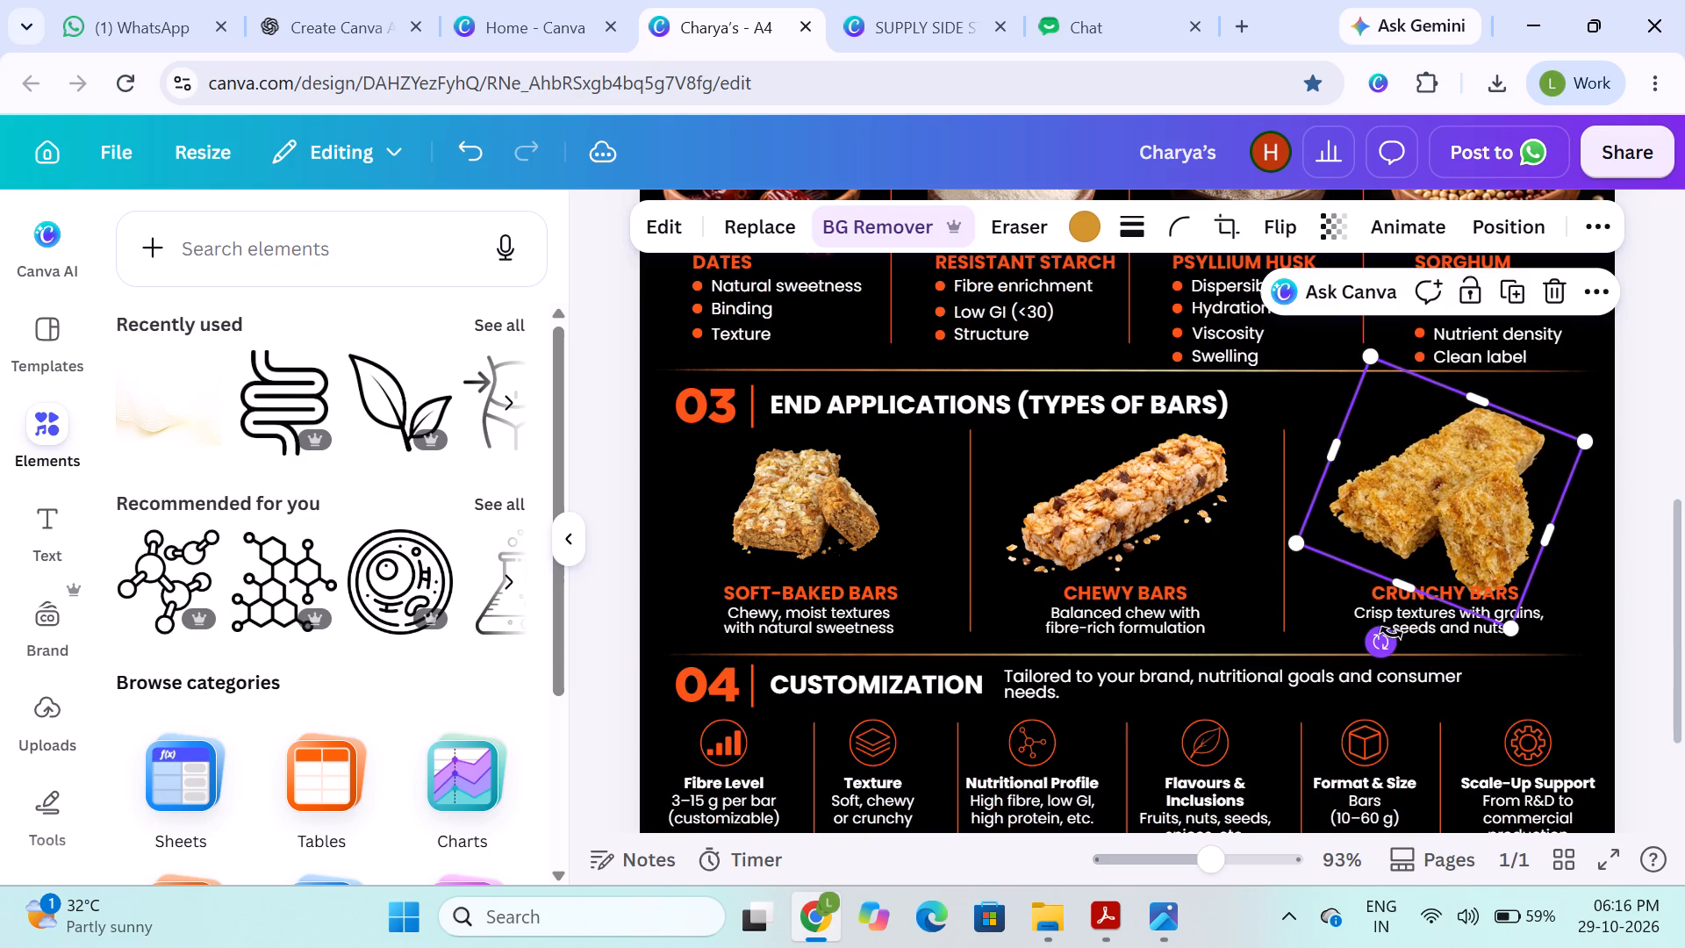
pyautogui.moveTo(1380, 647); pyautogui.dragTo(1407, 652)
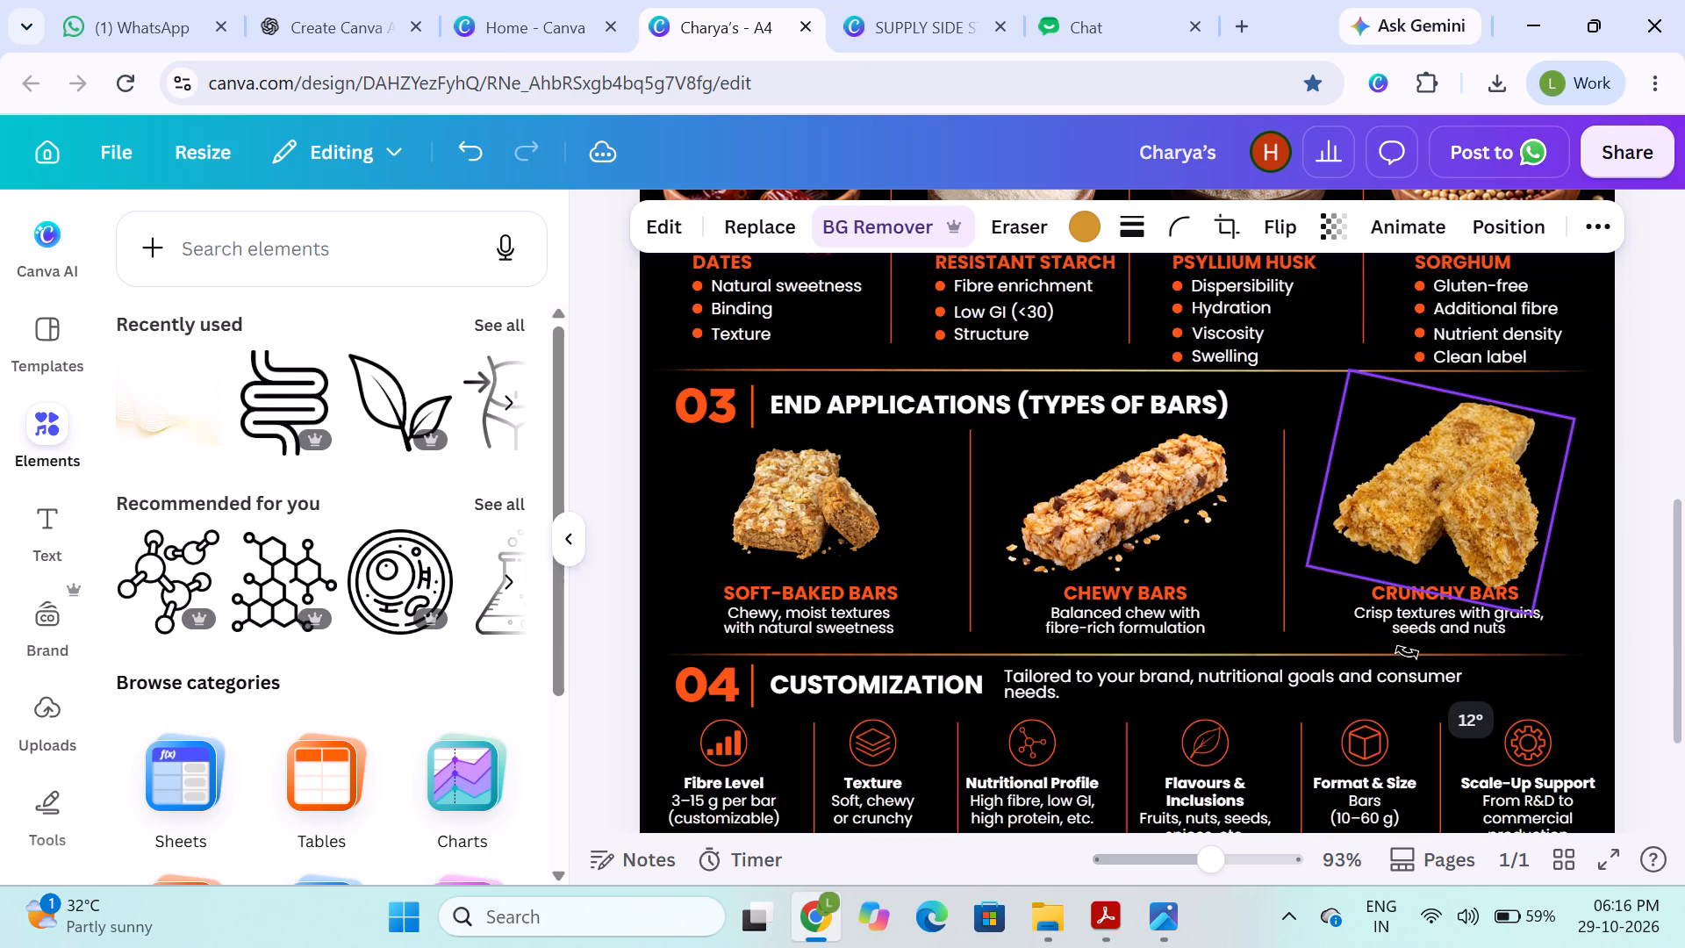
pyautogui.moveTo(1407, 652); pyautogui.dragTo(1424, 674)
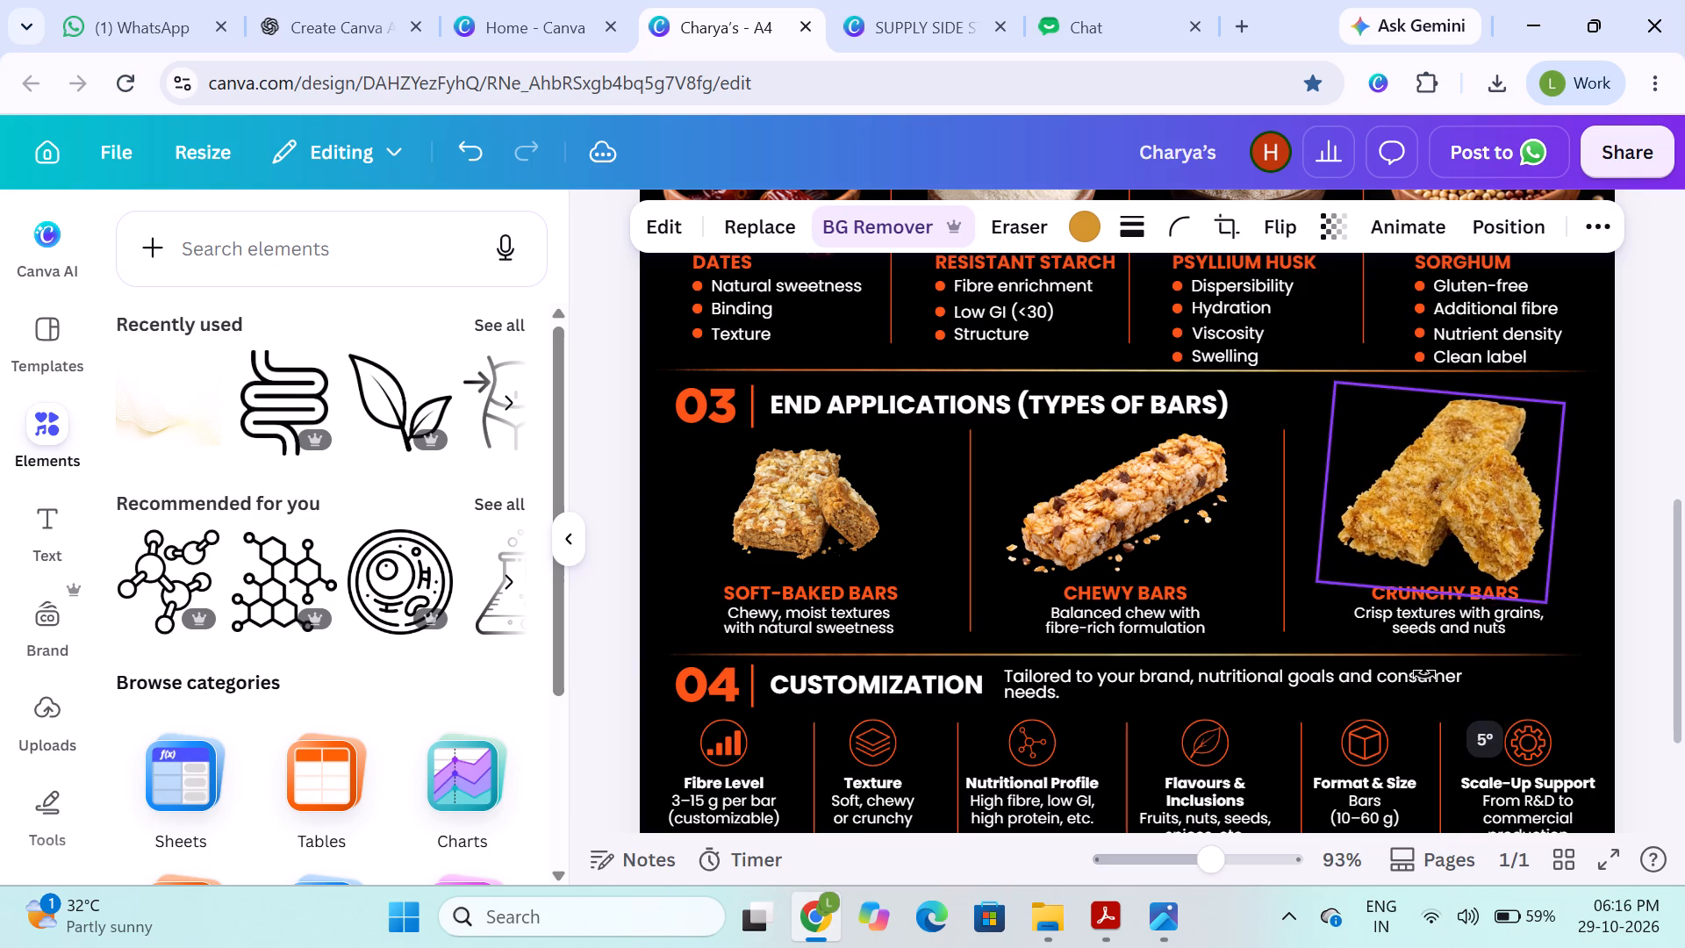
pyautogui.moveTo(1424, 674); pyautogui.dragTo(1438, 665)
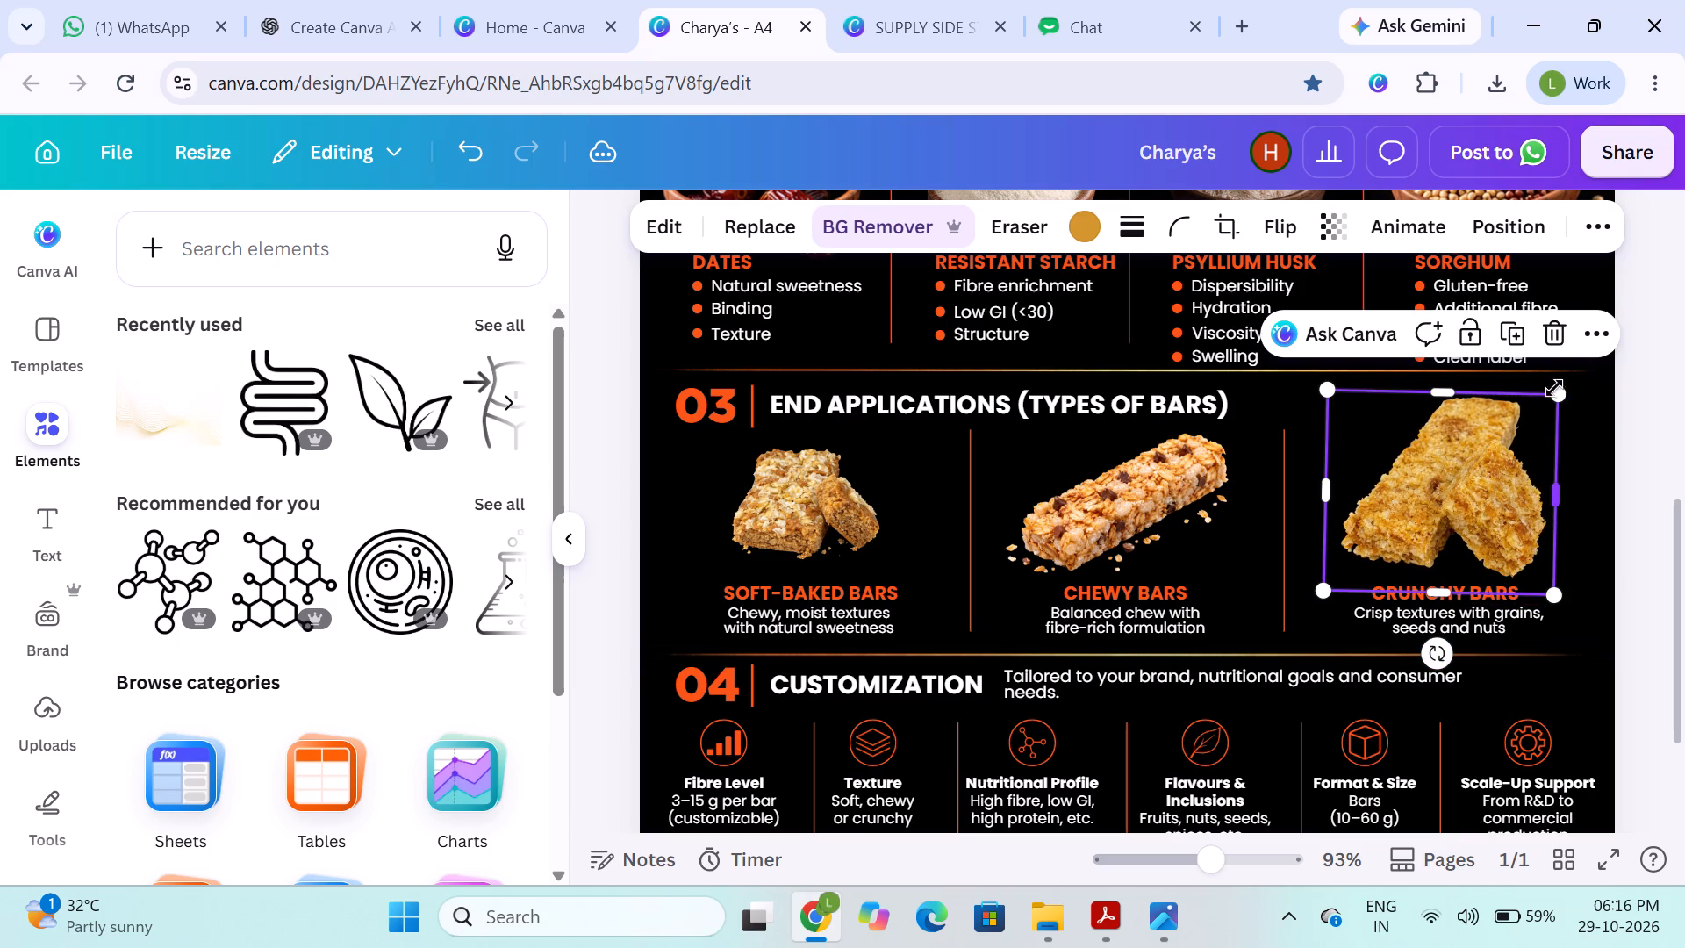
# Shrink the crunchy bar image to about 4.2 by 3.7, matching the height of the neighbouring chewy bar image.
pyautogui.moveTo(1560, 398); pyautogui.dragTo(1538, 418)
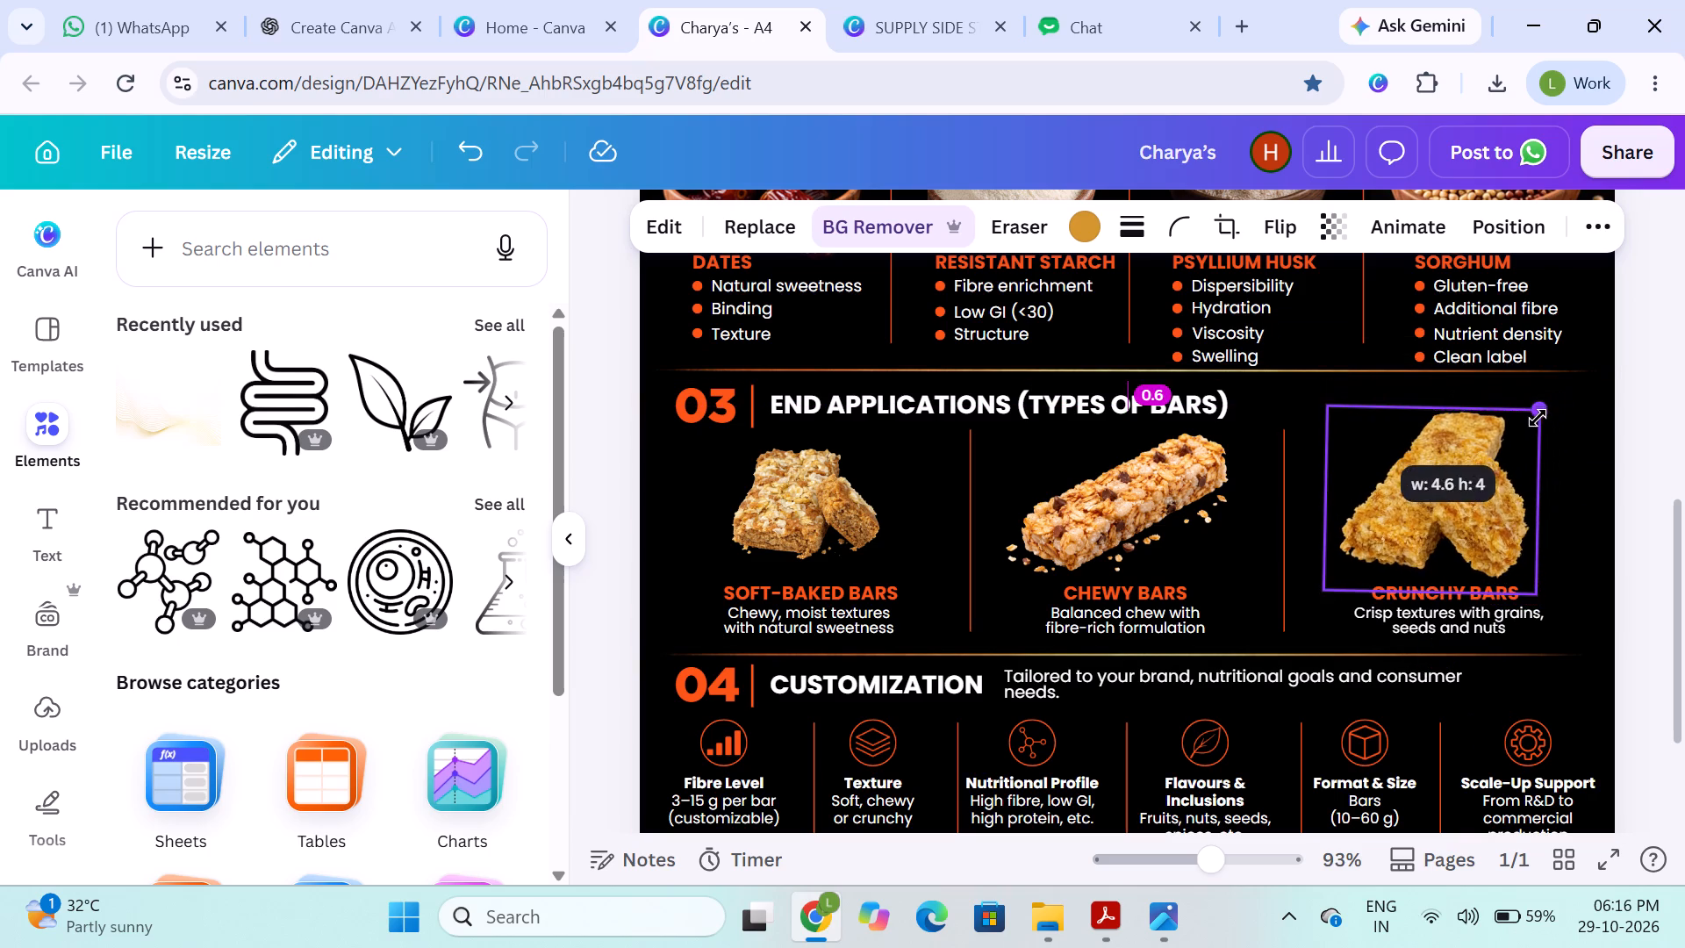
pyautogui.moveTo(1538, 418); pyautogui.dragTo(1528, 431)
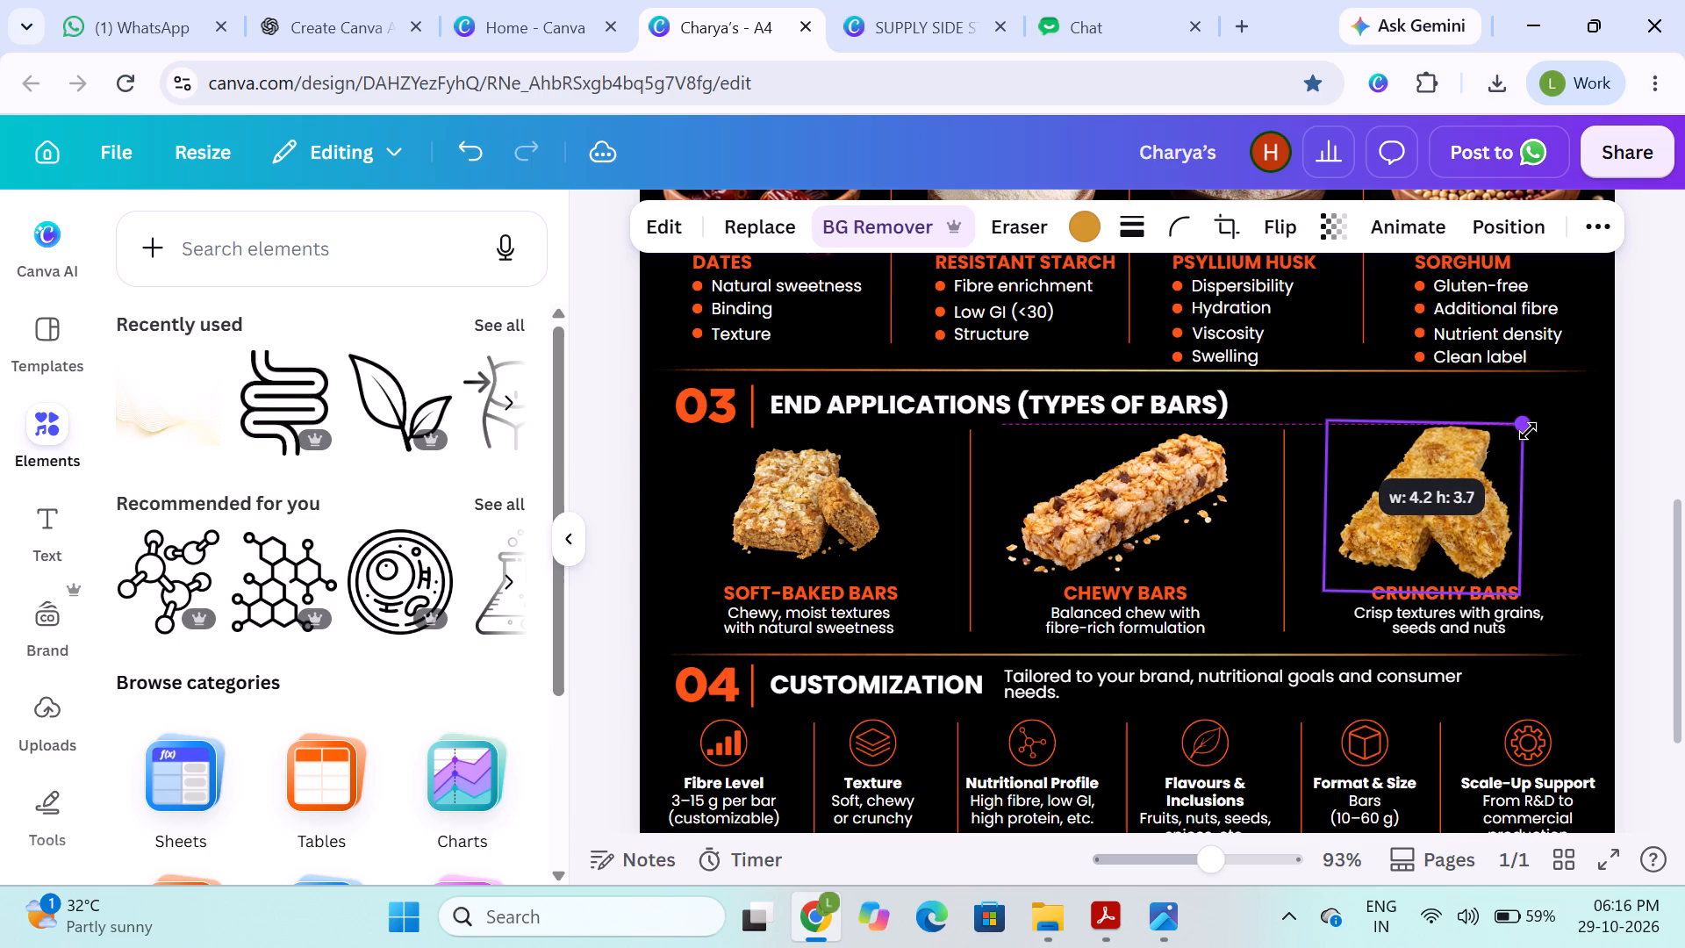
pyautogui.moveTo(1528, 431); pyautogui.dragTo(1524, 434)
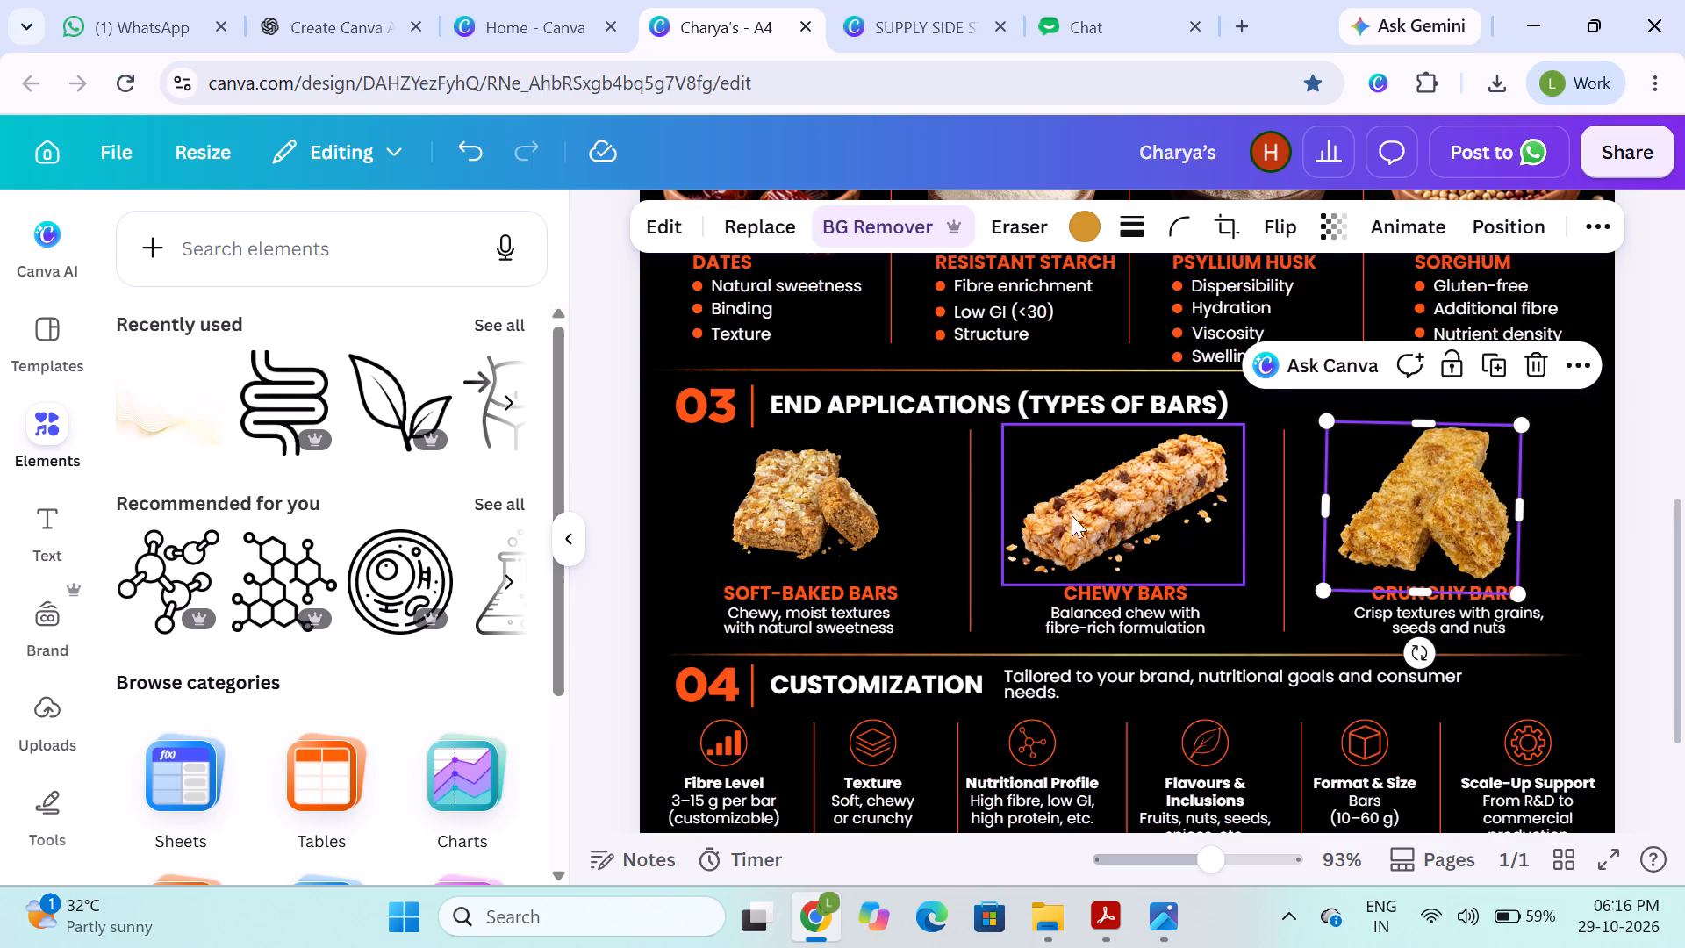
# Nudge the crunchy bar image slightly sideways and up so it sits centred above the Crunchy Bars label.
pyautogui.click(1058, 510)
pyautogui.click(1424, 489)
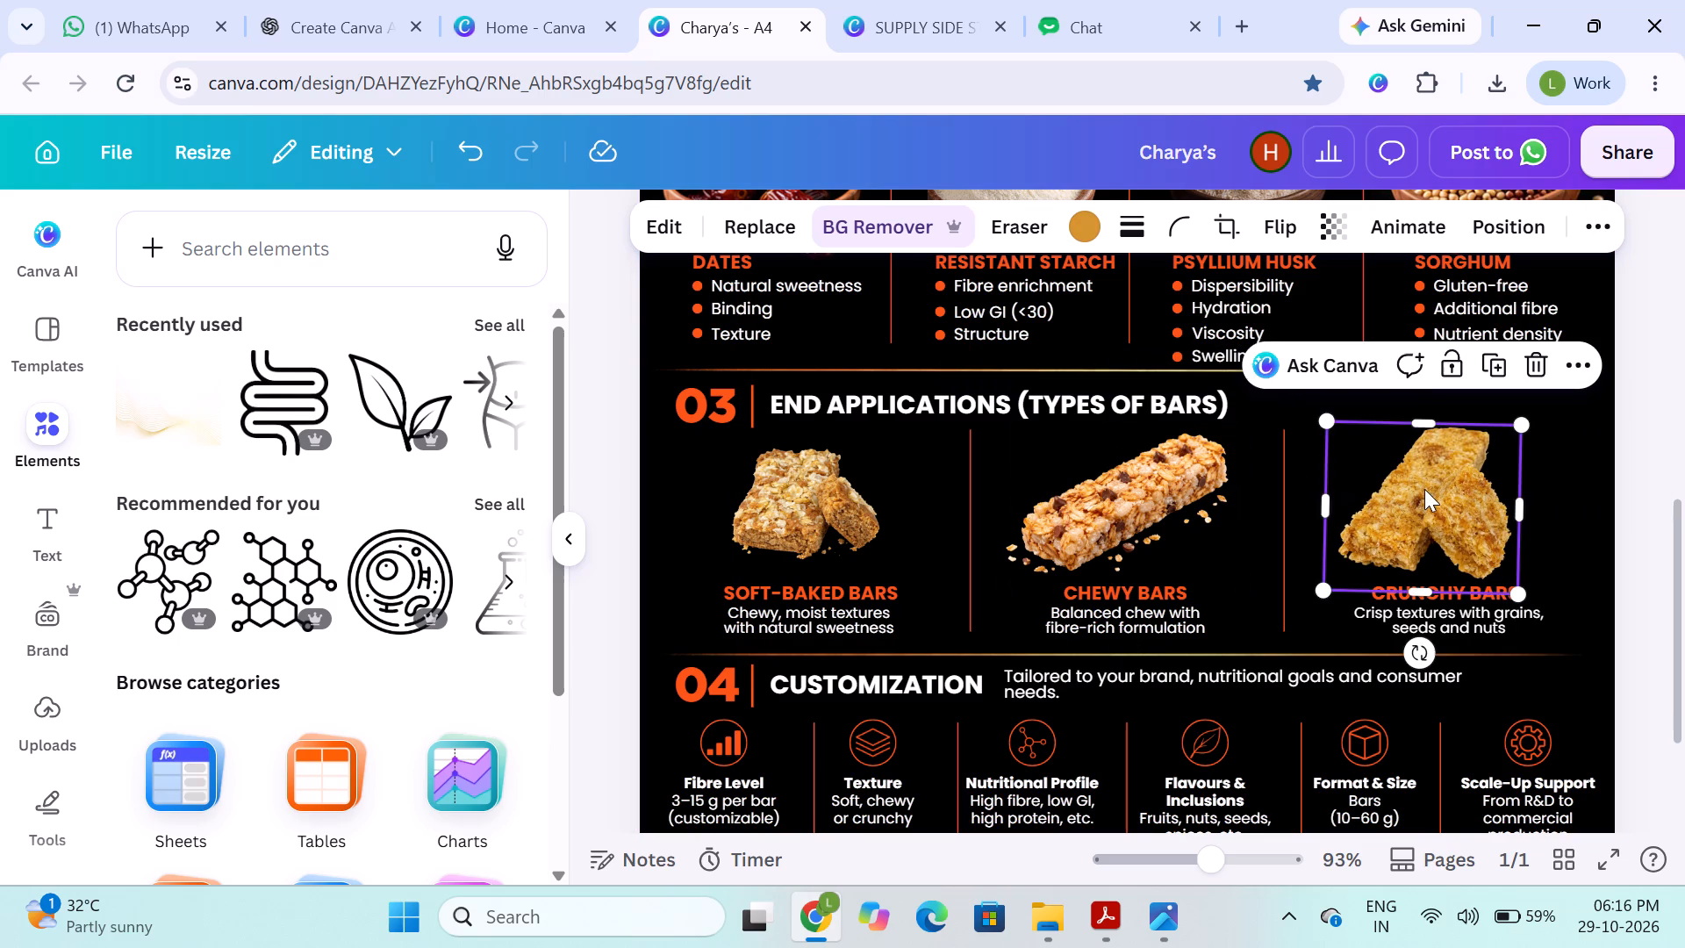
pyautogui.press('Right')
pyautogui.press('Right')
pyautogui.press('Right')
pyautogui.press('Left')
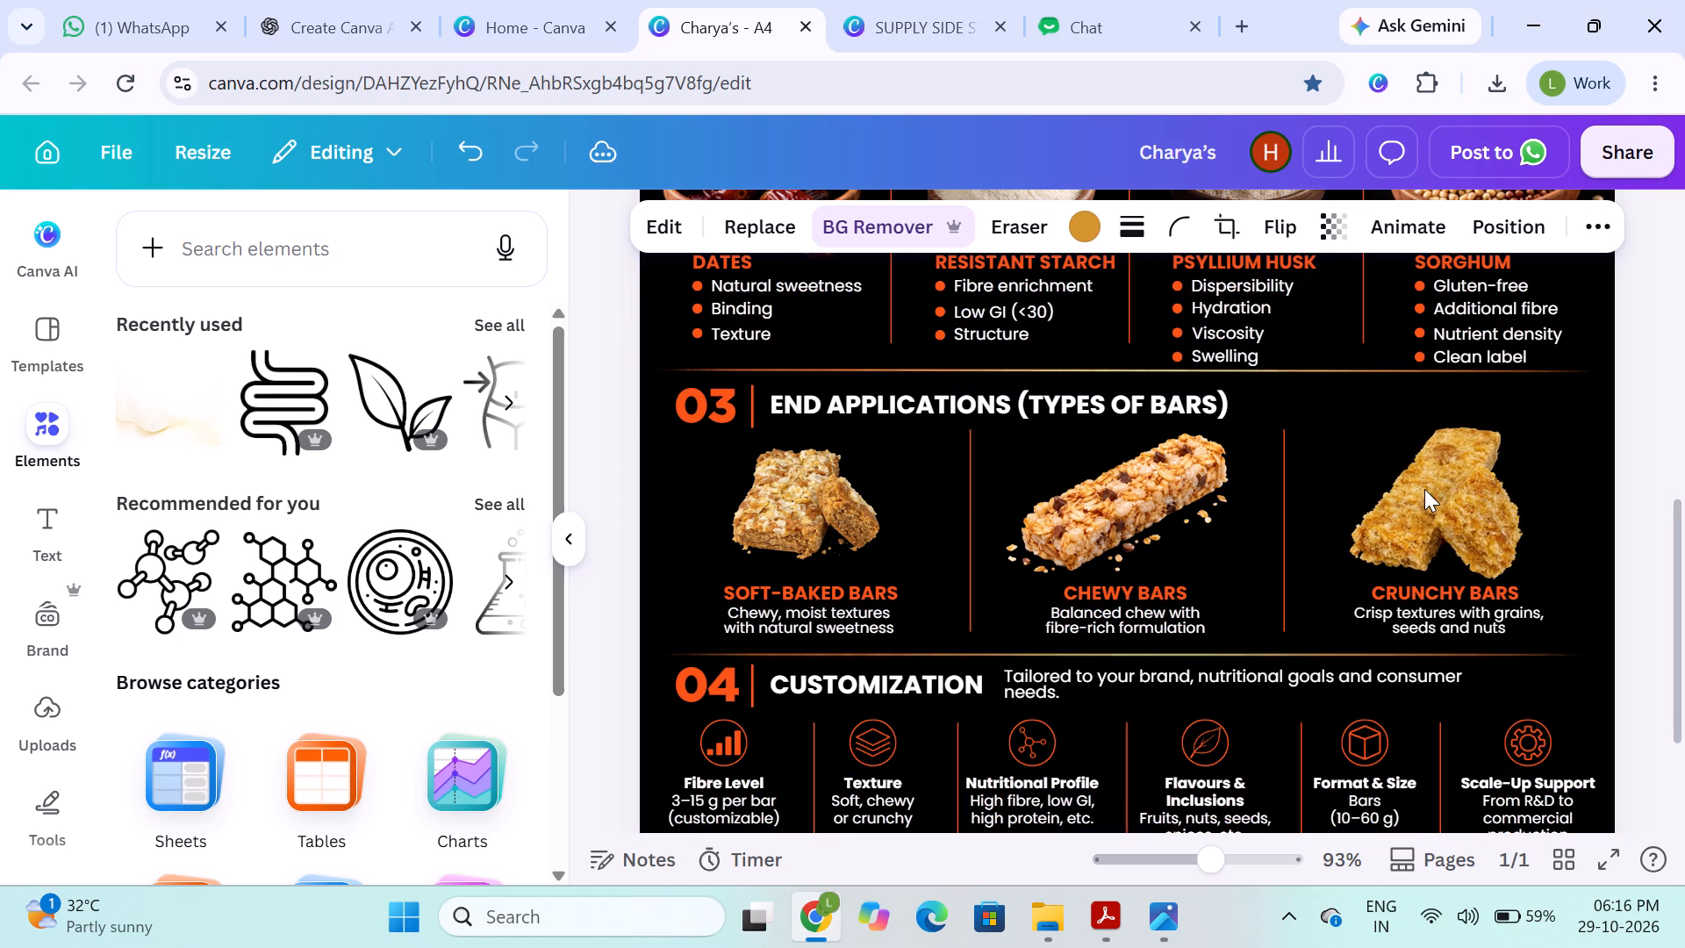
pyautogui.press('Up')
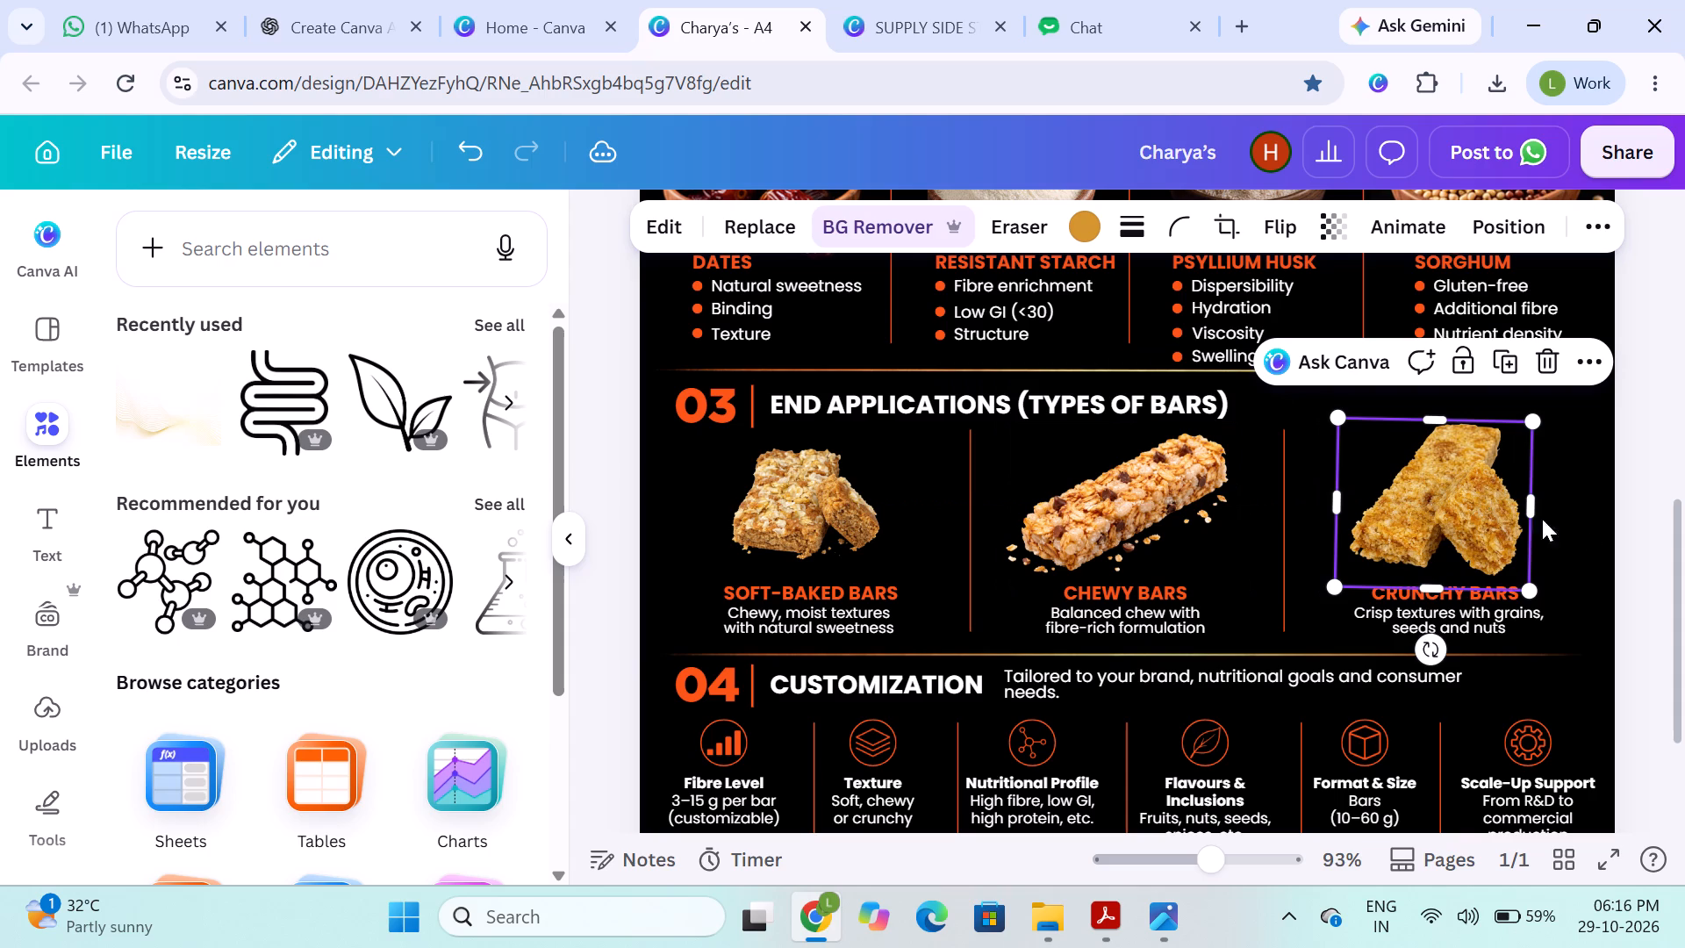
pyautogui.click(1465, 522)
pyautogui.press('Left')
pyautogui.press('Left')
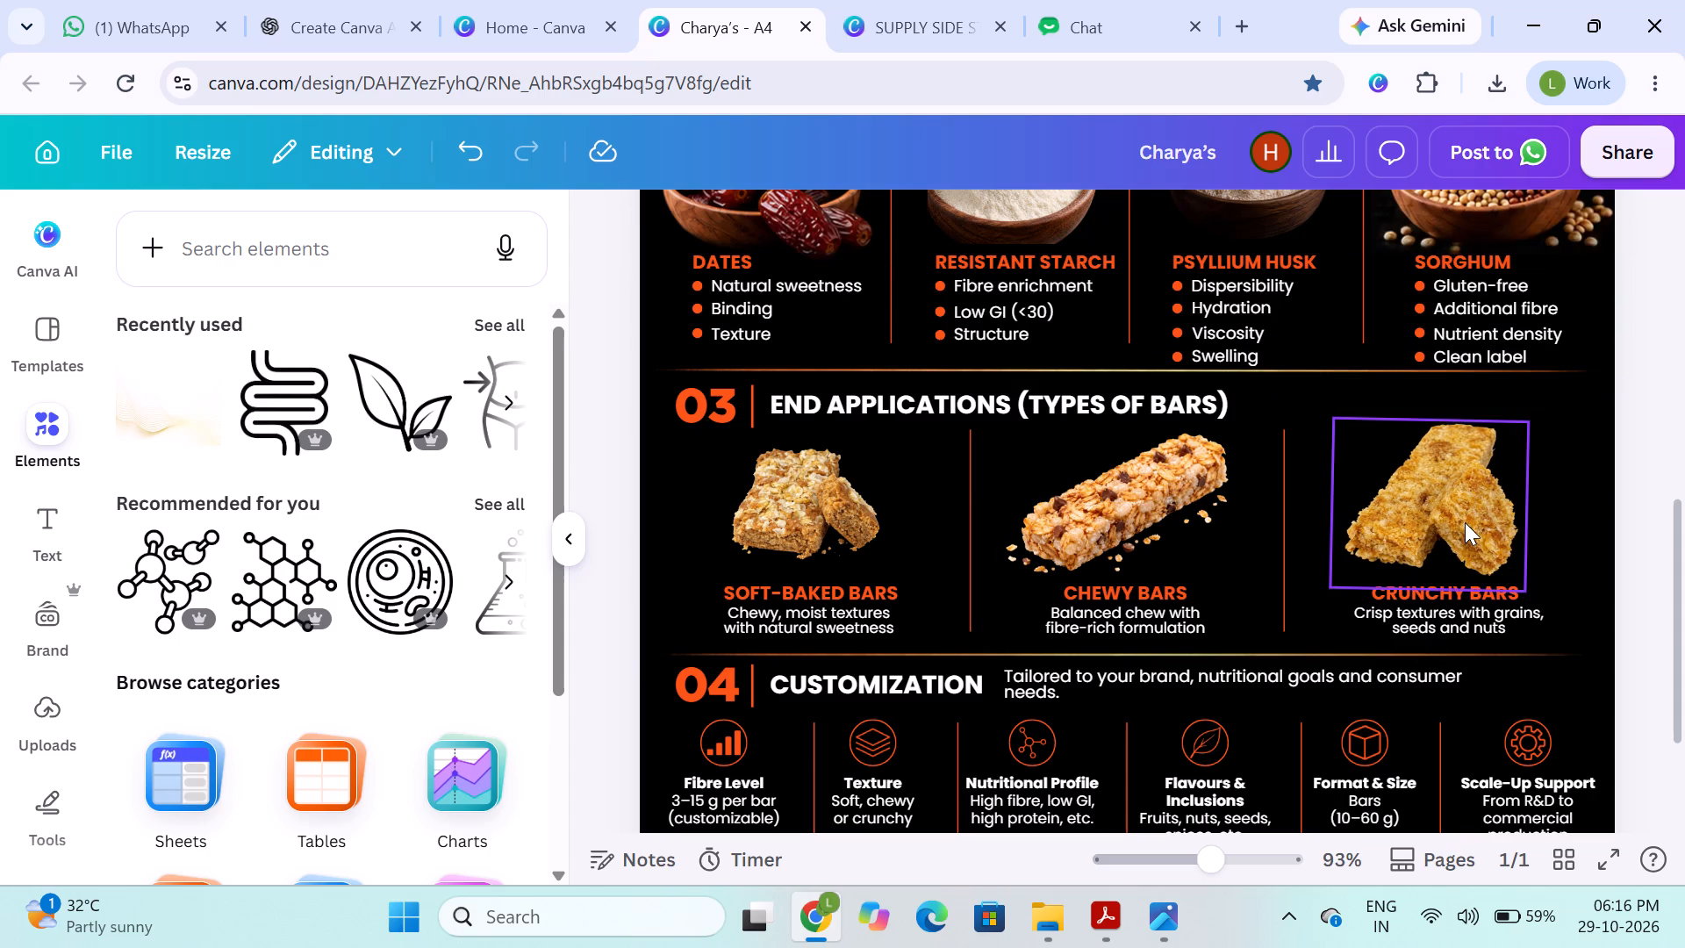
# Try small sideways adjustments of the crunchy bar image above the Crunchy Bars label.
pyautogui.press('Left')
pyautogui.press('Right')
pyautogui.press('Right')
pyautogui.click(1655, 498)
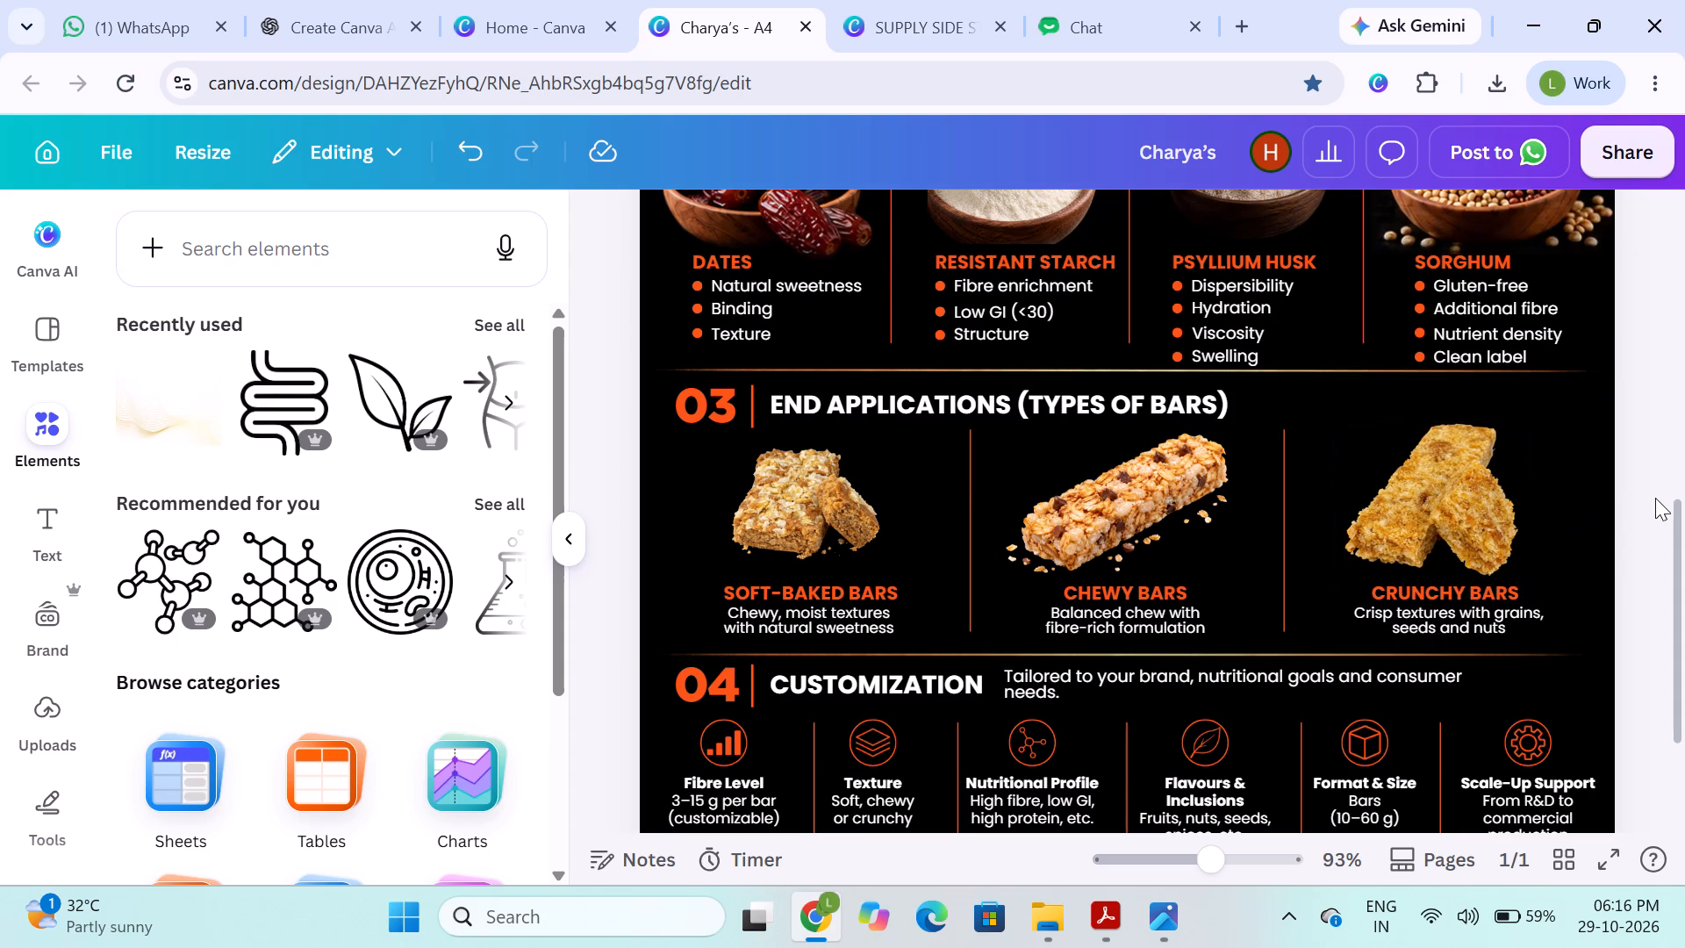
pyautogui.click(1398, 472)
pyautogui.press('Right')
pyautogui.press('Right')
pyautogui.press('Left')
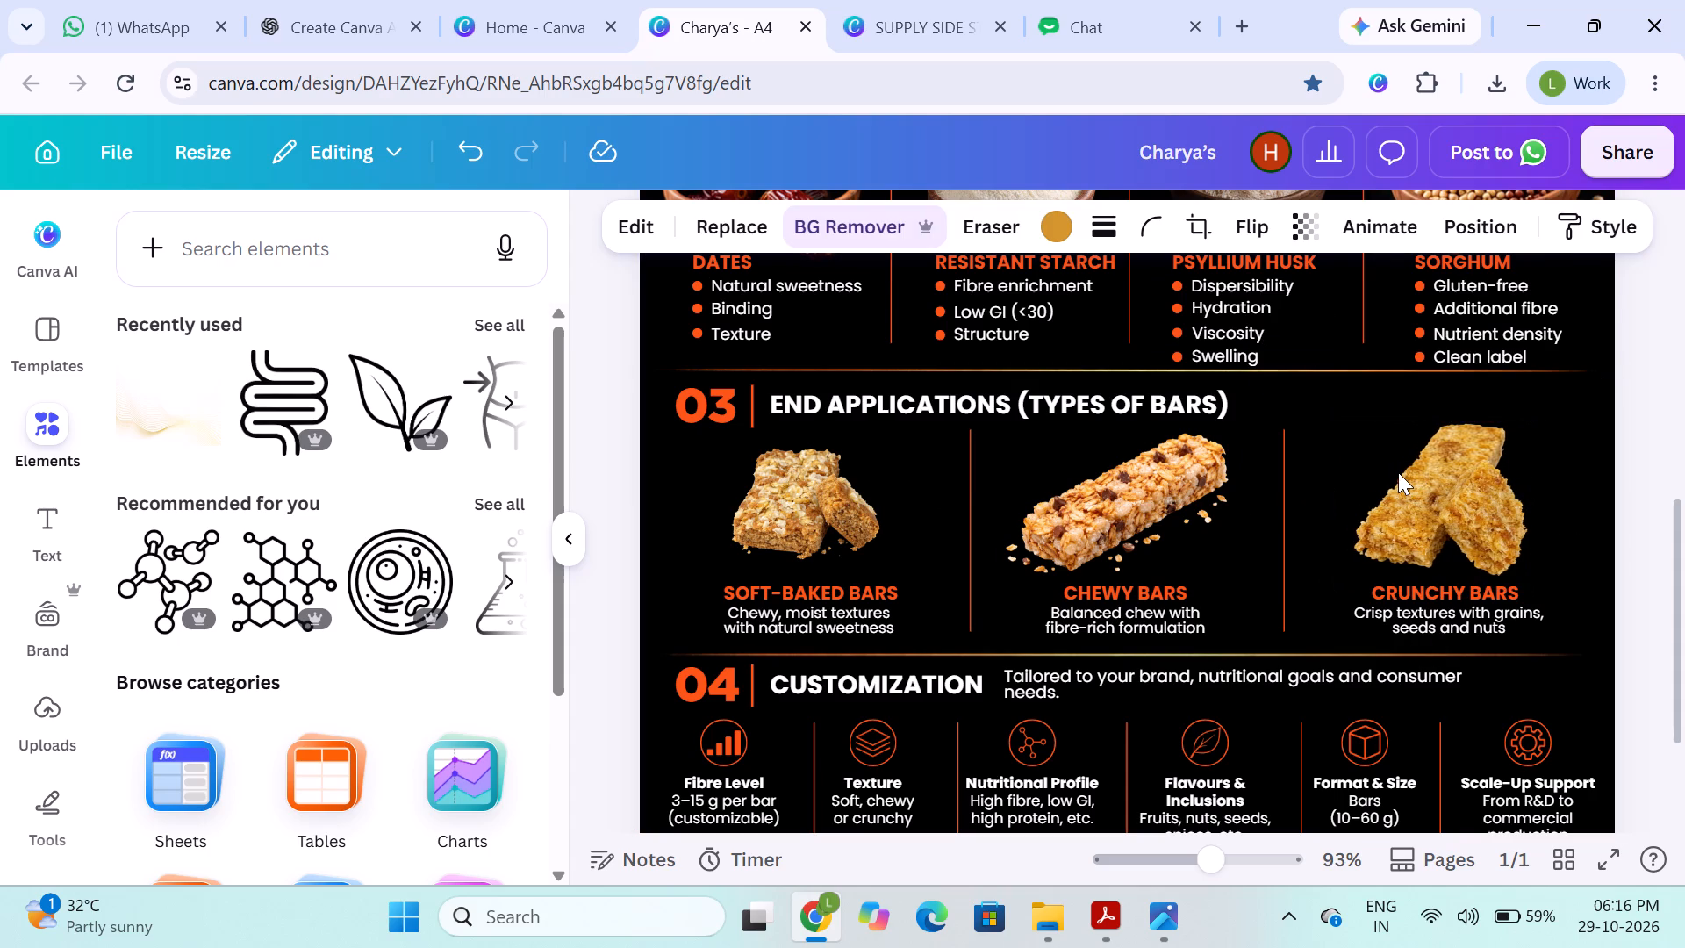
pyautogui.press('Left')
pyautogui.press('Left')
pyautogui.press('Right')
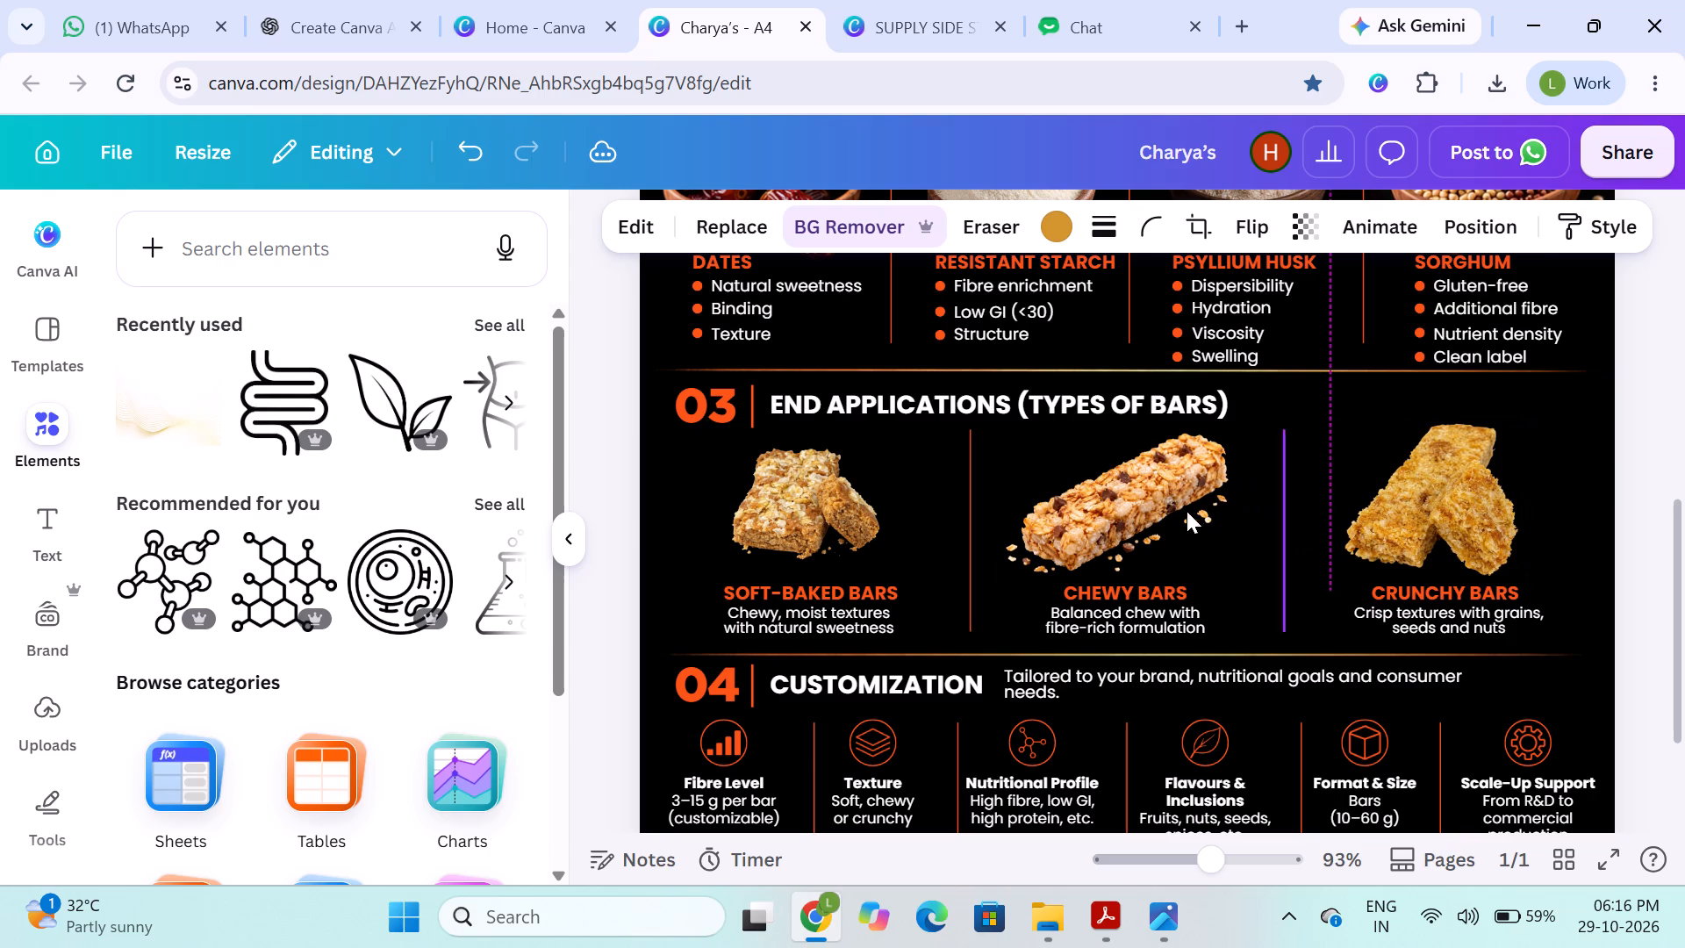
# Nudge the chewy bar image slightly left and the soft-baked bar image slightly right to centre them above their labels.
pyautogui.click(1146, 512)
pyautogui.press('Left')
pyautogui.press('Right')
pyautogui.press('Left')
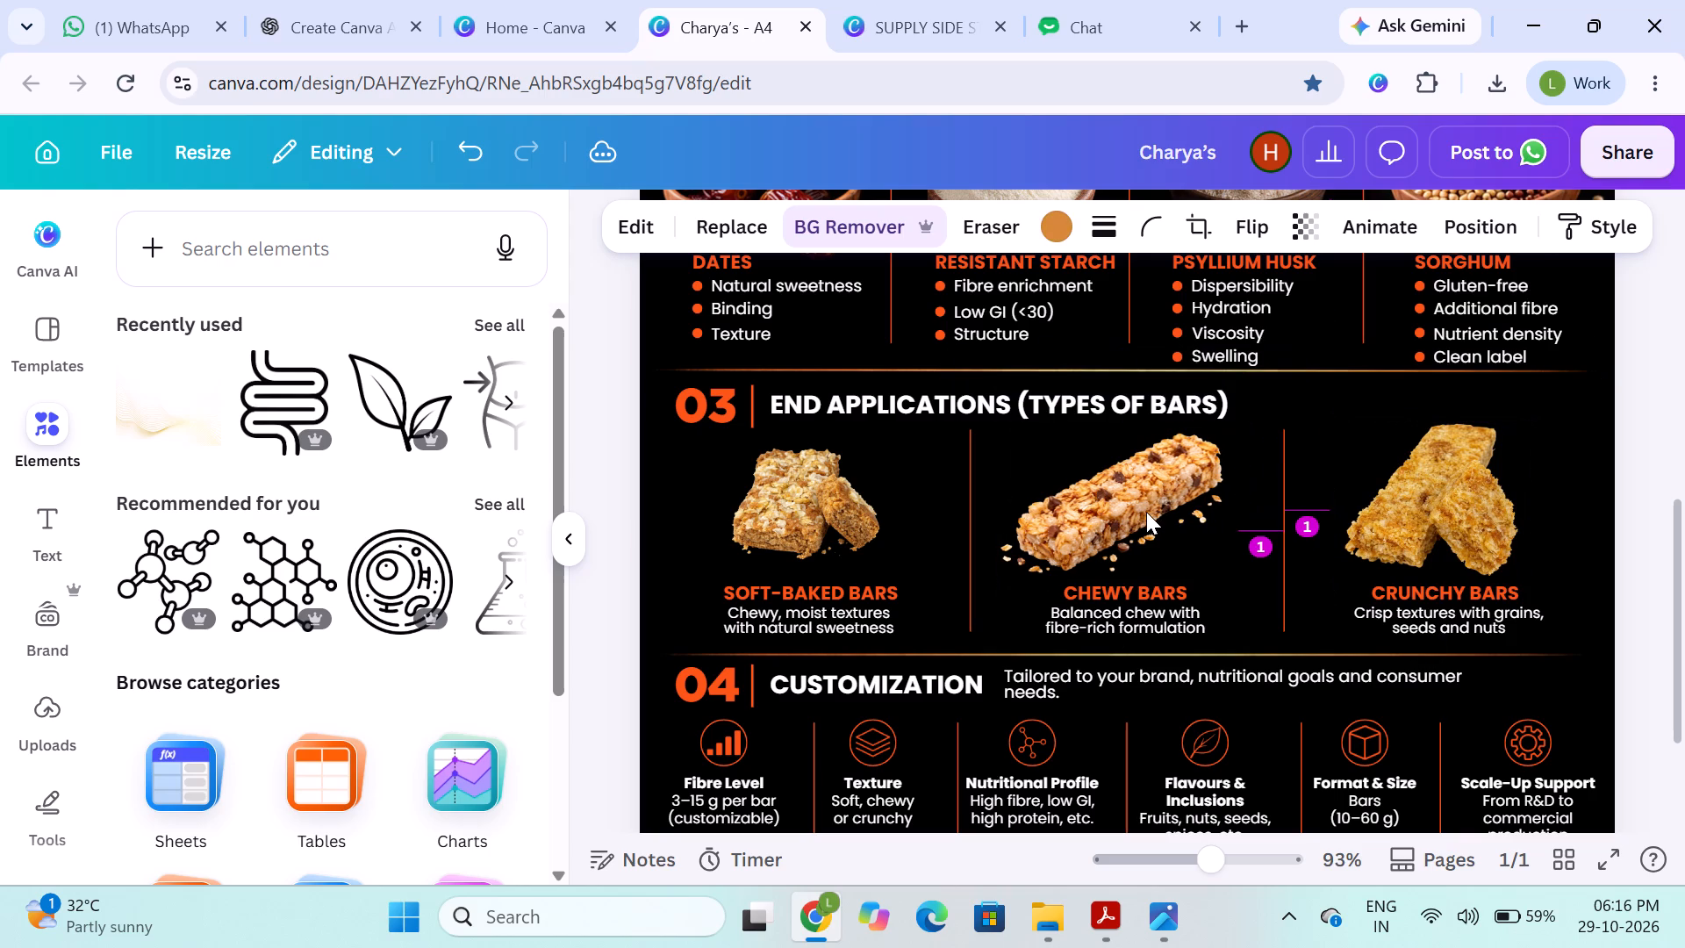
pyautogui.click(814, 503)
pyautogui.press('Left')
pyautogui.press('Right')
pyautogui.press('Right')
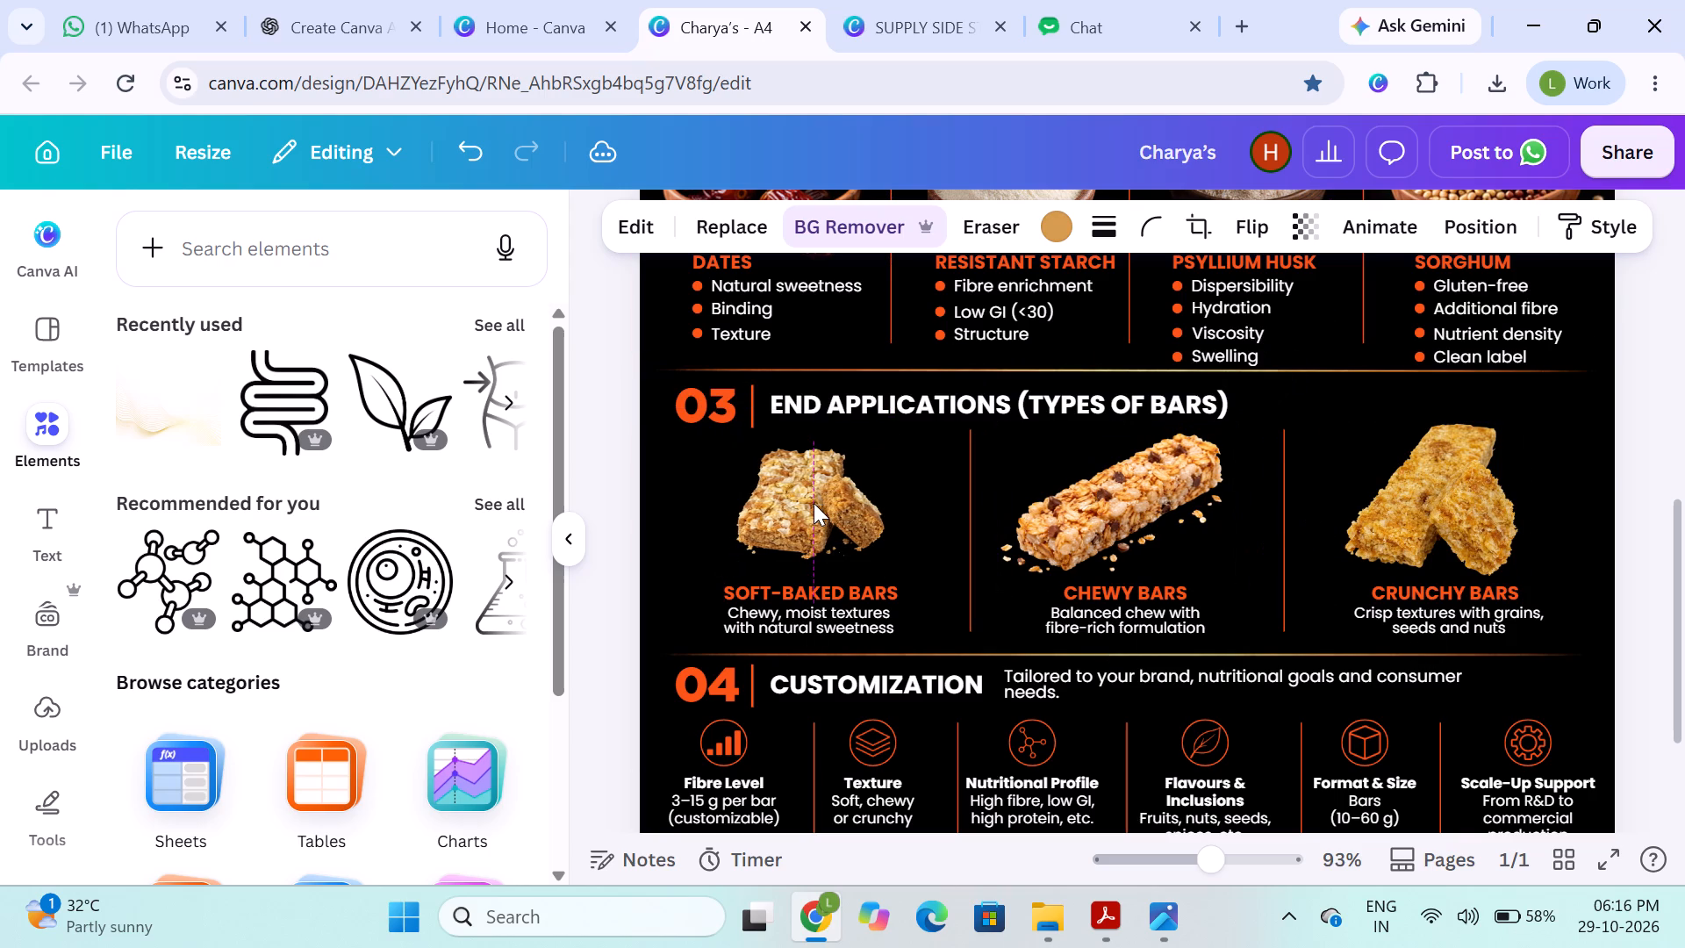
pyautogui.click(1071, 514)
pyautogui.press('Left')
pyautogui.press('Right')
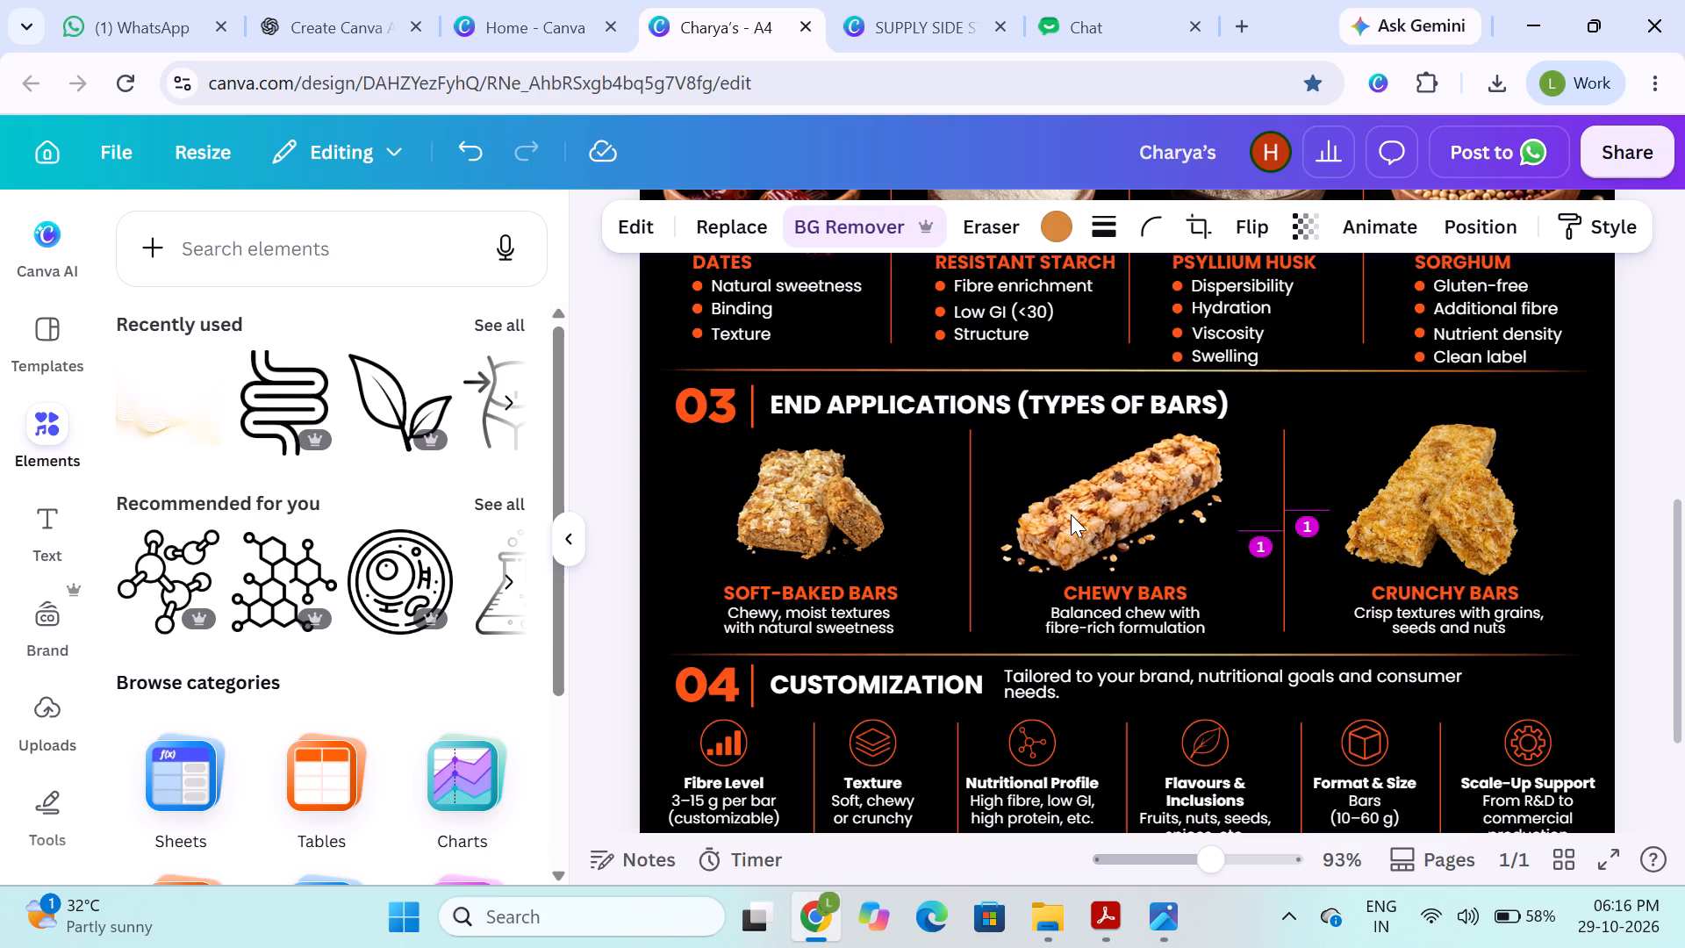
# Nudge the crunchy bar image slightly right so it sits centred above the Crunchy Bars label.
pyautogui.click(1409, 518)
pyautogui.press('Right')
pyautogui.press('Right')
pyautogui.press('Right')
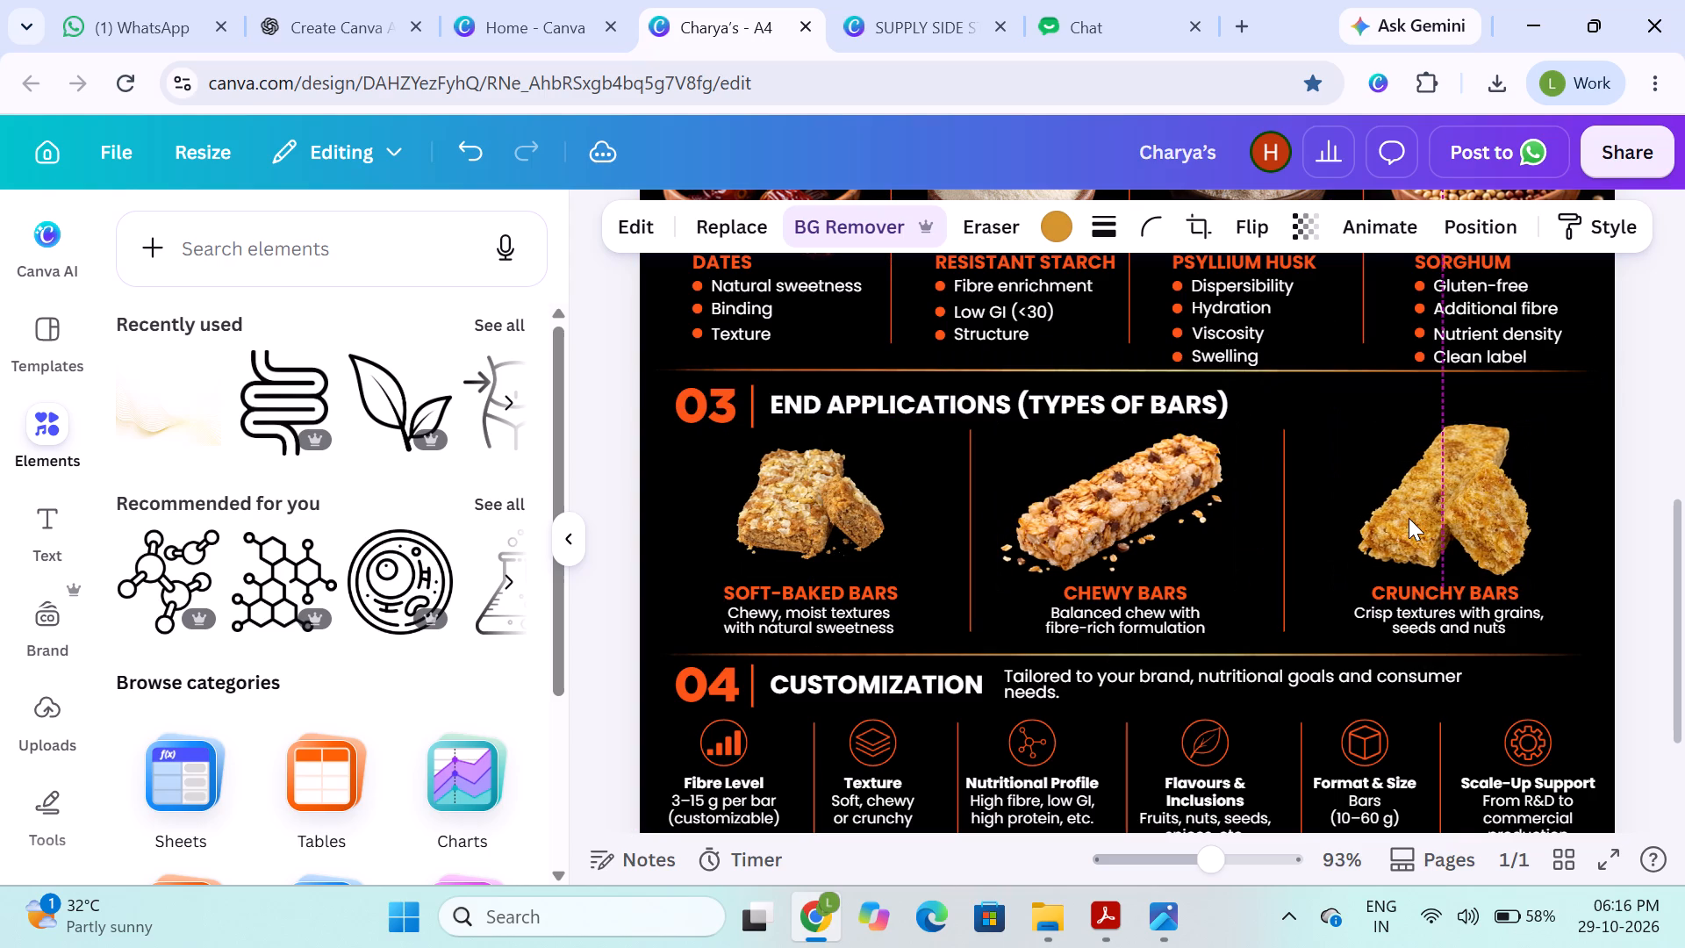
# Ungroup the row of icons, texts and divider lines in the section 04 Customization block.
pyautogui.scroll(-2, 1419, 634)
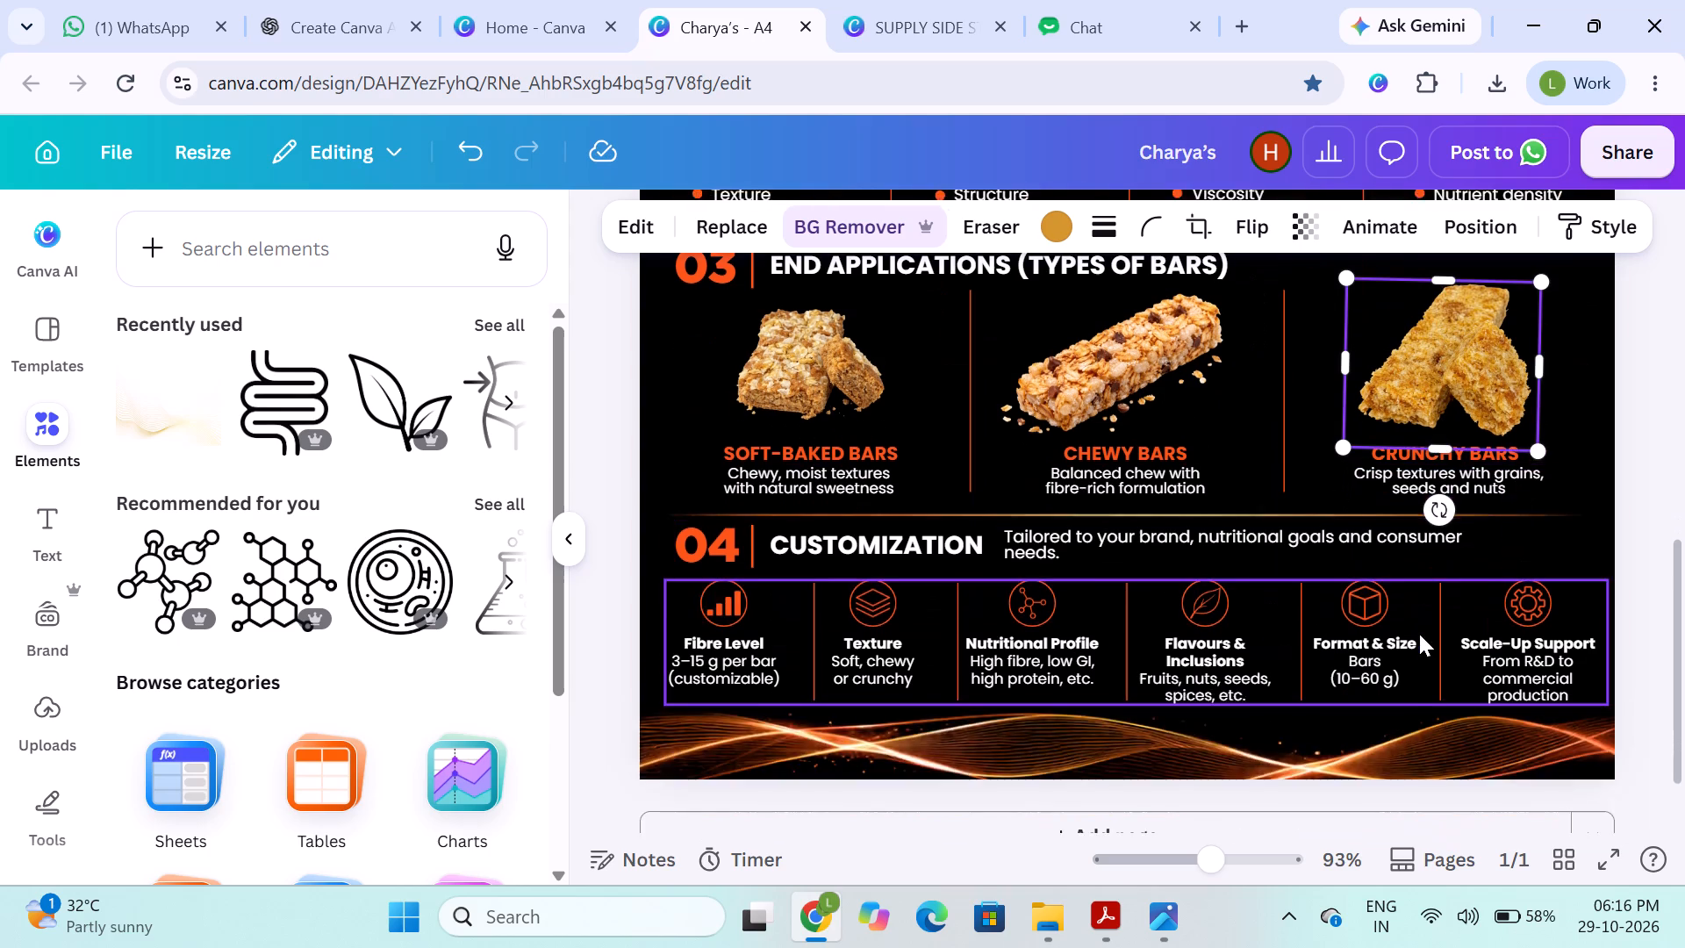
pyautogui.scroll(-1, 1189, 643)
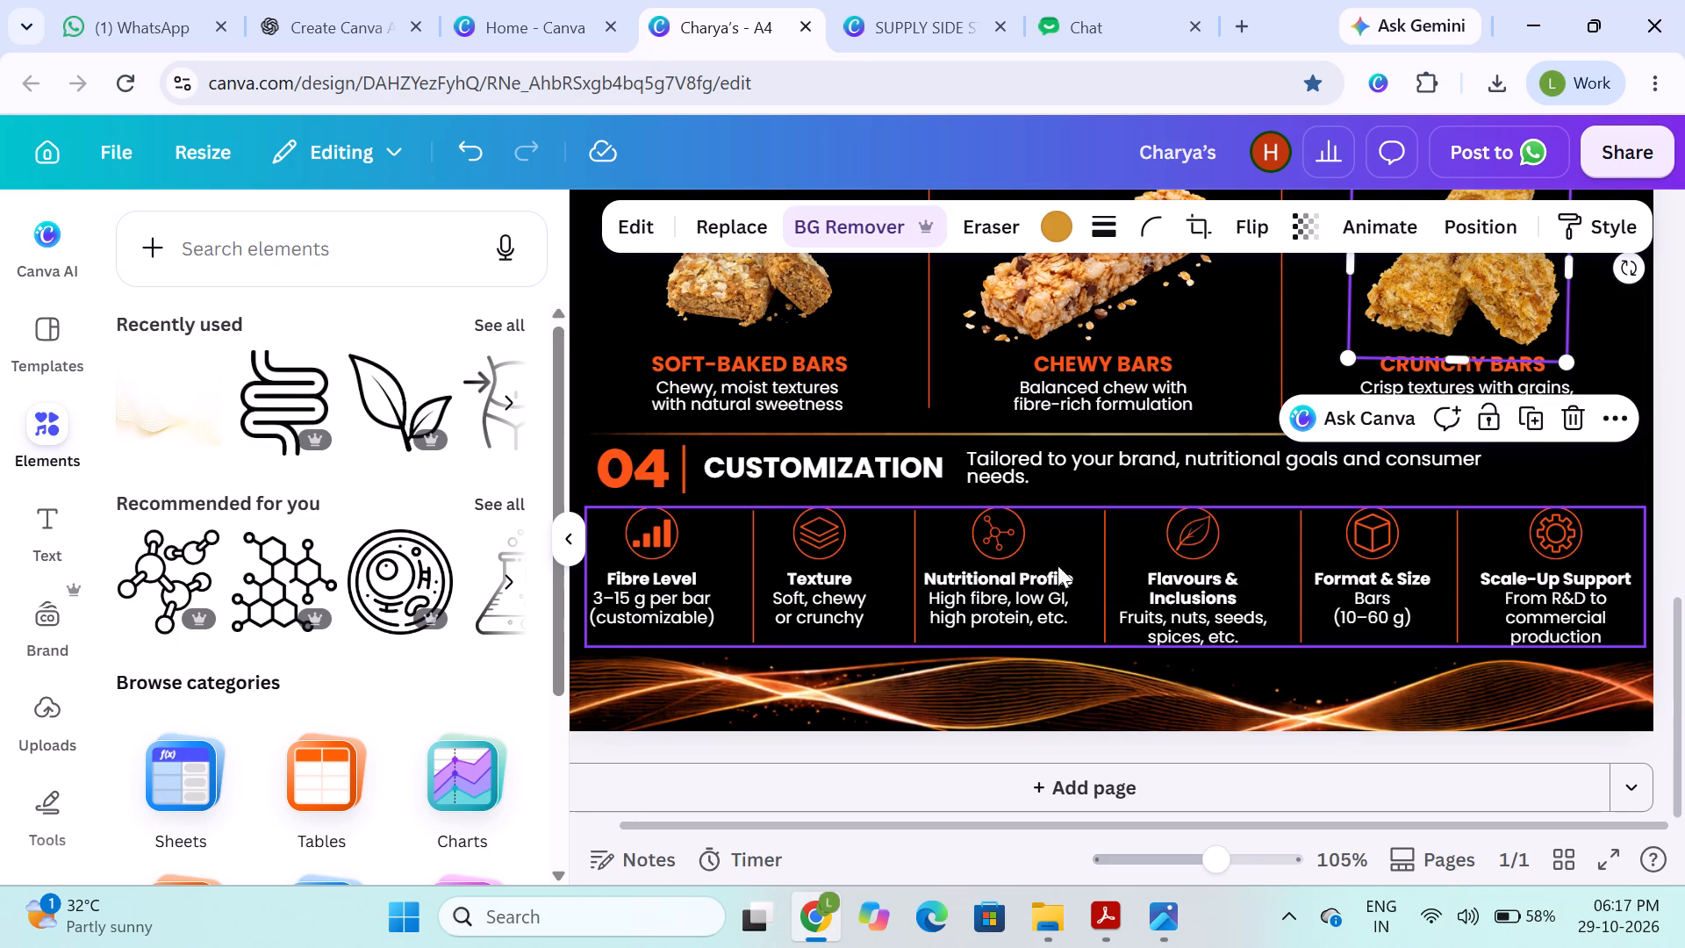
pyautogui.click(1614, 510)
pyautogui.click(1045, 637)
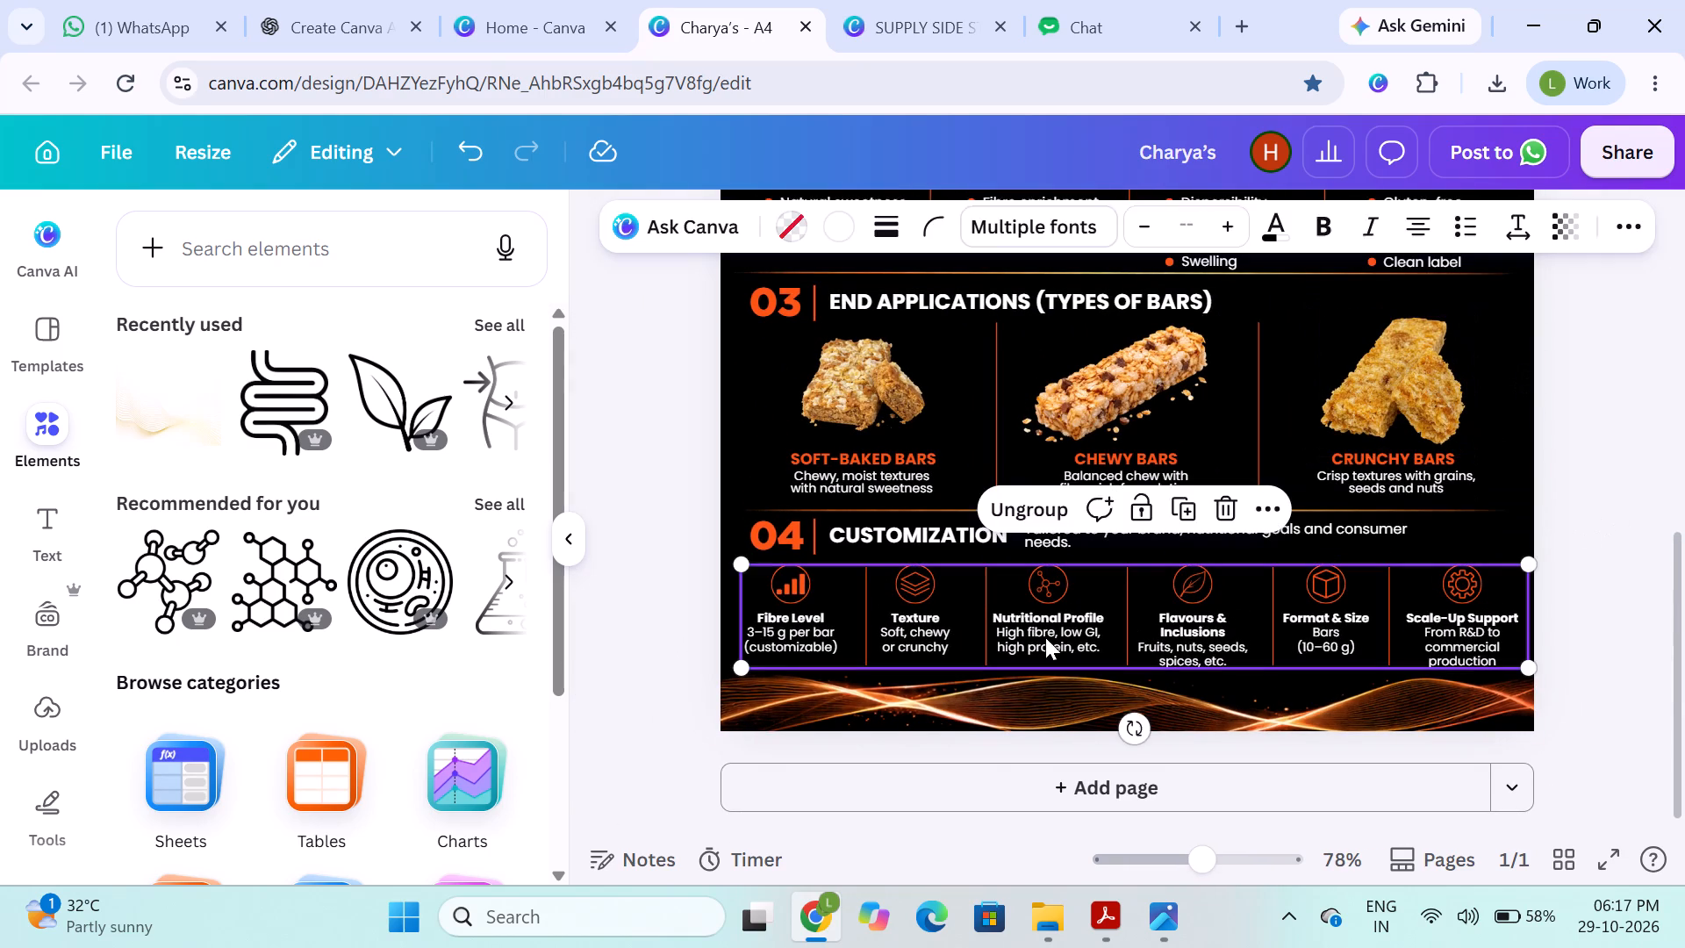
pyautogui.click(1036, 506)
pyautogui.click(1598, 545)
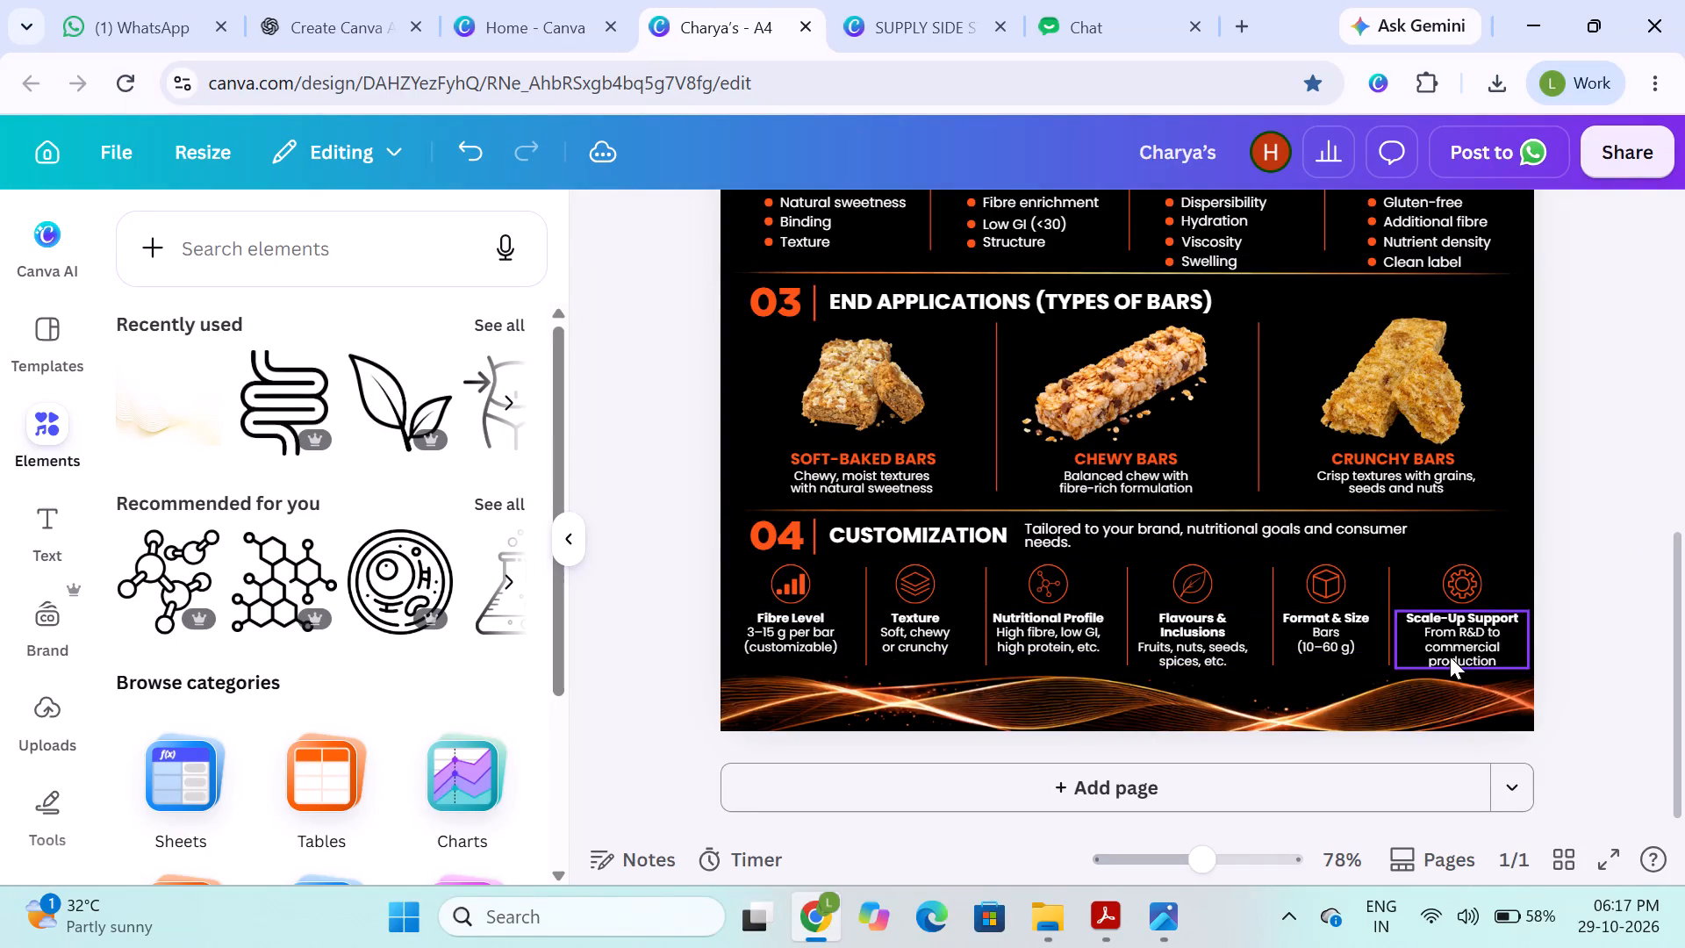
# Shift the divider lines on both sides of the Nutritional Profile column slightly left to even out the spacing.
pyautogui.click(1129, 644)
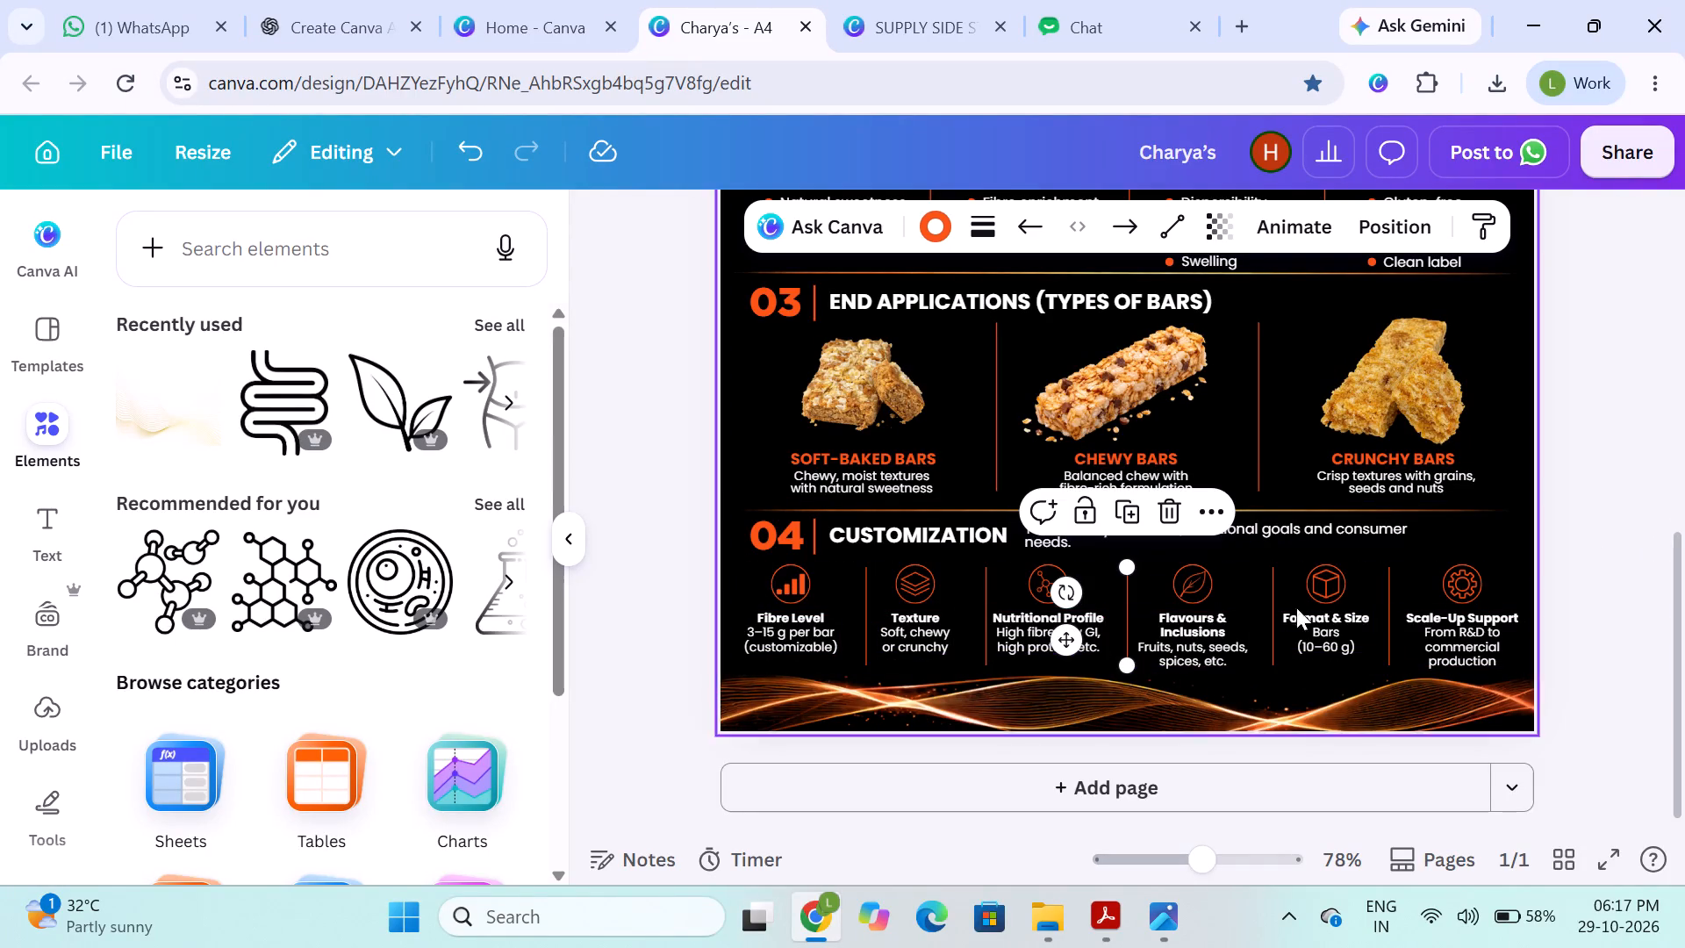
pyautogui.click(988, 613)
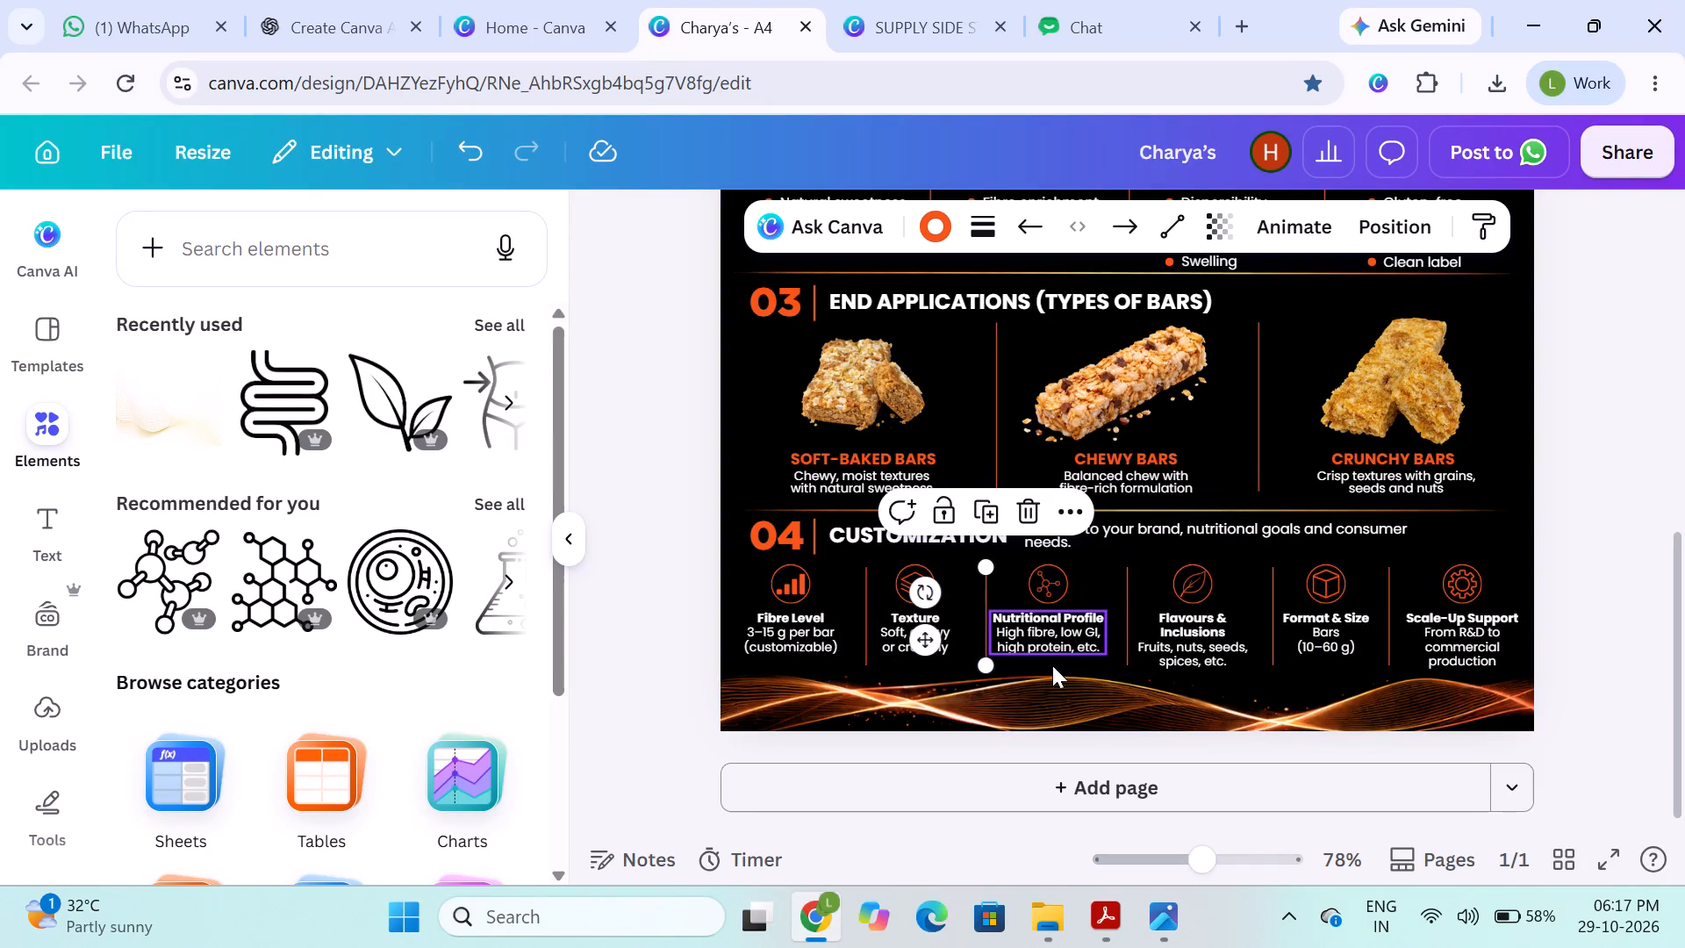
pyautogui.press('Left')
pyautogui.press('Left')
pyautogui.press('Left')
pyautogui.press('Left')
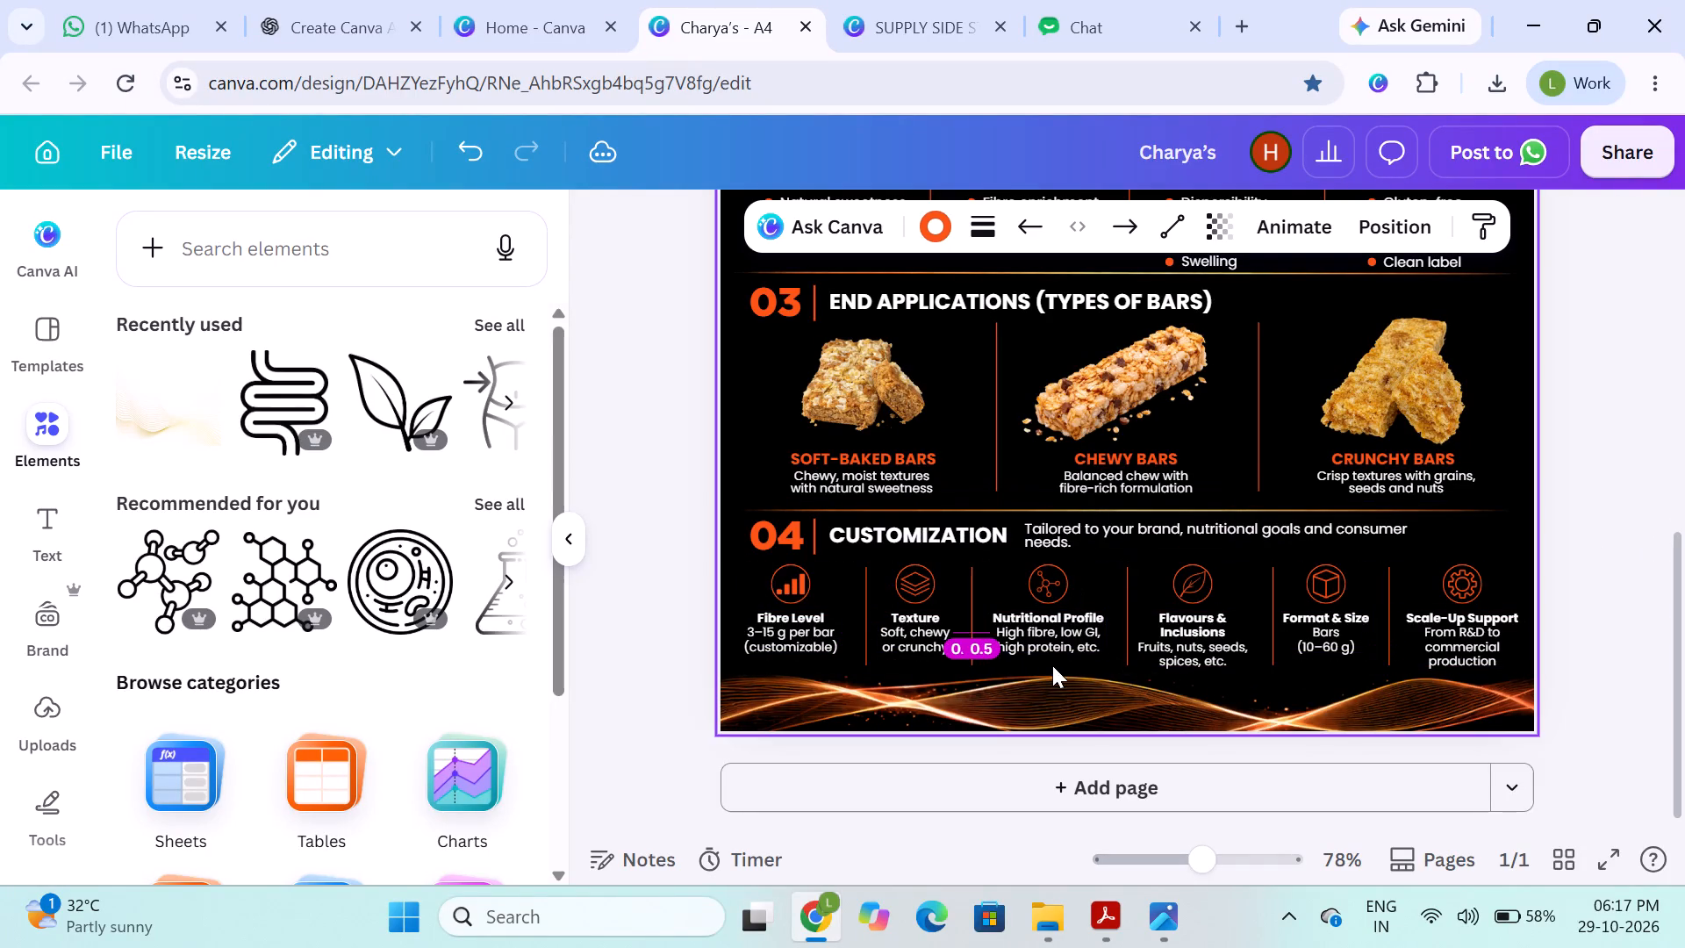
pyautogui.click(1122, 643)
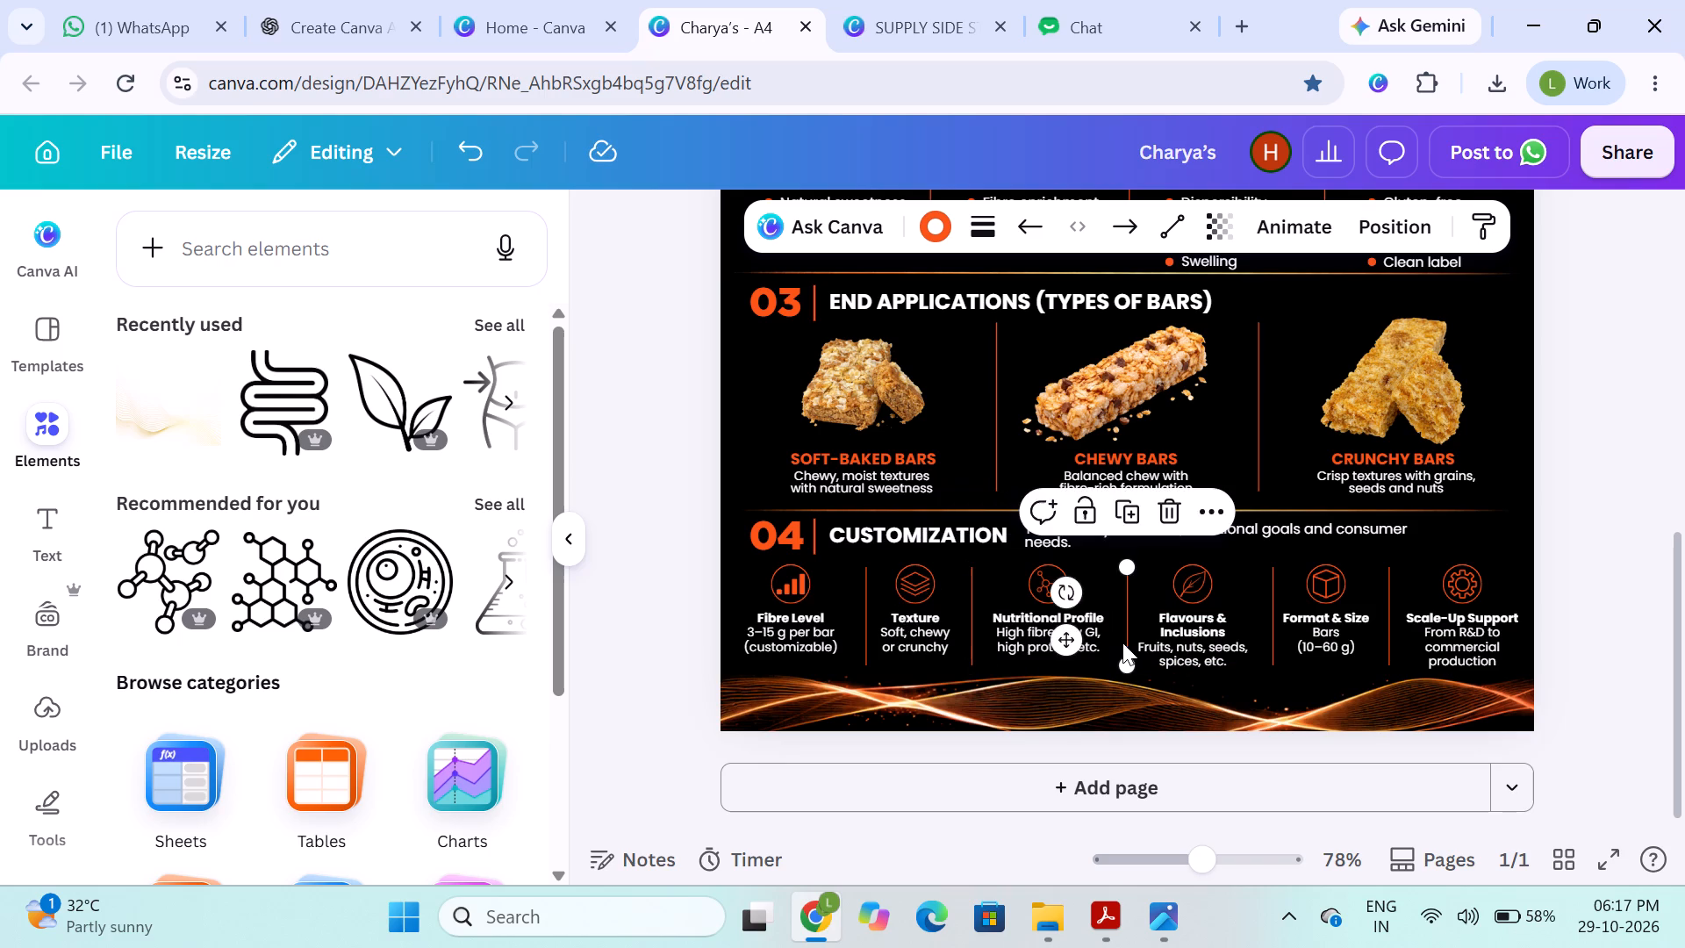
pyautogui.press('Left')
pyautogui.press('Left')
pyautogui.press('Right')
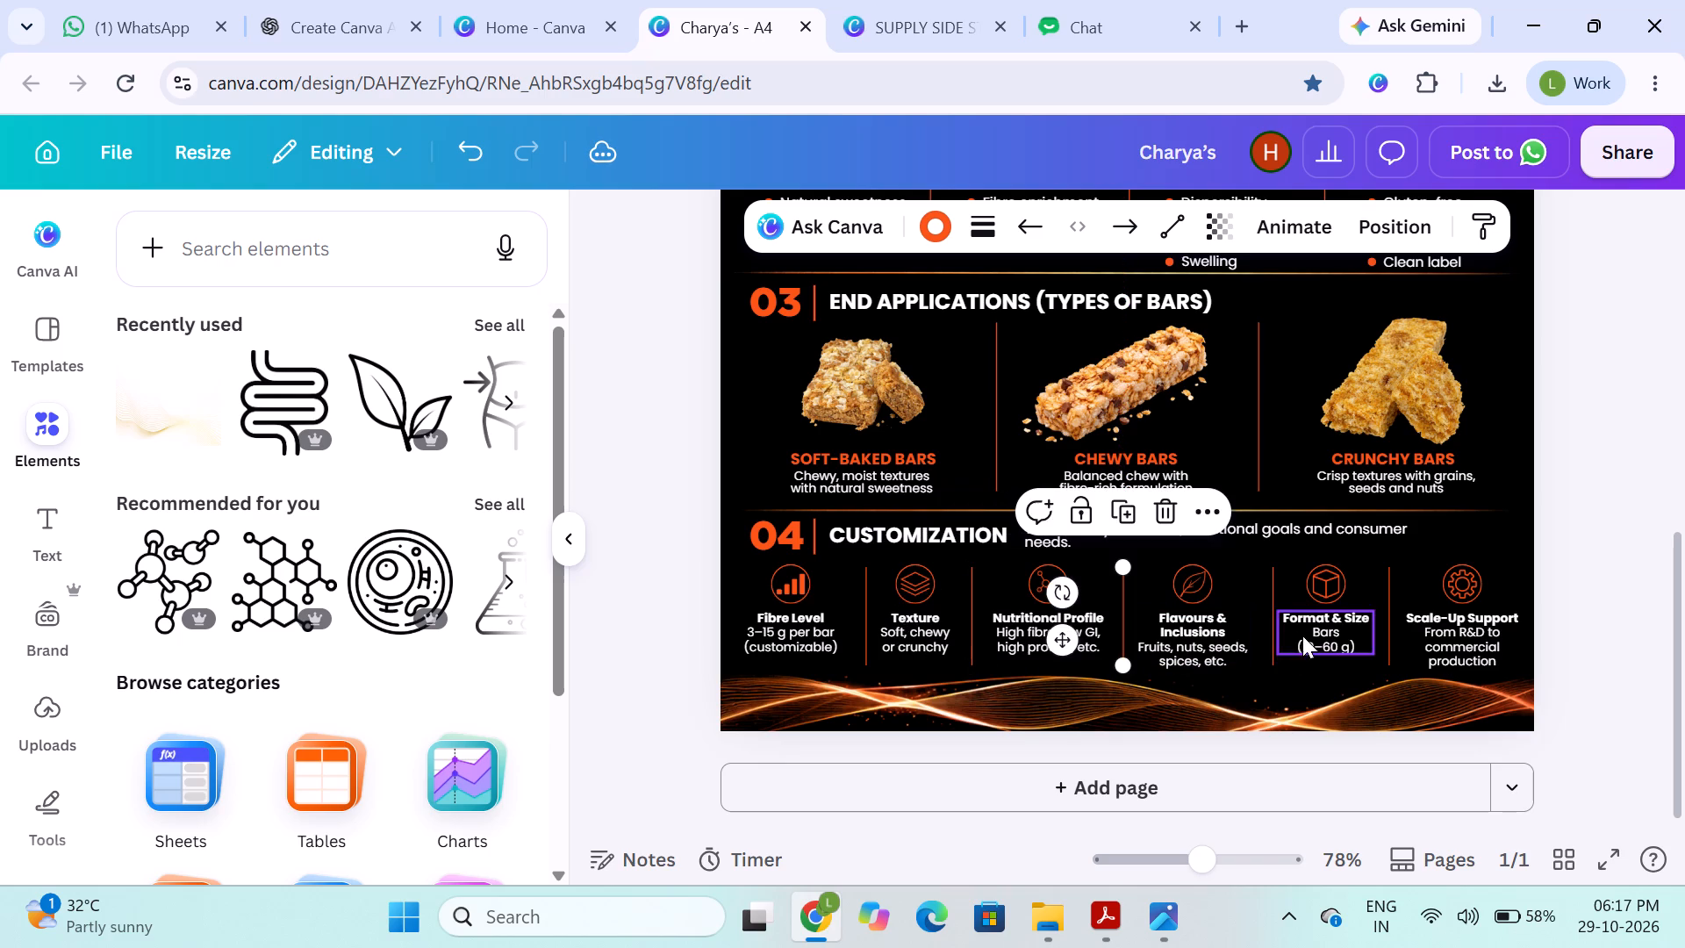
# Shift the divider before Format & Size and the one between Fibre Level and Texture slightly left.
pyautogui.click(1274, 631)
pyautogui.press('Left')
pyautogui.press('Left')
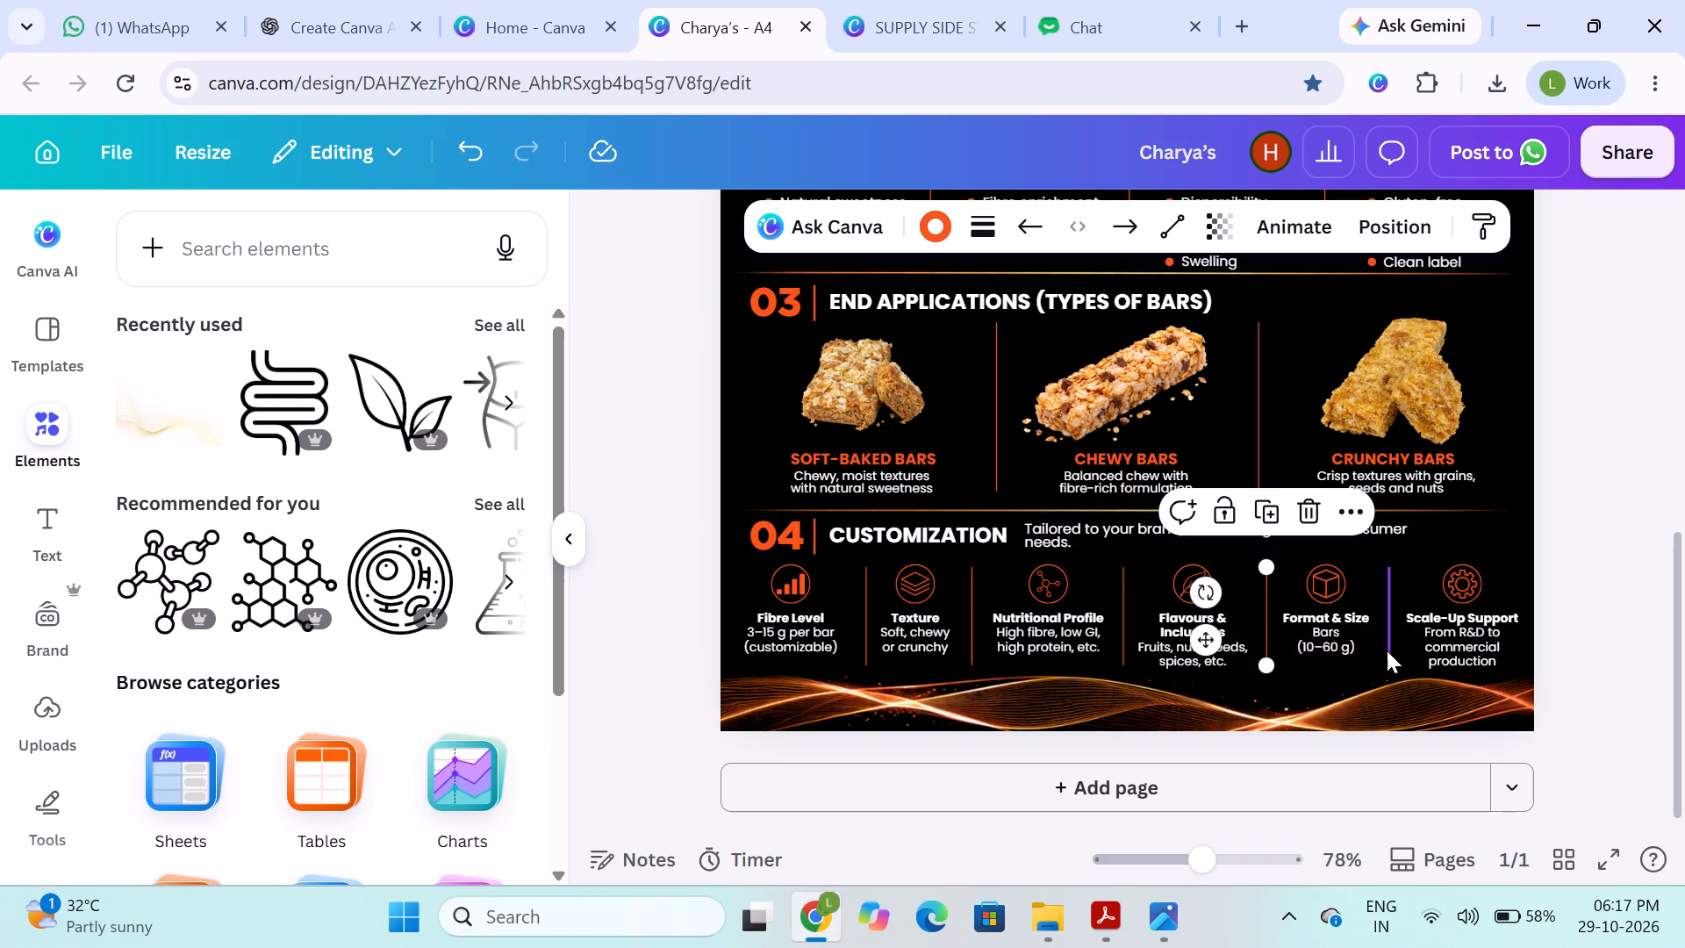
pyautogui.click(865, 646)
pyautogui.press('Left')
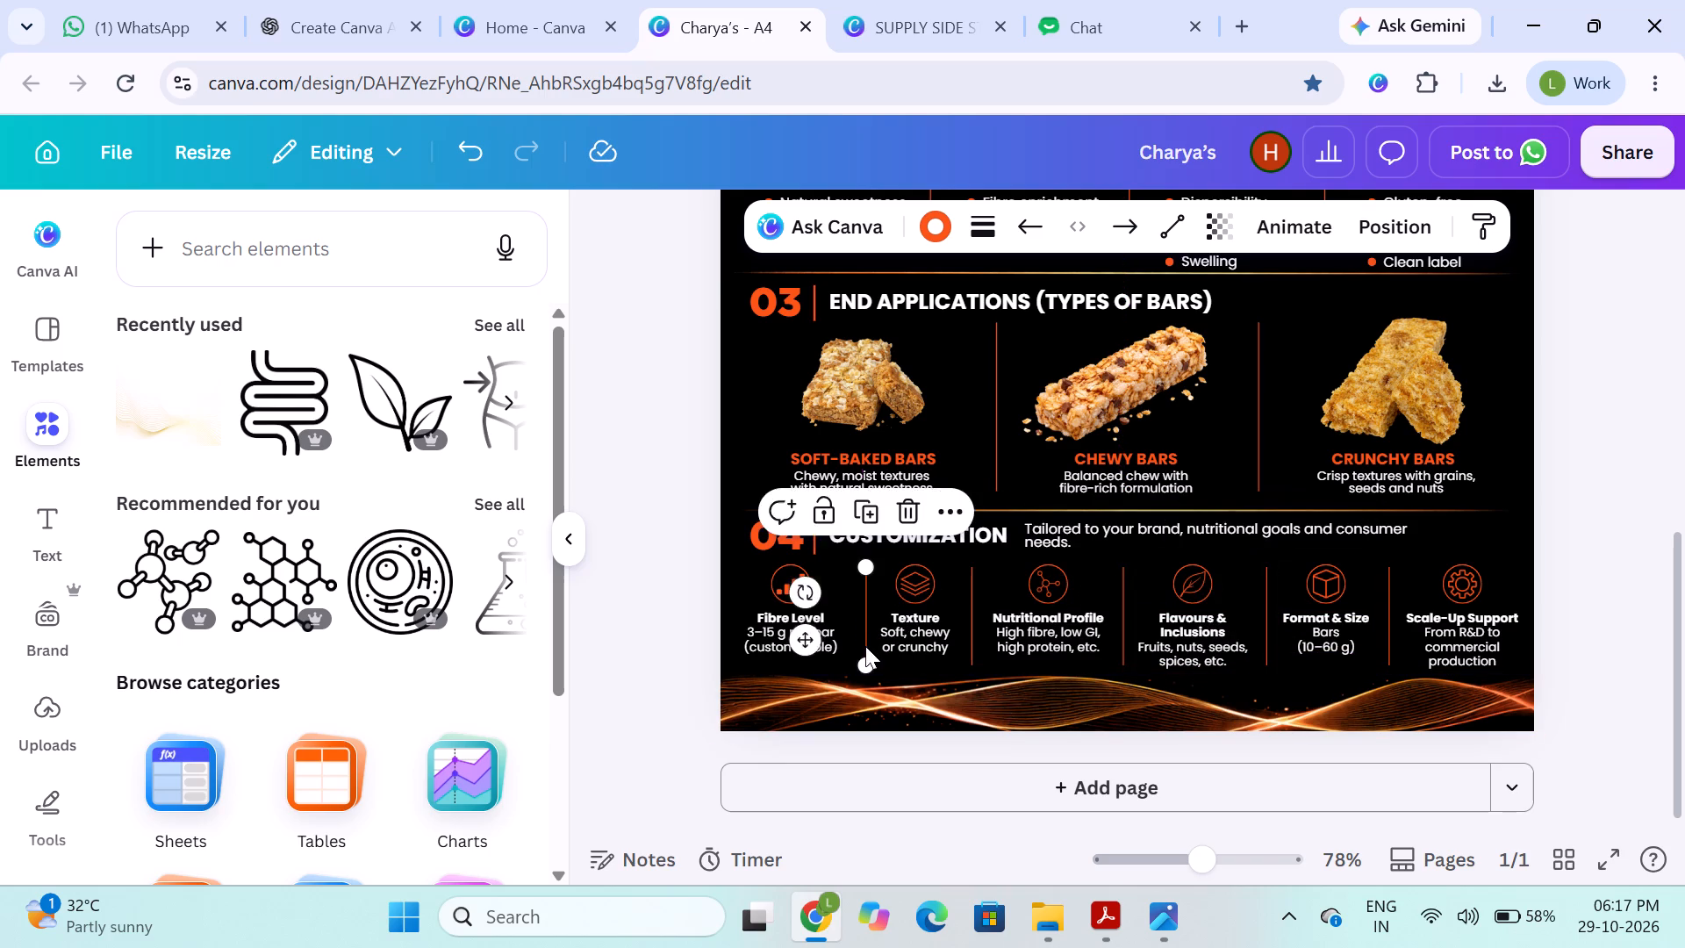
pyautogui.press('Left')
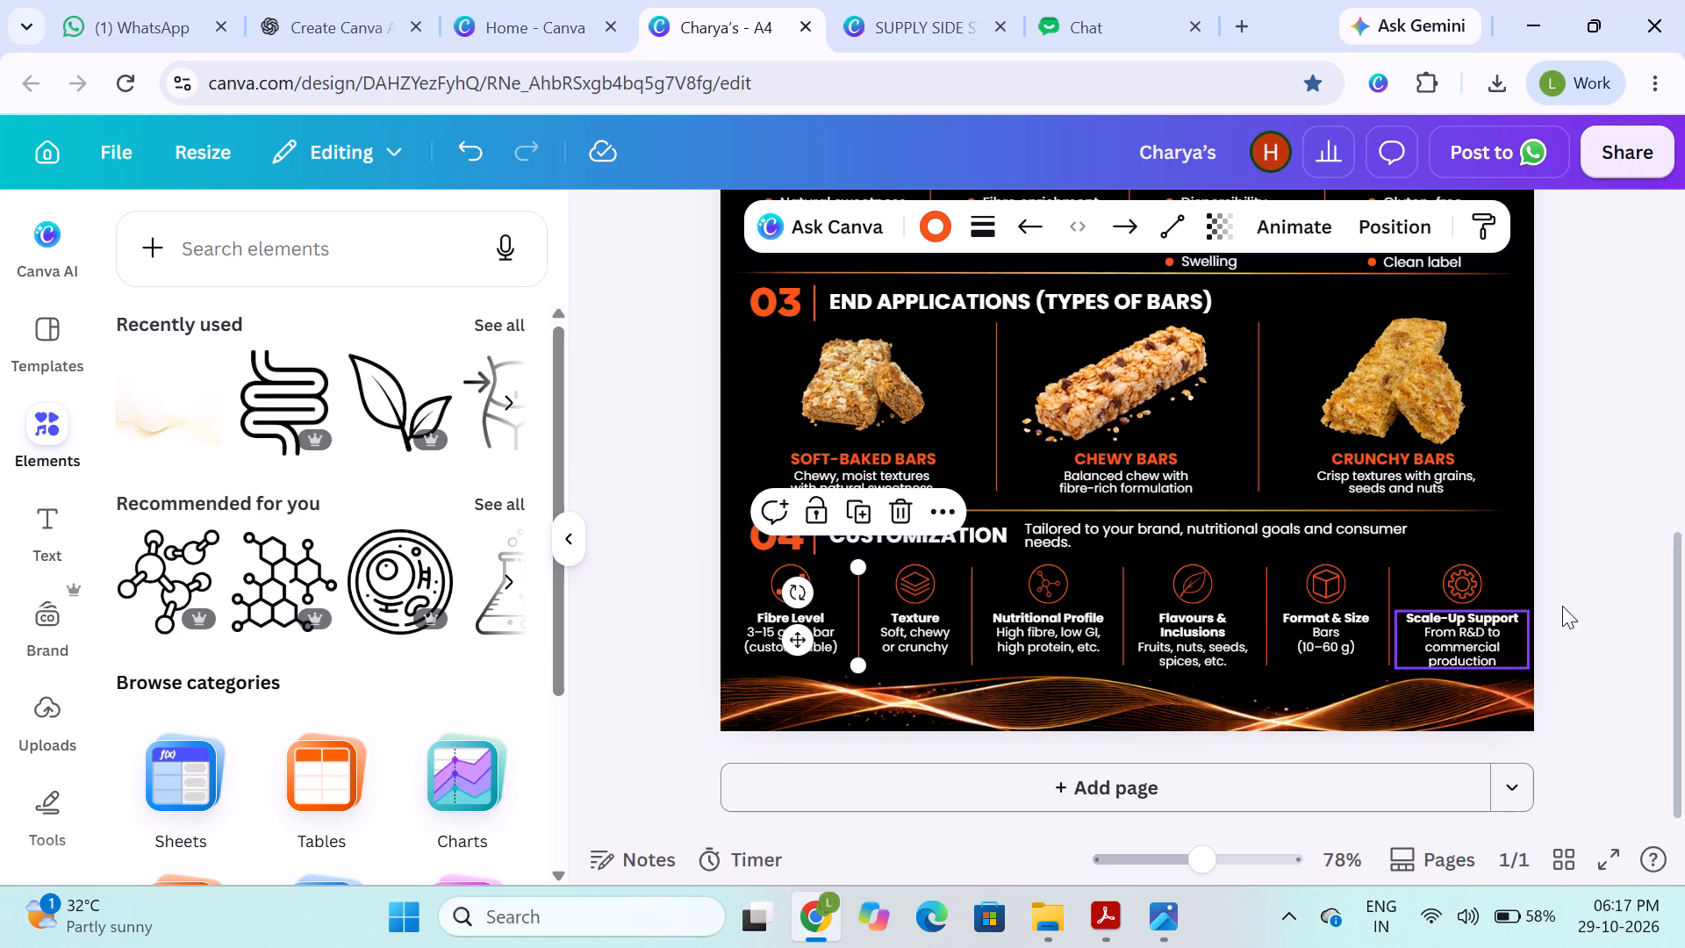
pyautogui.click(1587, 592)
# Delete the glowing orange wave graphic at the foot of the infographic page.
pyautogui.scroll(1, 1587, 592)
pyautogui.scroll(-2, 1562, 693)
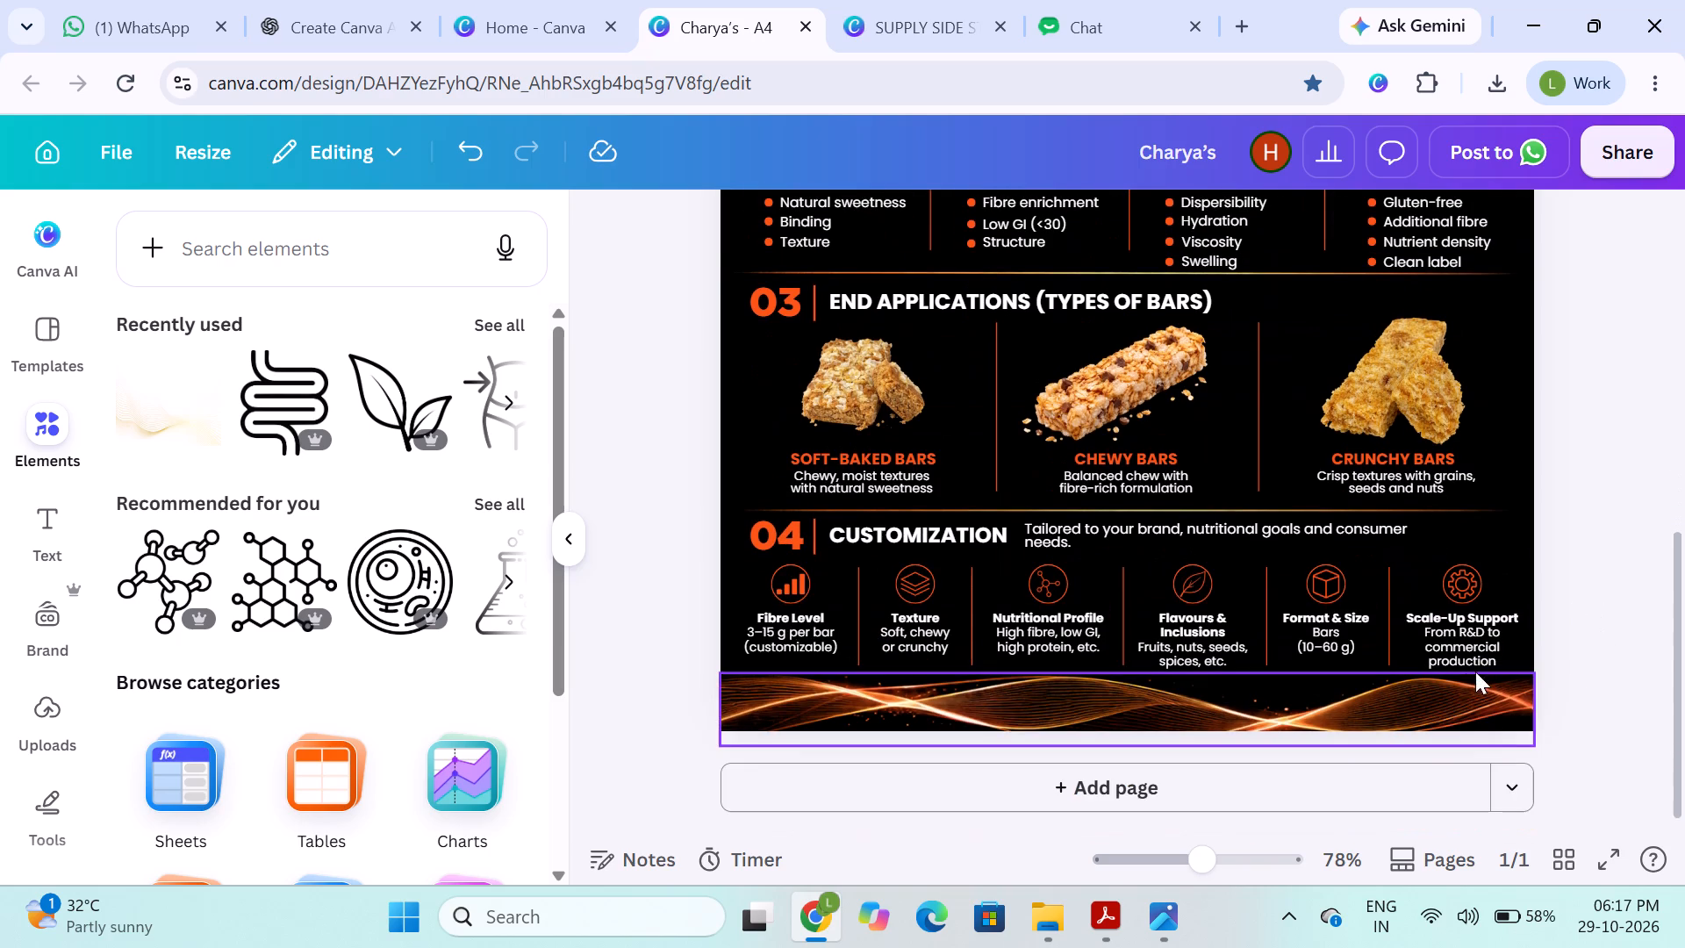
pyautogui.click(1437, 707)
pyautogui.press('Delete')
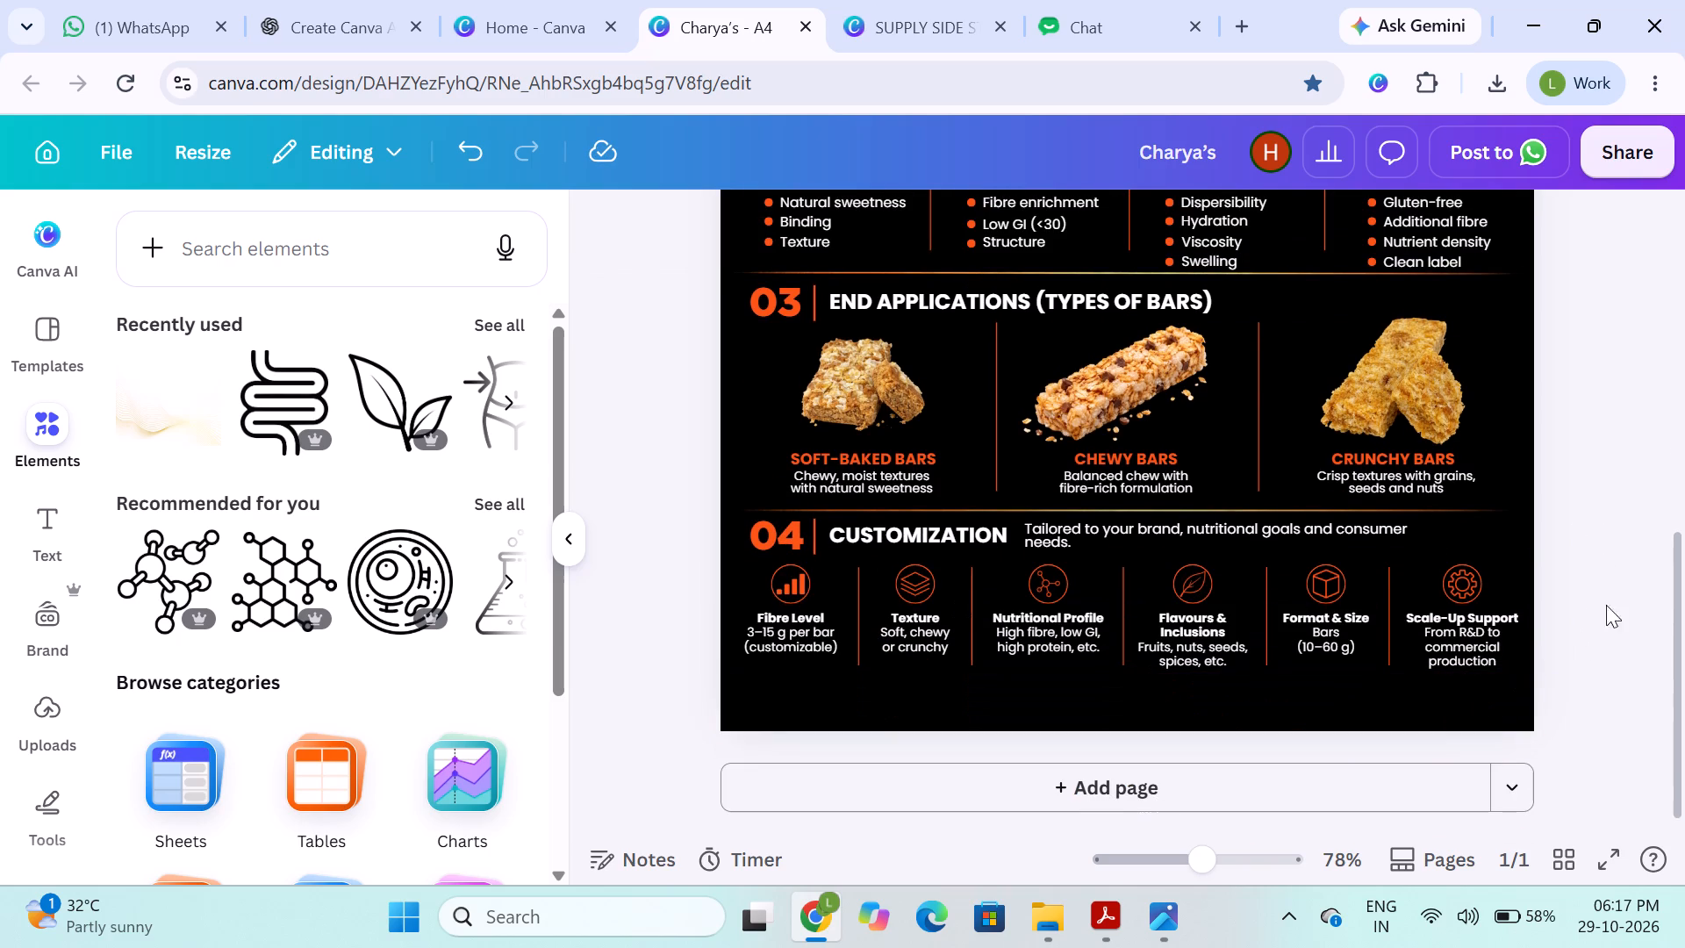
pyautogui.click(1643, 575)
pyautogui.scroll(2, 1555, 555)
pyautogui.scroll(1, 1156, 391)
pyautogui.scroll(1, 1161, 269)
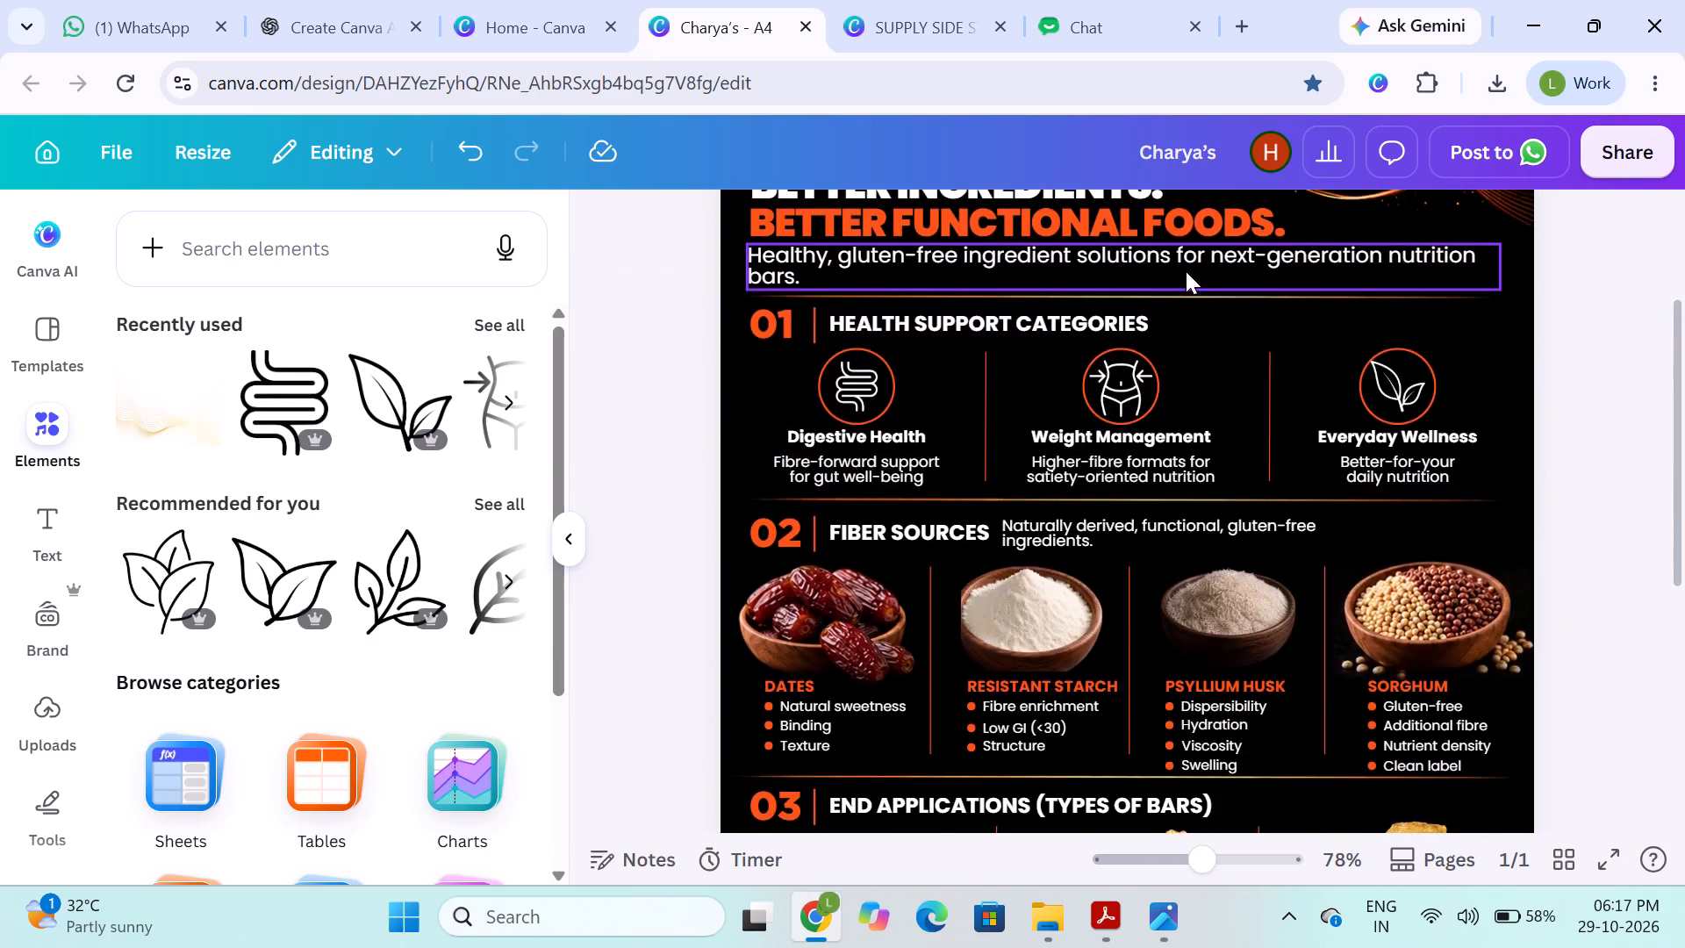
pyautogui.scroll(1, 1186, 271)
pyautogui.click(686, 457)
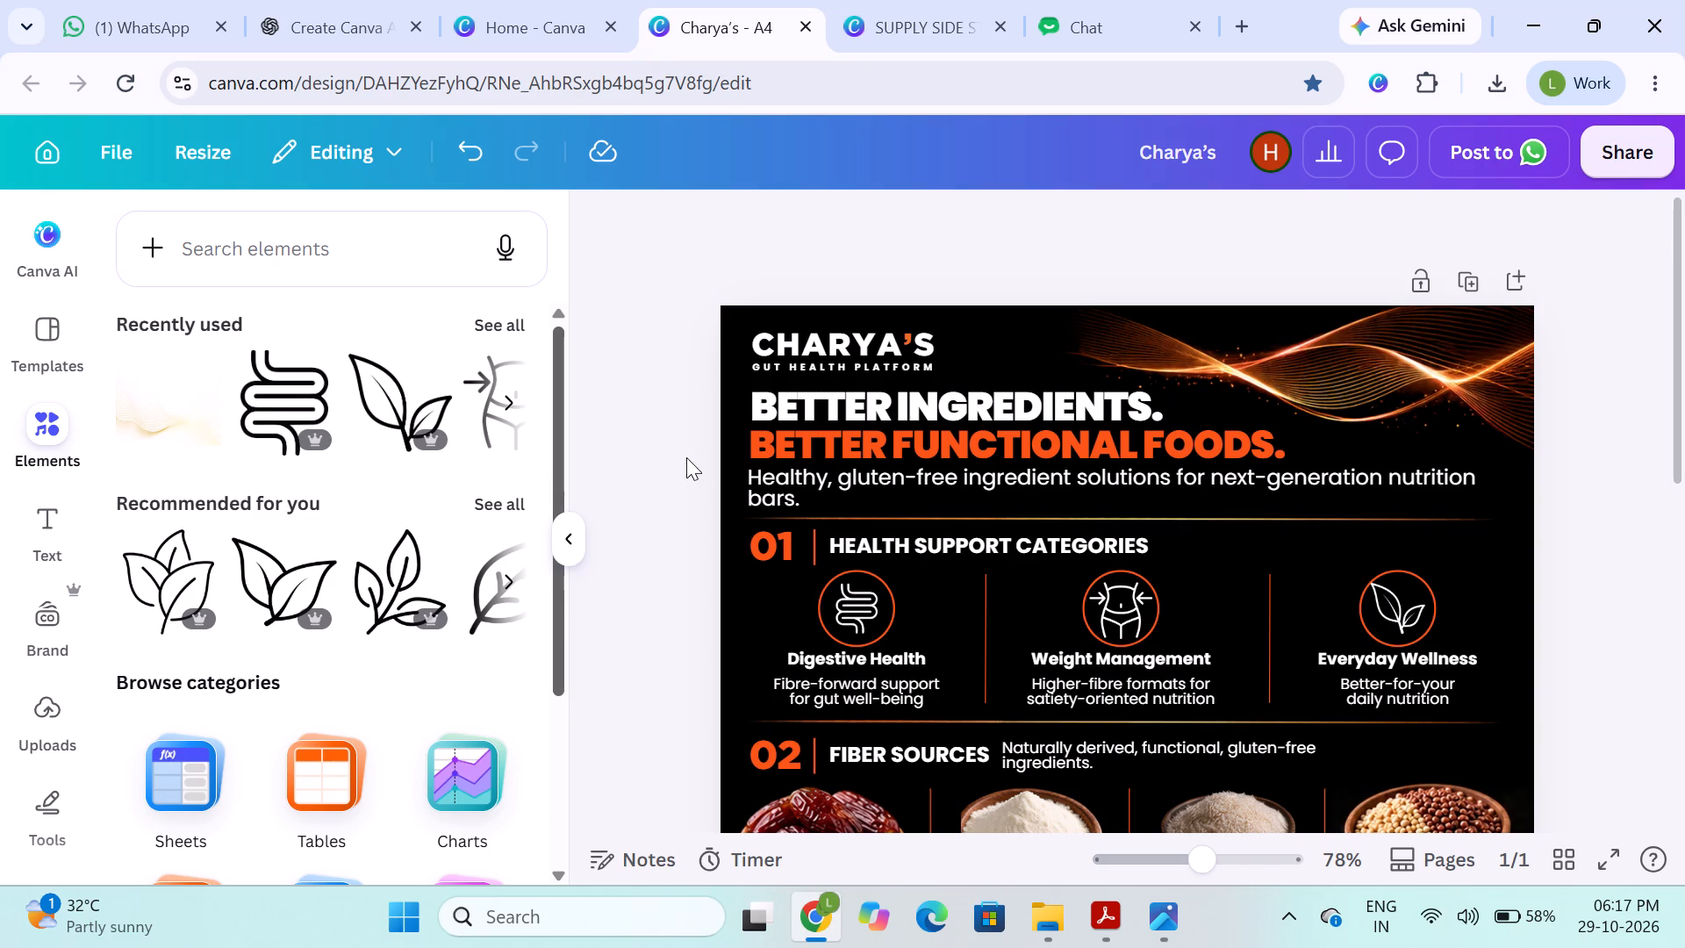
pyautogui.scroll(-4, 686, 457)
pyautogui.scroll(-3, 1388, 506)
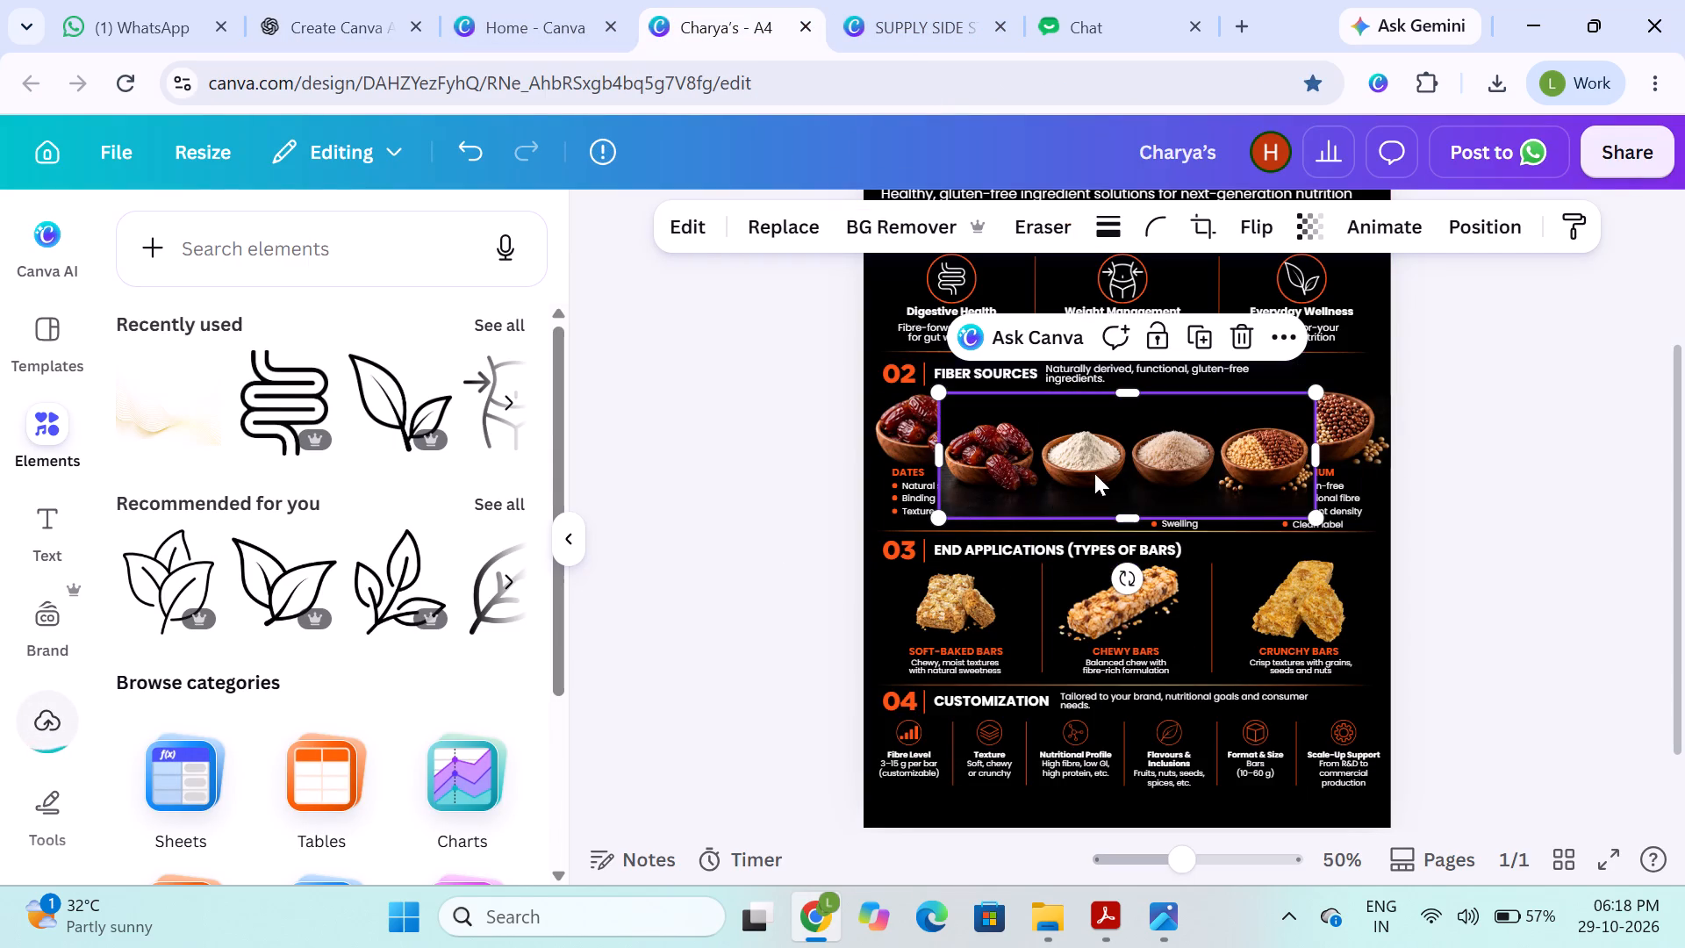
# Place the pasted four-bowl image over the Fiber Sources section and enlarge it to span nearly the whole row.
pyautogui.moveTo(1103, 467); pyautogui.dragTo(799, 587)
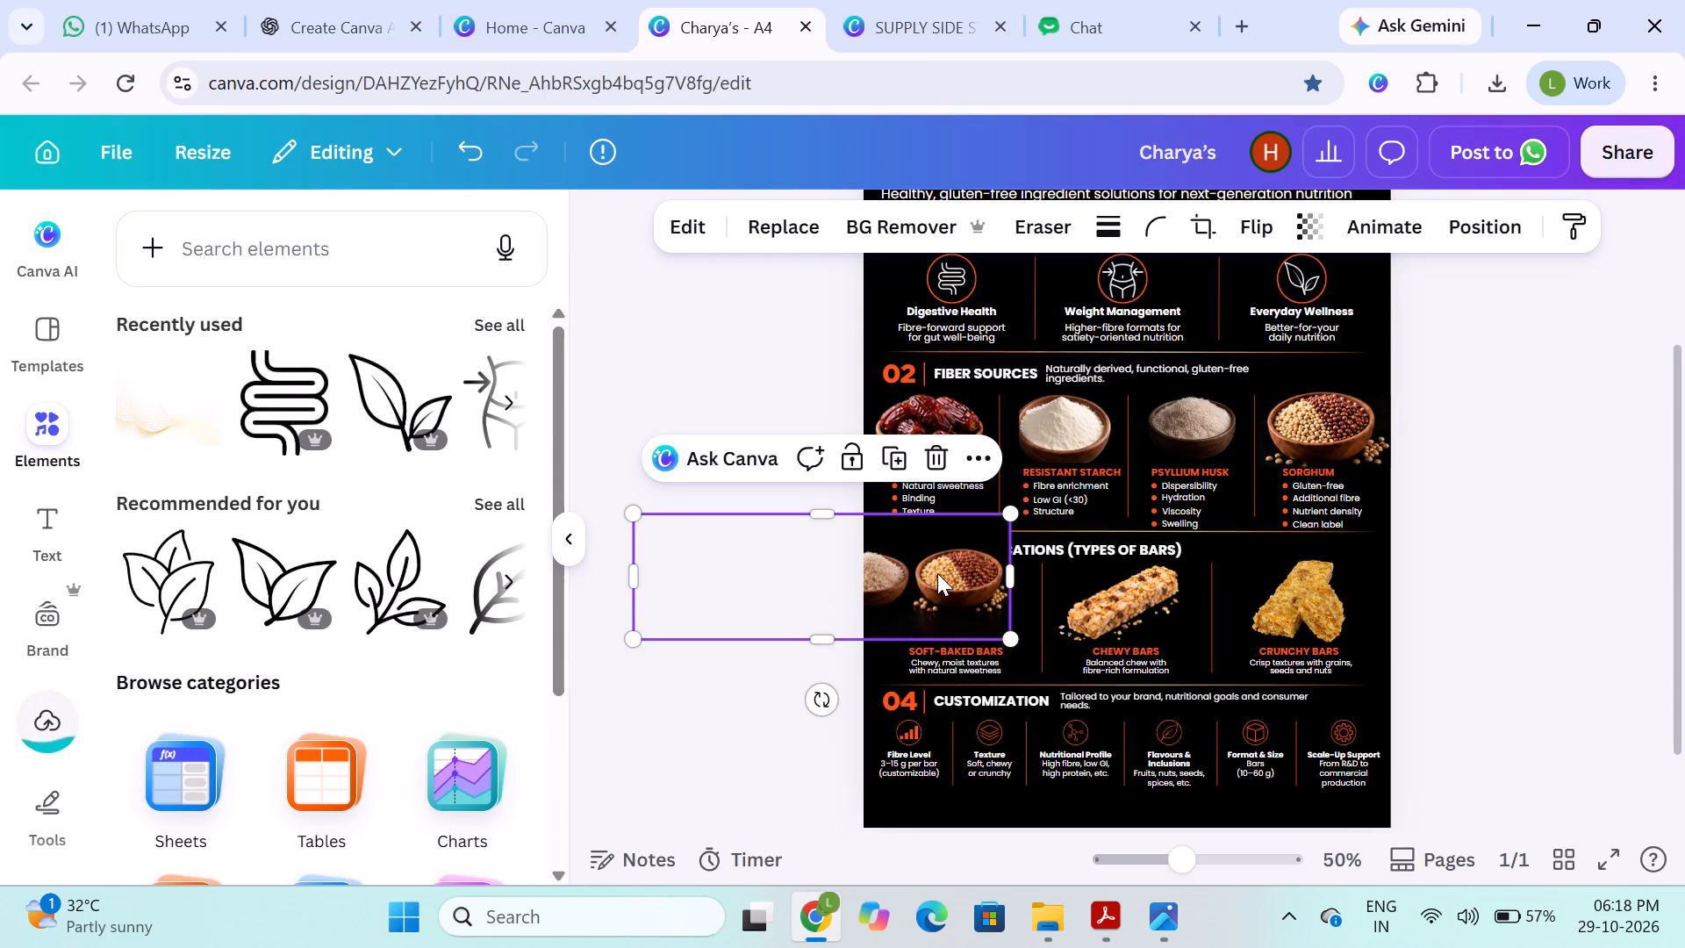
pyautogui.moveTo(937, 573); pyautogui.dragTo(988, 561)
pyautogui.moveTo(994, 577); pyautogui.dragTo(1185, 485)
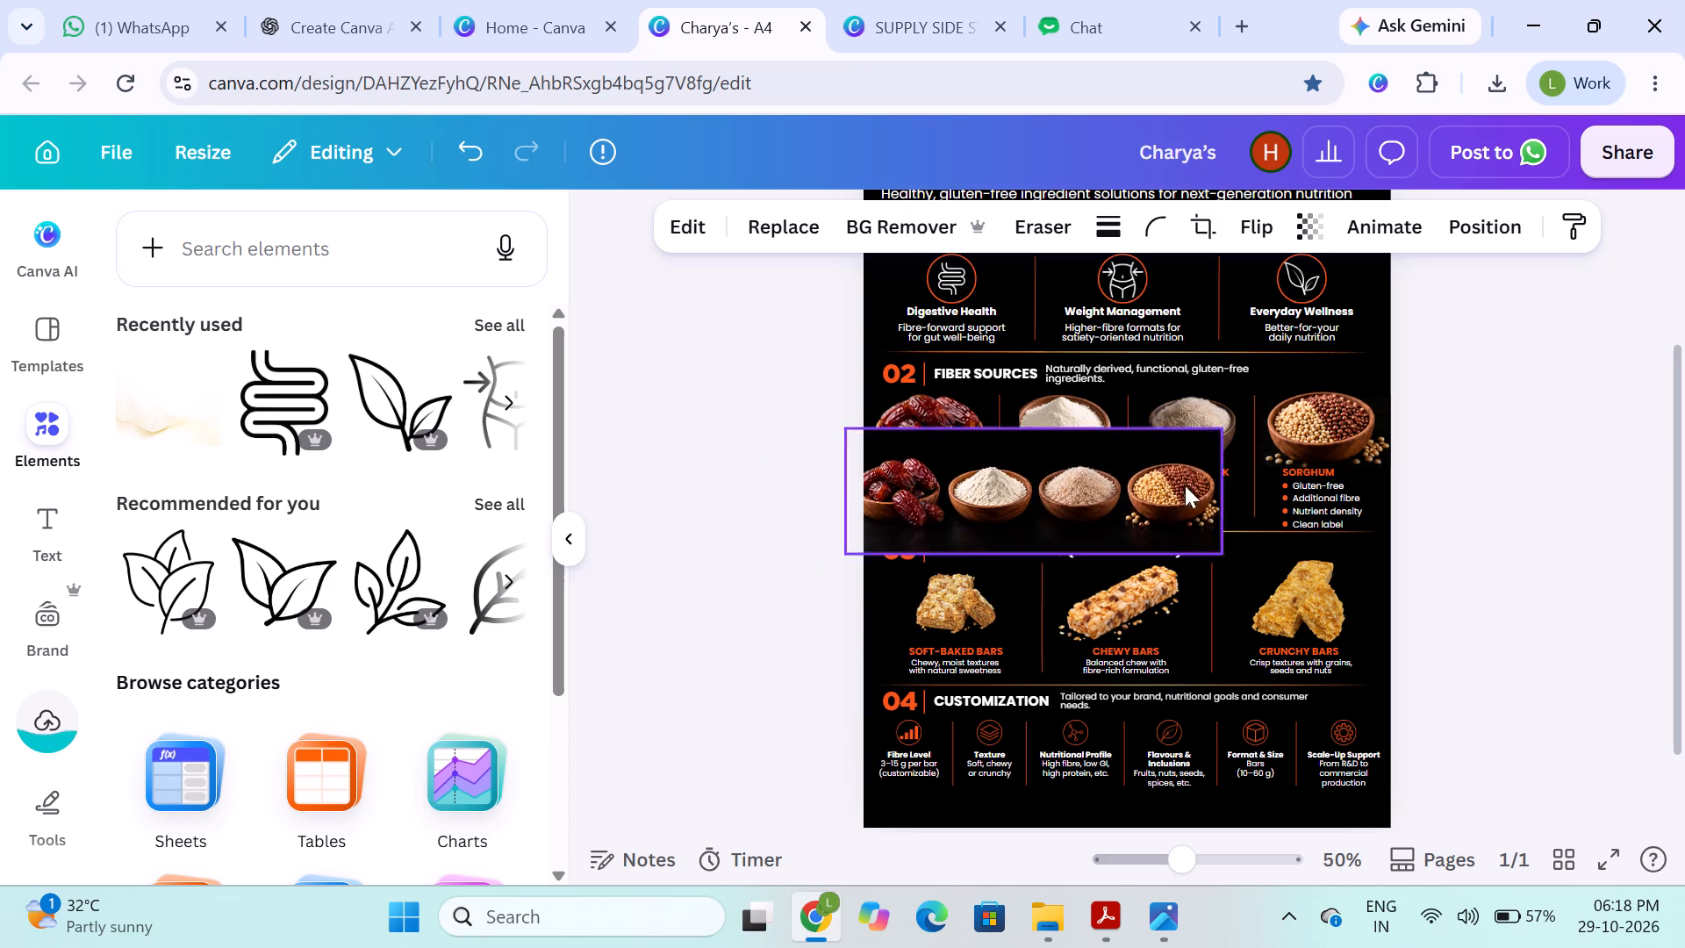
pyautogui.moveTo(1185, 485); pyautogui.dragTo(1228, 470)
pyautogui.moveTo(1294, 521); pyautogui.dragTo(1378, 542)
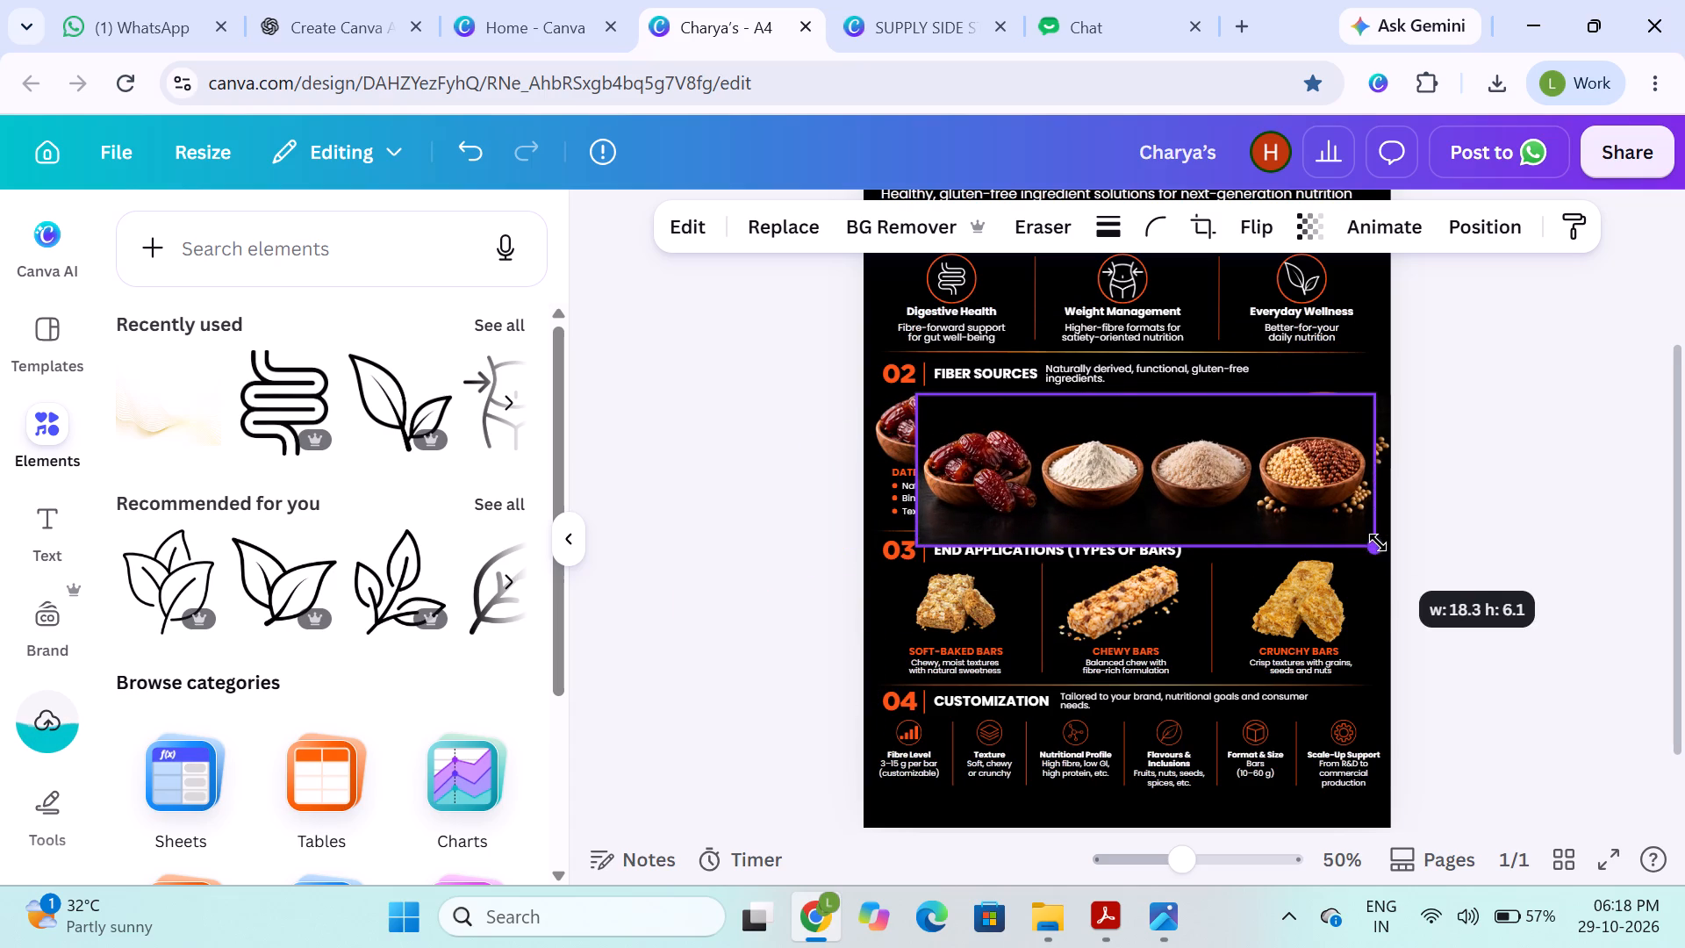
pyautogui.moveTo(1378, 542); pyautogui.dragTo(1367, 545)
pyautogui.moveTo(920, 545); pyautogui.dragTo(881, 551)
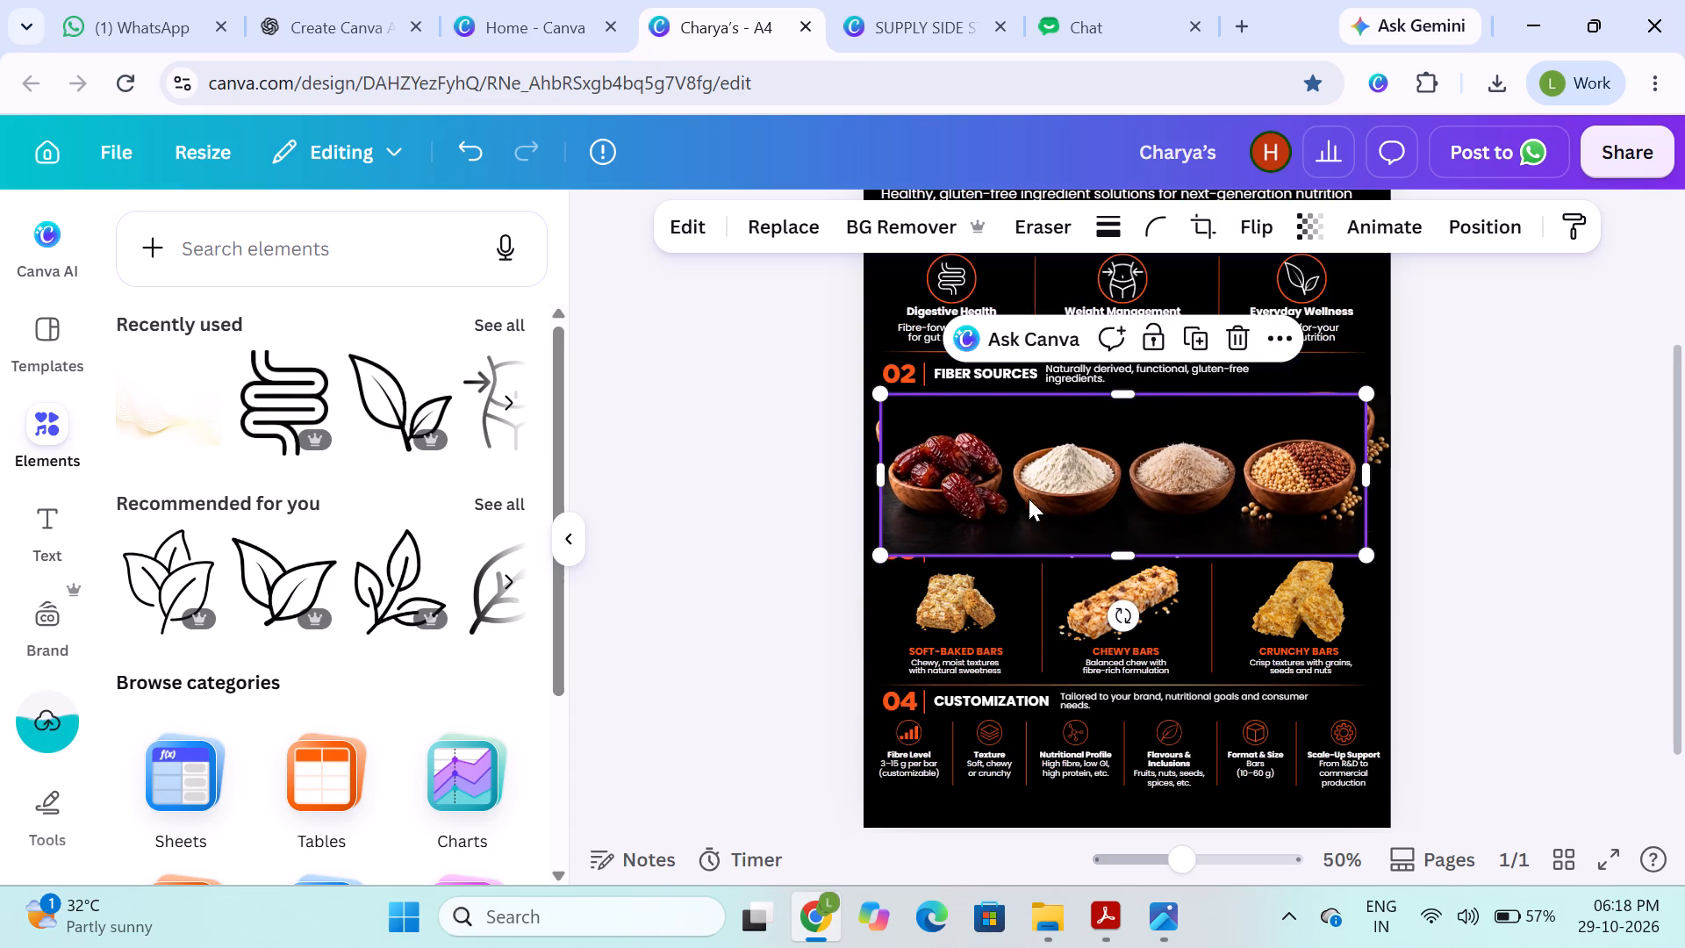
pyautogui.moveTo(1036, 498); pyautogui.dragTo(1036, 480)
# Remove the background from the pasted four-bowl image.
pyautogui.click(857, 226)
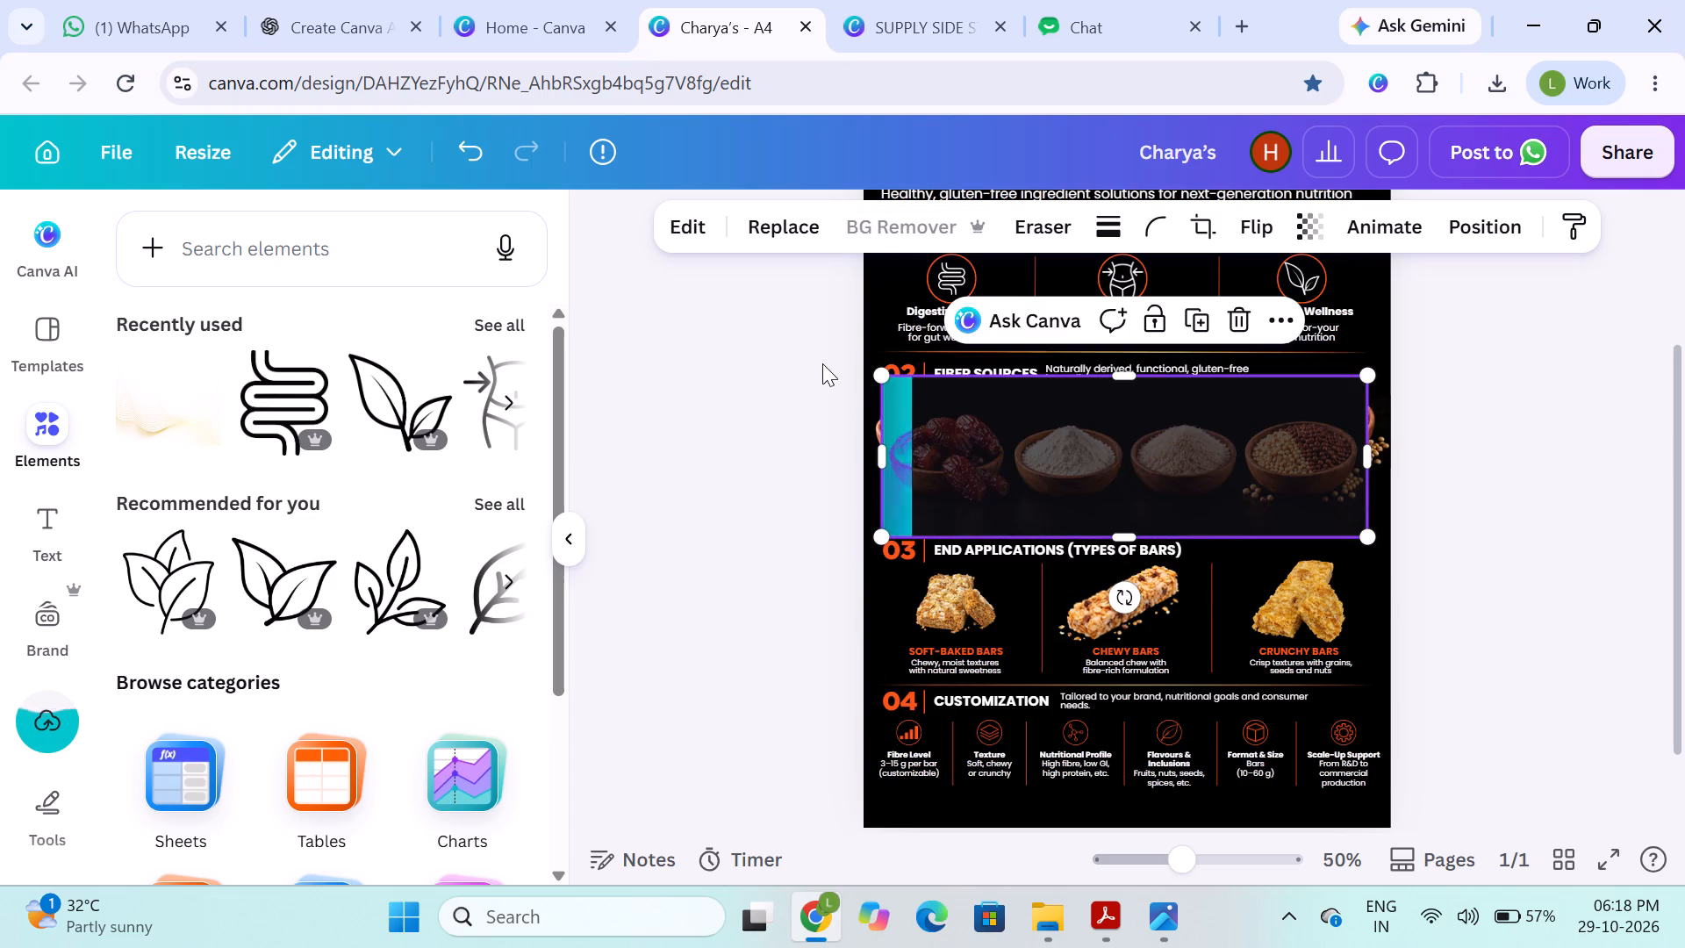
pyautogui.click(815, 373)
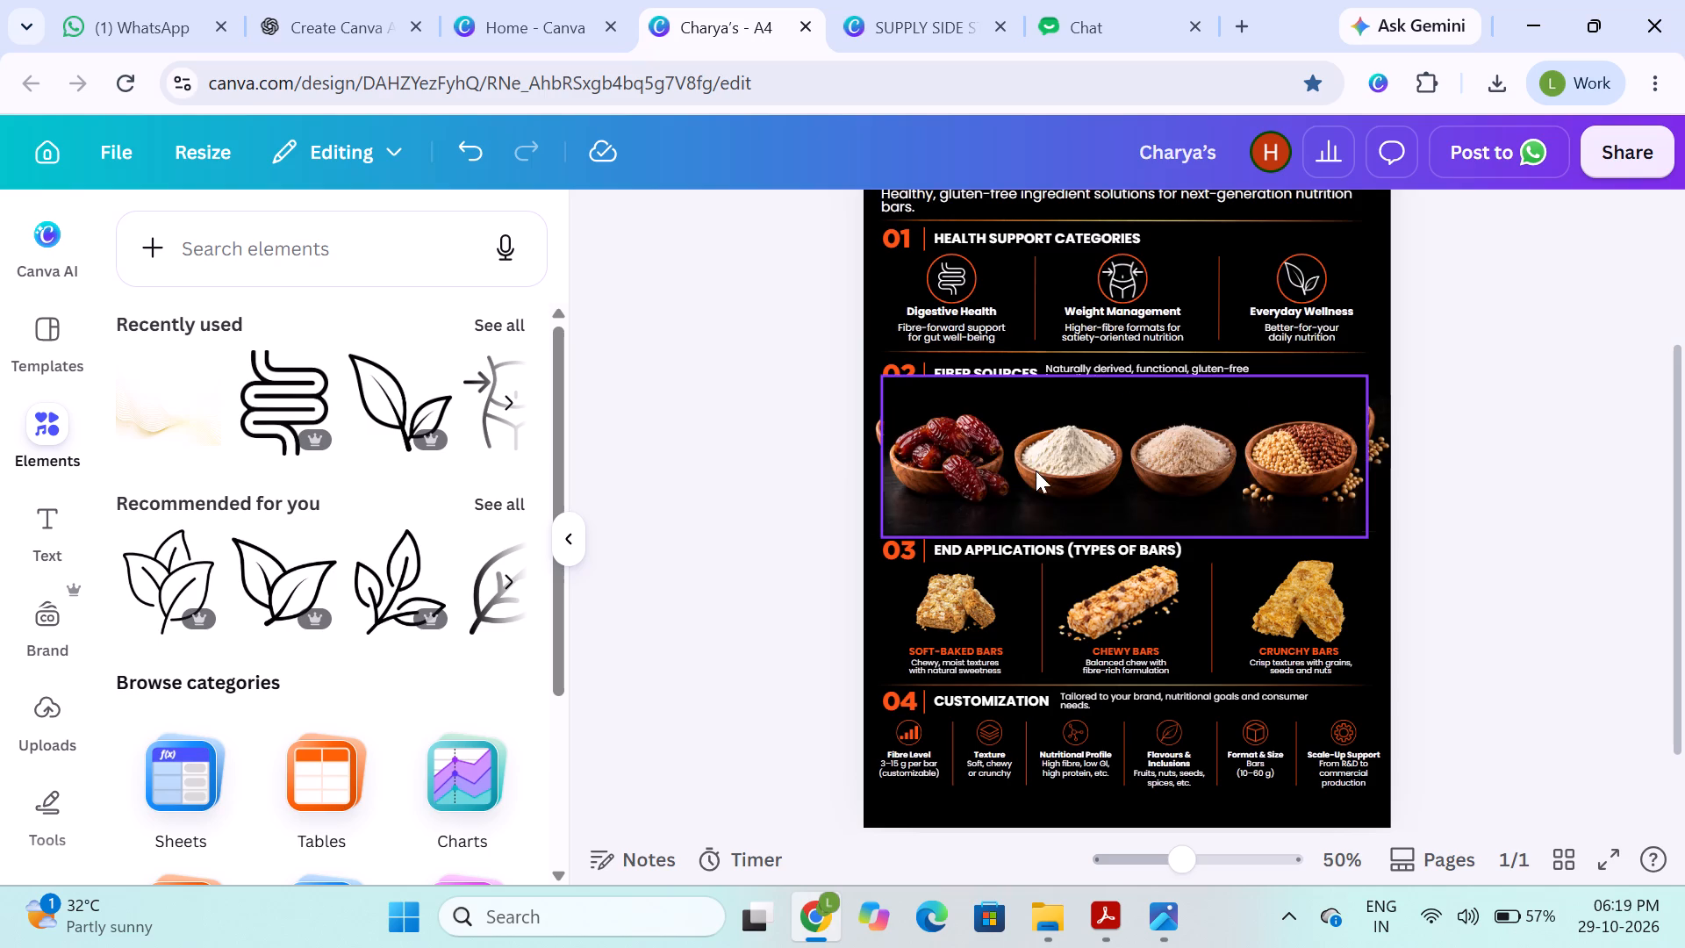
# Move the new four-bowl image down to uncover Fiber Sources, and delete the four old ingredient bowl images there.
pyautogui.moveTo(993, 453); pyautogui.dragTo(990, 521)
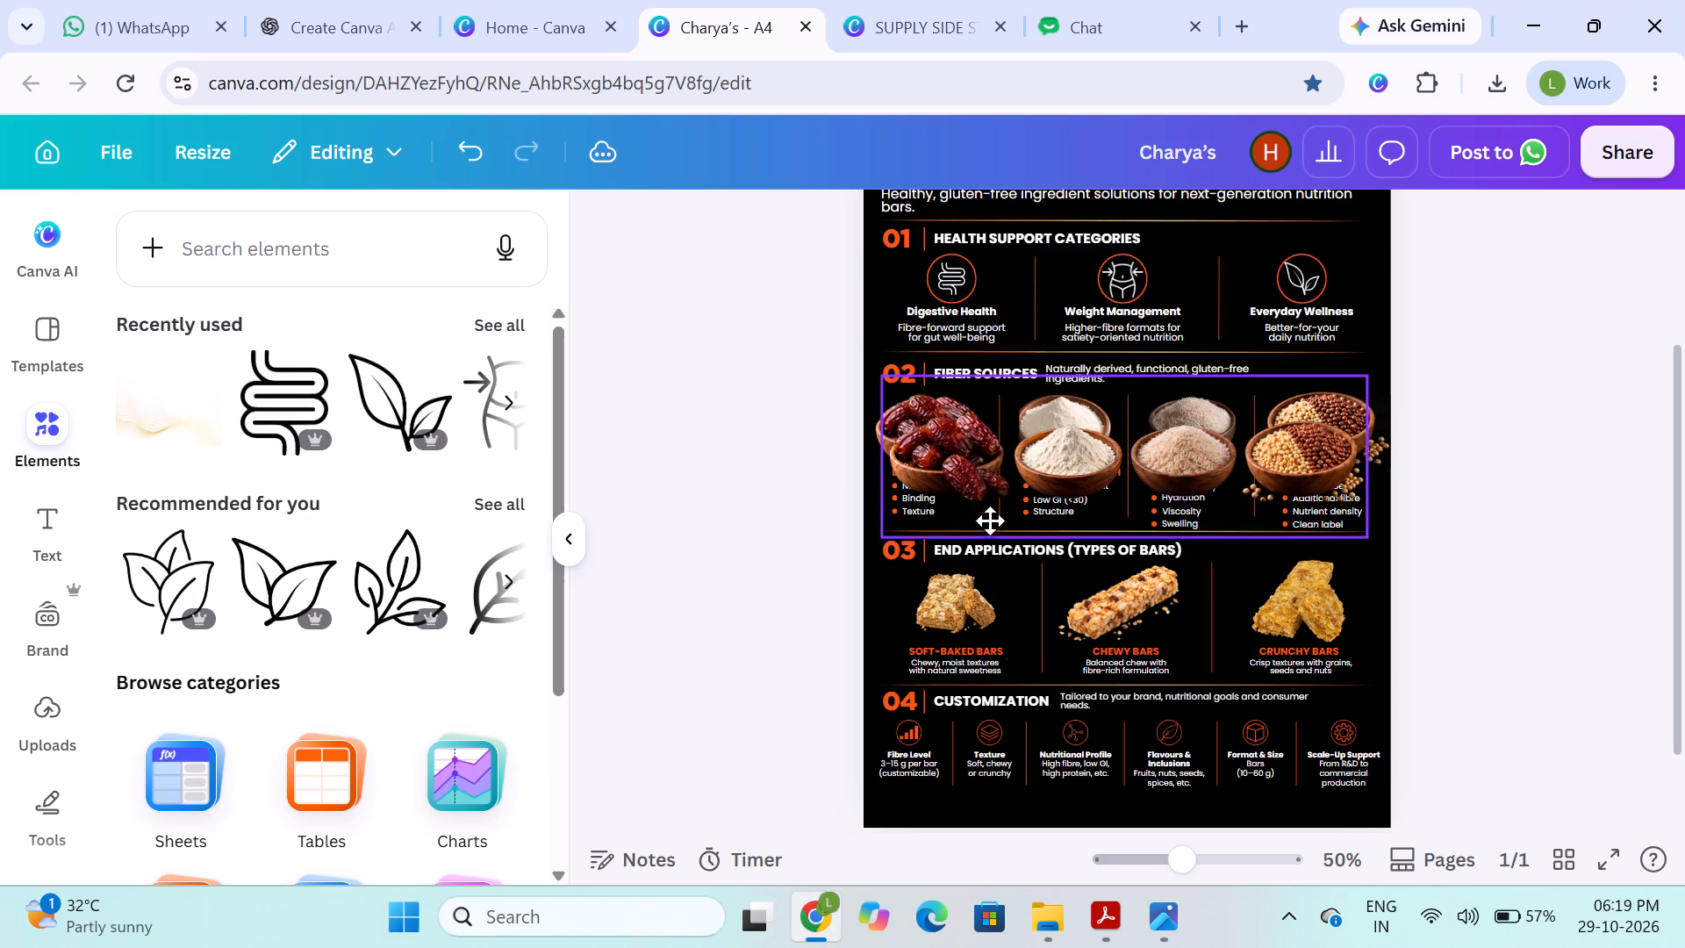
pyautogui.moveTo(990, 521); pyautogui.dragTo(990, 548)
pyautogui.click(939, 452)
pyautogui.press('BackSpace')
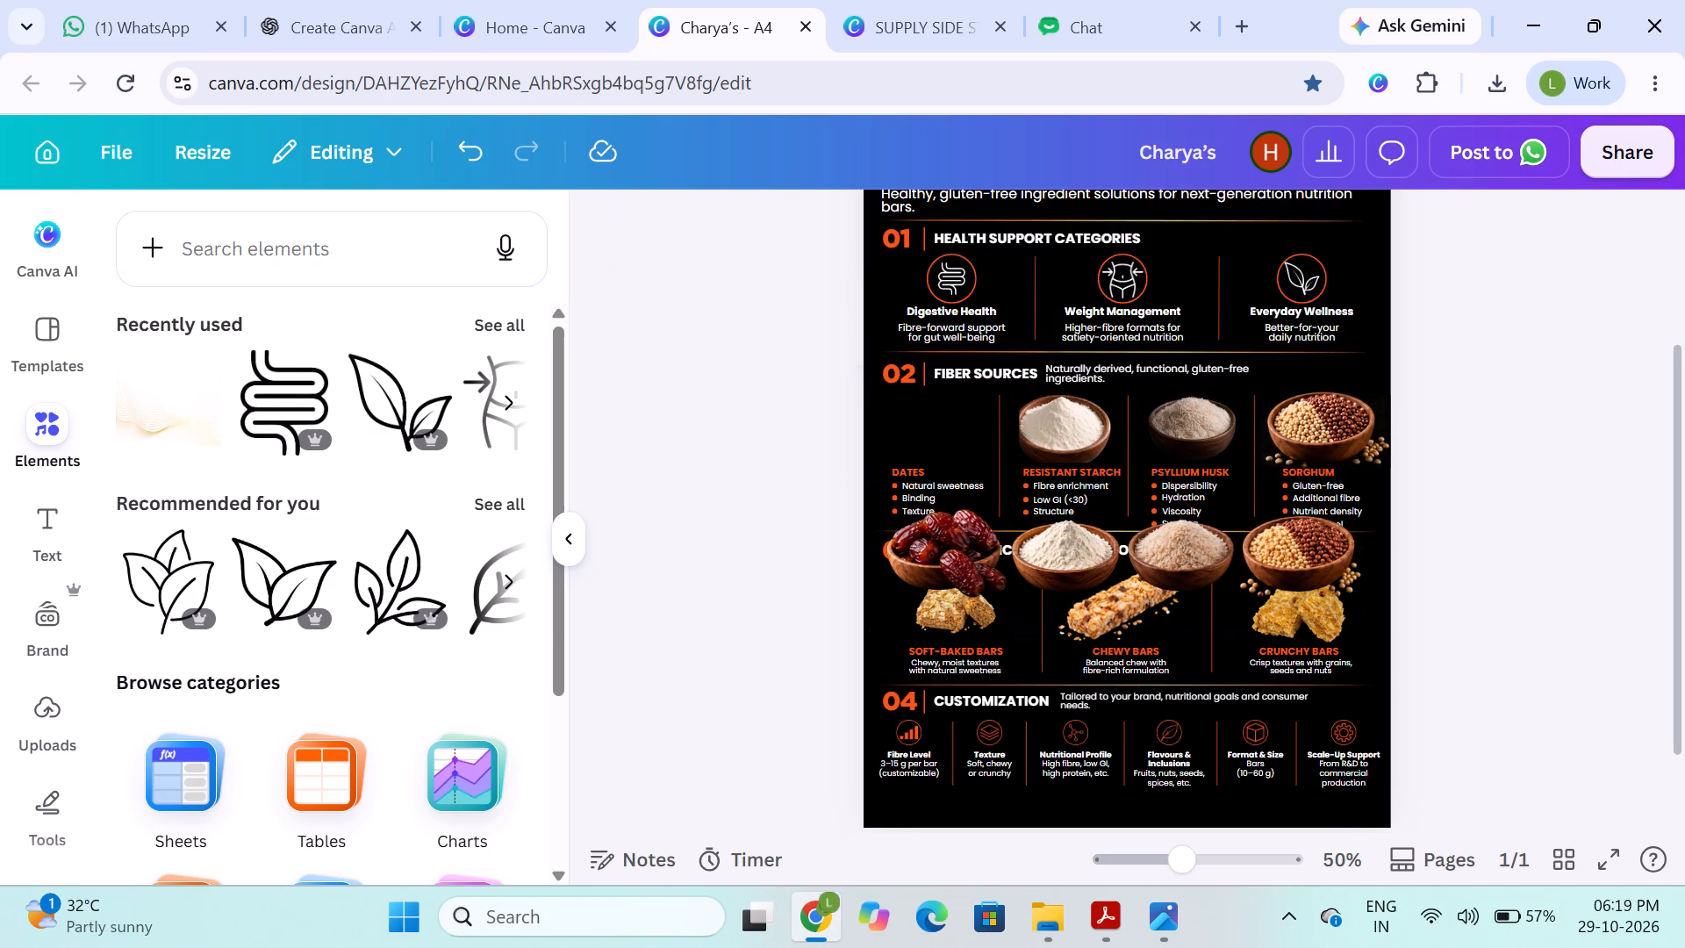
pyautogui.click(1036, 426)
pyautogui.press('BackSpace')
pyautogui.click(1194, 424)
pyautogui.press('BackSpace')
pyautogui.click(1319, 430)
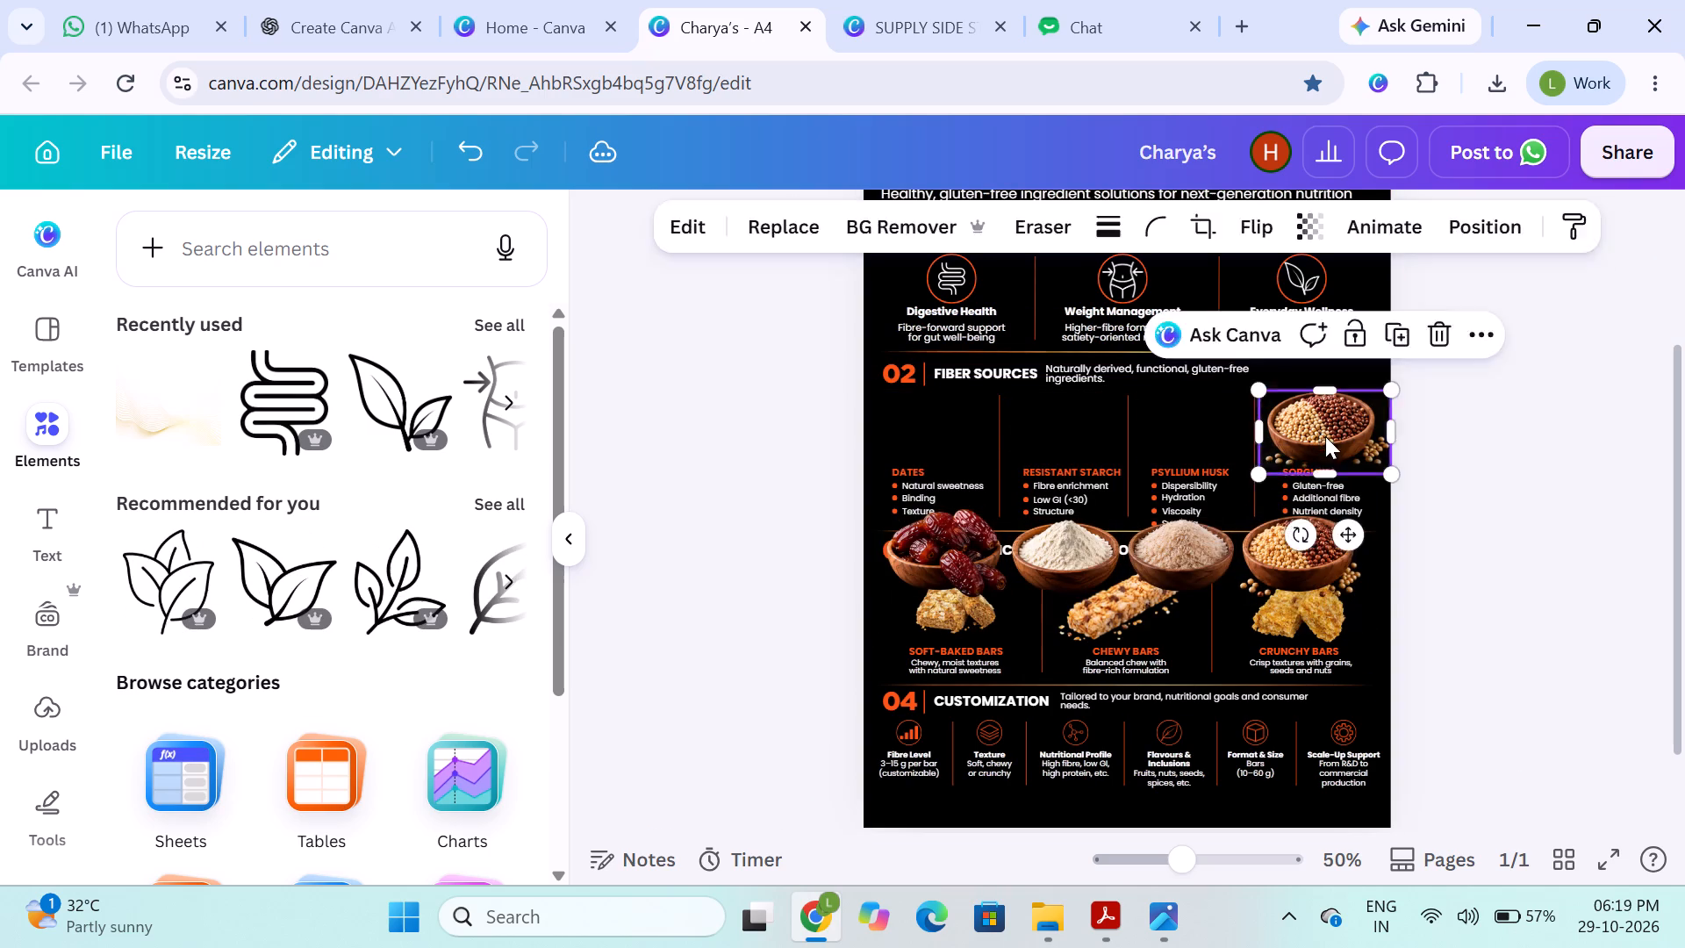
pyautogui.press('BackSpace')
# Move the four-bowl image back up above the Fiber Sources labels and enlarge it to the full page width.
pyautogui.moveTo(1206, 569); pyautogui.dragTo(1216, 449)
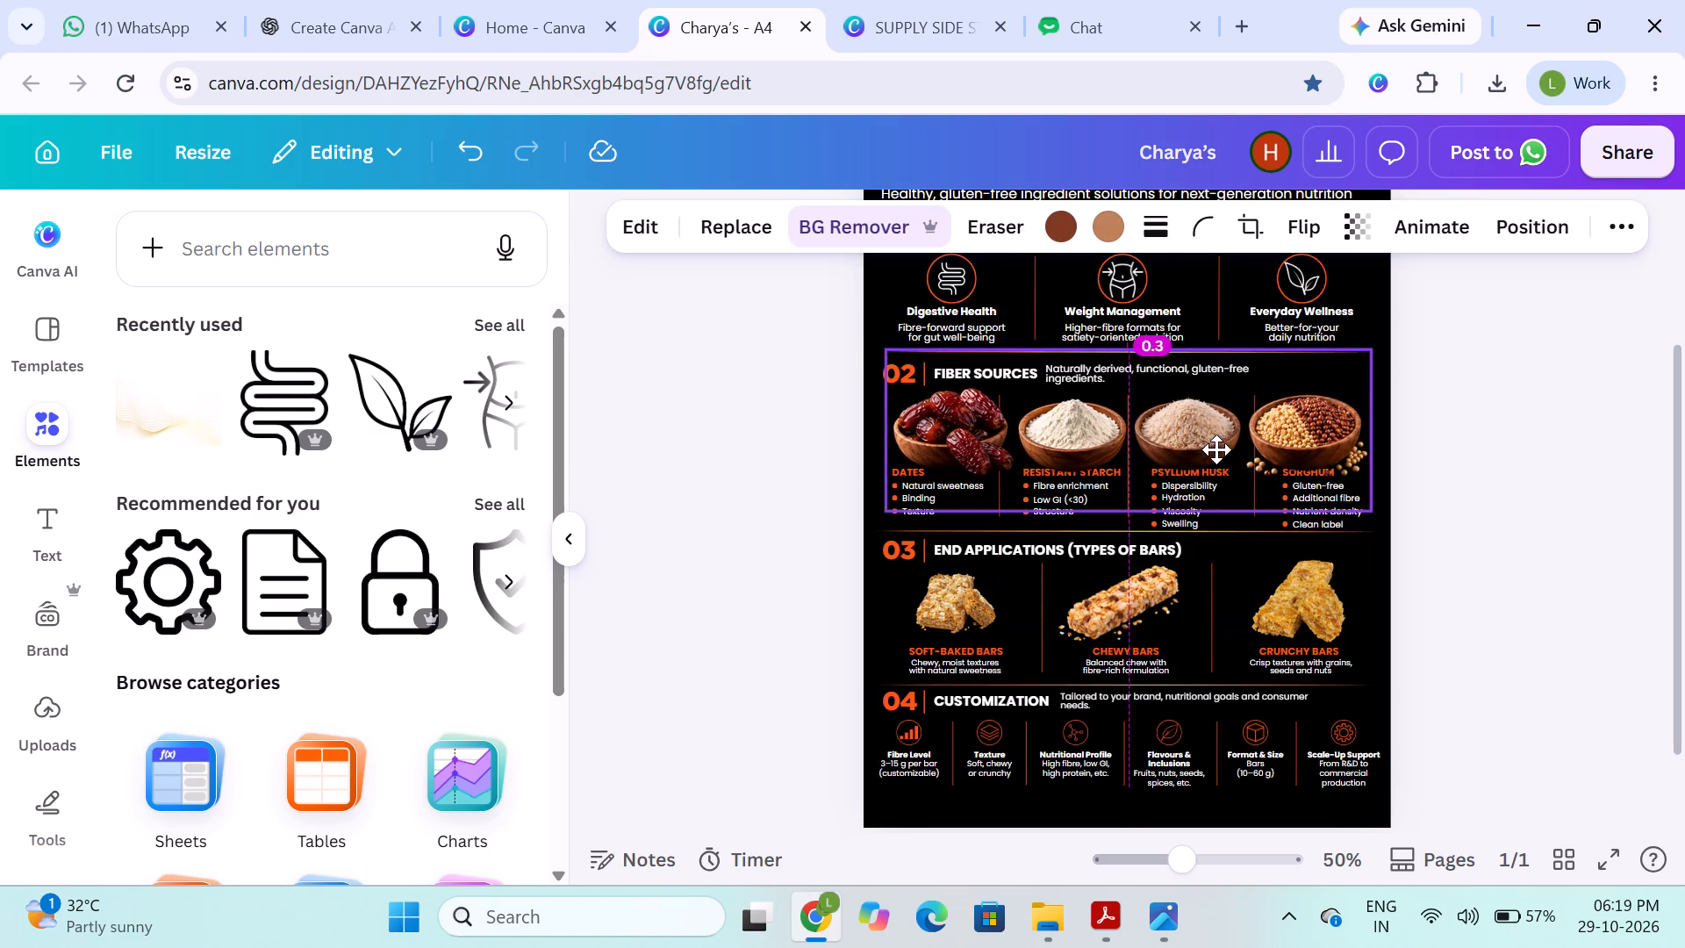
pyautogui.moveTo(1216, 449); pyautogui.dragTo(1212, 448)
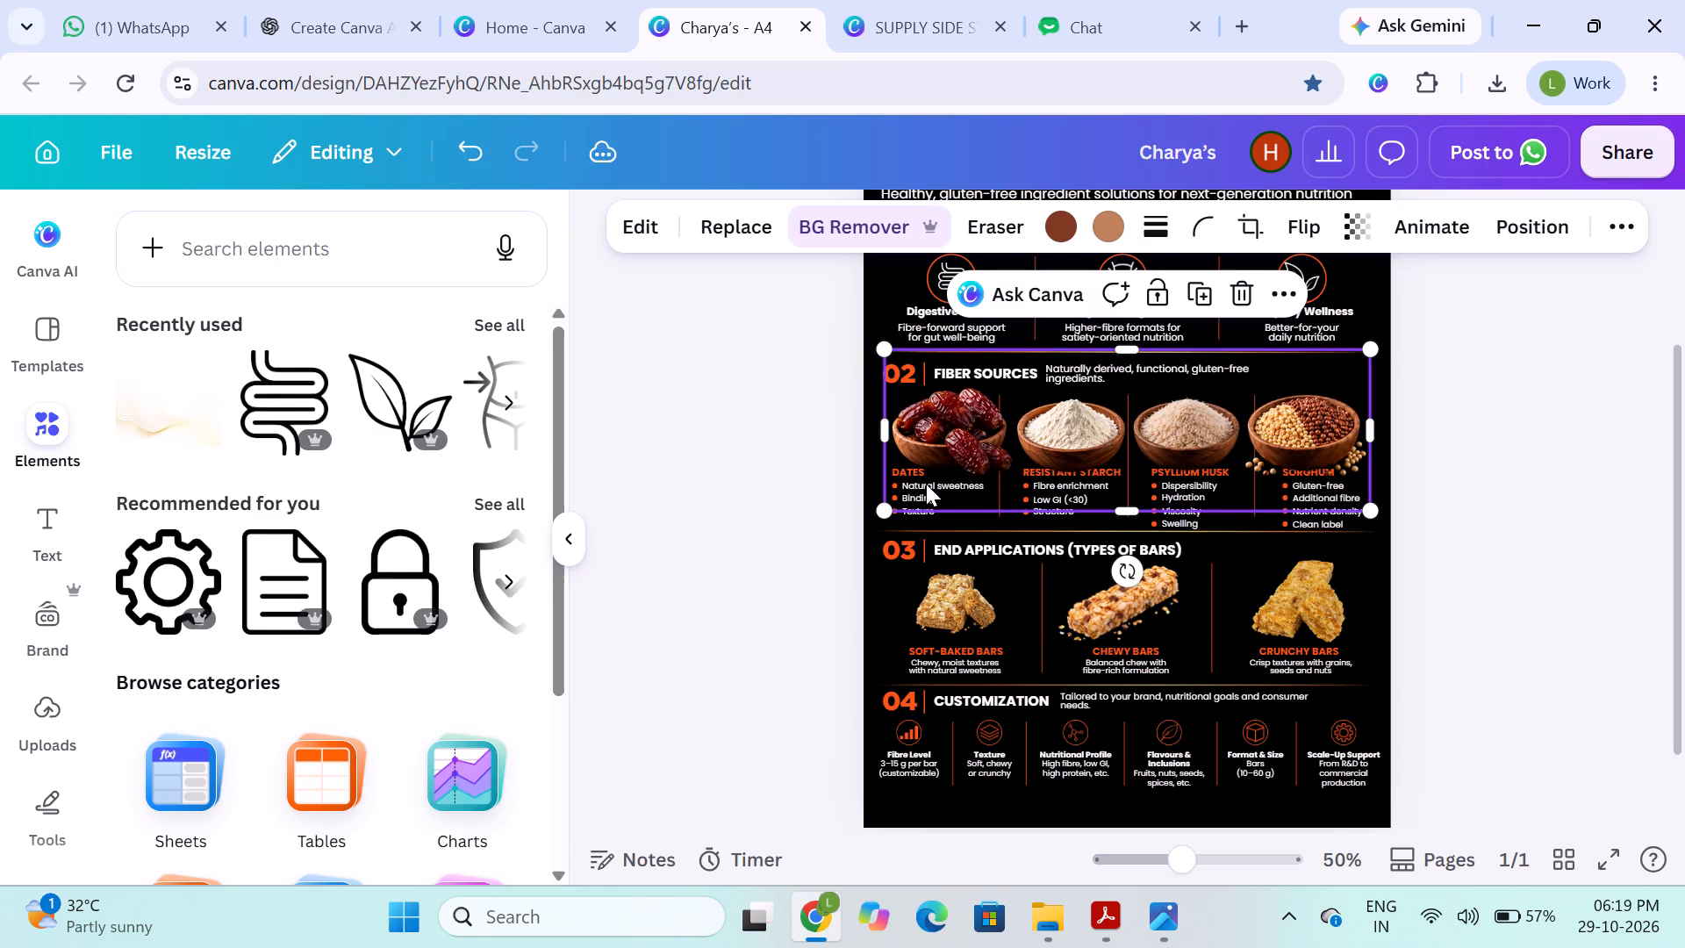
pyautogui.click(745, 476)
pyautogui.click(950, 429)
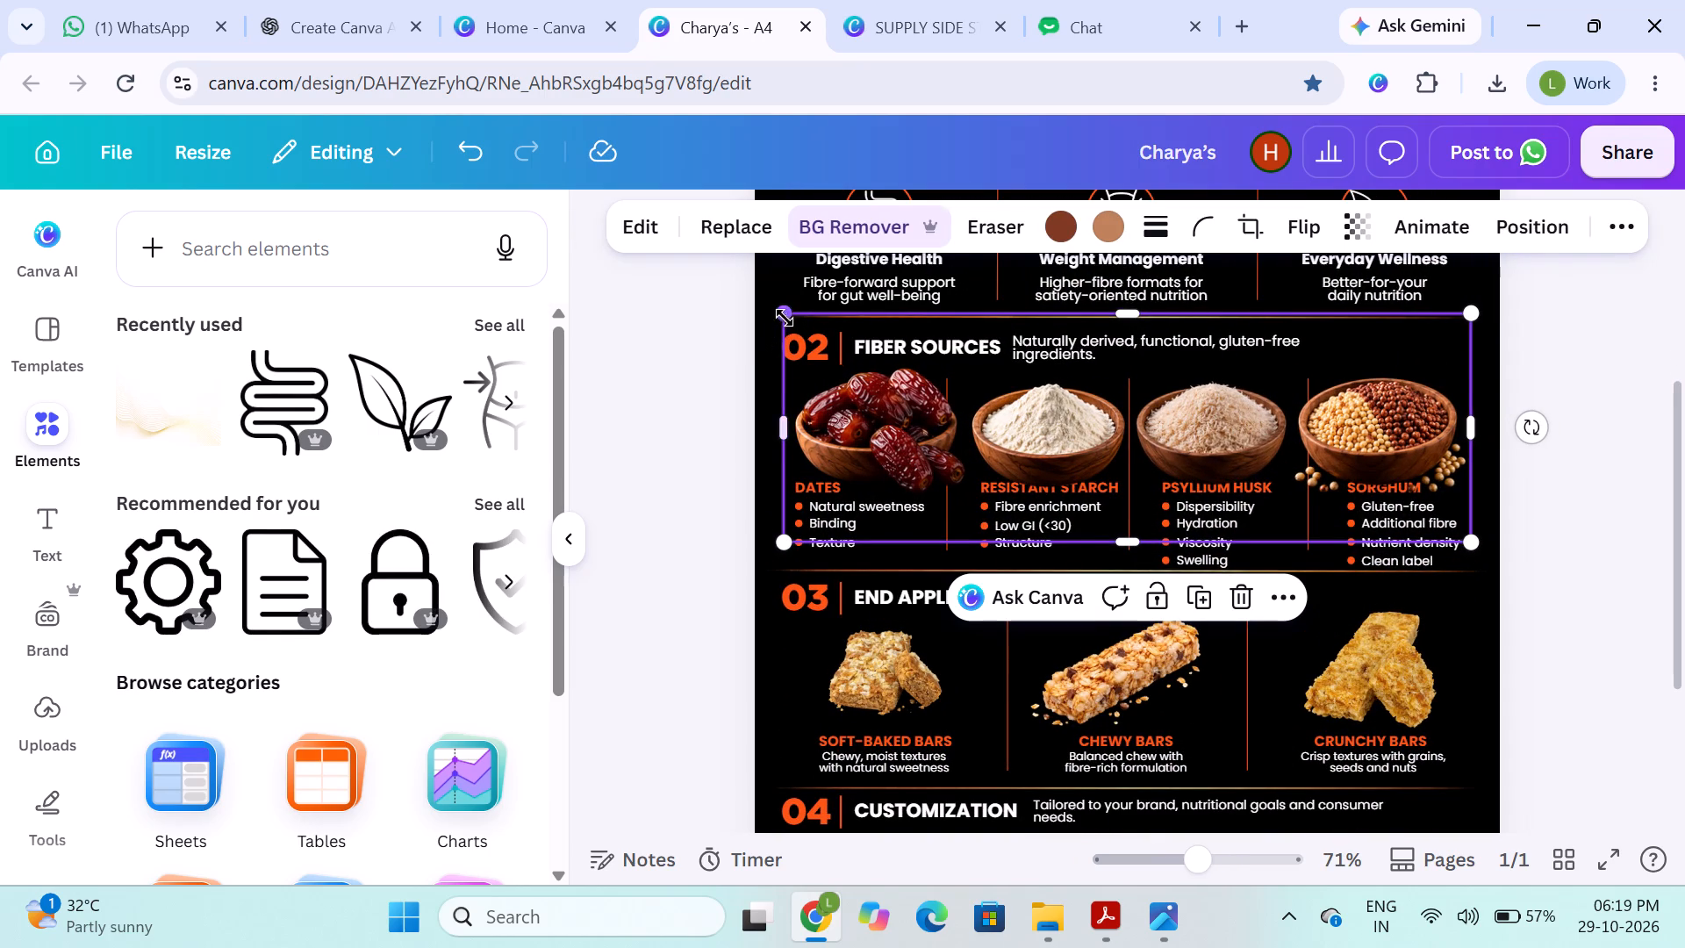
pyautogui.moveTo(787, 315); pyautogui.dragTo(754, 314)
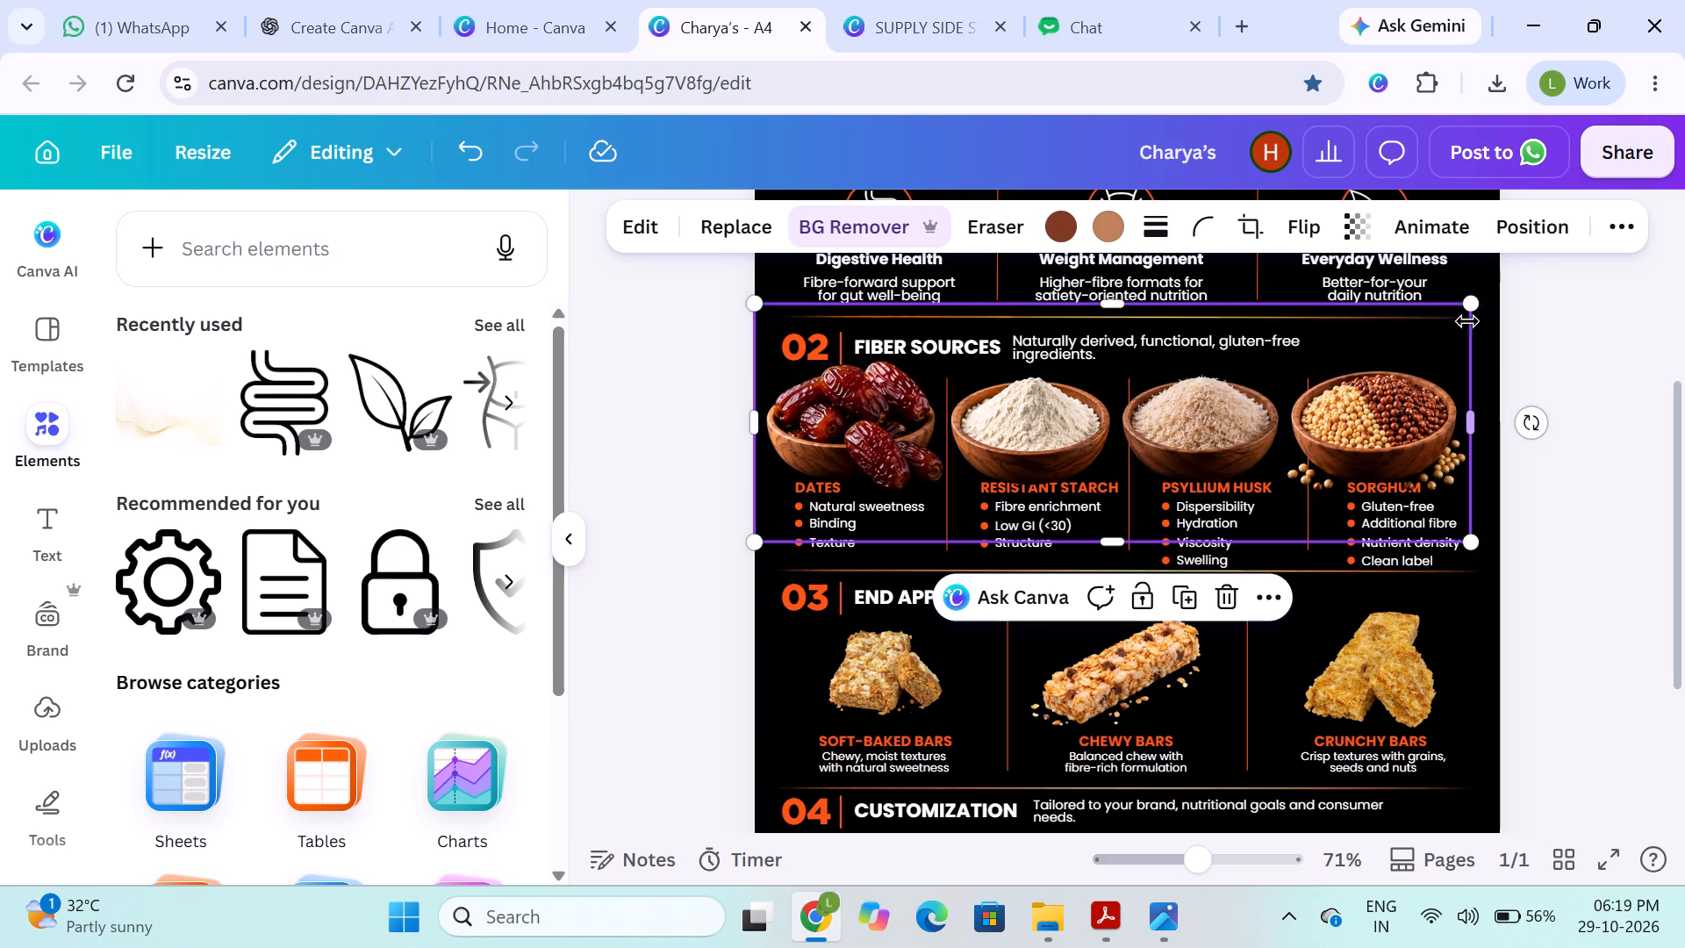
pyautogui.moveTo(1476, 305); pyautogui.dragTo(1502, 299)
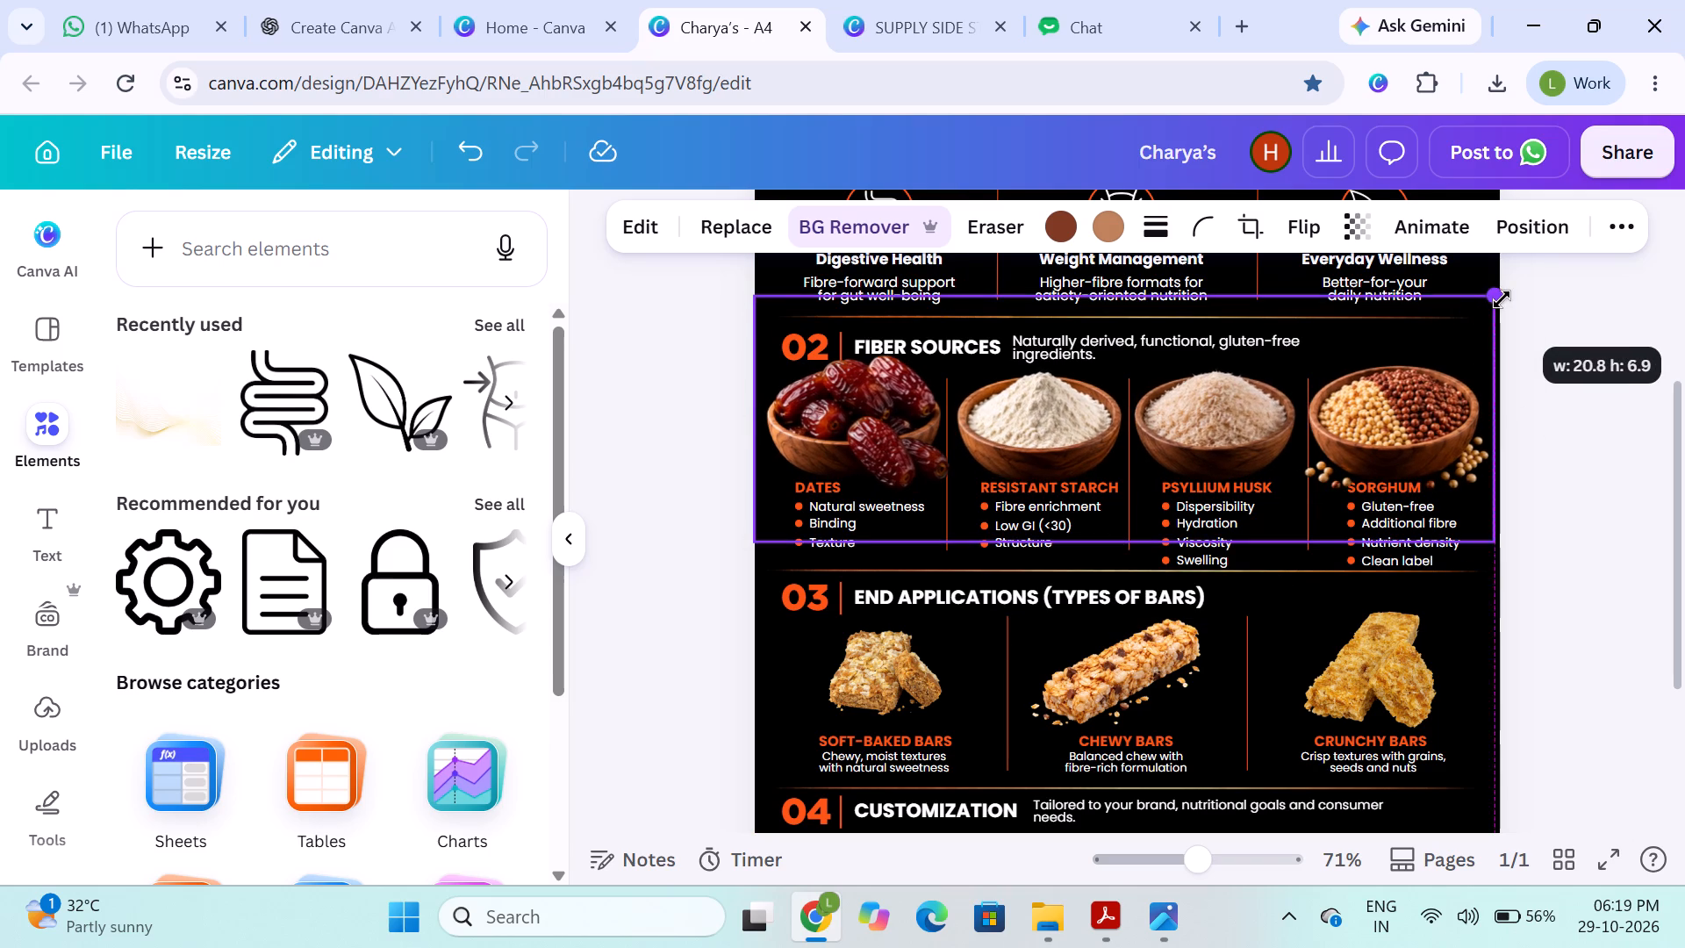
pyautogui.moveTo(1502, 299); pyautogui.dragTo(1503, 299)
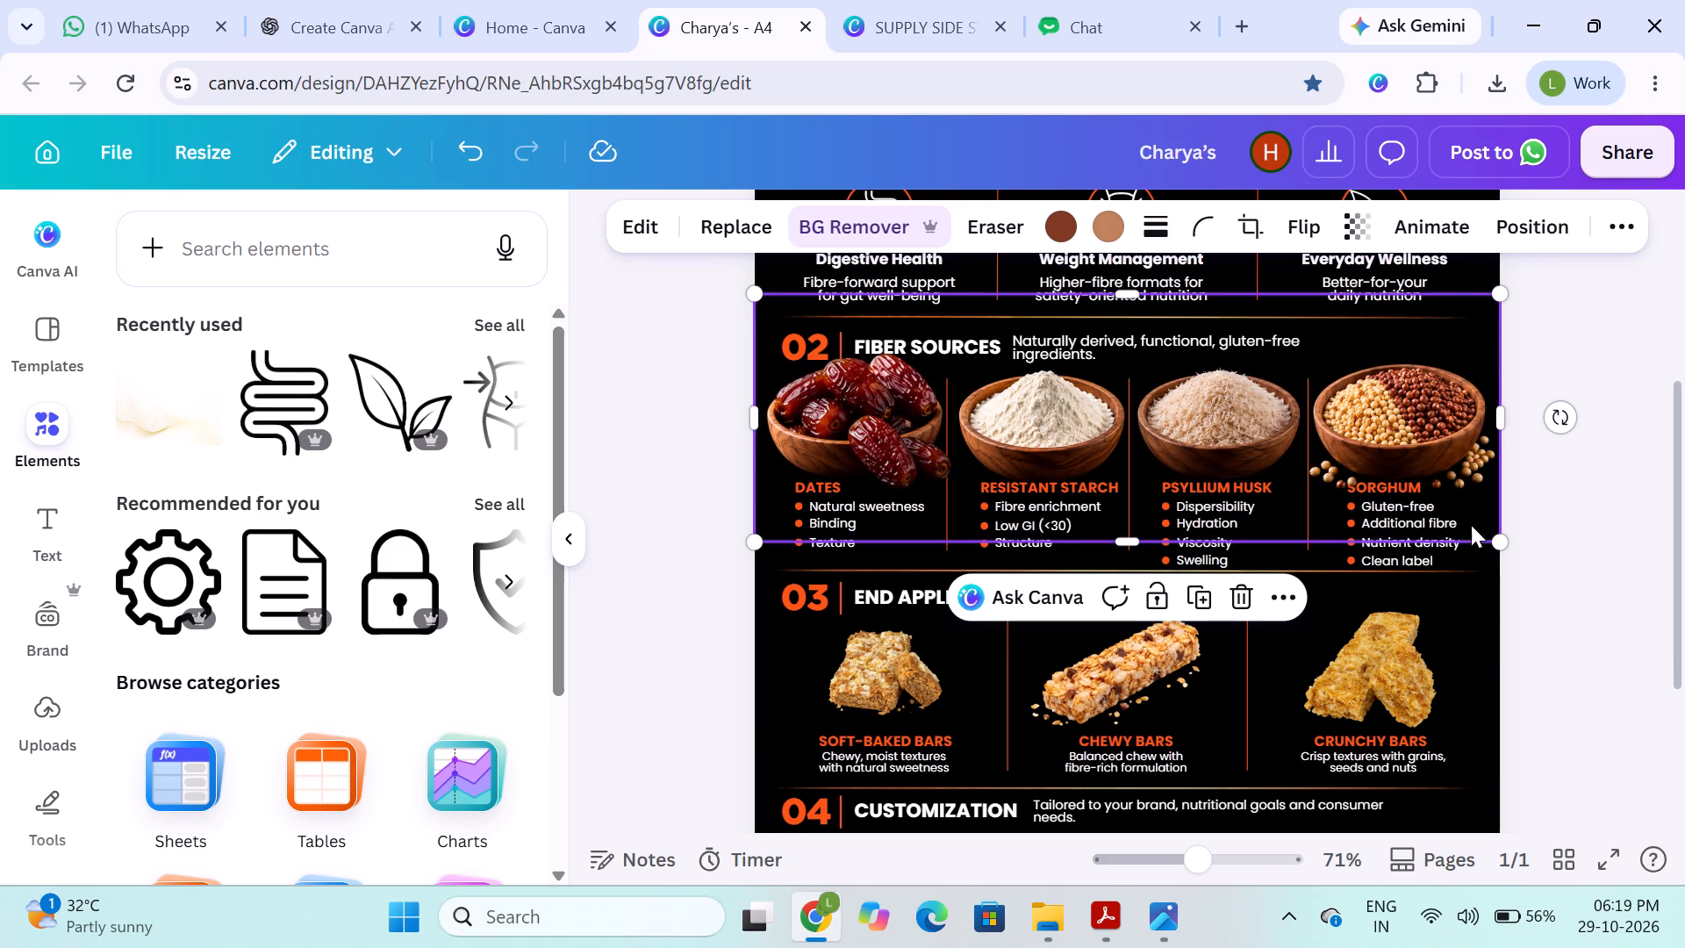
# Crop the empty top of the four-bowl image, scale it down slightly and nudge it into line with the ingredient columns.
pyautogui.moveTo(1127, 297); pyautogui.dragTo(1123, 362)
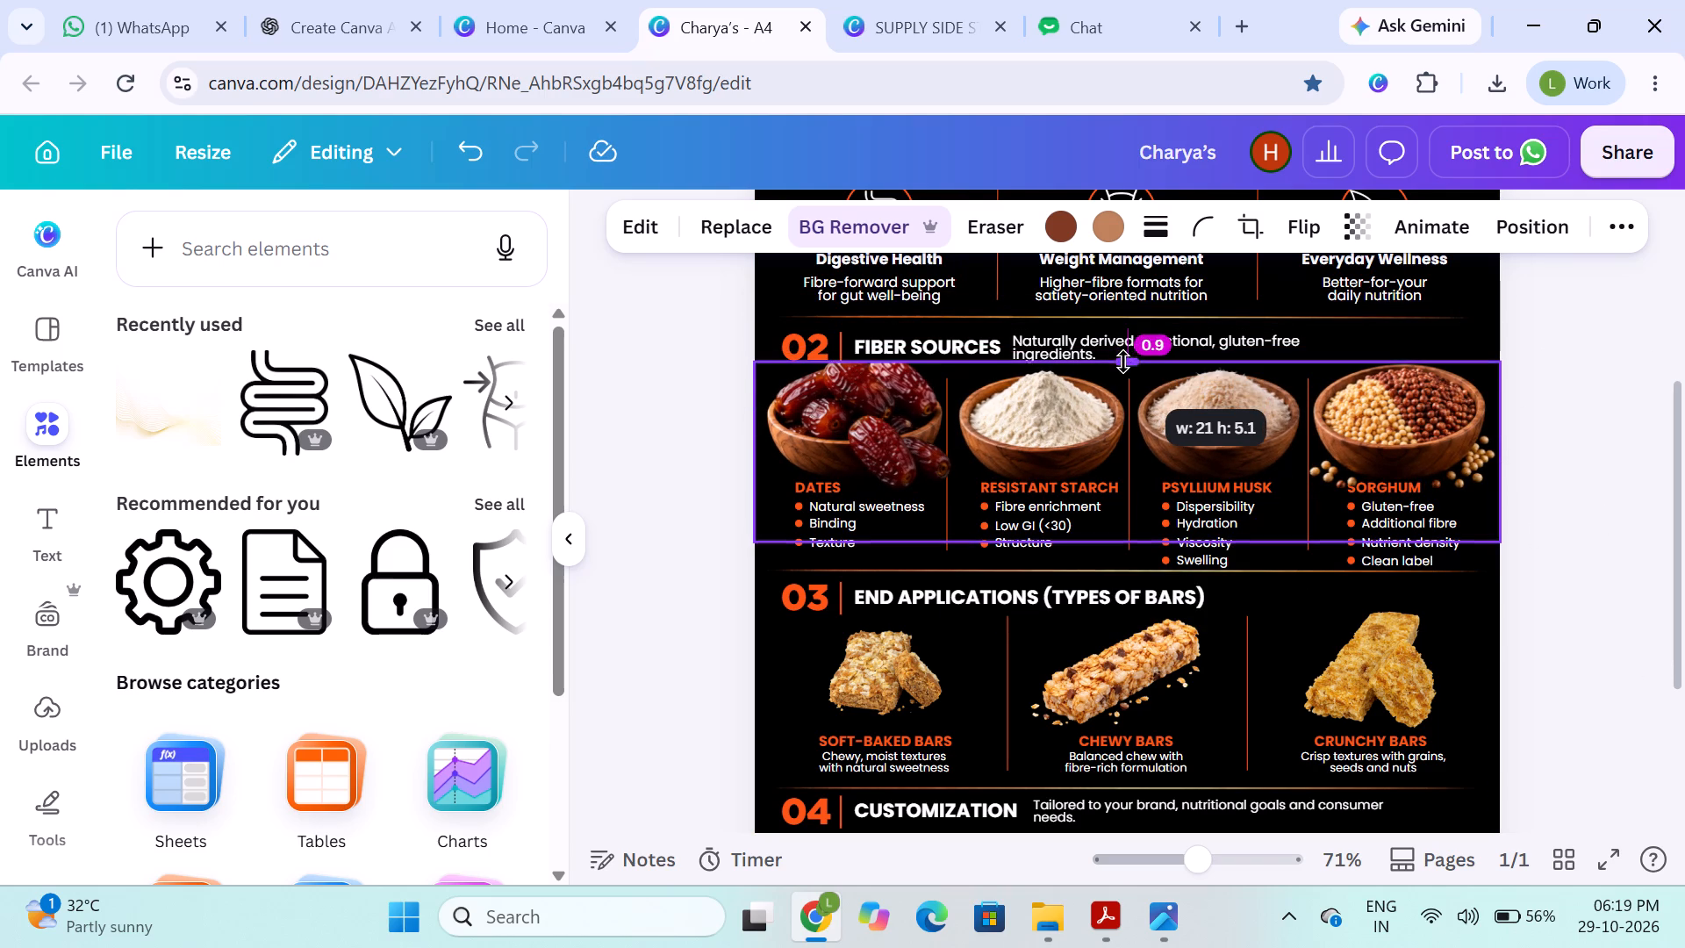
pyautogui.moveTo(1123, 362); pyautogui.dragTo(1119, 347)
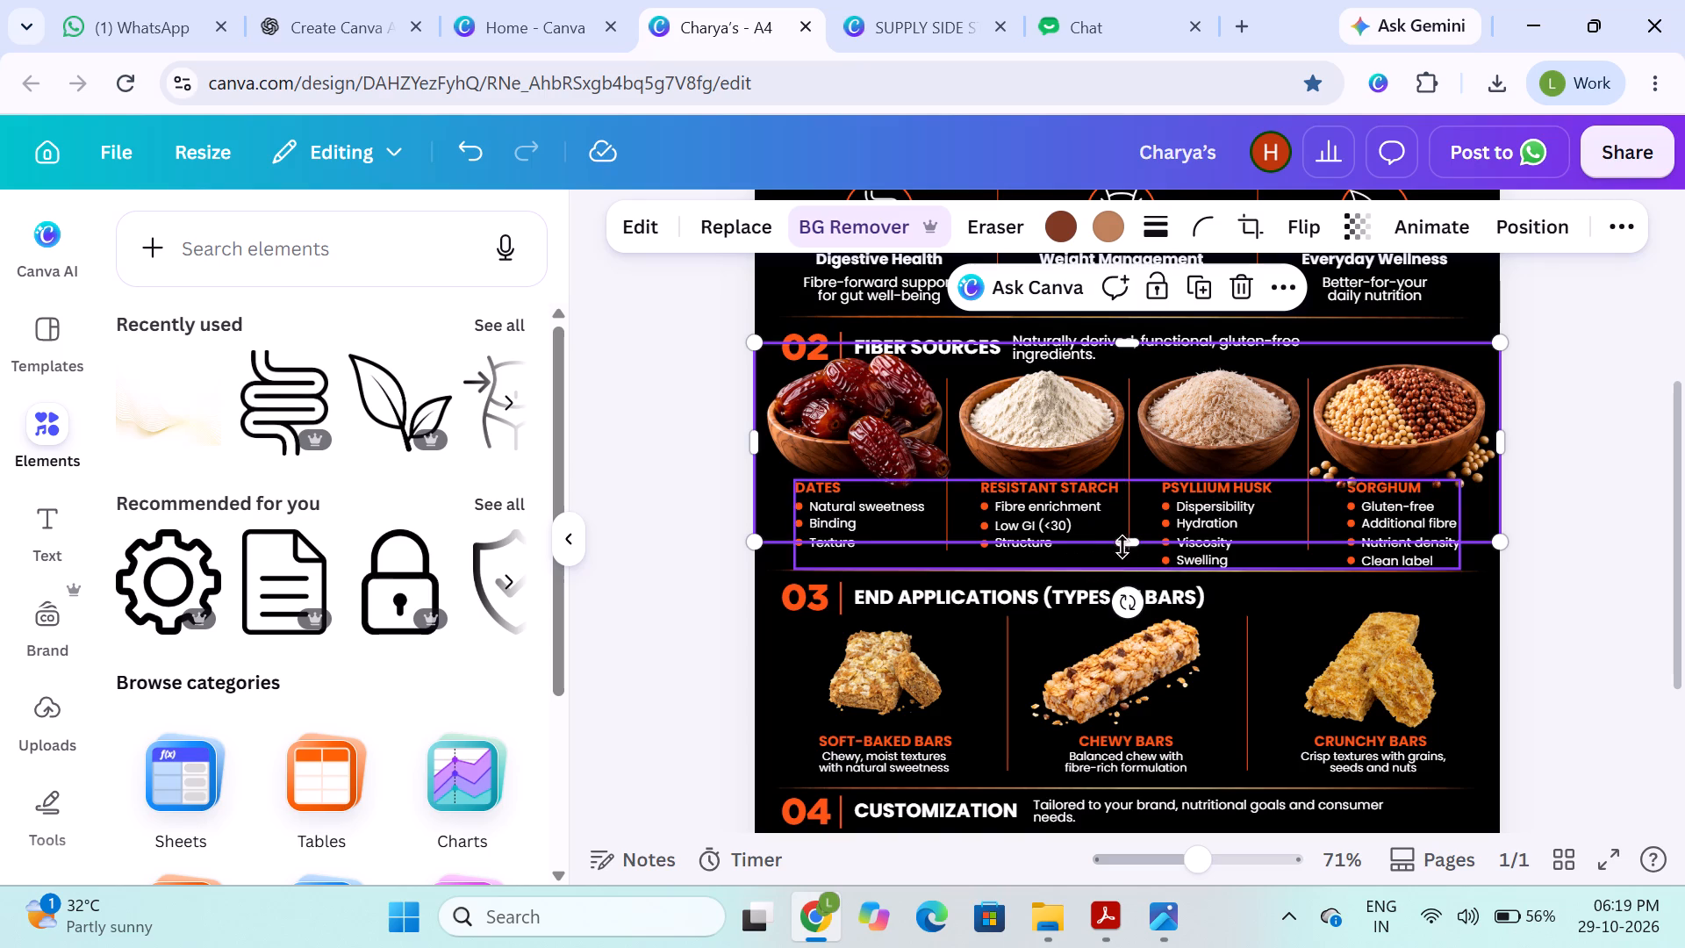
pyautogui.moveTo(1500, 542); pyautogui.dragTo(1487, 537)
pyautogui.moveTo(1188, 438); pyautogui.dragTo(1213, 438)
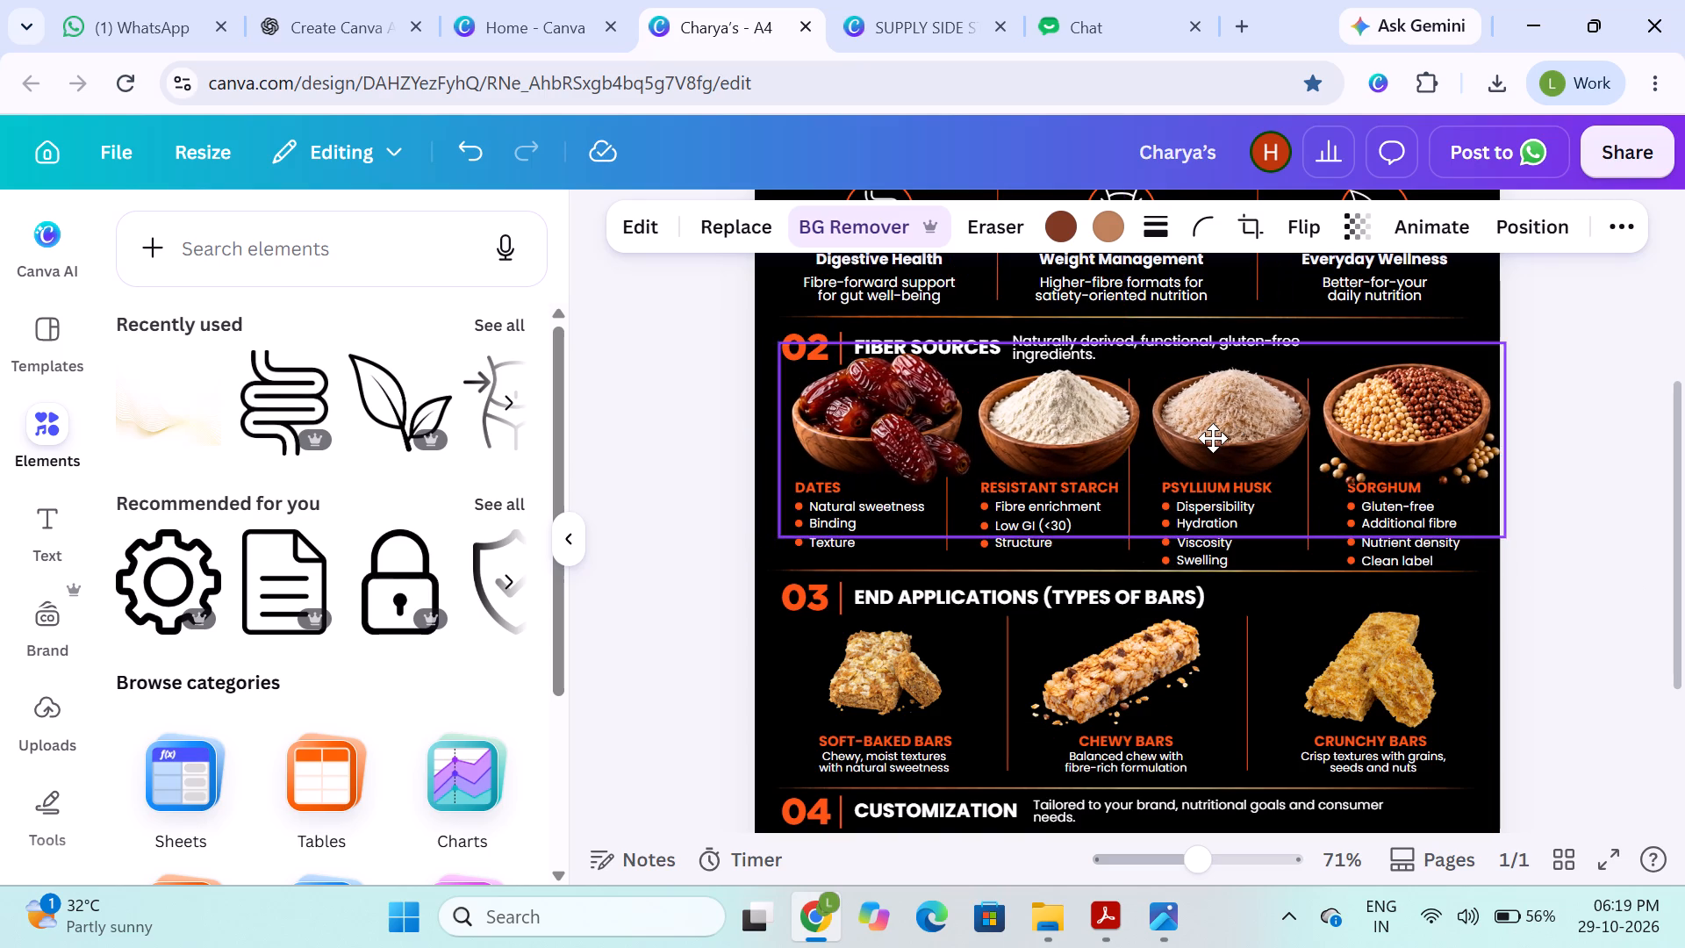
pyautogui.moveTo(1213, 438); pyautogui.dragTo(1204, 440)
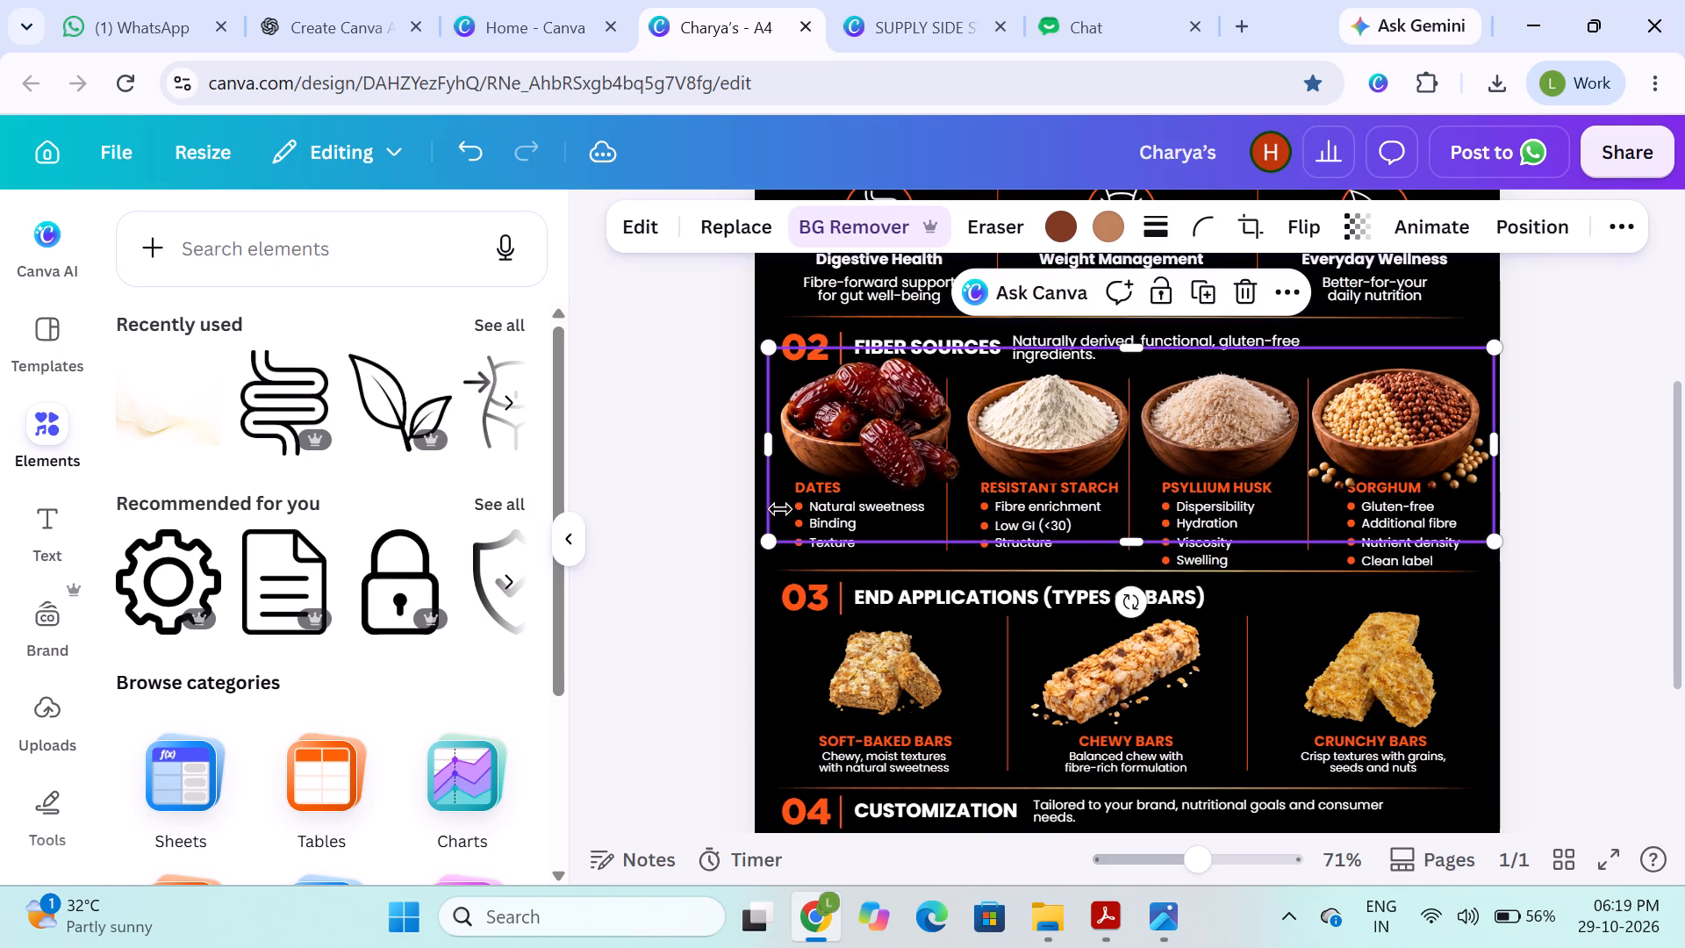
# Crop the four-bowl image from its sorghum side so that only the dates bowl remains.
pyautogui.click(842, 467)
pyautogui.click(1449, 462)
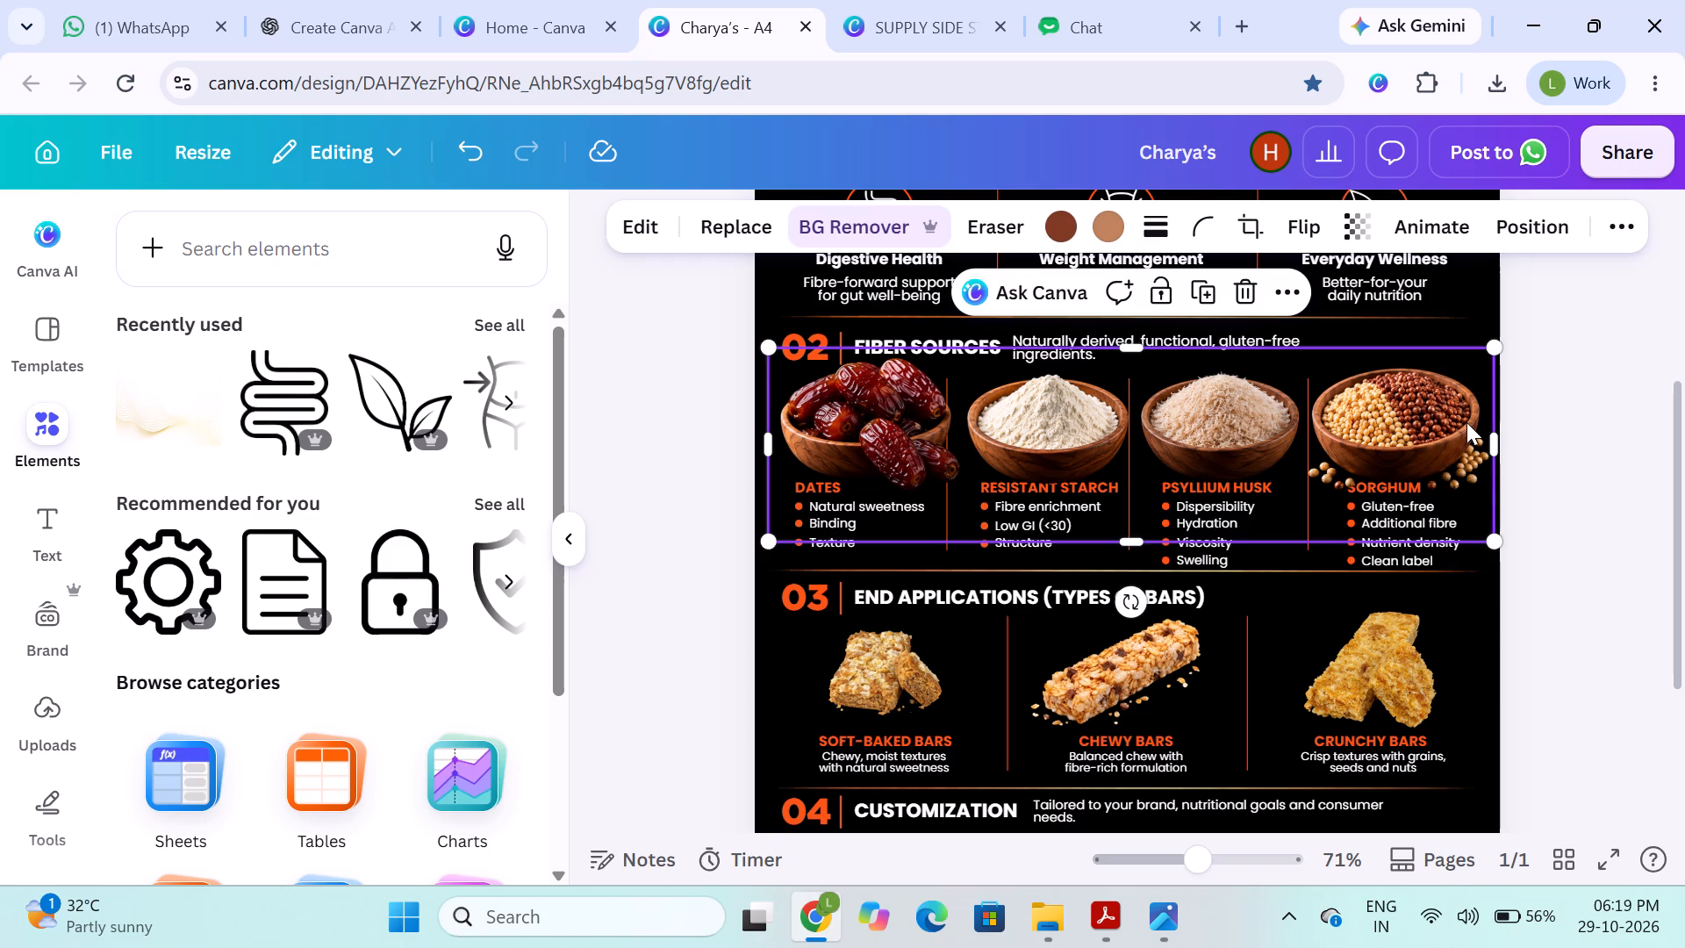
pyautogui.moveTo(1501, 439); pyautogui.dragTo(971, 443)
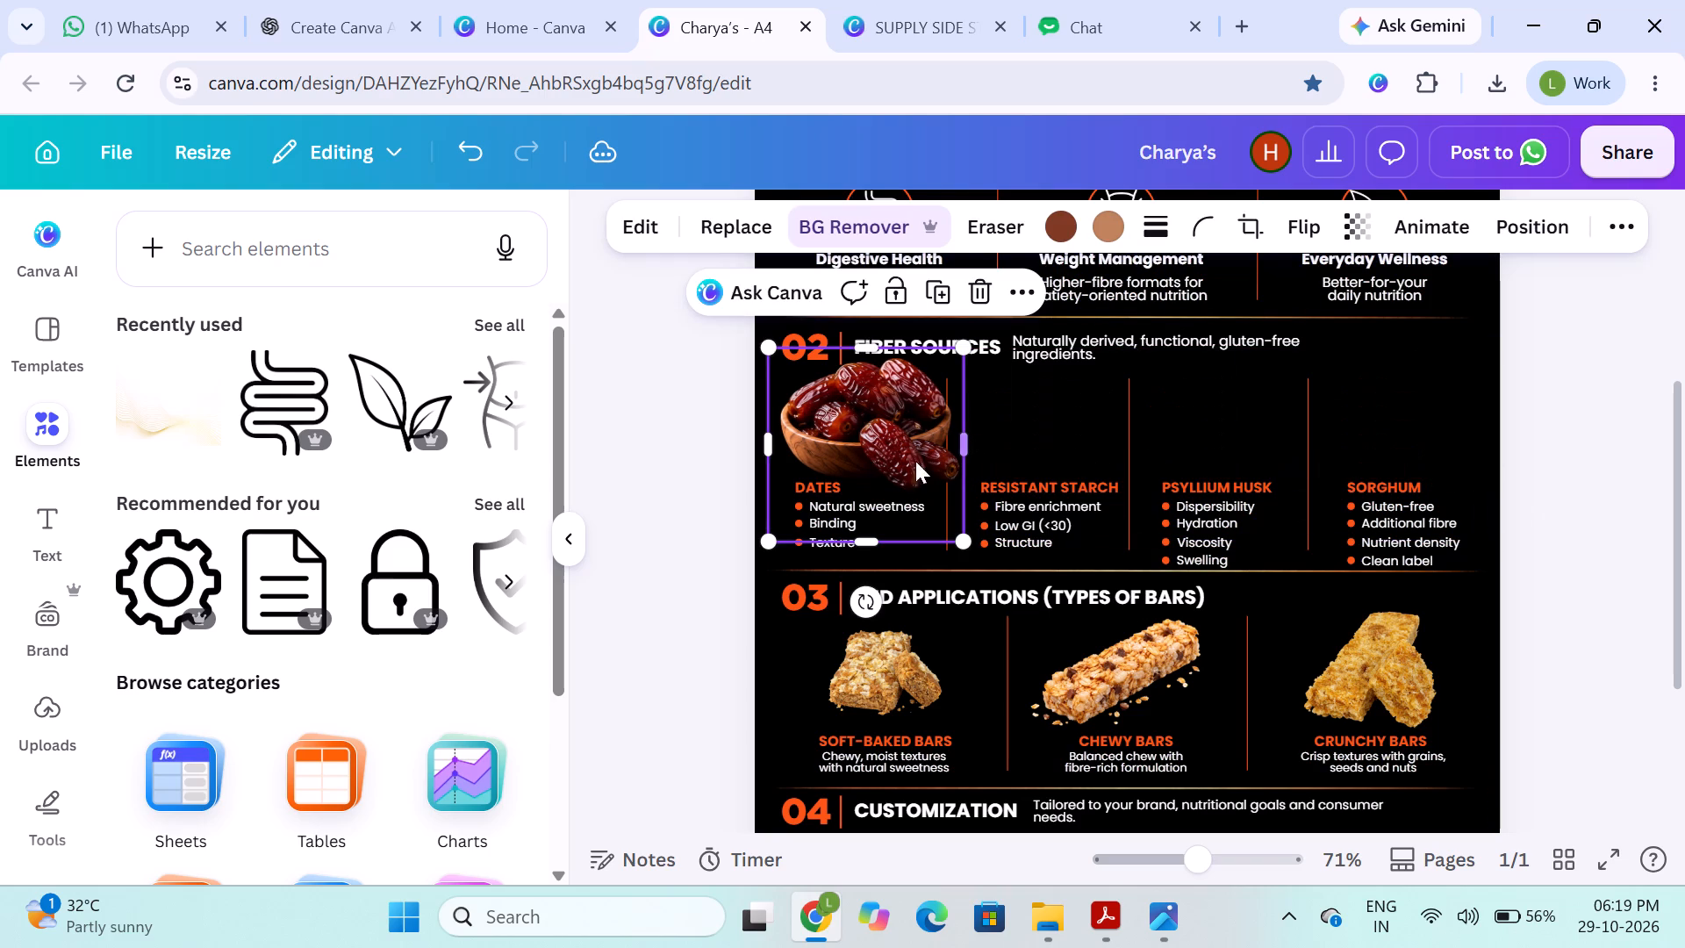
# Scale down the dates bowl image and position it above the Dates label, clear of the Fiber Sources heading.
pyautogui.click(658, 454)
pyautogui.moveTo(862, 434); pyautogui.dragTo(847, 434)
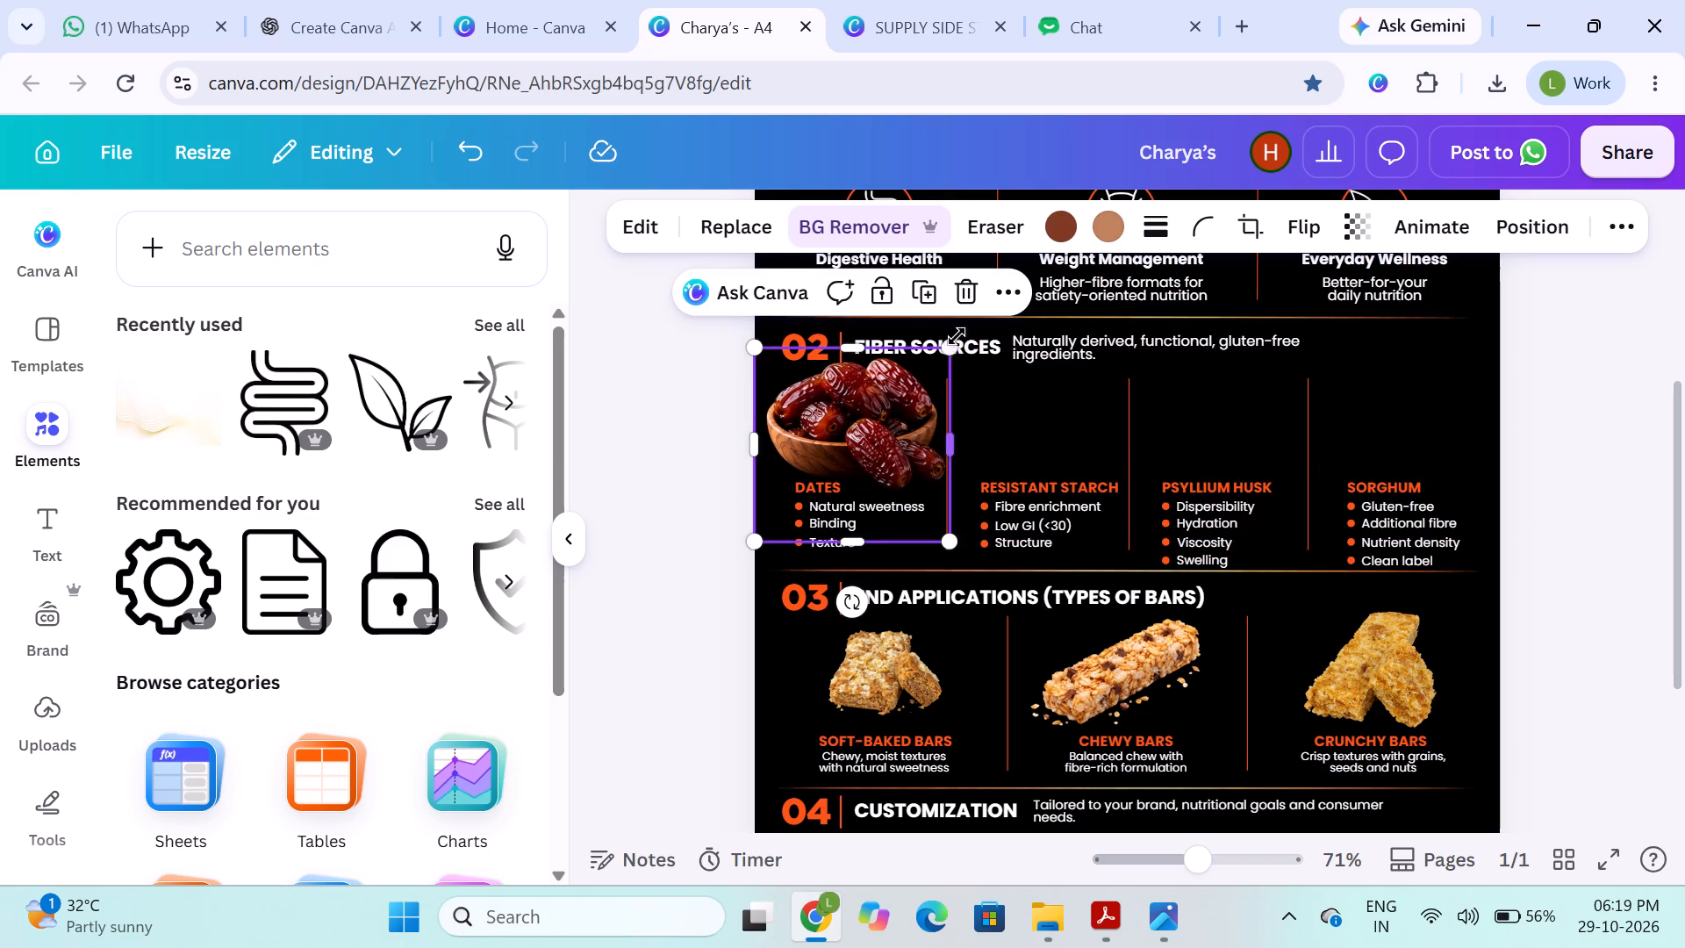
pyautogui.moveTo(951, 346); pyautogui.dragTo(932, 388)
pyautogui.moveTo(807, 446); pyautogui.dragTo(824, 436)
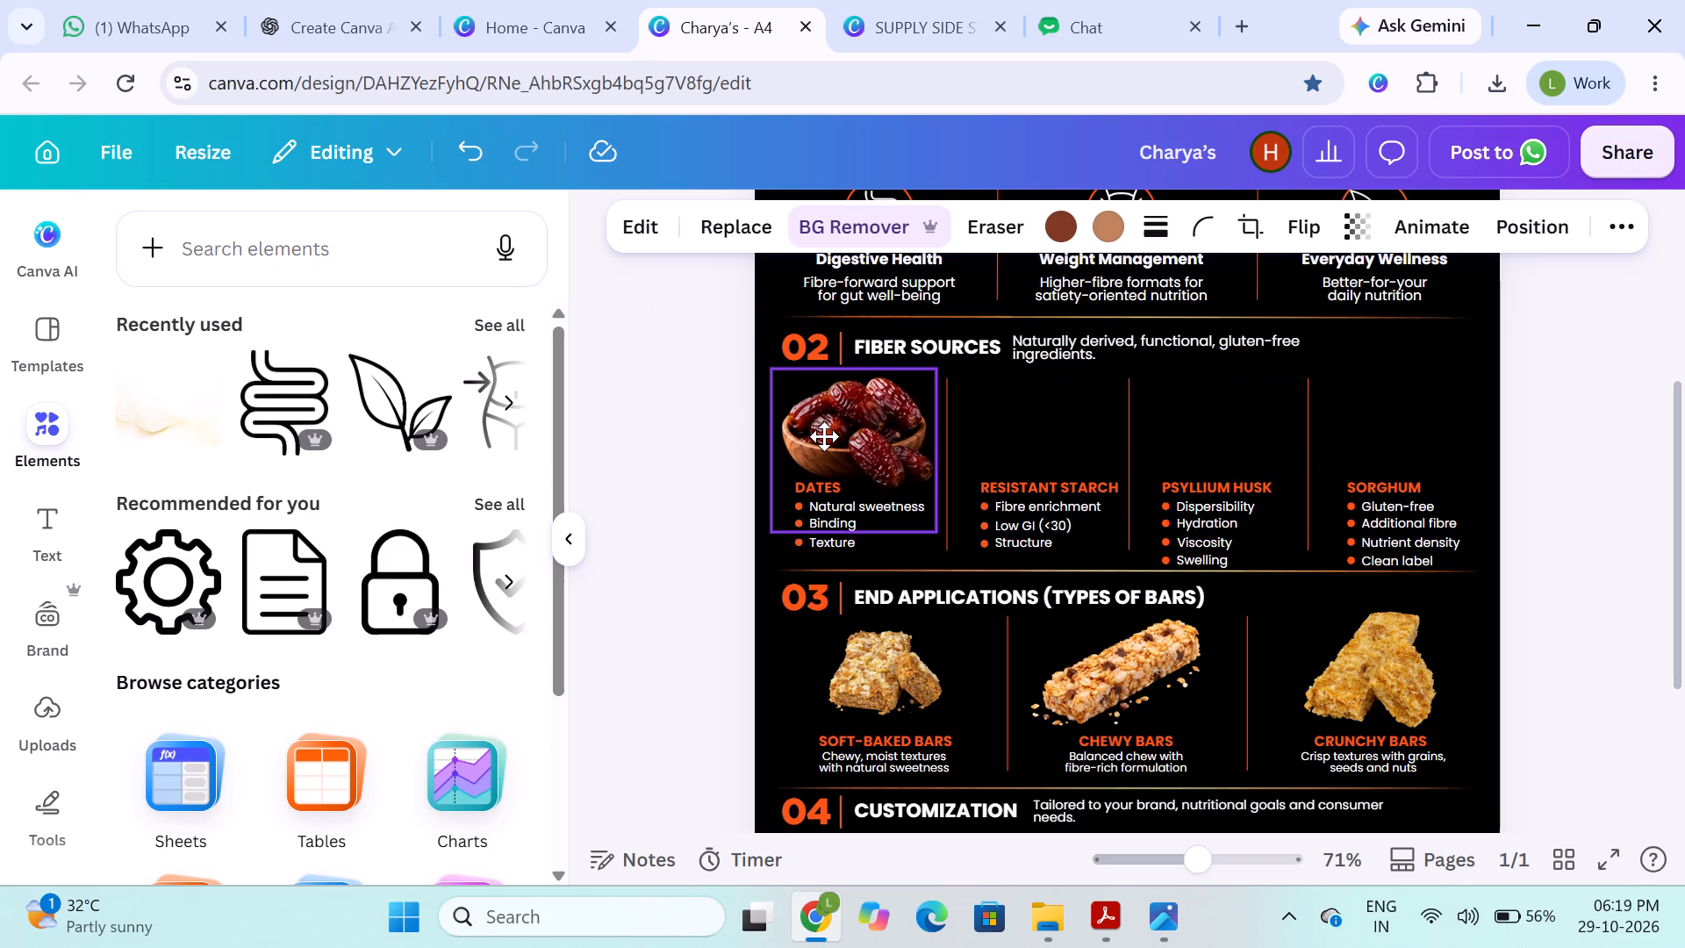
pyautogui.moveTo(824, 436); pyautogui.dragTo(823, 434)
pyautogui.click(638, 481)
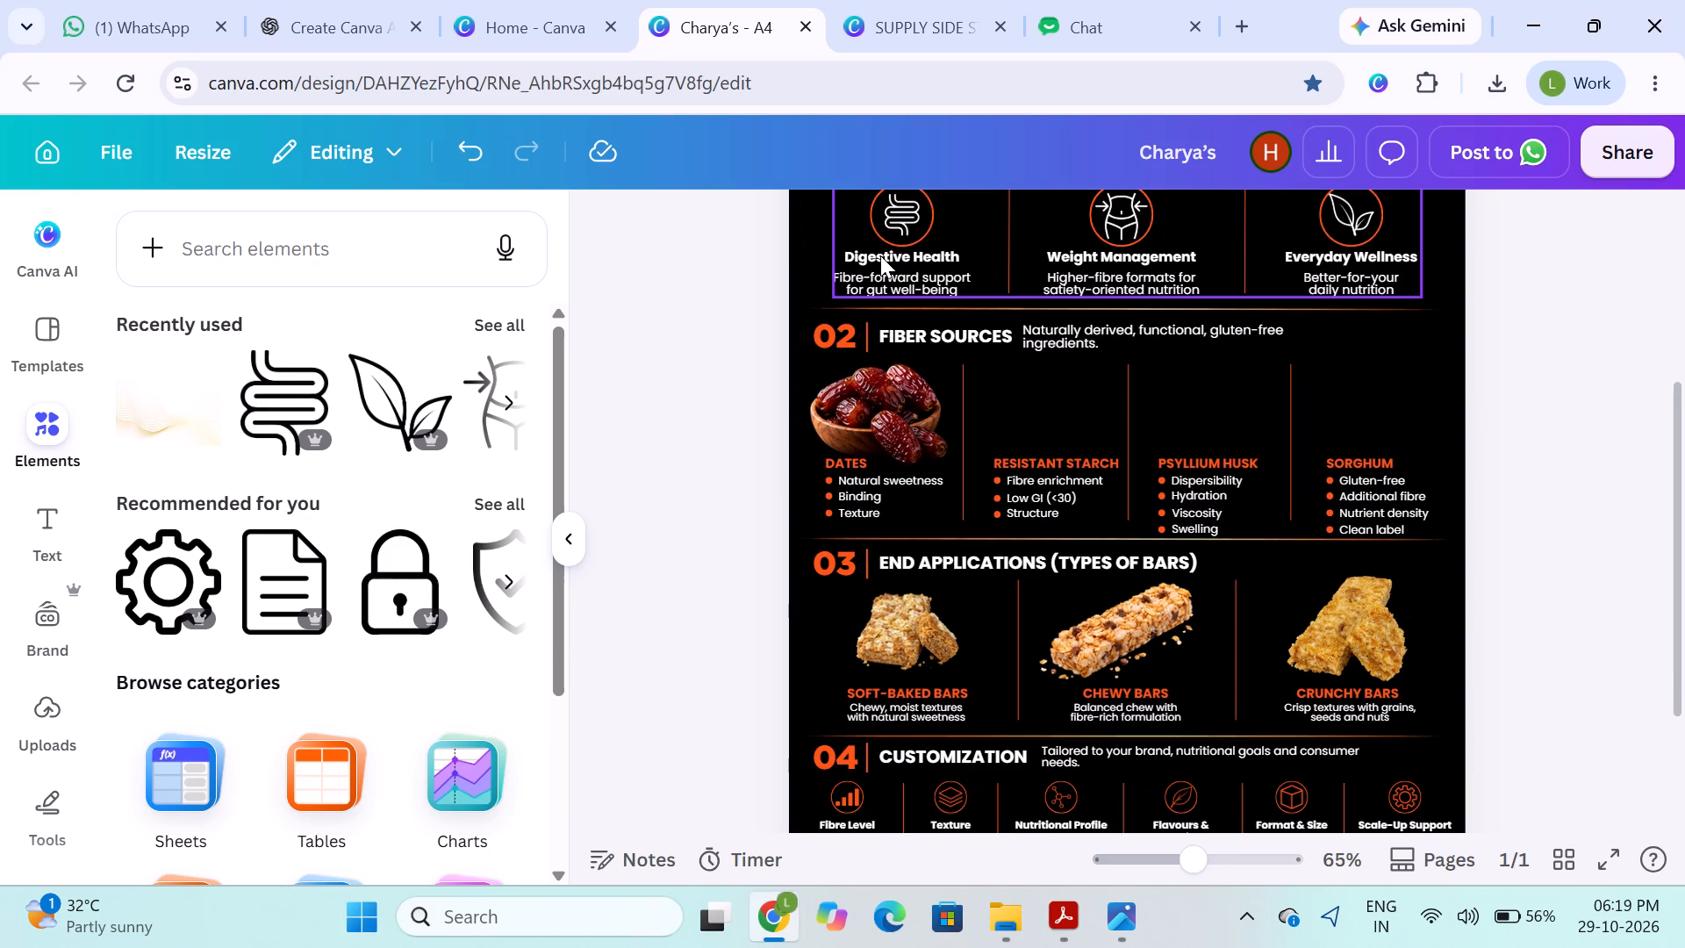
# Paste the four-bowl image again, remove its background and crop it on all sides to only the resistant starch bowl.
pyautogui.hotkey('ctrl', 'v')
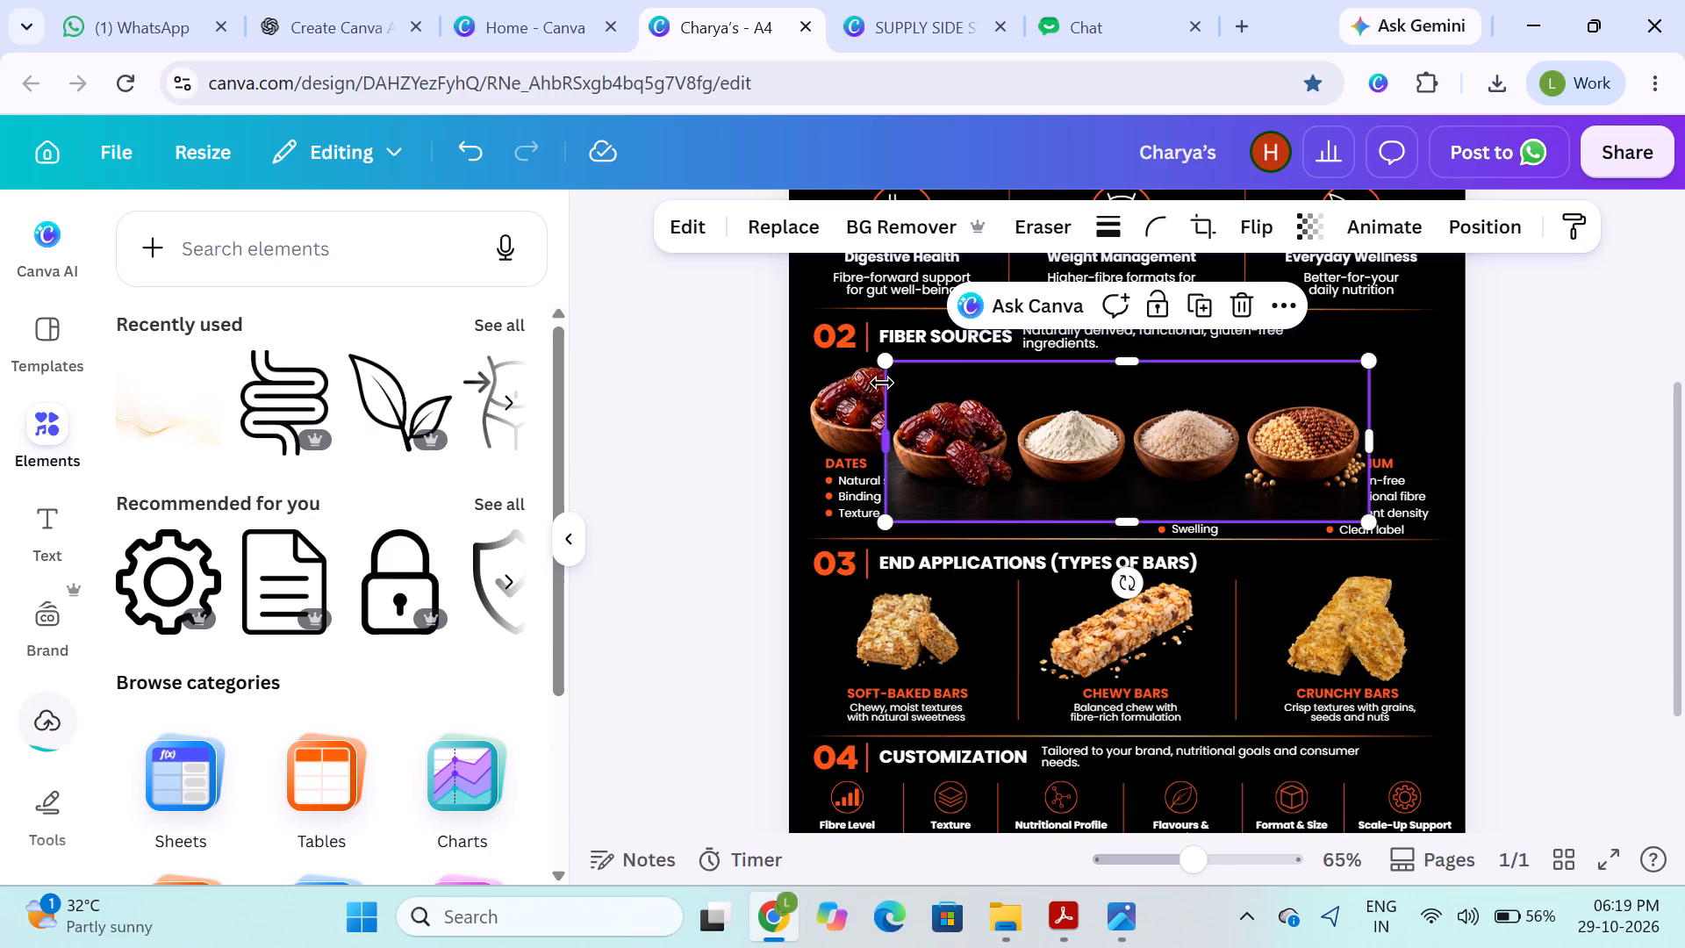
pyautogui.click(861, 234)
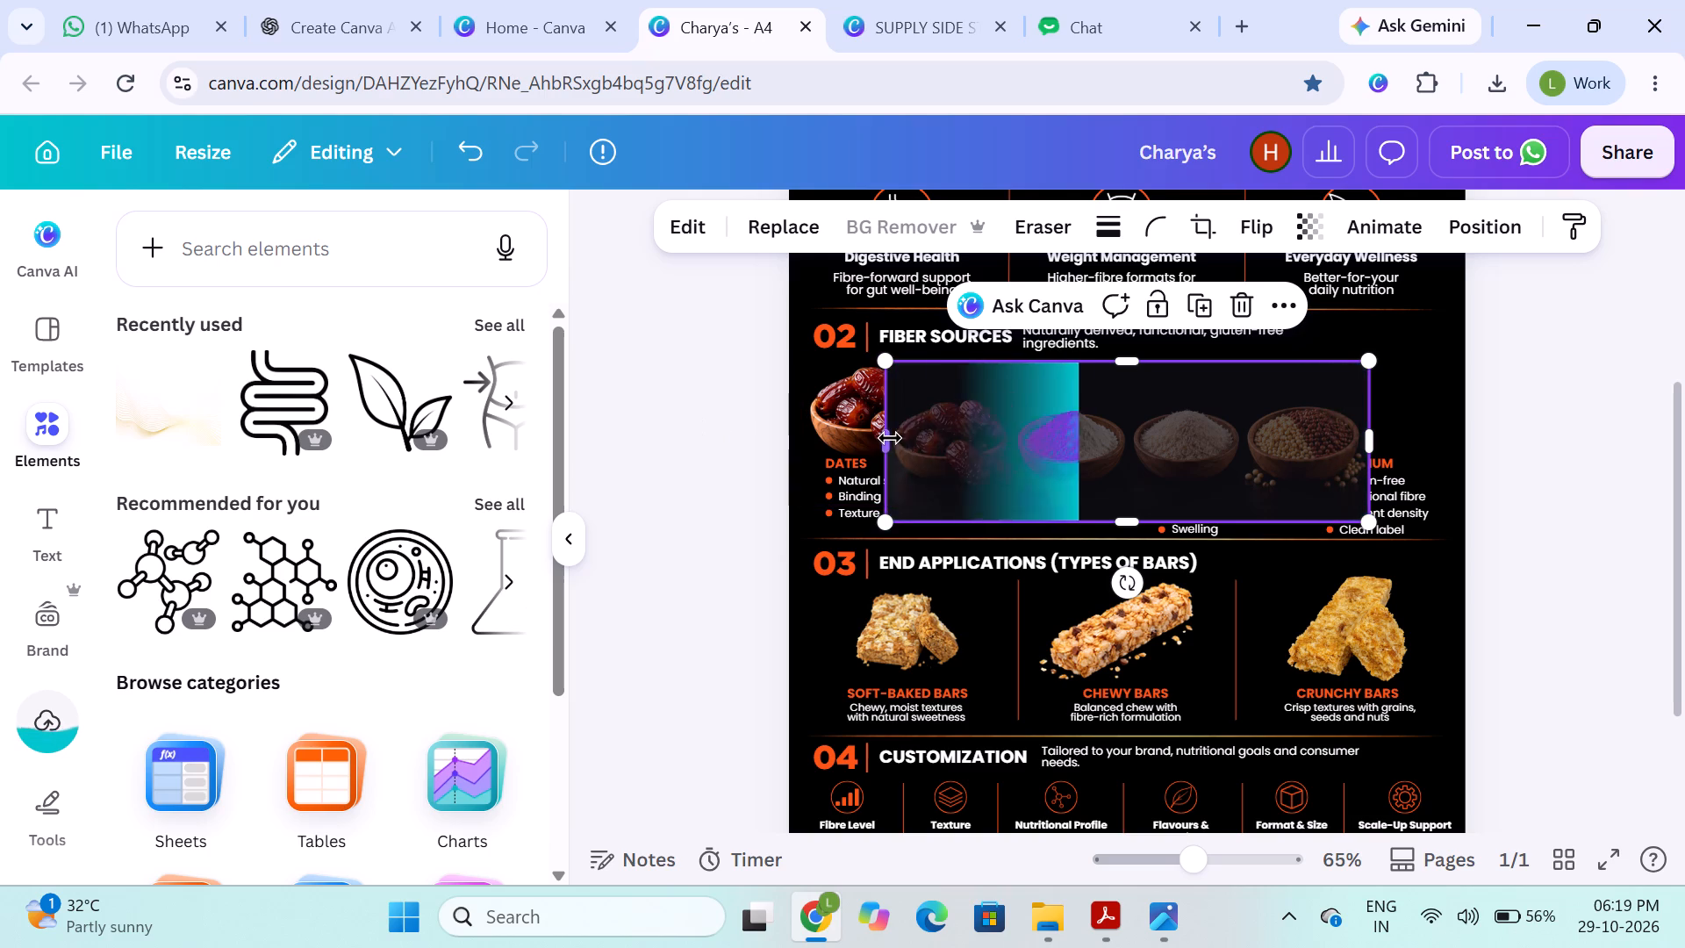
pyautogui.moveTo(890, 438); pyautogui.dragTo(1016, 464)
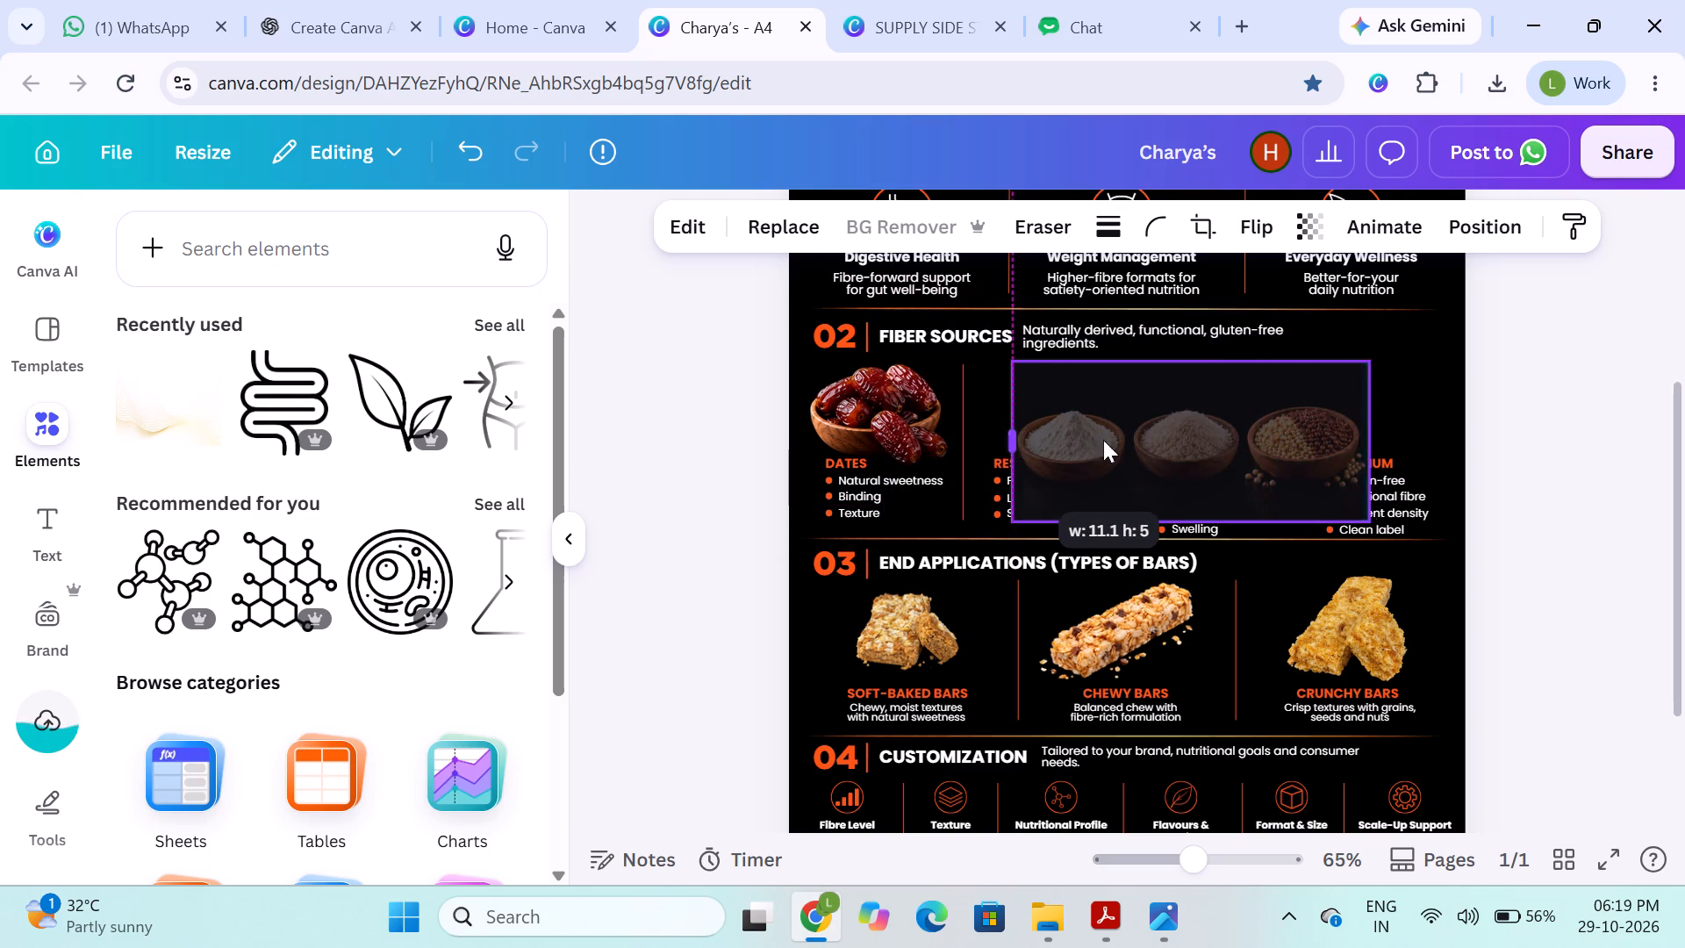
pyautogui.moveTo(1374, 452); pyautogui.dragTo(1158, 481)
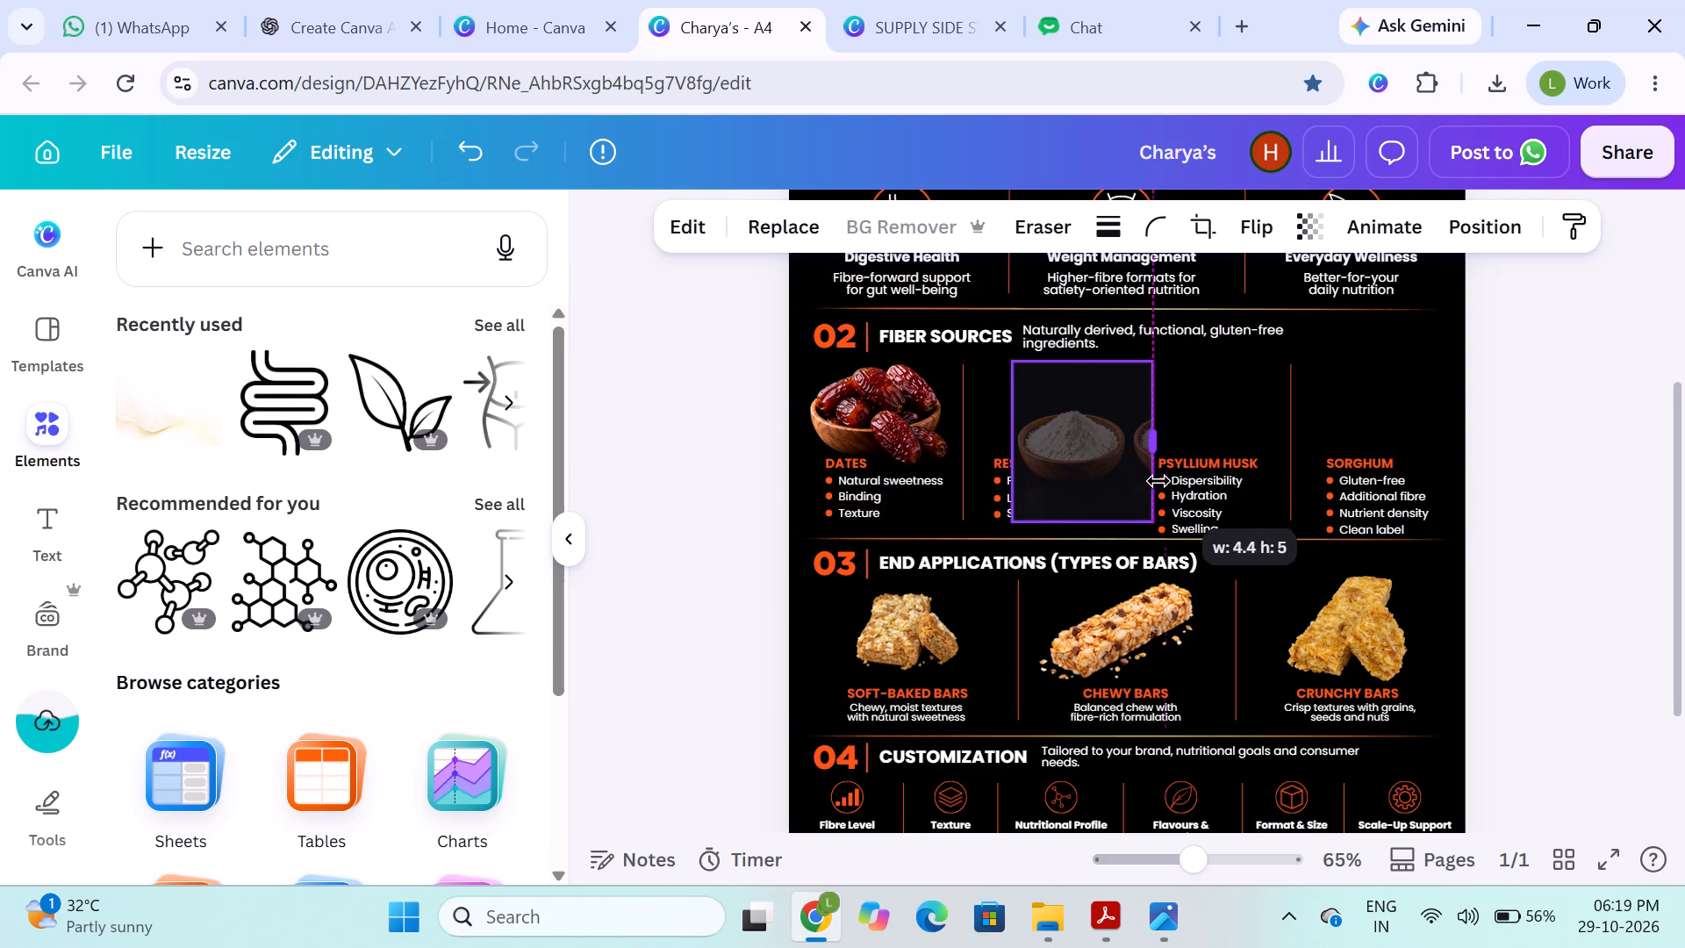
pyautogui.moveTo(1158, 481); pyautogui.dragTo(1140, 478)
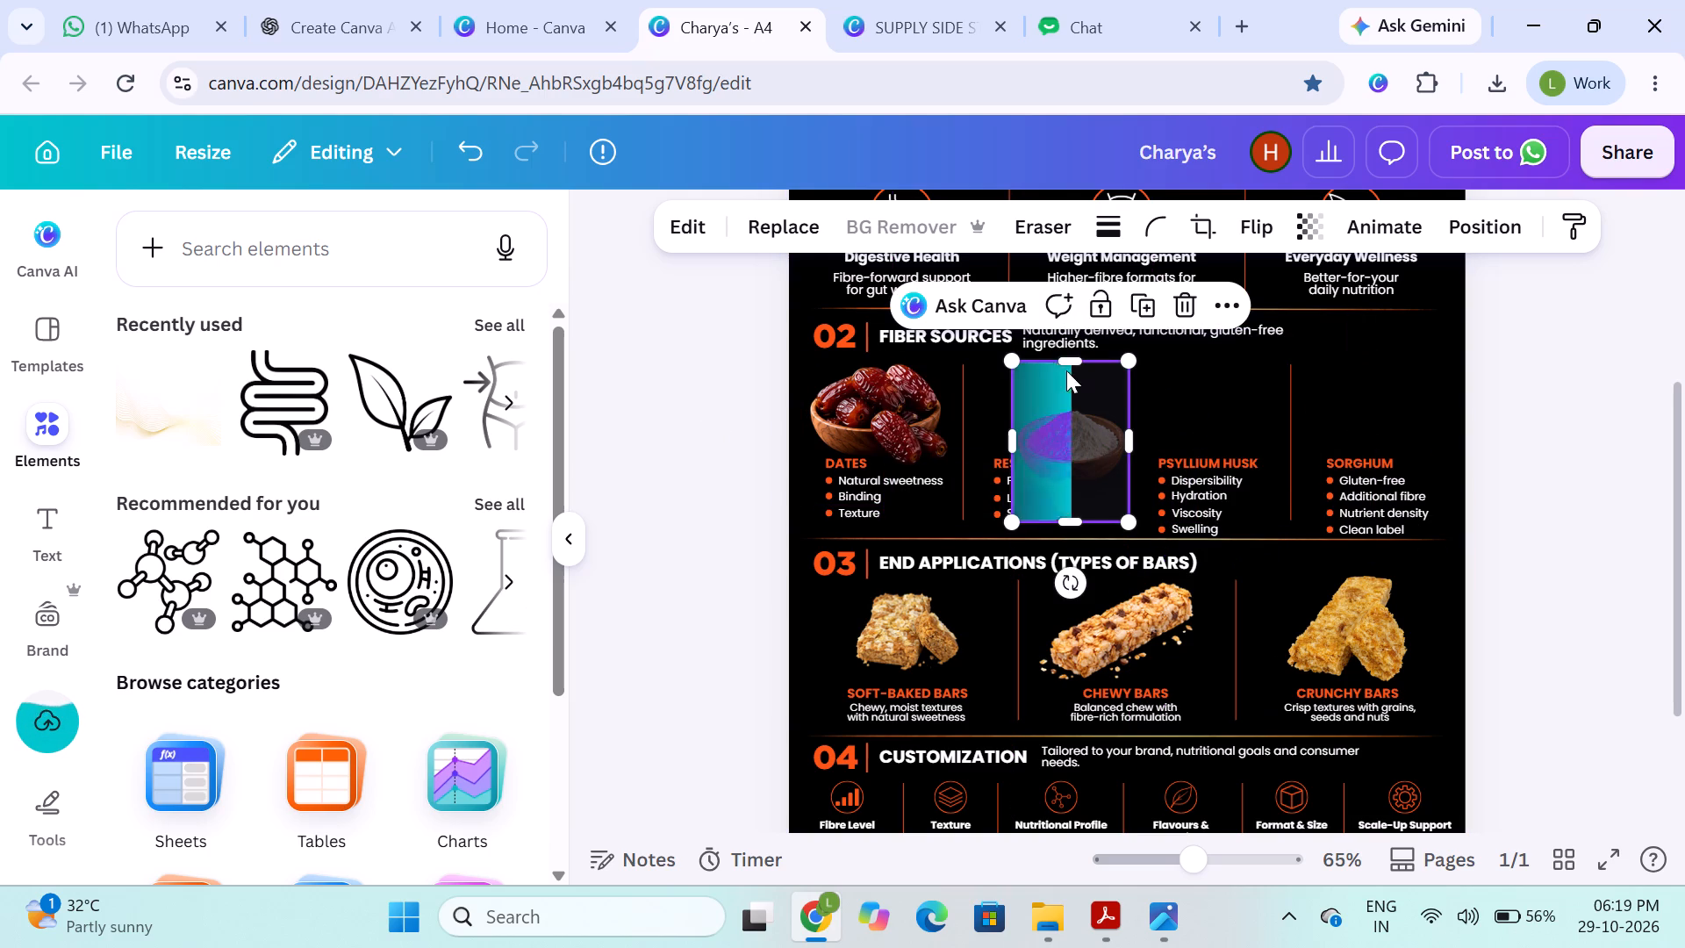
pyautogui.moveTo(1066, 367); pyautogui.dragTo(1053, 413)
pyautogui.moveTo(1074, 530); pyautogui.dragTo(1062, 519)
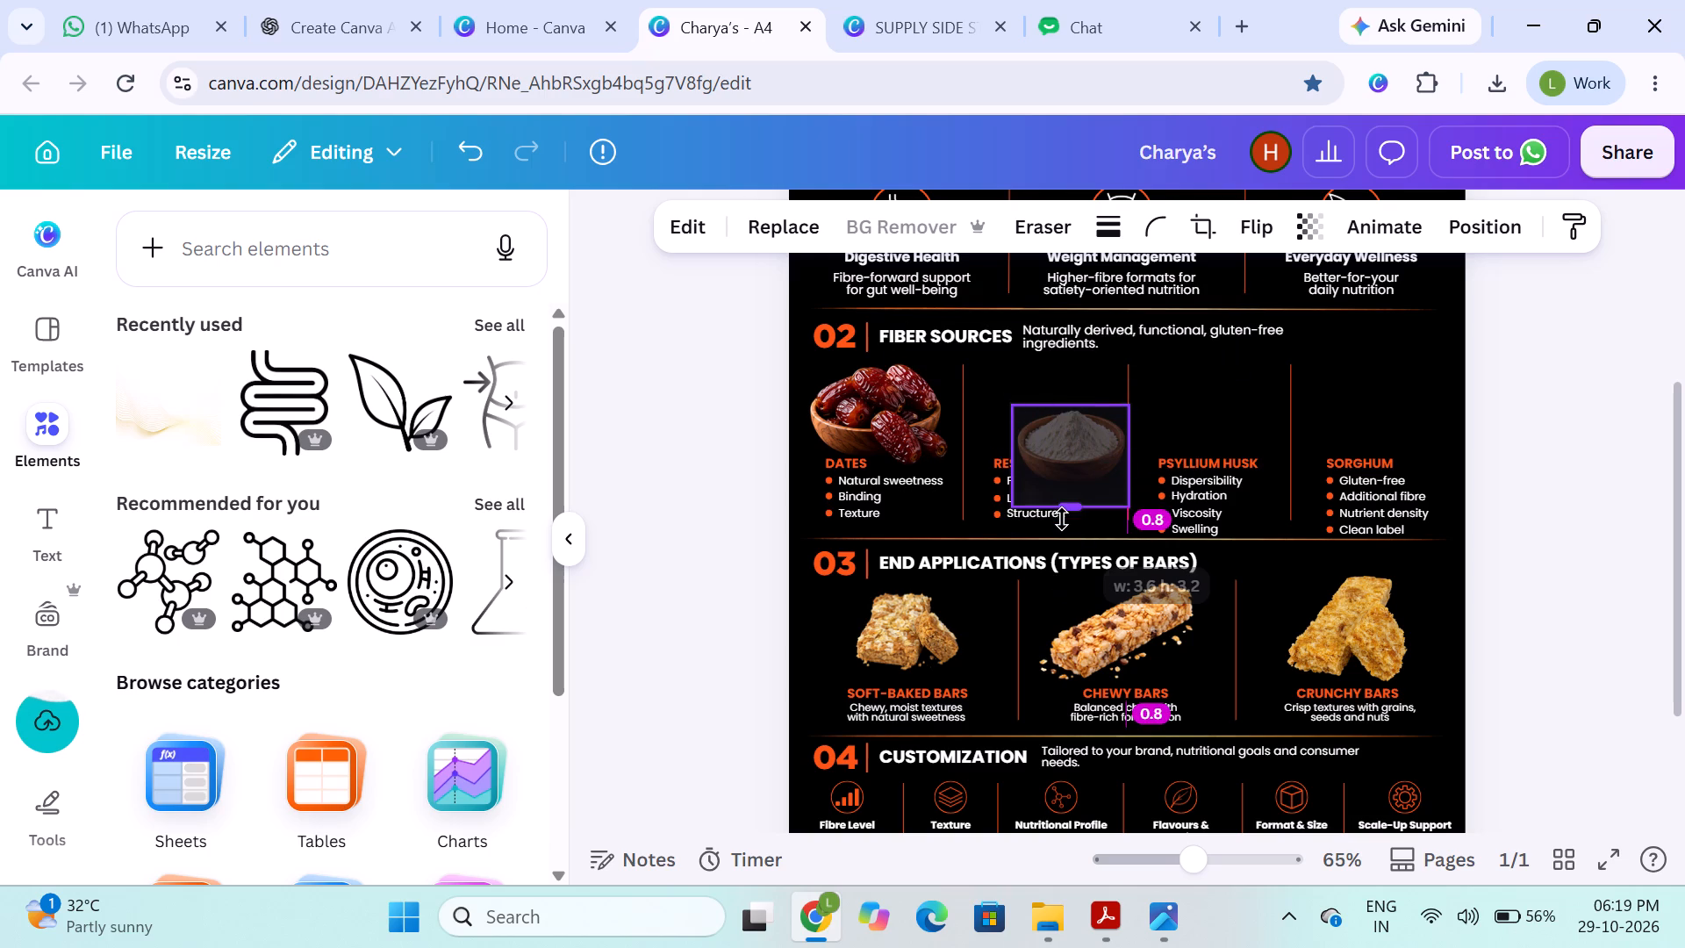
pyautogui.moveTo(1062, 519); pyautogui.dragTo(1063, 508)
# Enlarge the resistant starch bowl and place it above the Resistant Starch label in the second column.
pyautogui.moveTo(1009, 505); pyautogui.dragTo(976, 555)
pyautogui.moveTo(1043, 478); pyautogui.dragTo(870, 426)
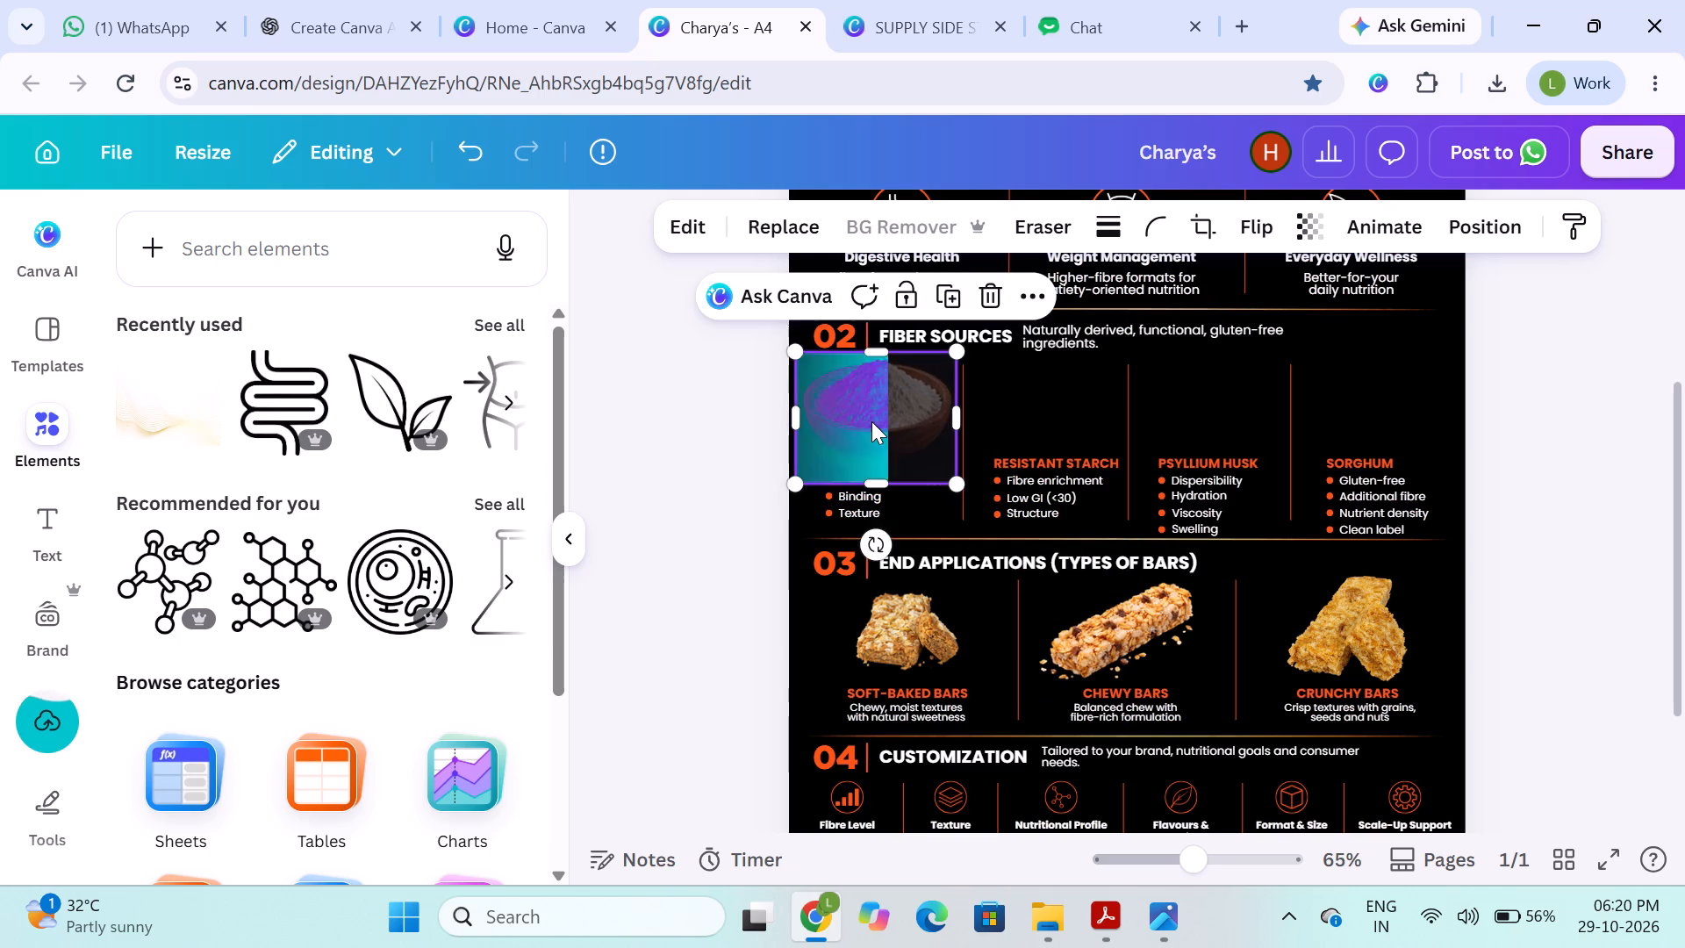
pyautogui.moveTo(872, 421); pyautogui.dragTo(1052, 415)
pyautogui.moveTo(1062, 401); pyautogui.dragTo(1051, 401)
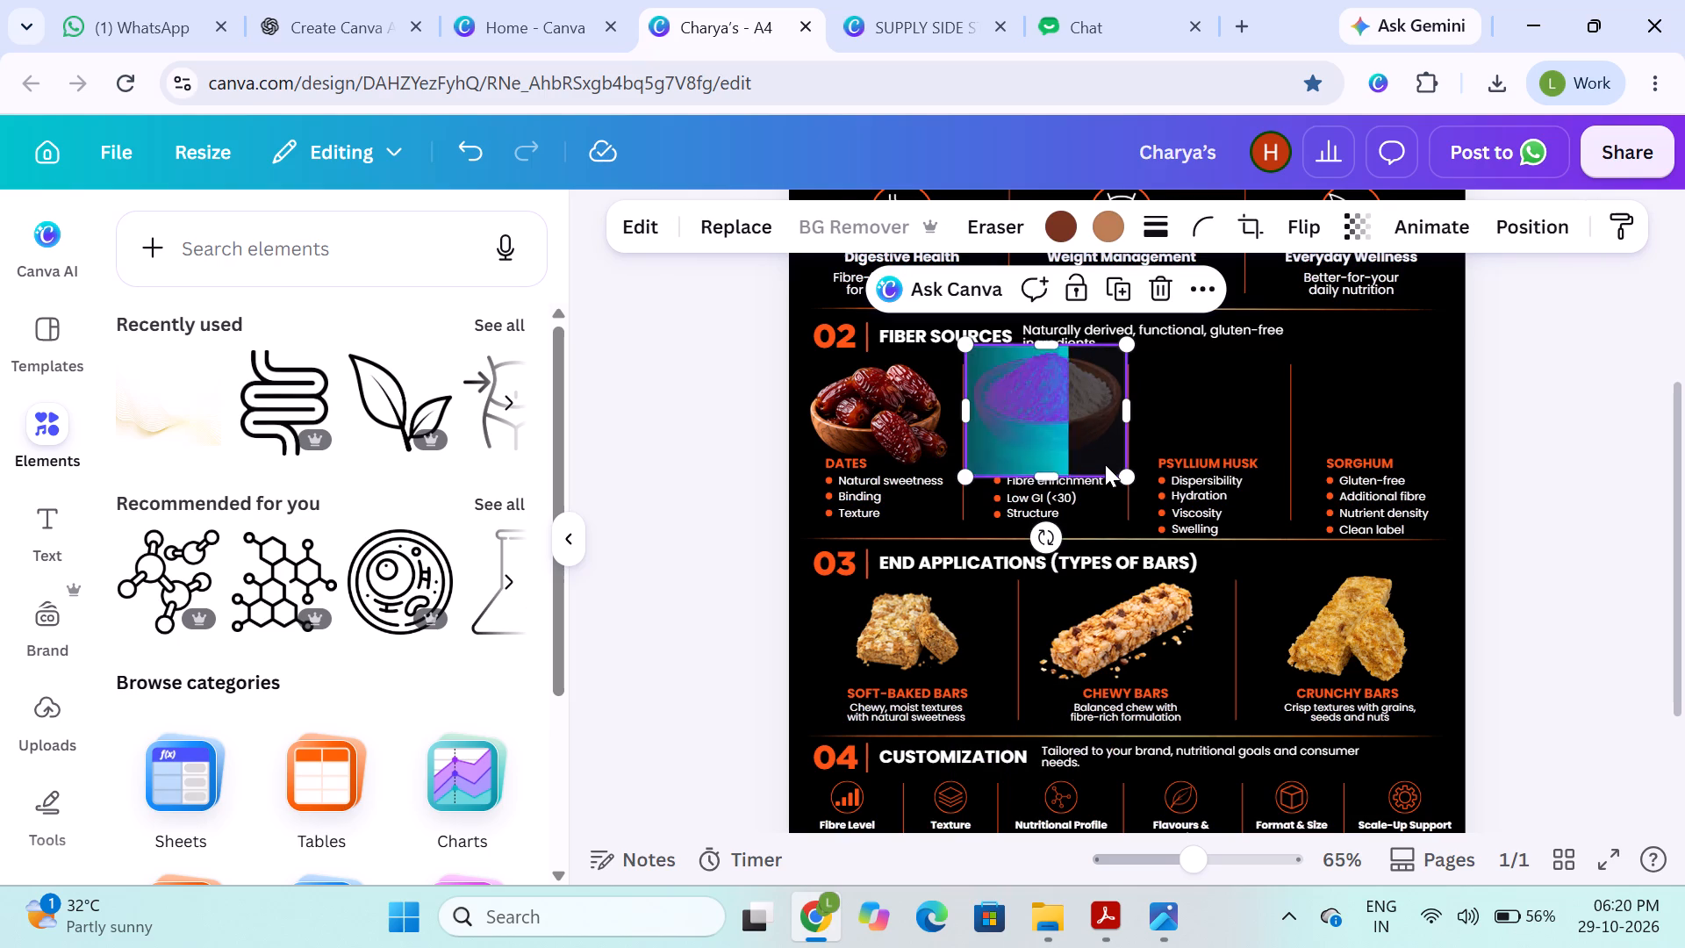
# Paste another copy of the four-bowl image, crop its sides to the psyllium husk bowl and remove its background.
pyautogui.hotkey('ctrl', 'v')
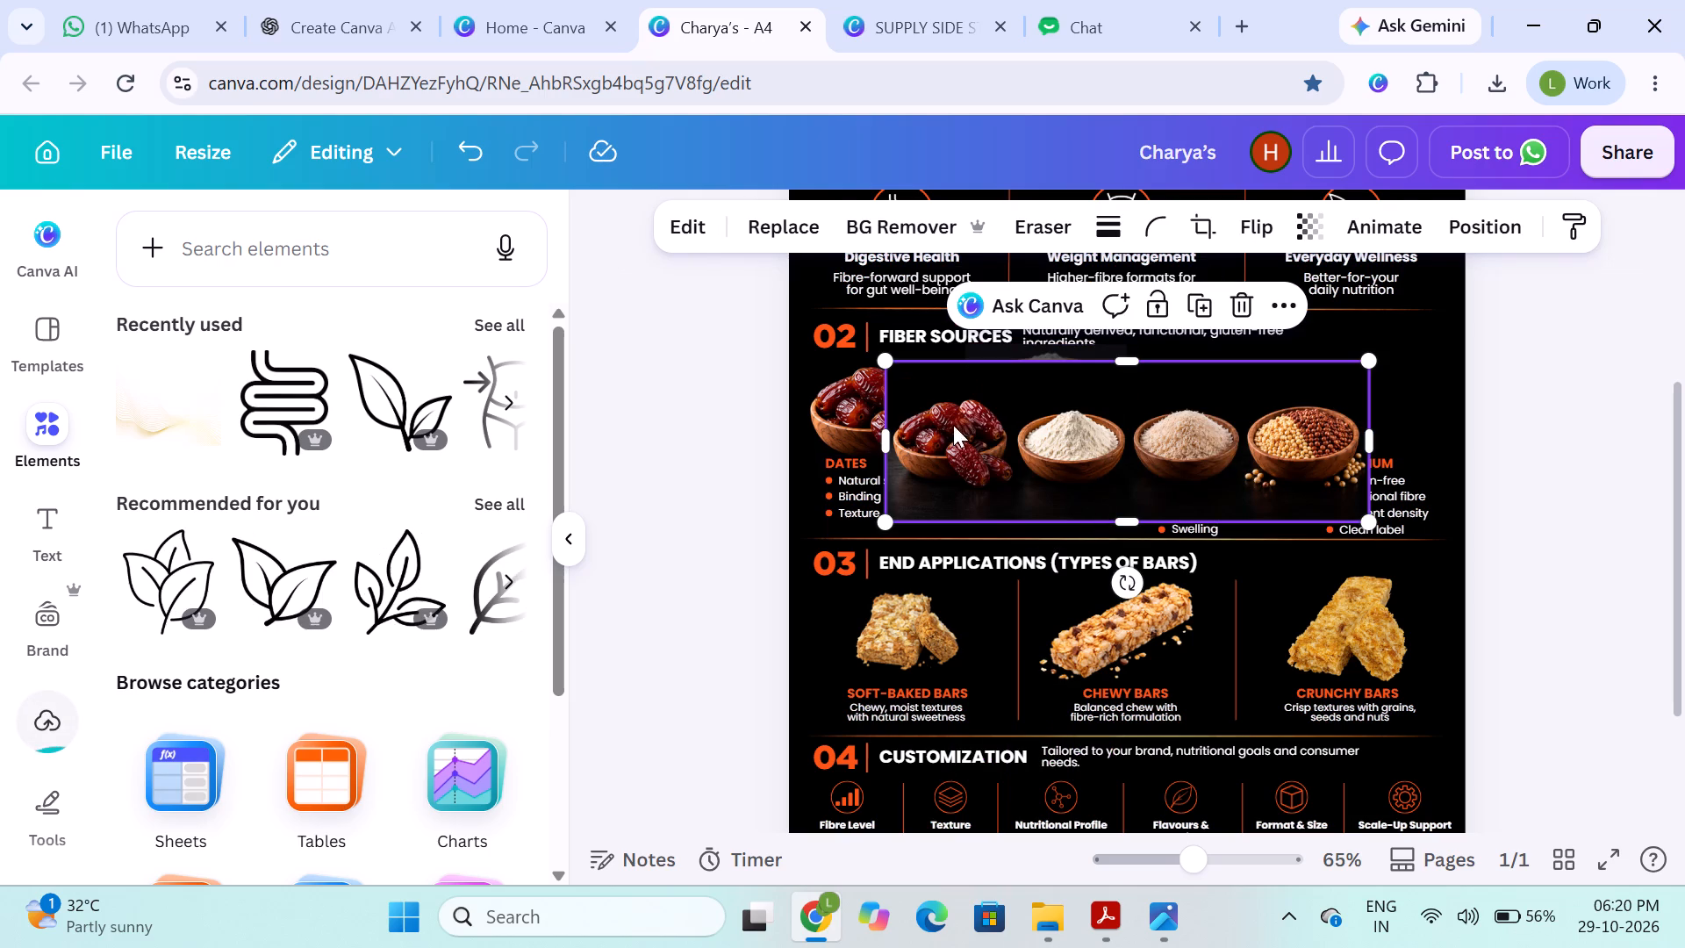
pyautogui.moveTo(889, 438); pyautogui.dragTo(1130, 461)
pyautogui.moveTo(1366, 440); pyautogui.dragTo(1242, 441)
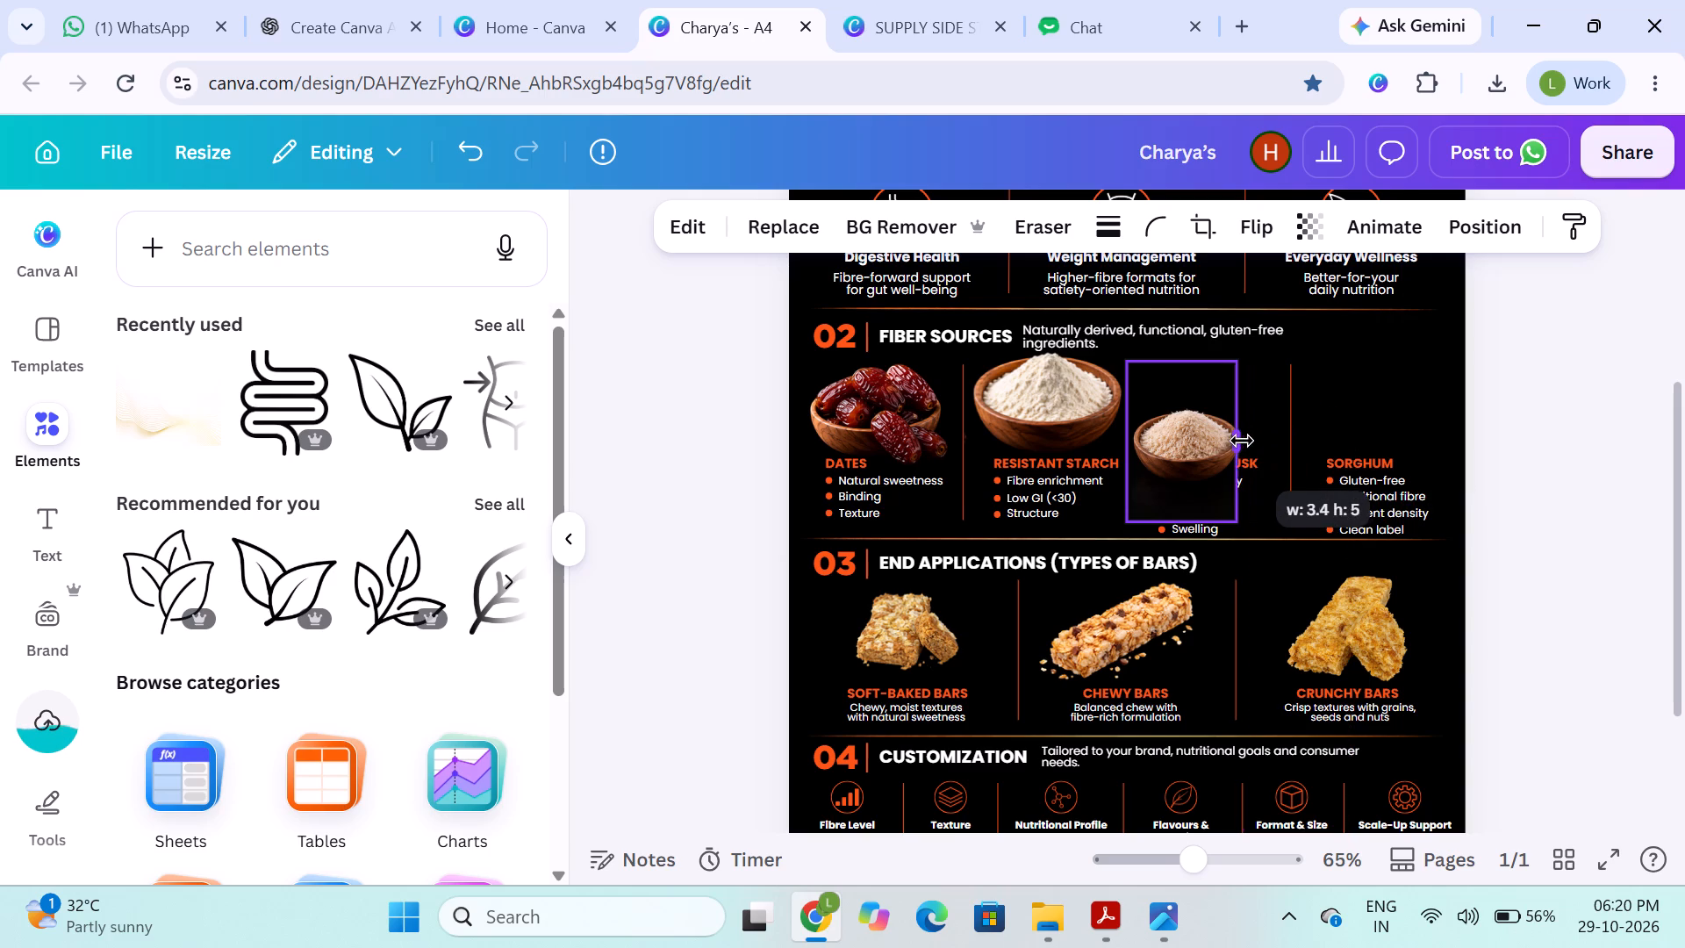
pyautogui.moveTo(1242, 441); pyautogui.dragTo(1248, 440)
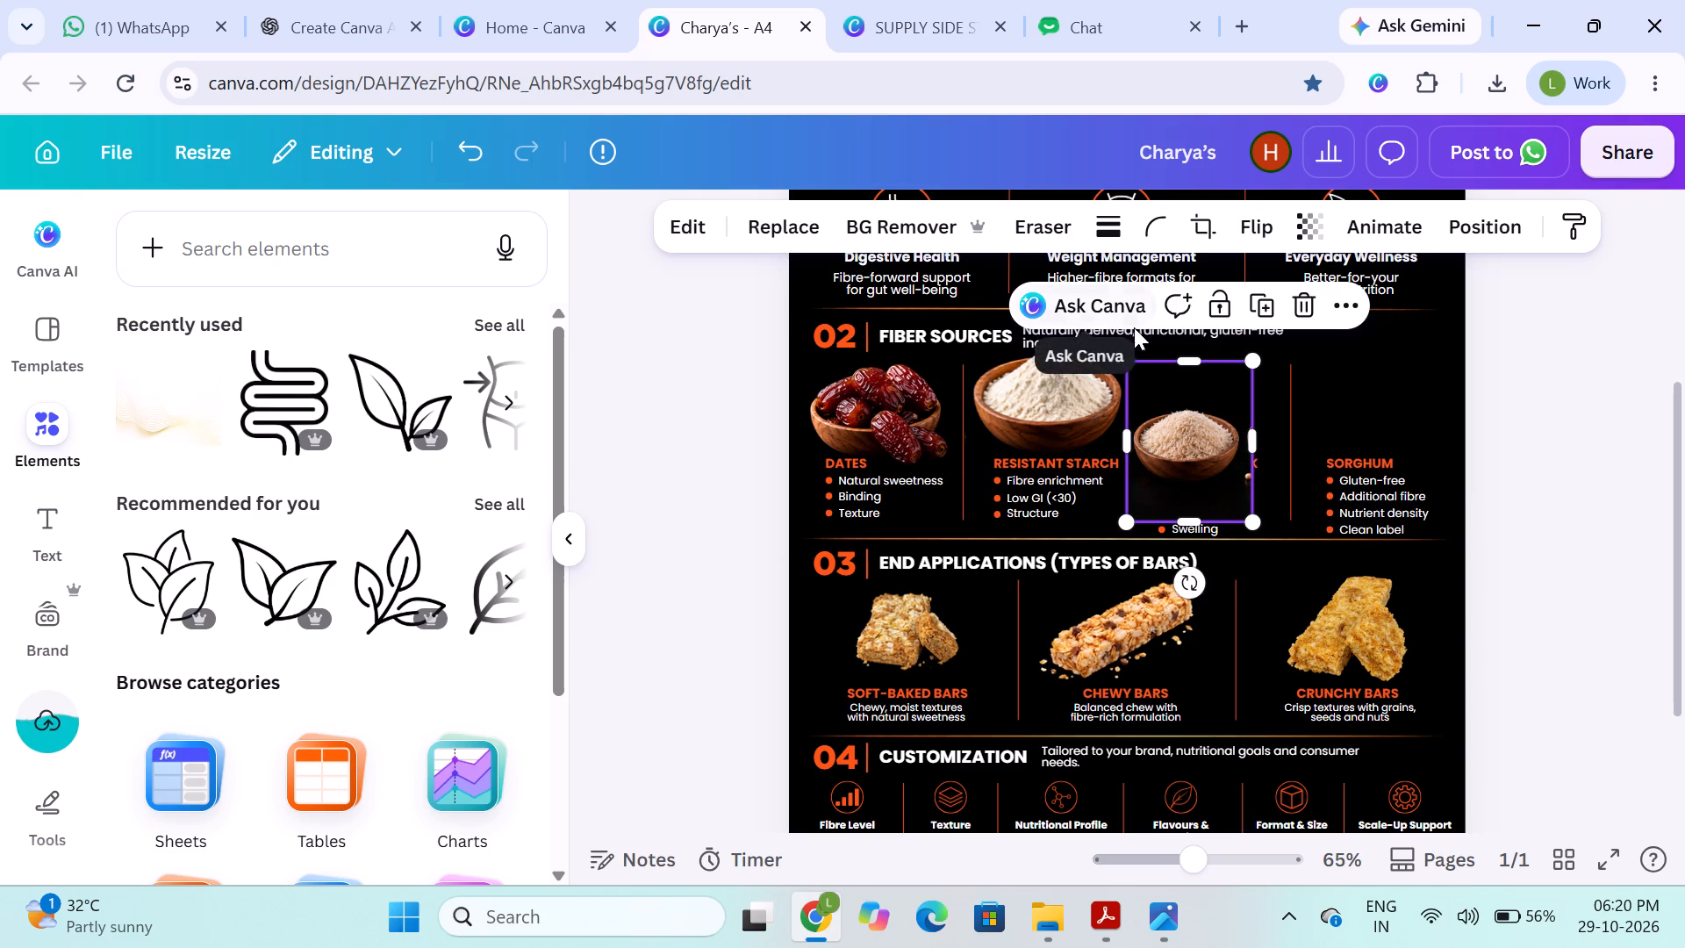
pyautogui.click(867, 229)
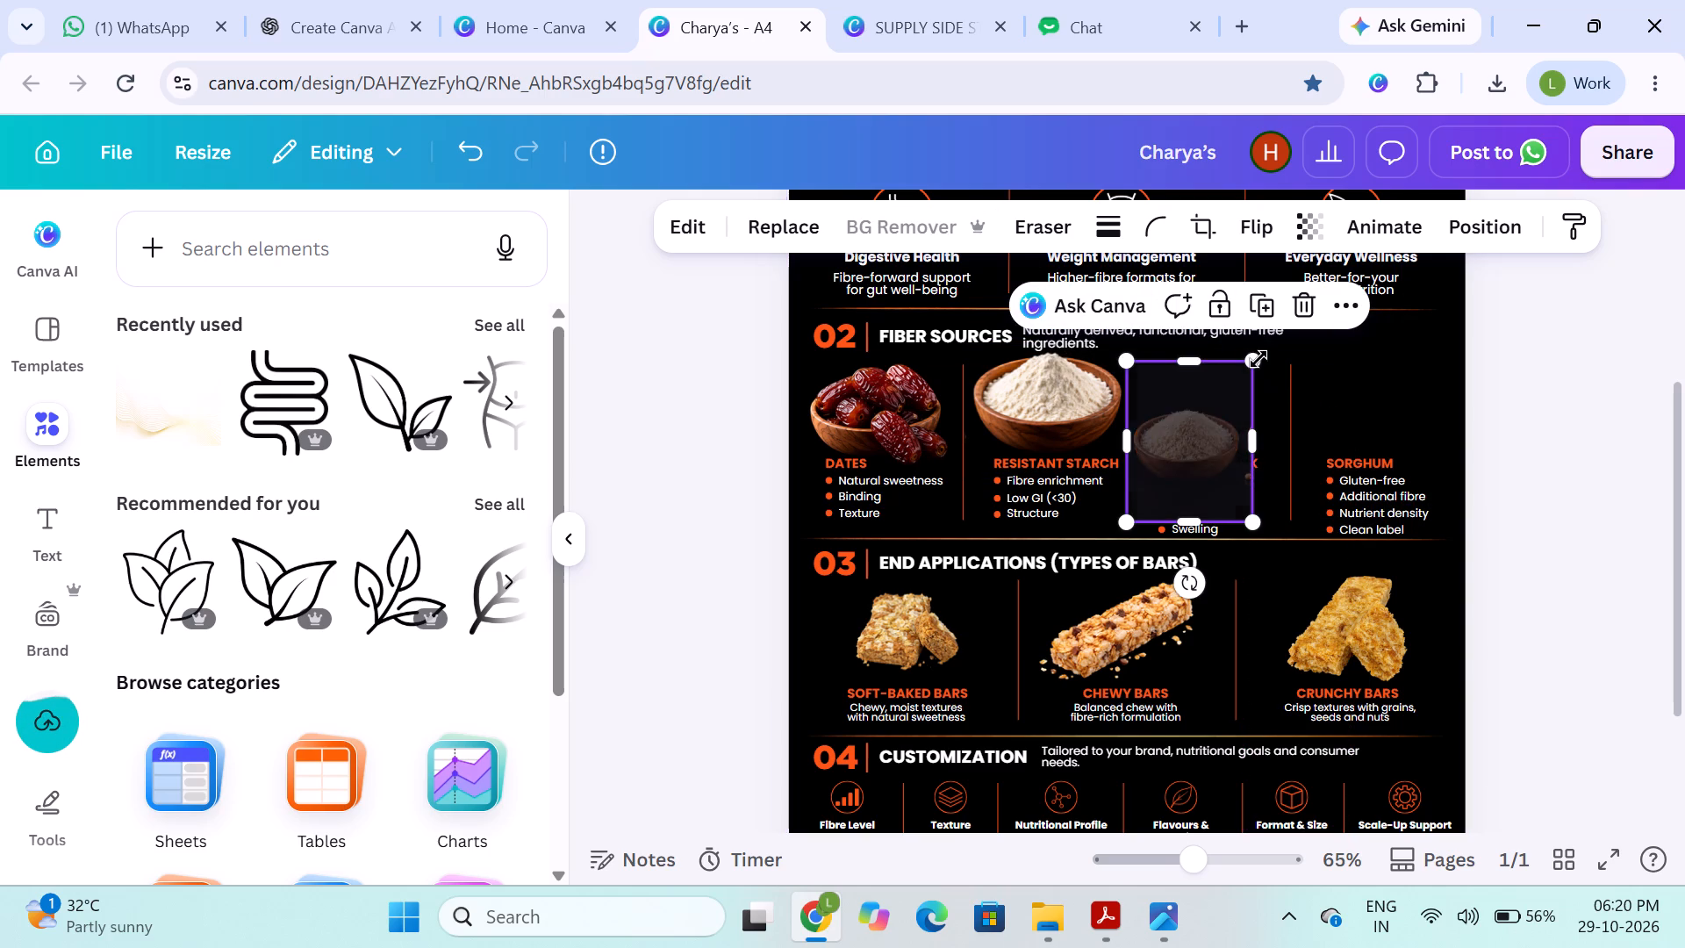
# Crop the empty top and bottom of the psyllium husk bowl image and move it above the Psyllium Husk label.
pyautogui.moveTo(1258, 359); pyautogui.dragTo(1229, 391)
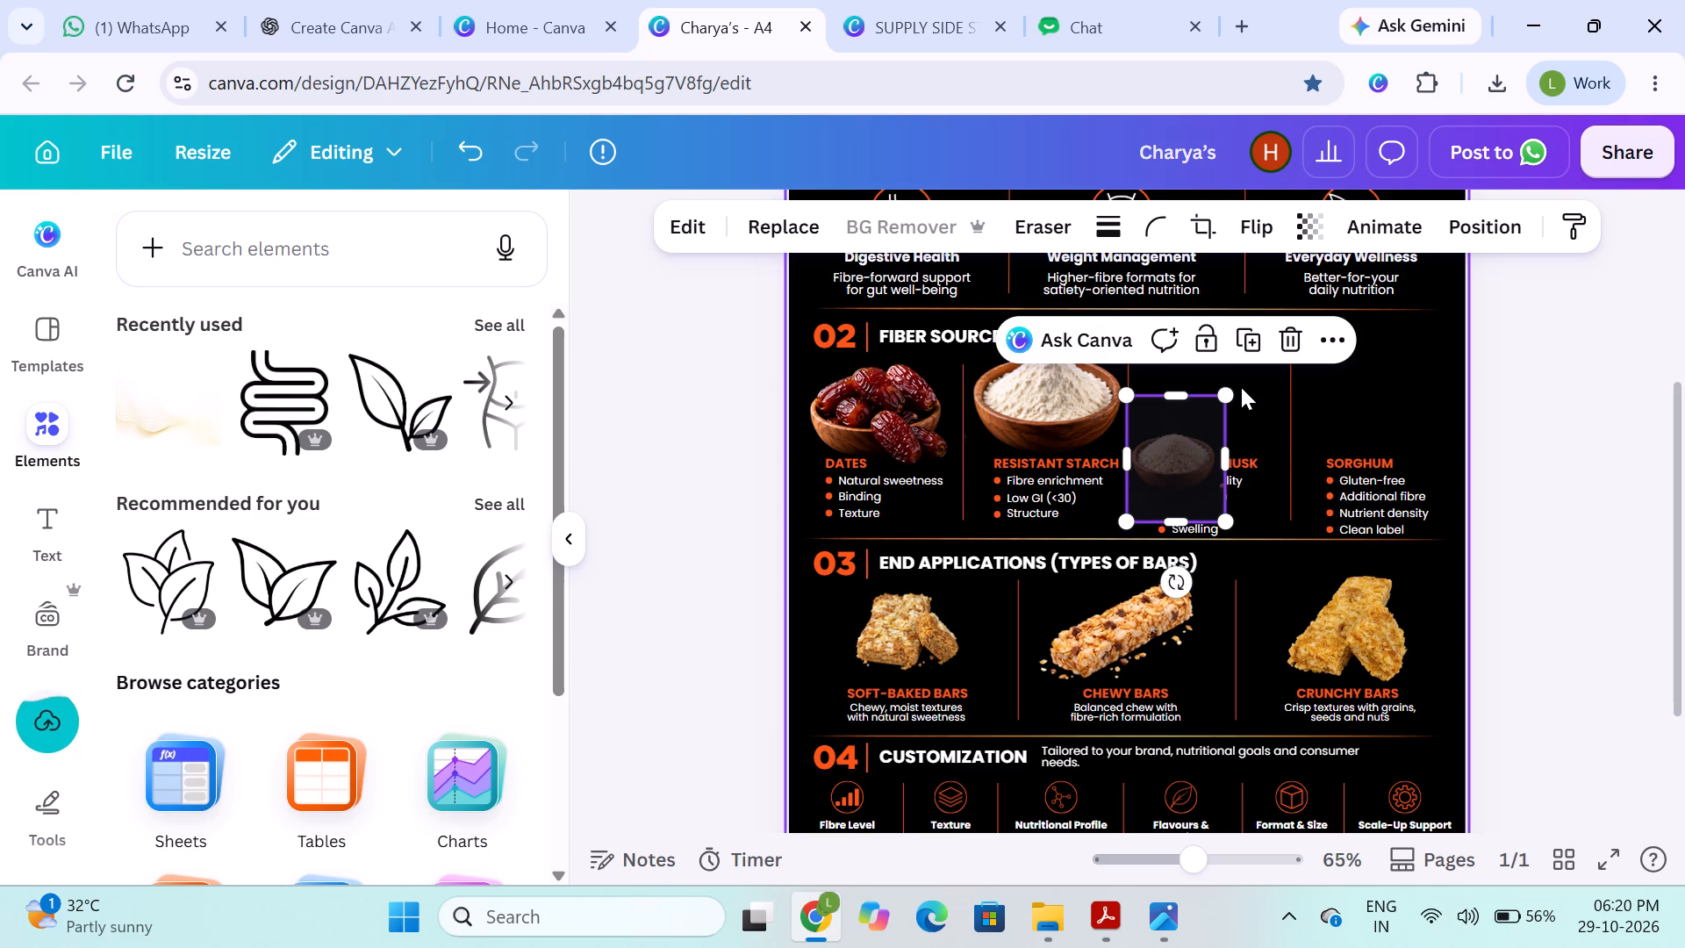
pyautogui.hotkey('ctrl', 'z')
pyautogui.moveTo(1188, 366); pyautogui.dragTo(1187, 394)
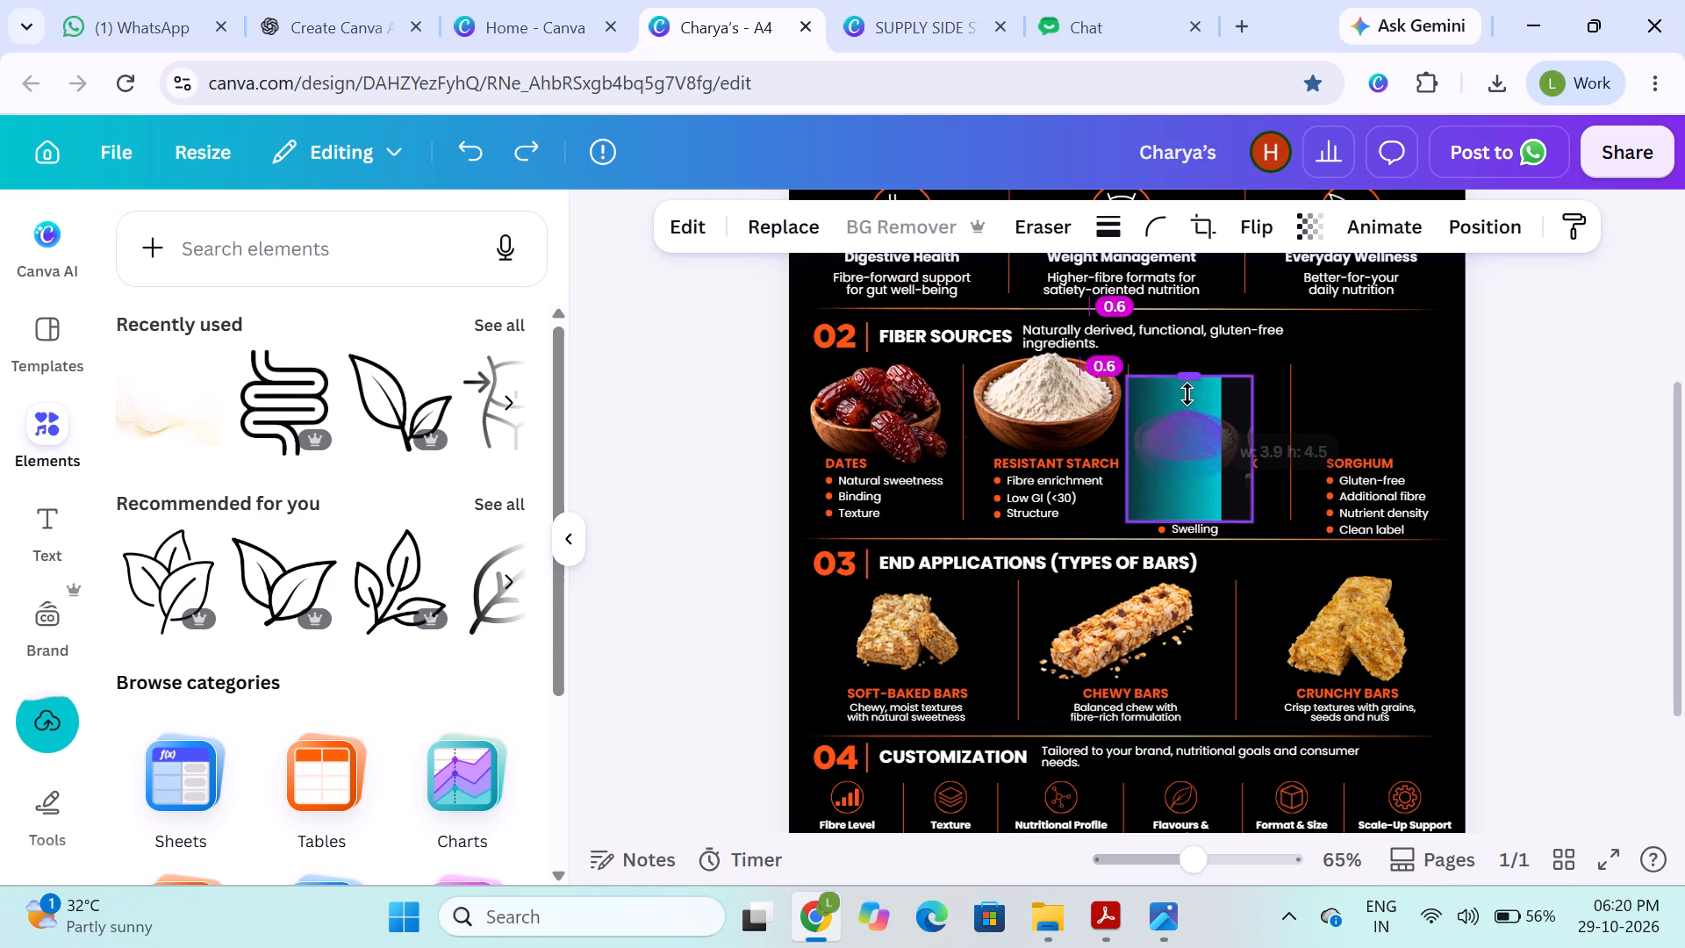
pyautogui.moveTo(1187, 394); pyautogui.dragTo(1187, 400)
pyautogui.moveTo(1181, 521); pyautogui.dragTo(1175, 509)
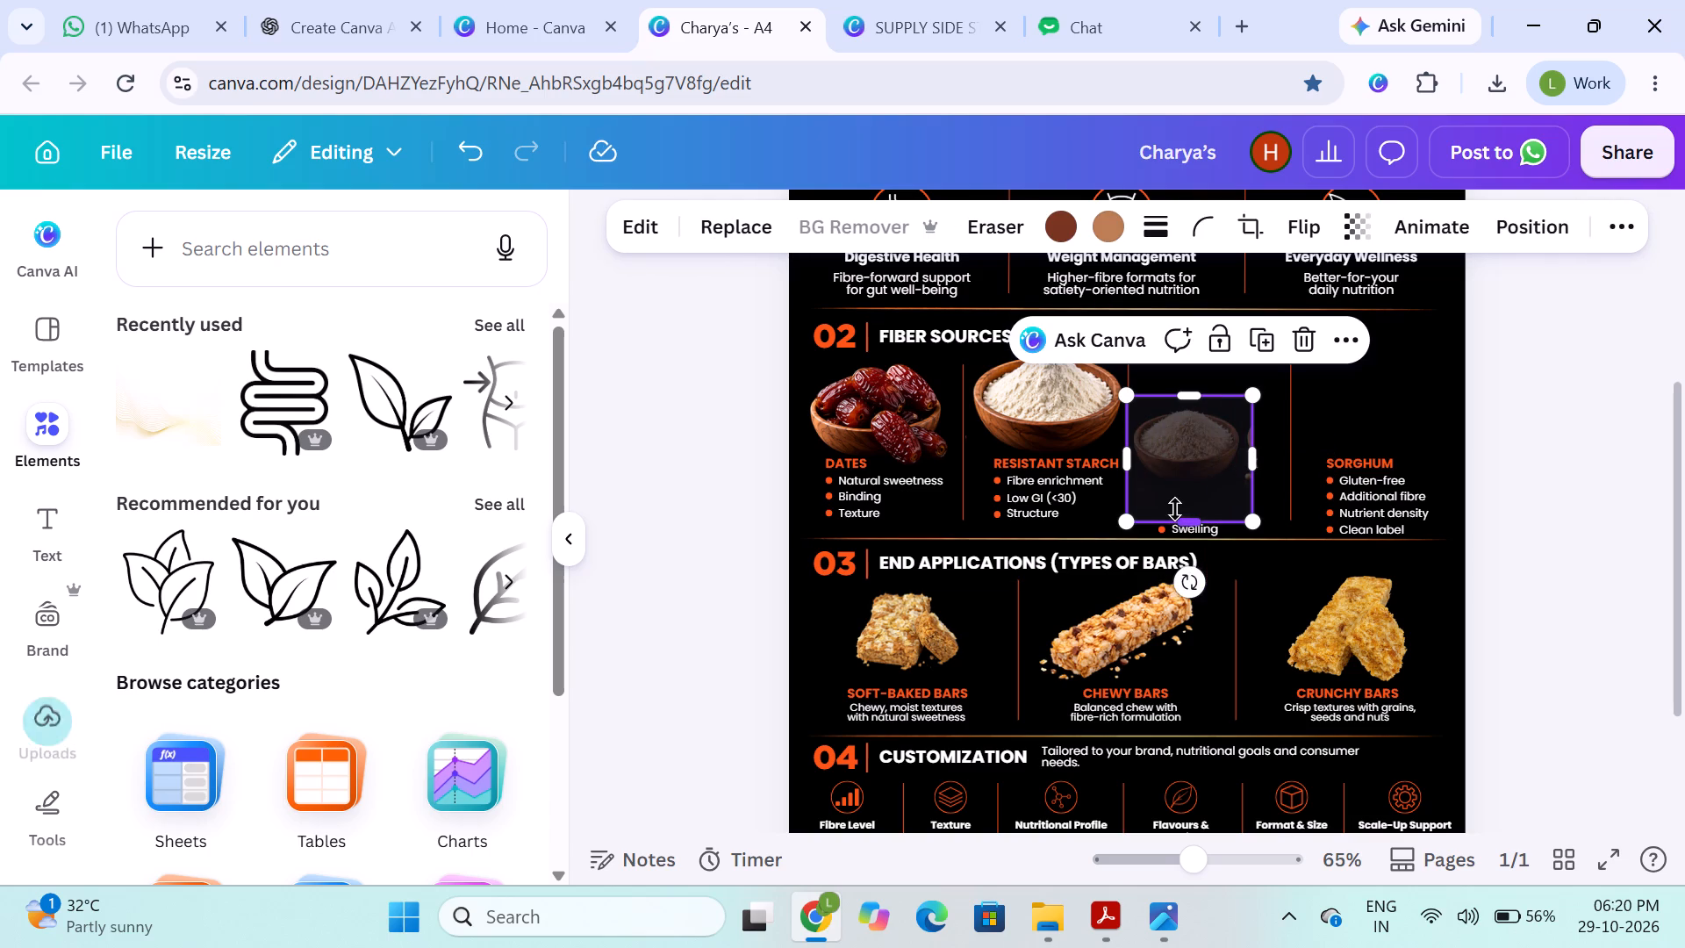
pyautogui.moveTo(1175, 509); pyautogui.dragTo(1175, 501)
pyautogui.moveTo(1182, 451); pyautogui.dragTo(1218, 417)
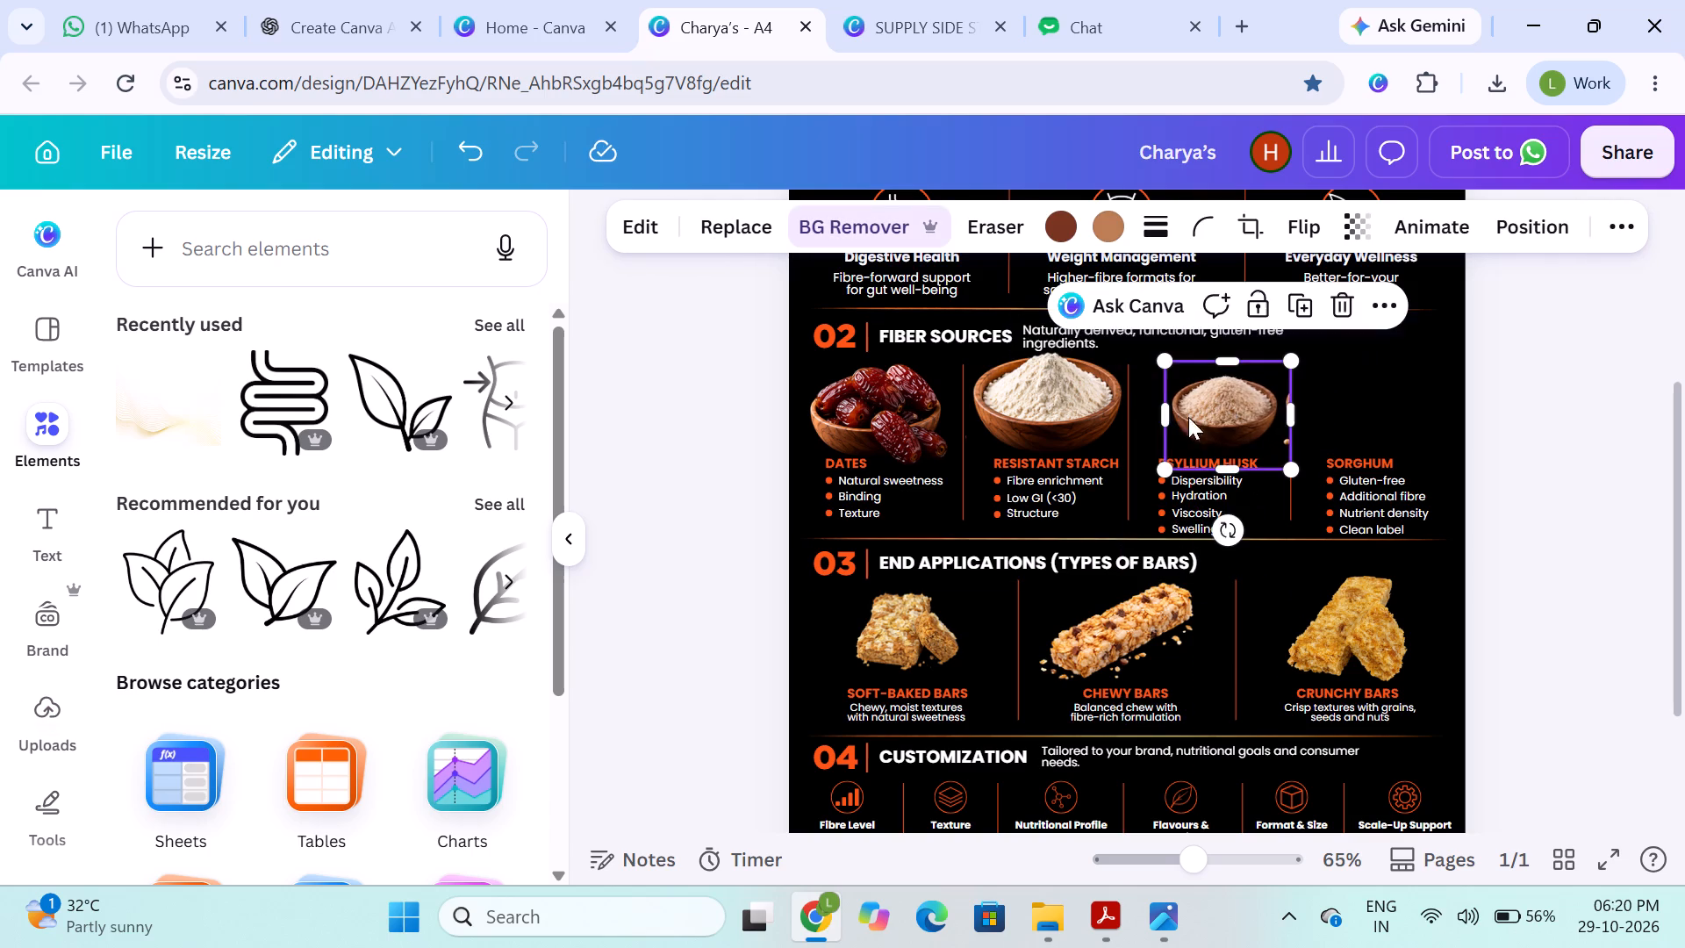
# Scale down the resistant starch bowl to about the dates bowl's size and nudge it to the centre of its column.
pyautogui.click(1061, 399)
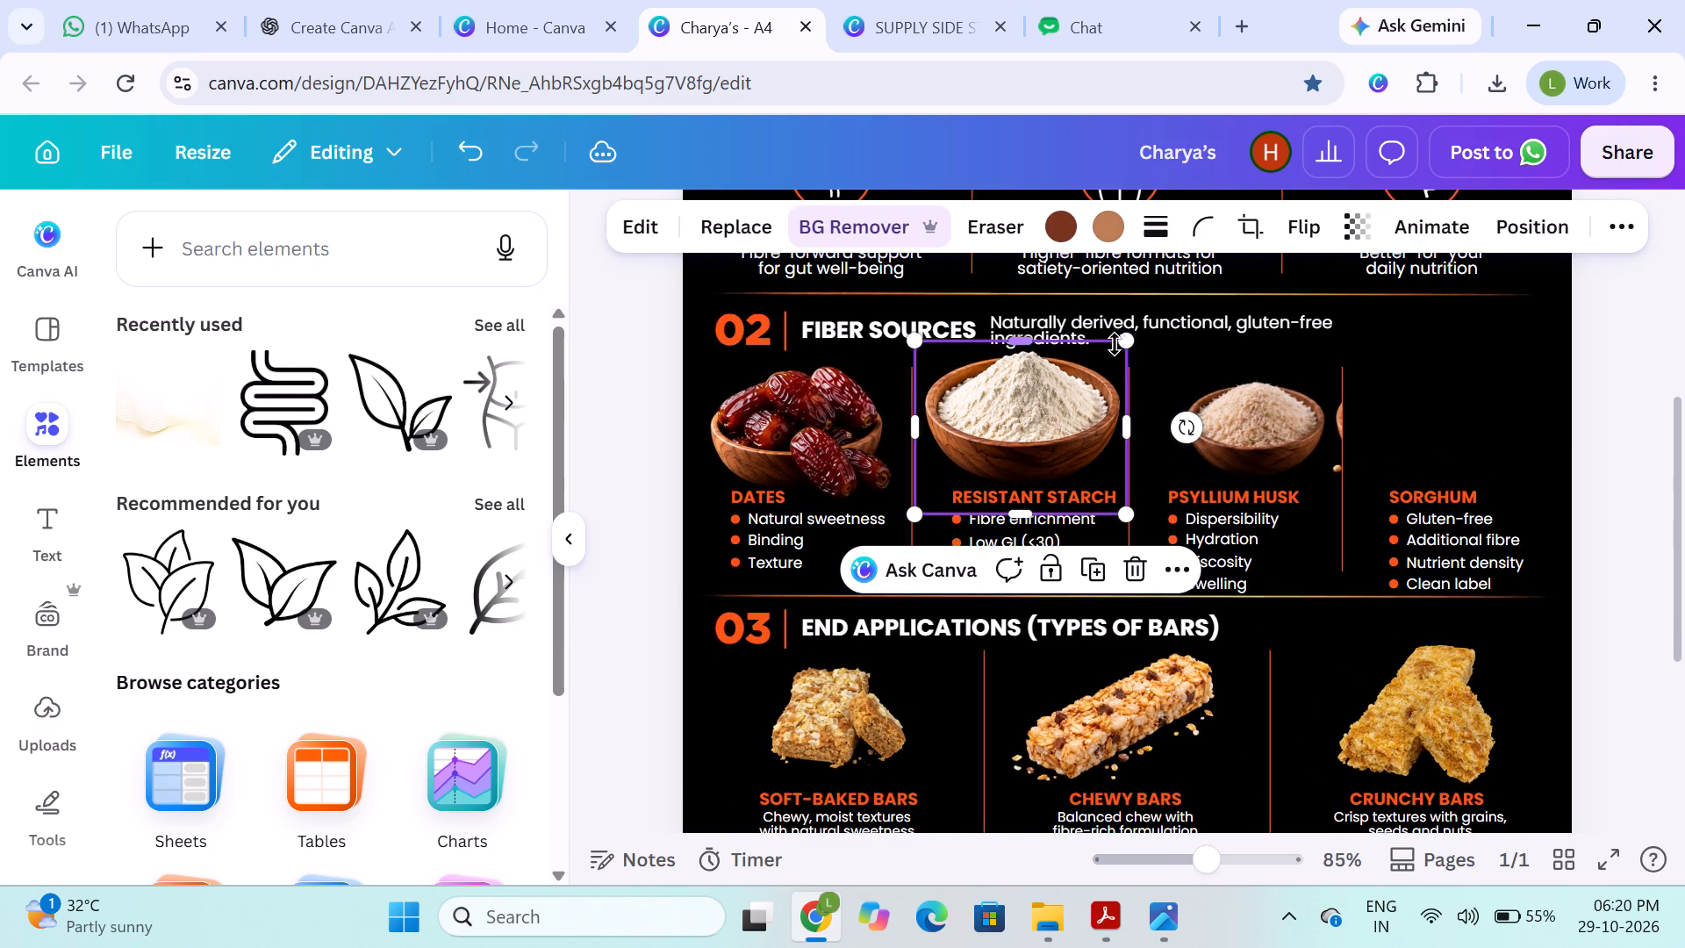
pyautogui.moveTo(1124, 344); pyautogui.dragTo(1108, 374)
pyautogui.moveTo(986, 434); pyautogui.dragTo(1007, 434)
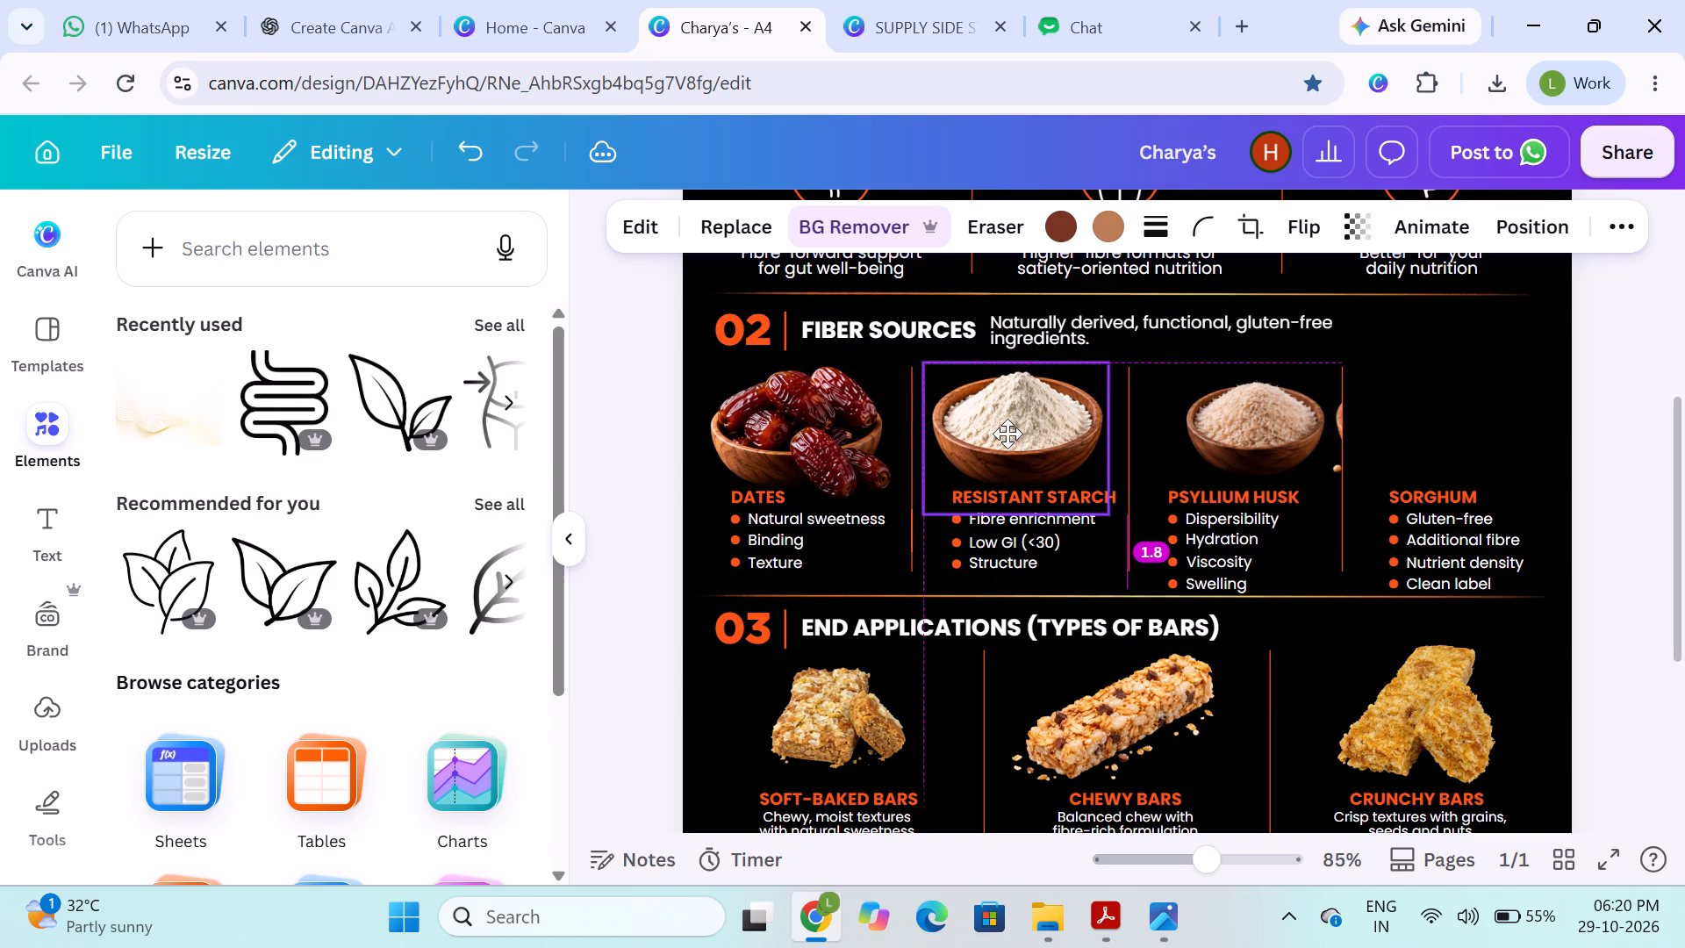
pyautogui.moveTo(1007, 434); pyautogui.dragTo(1005, 434)
pyautogui.click(797, 437)
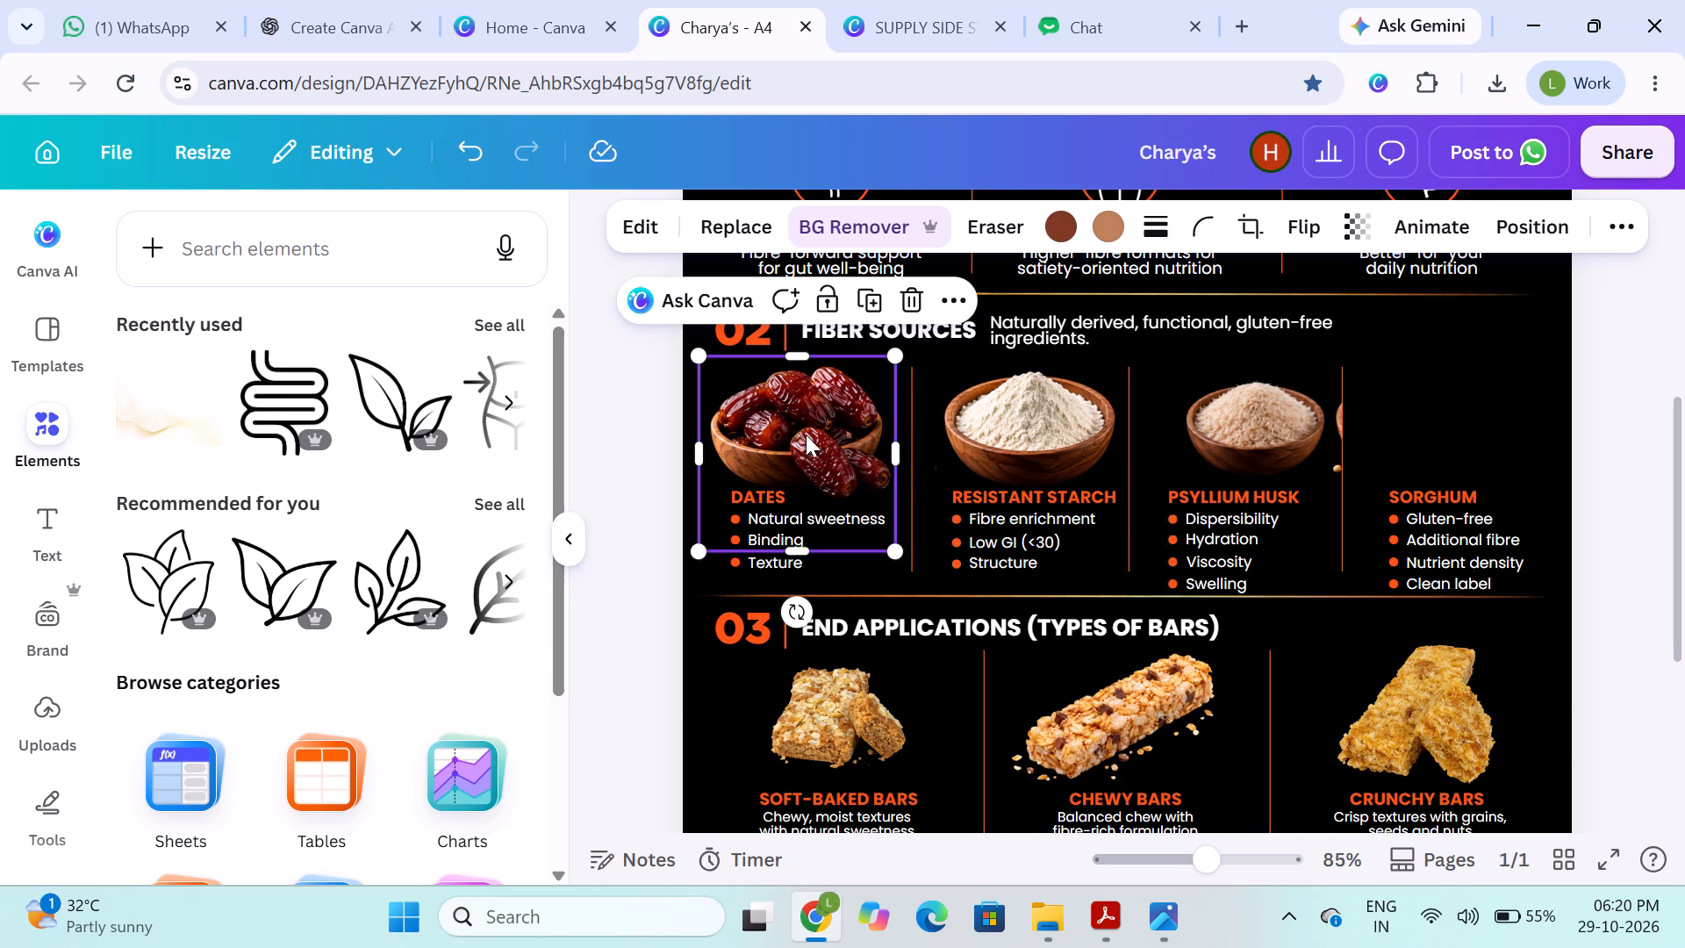
pyautogui.click(807, 437)
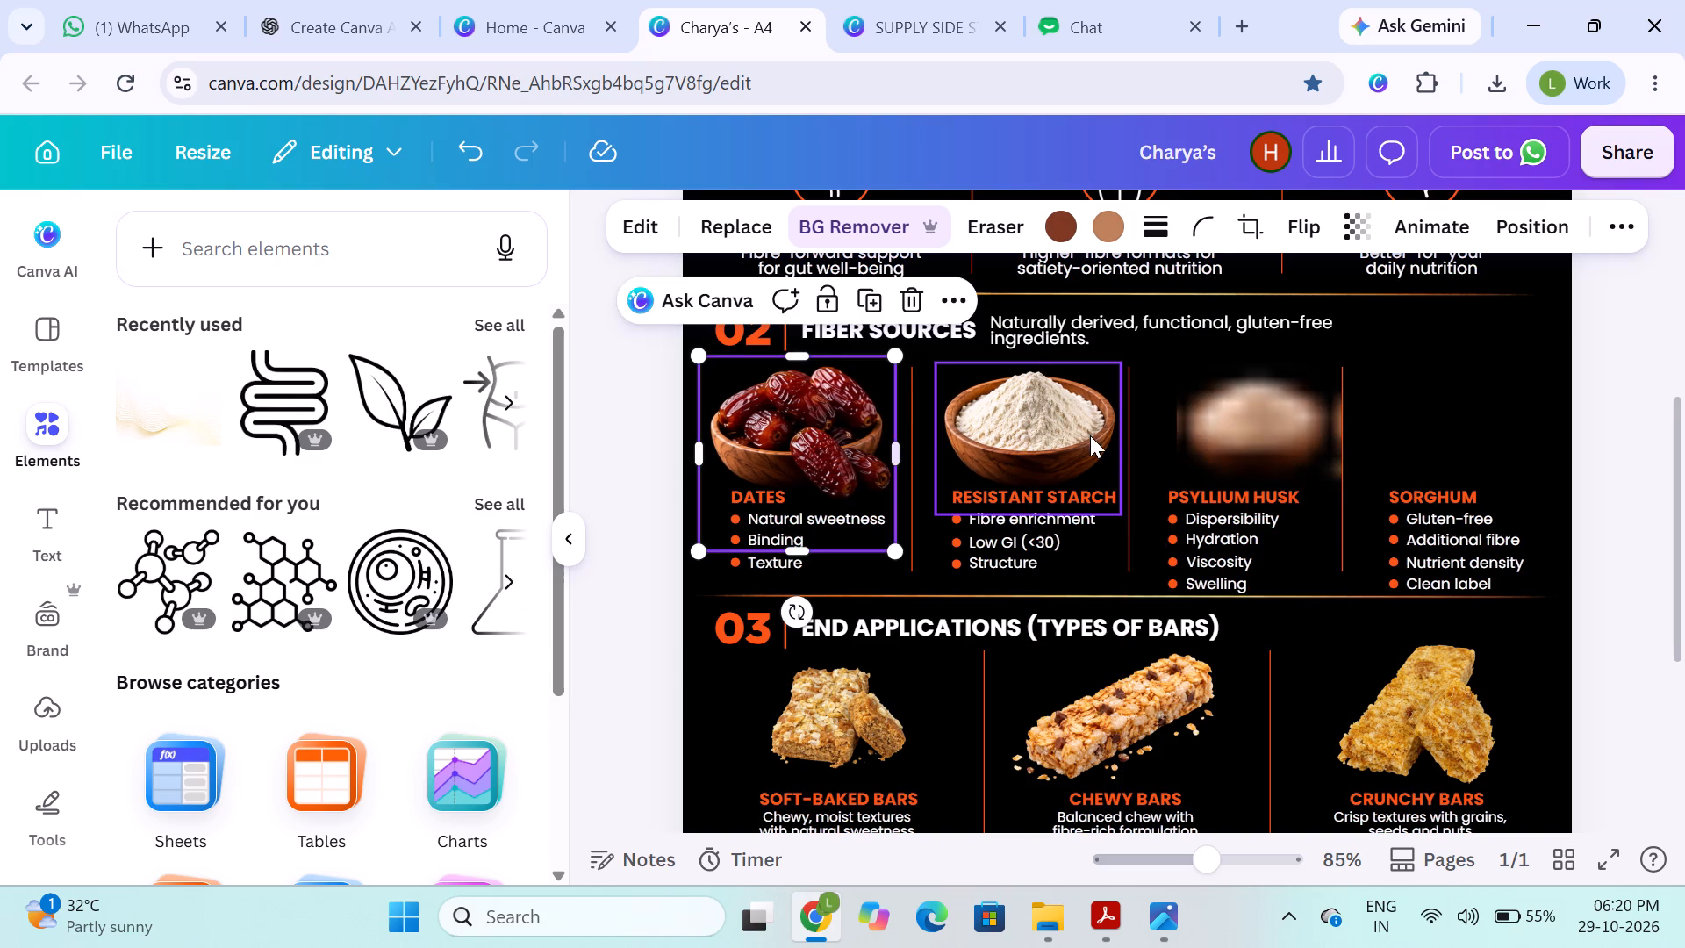
pyautogui.click(1090, 435)
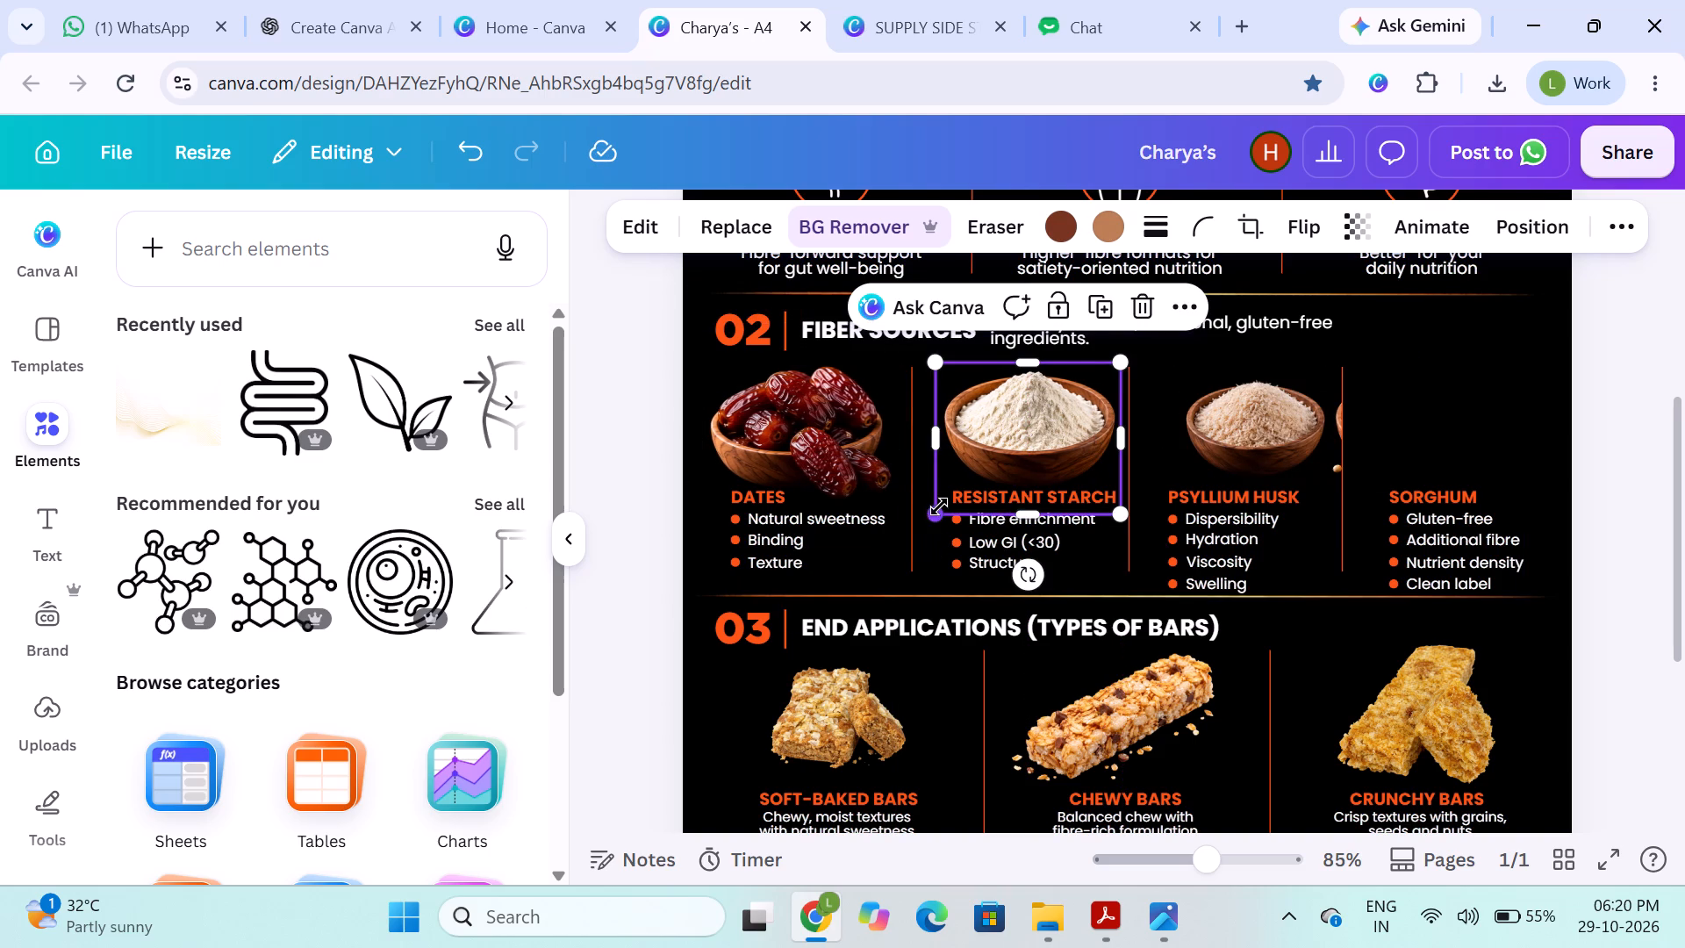
pyautogui.moveTo(939, 506); pyautogui.dragTo(927, 509)
pyautogui.press('Up')
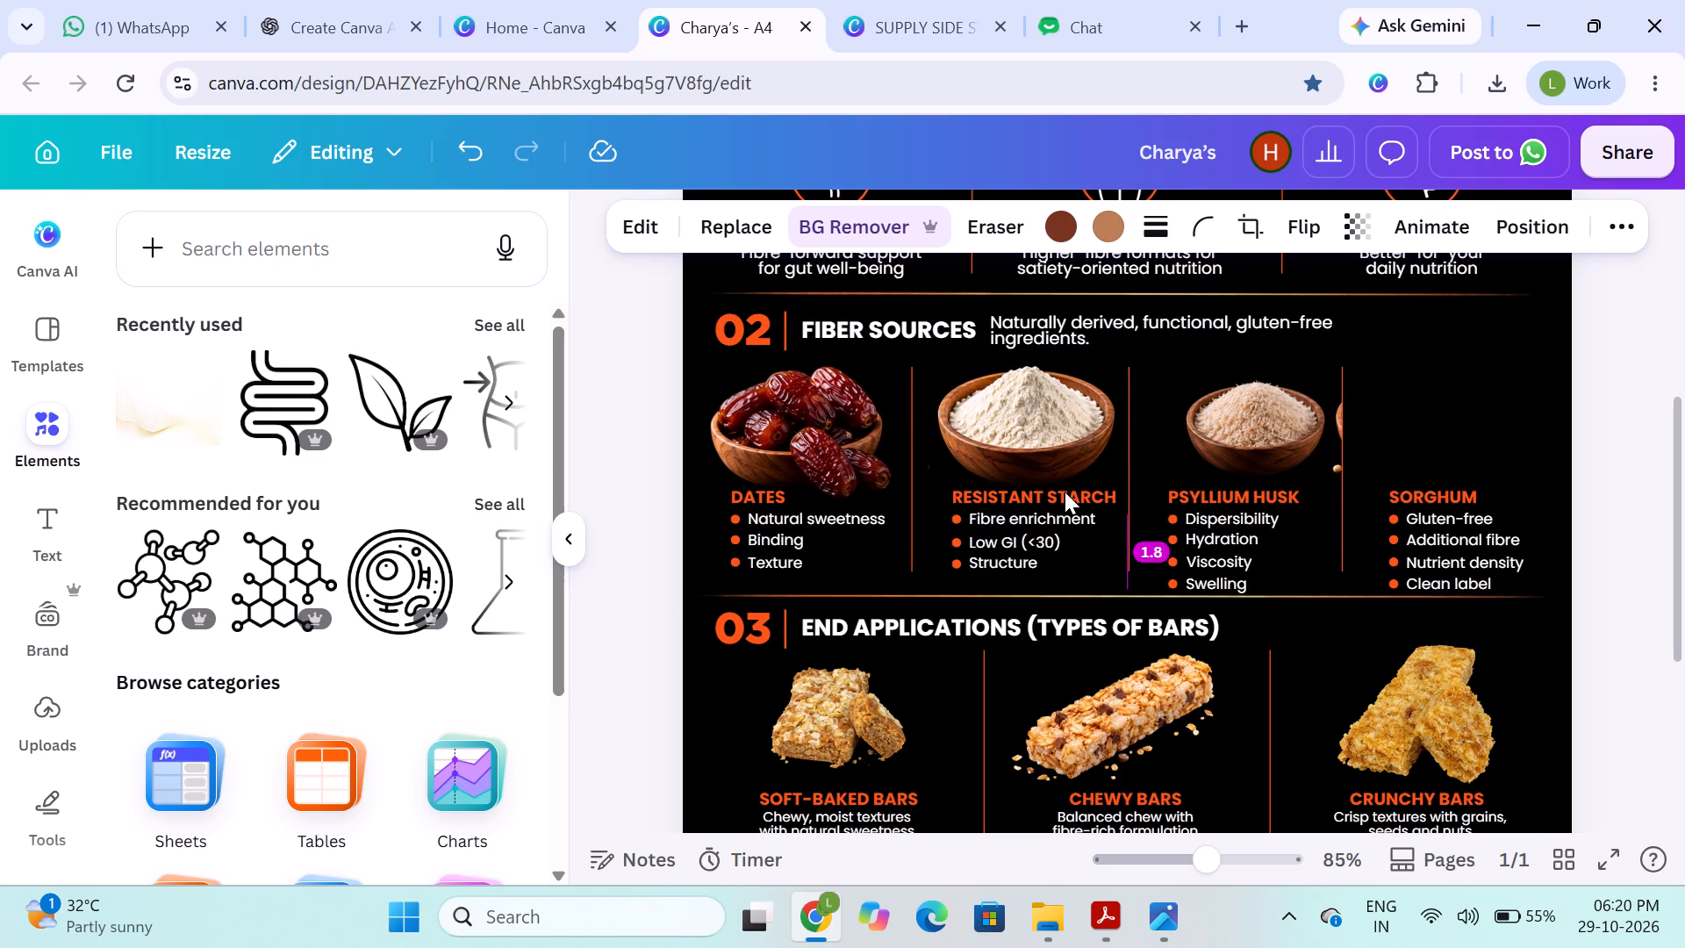
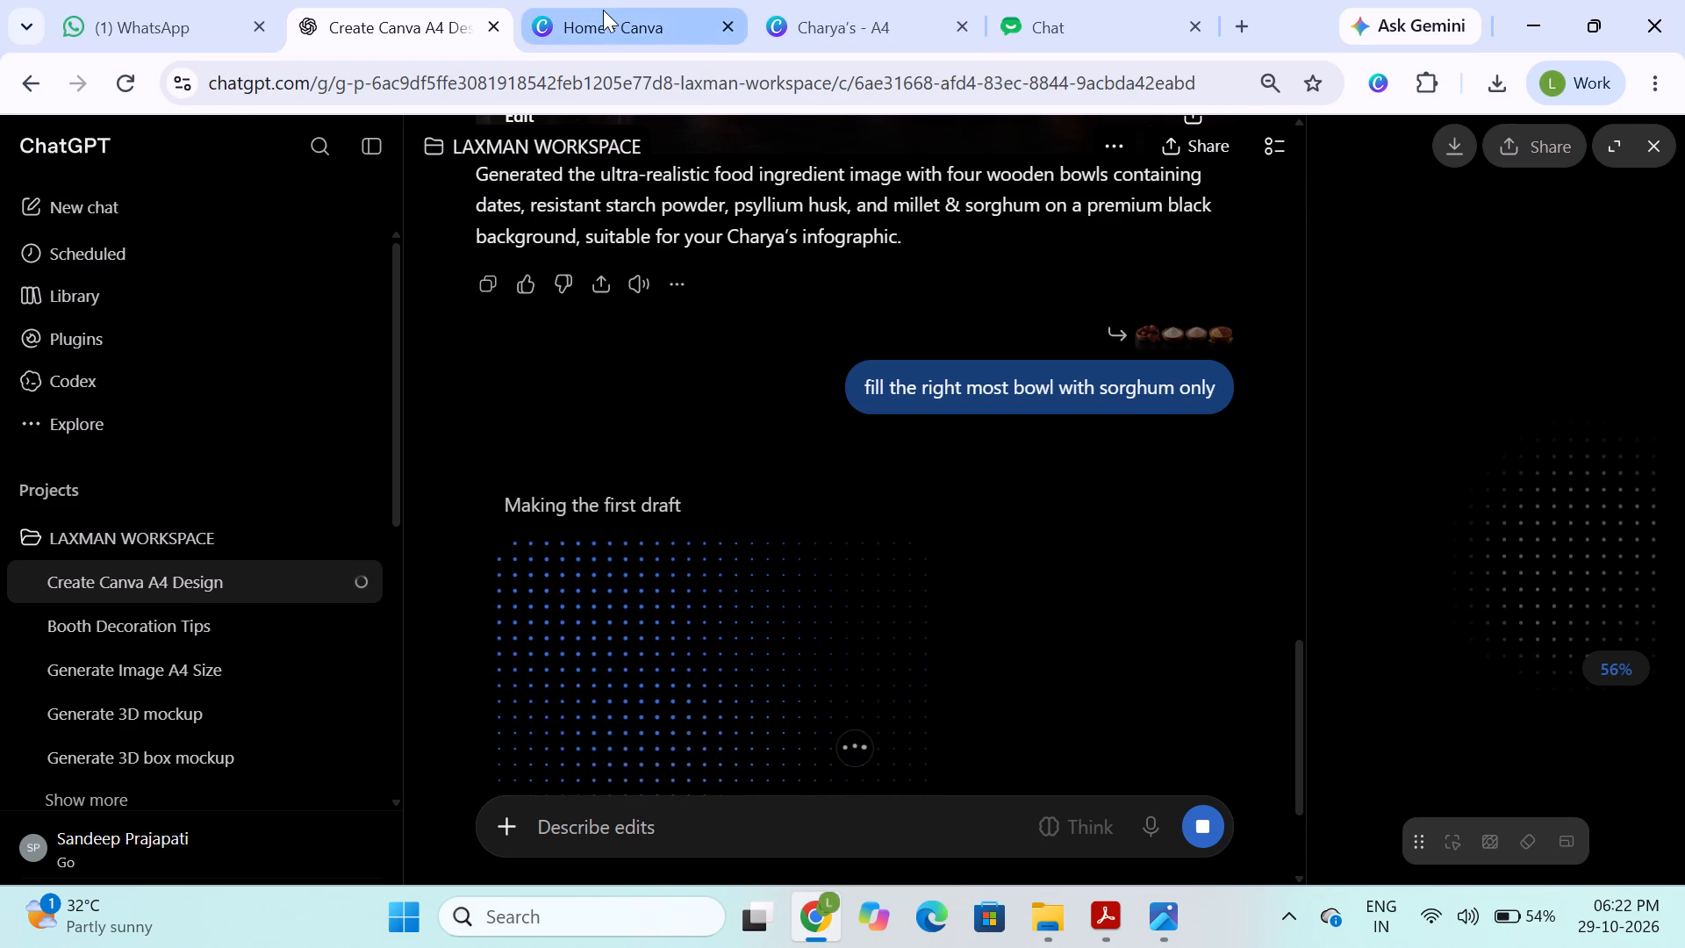
# Switch to the Charya's A4 design in Canva, crop a sliver off the psyllium husk image's left edge and nudge the bowl left.
pyautogui.click(603, 10)
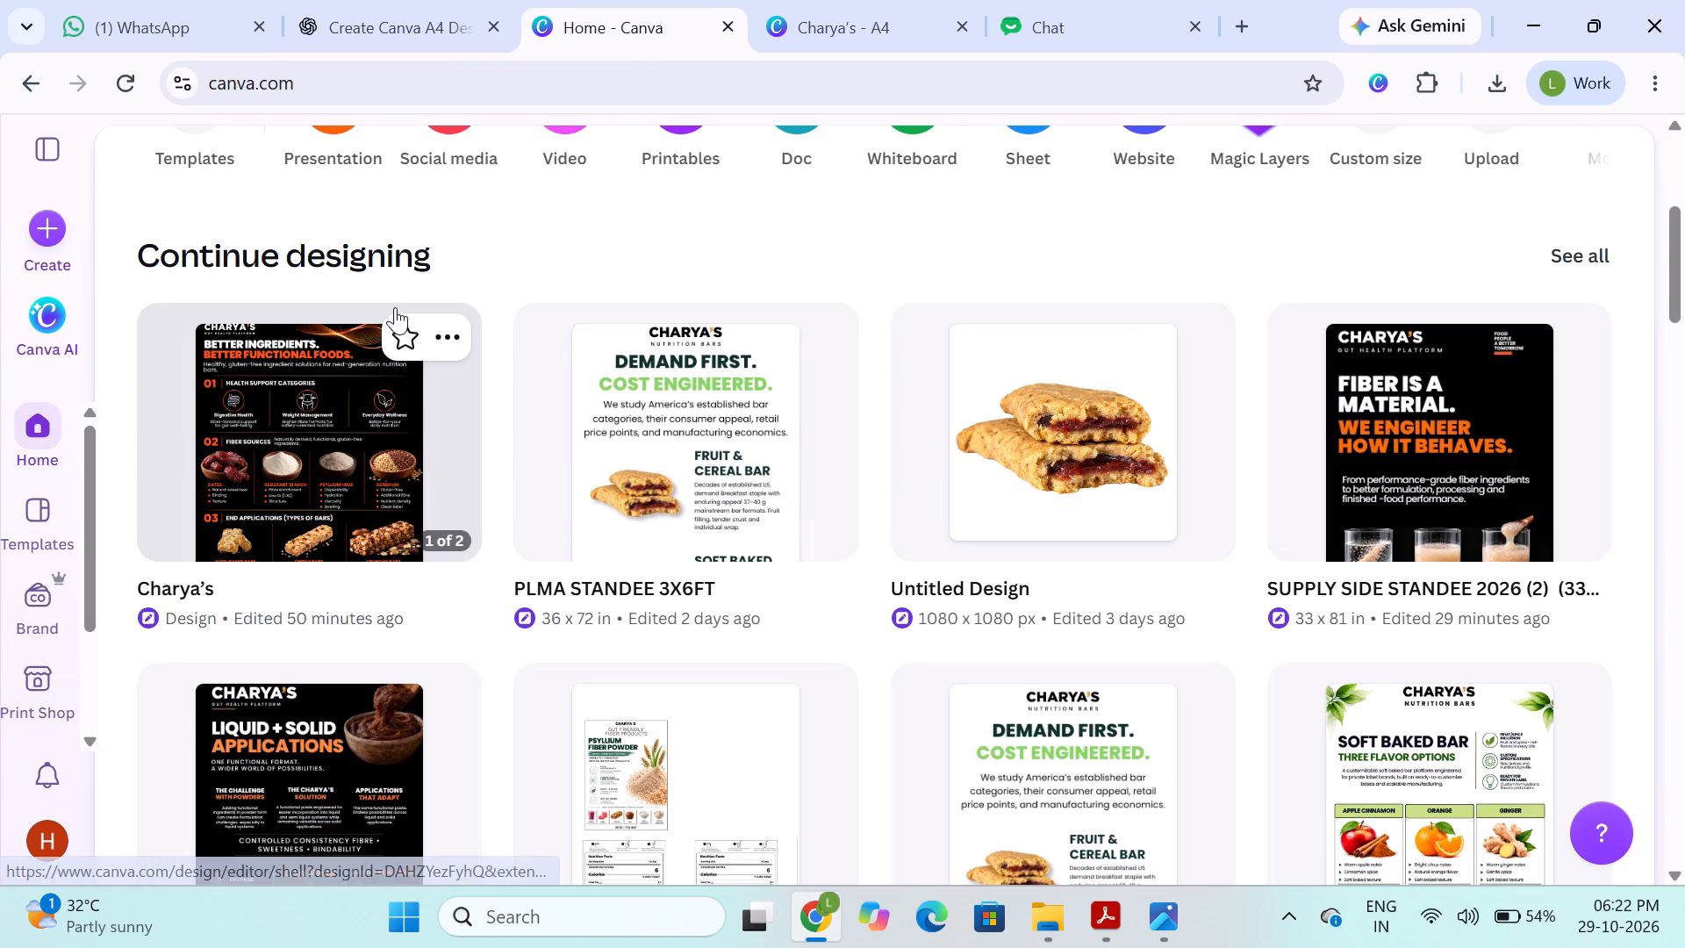
pyautogui.click(776, 10)
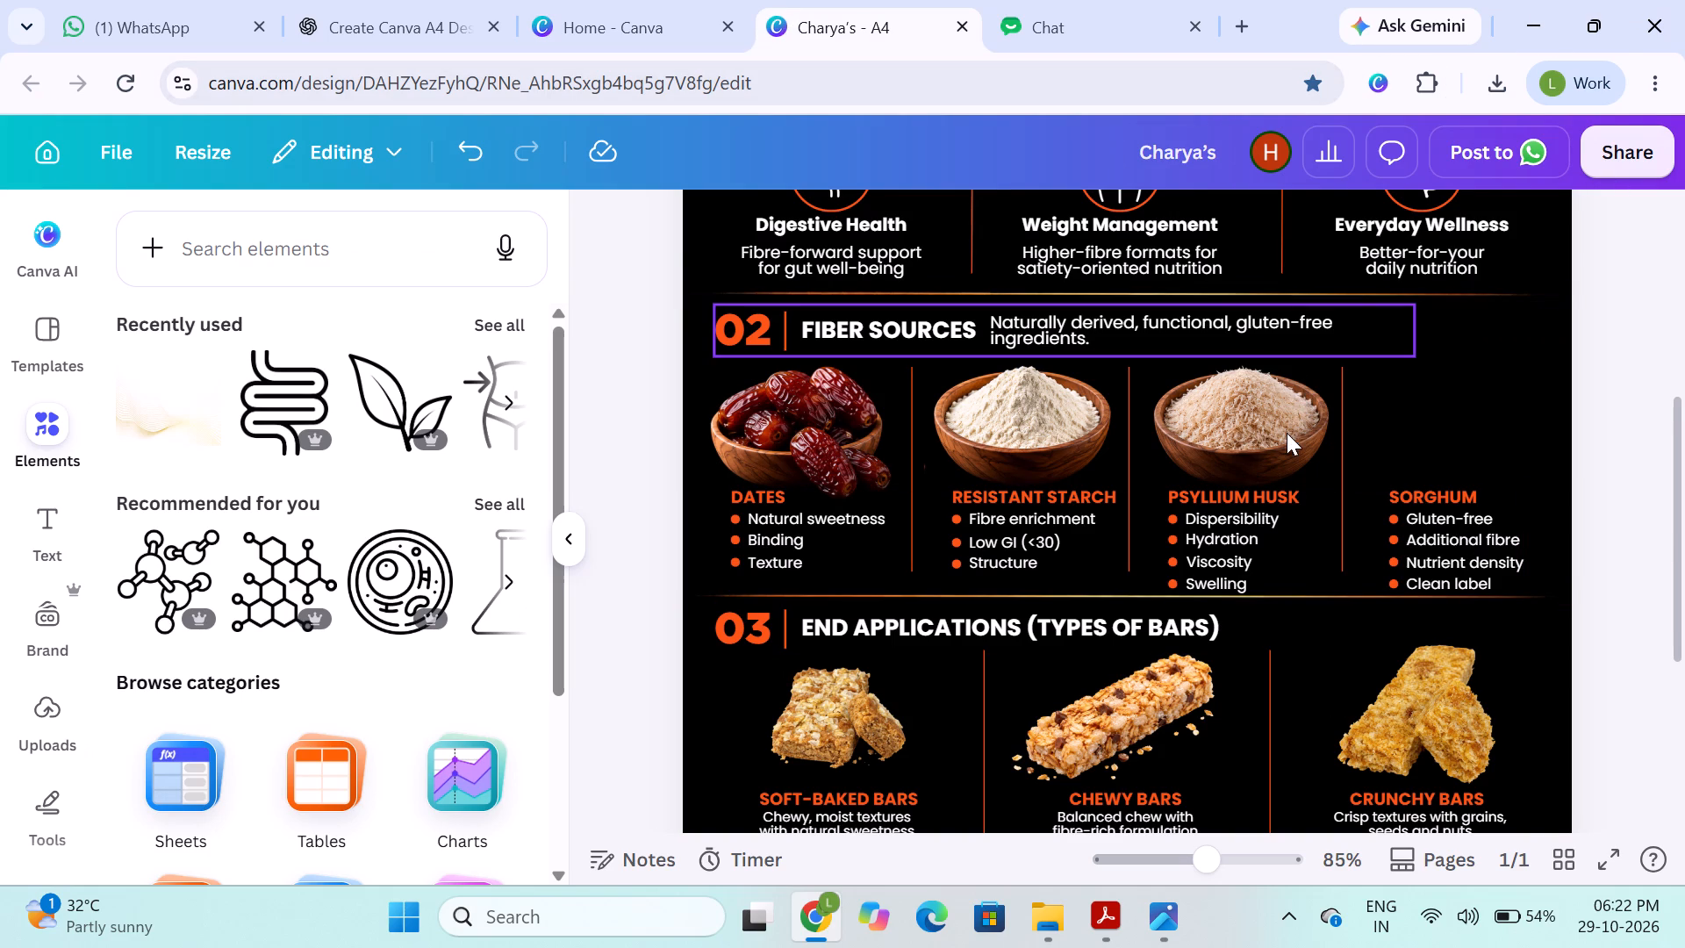
pyautogui.click(1262, 436)
pyautogui.moveTo(1144, 433); pyautogui.dragTo(1145, 433)
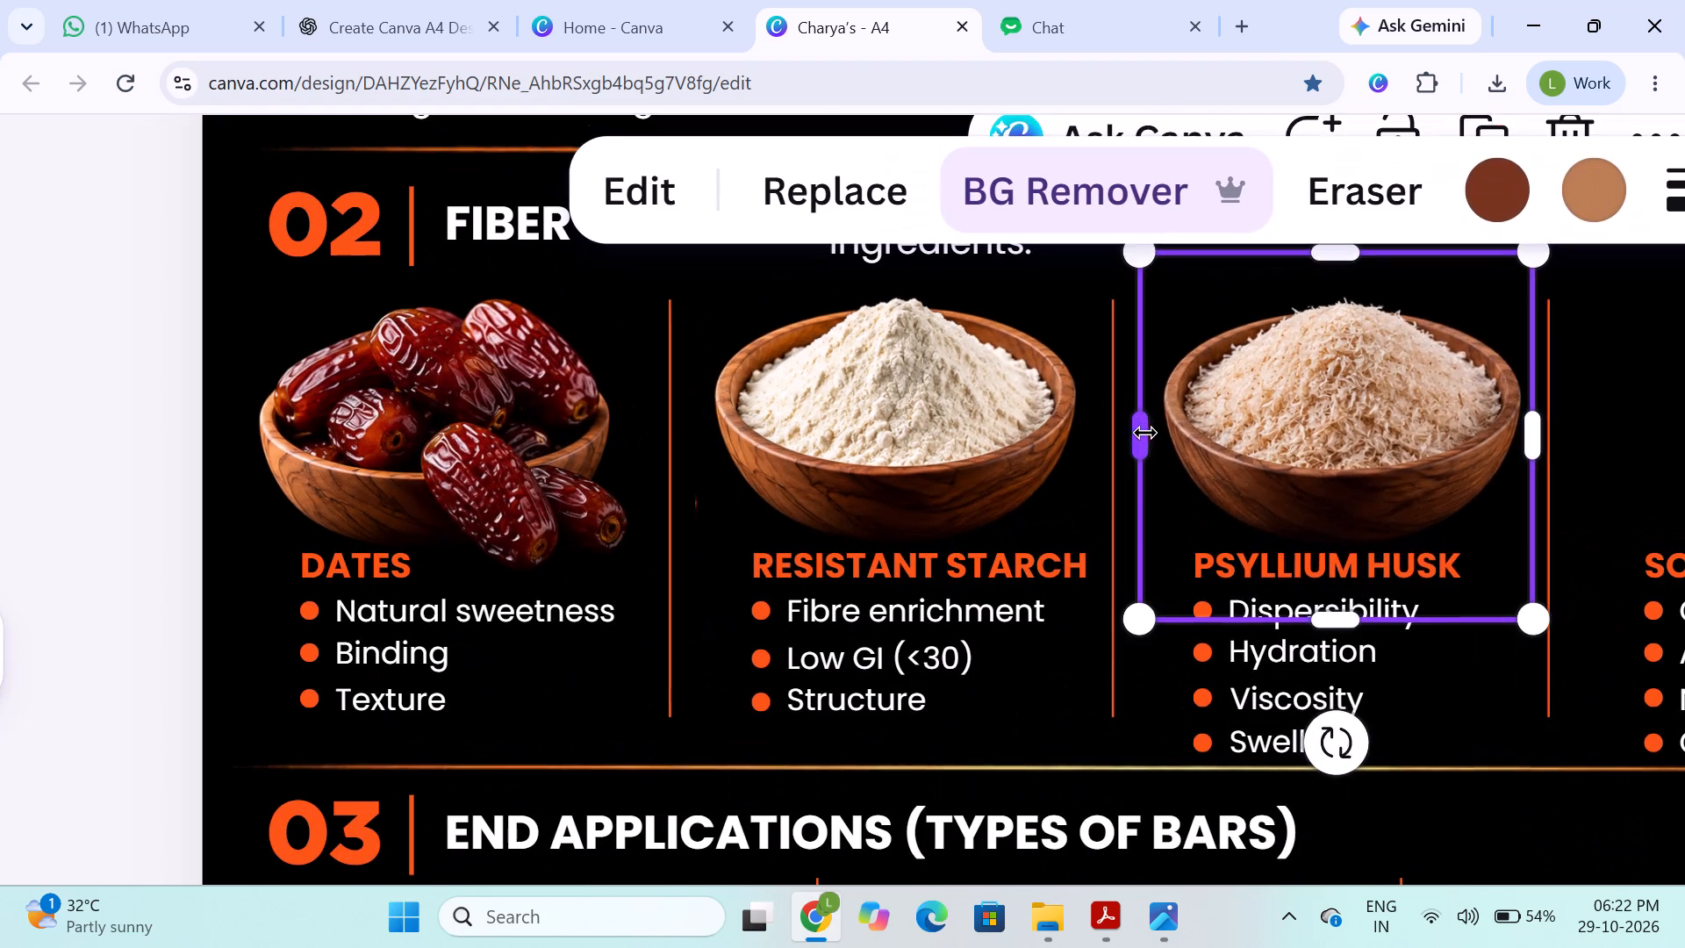
pyautogui.moveTo(1145, 433); pyautogui.dragTo(1161, 435)
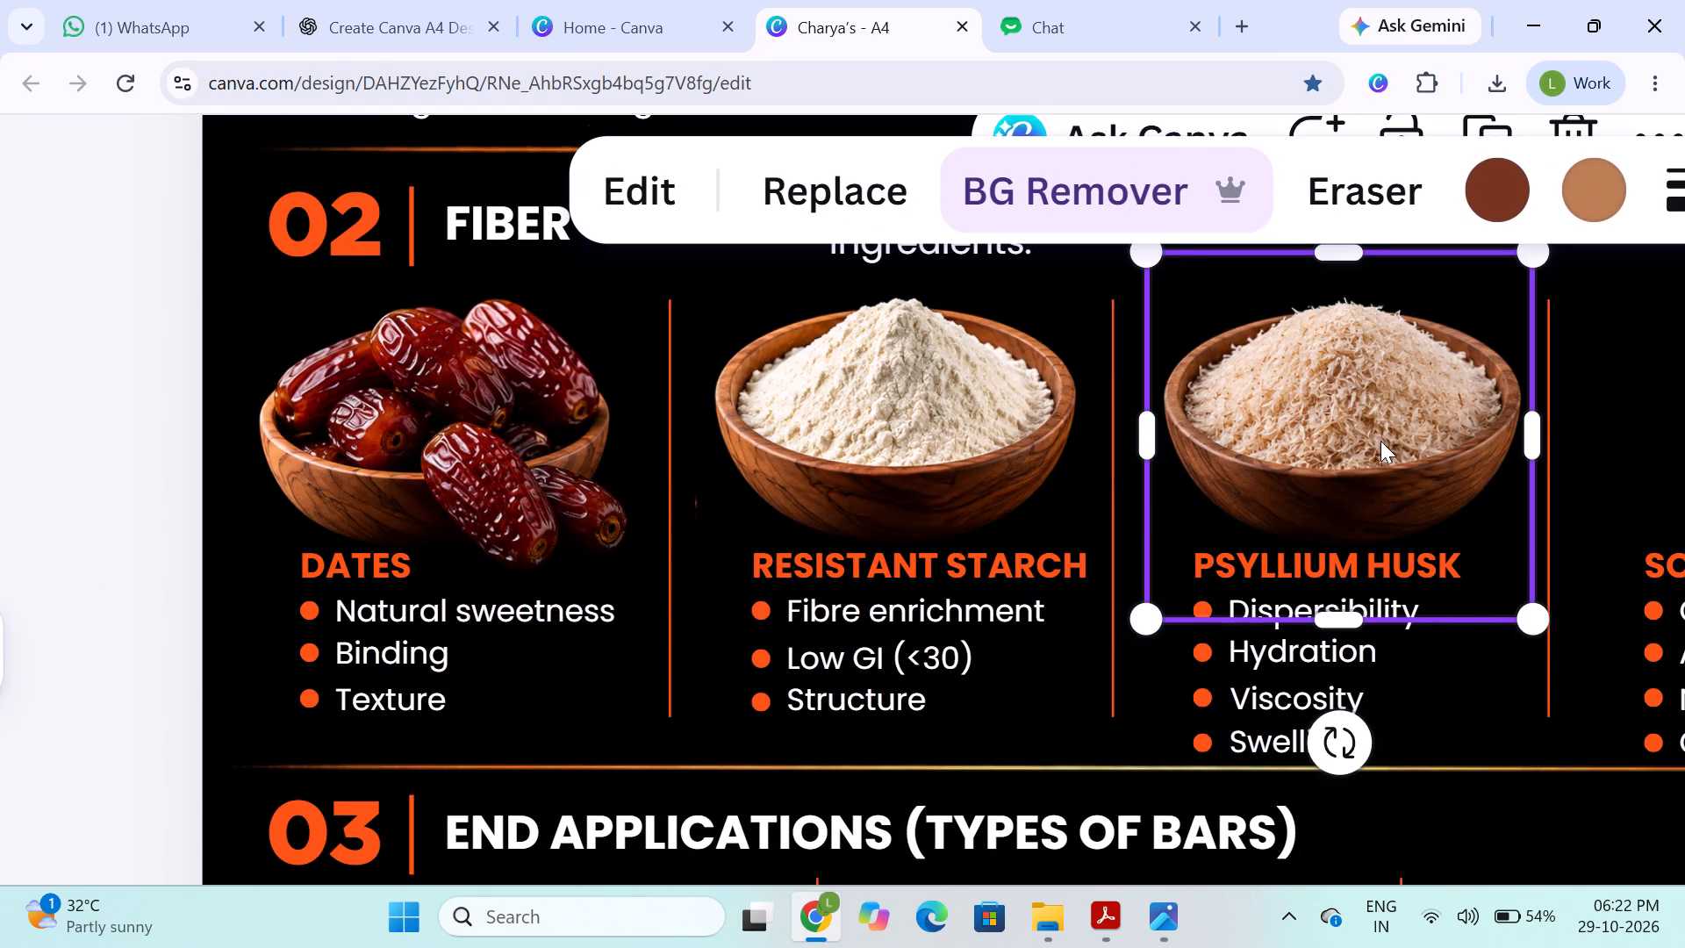
pyautogui.moveTo(1380, 441); pyautogui.dragTo(1365, 442)
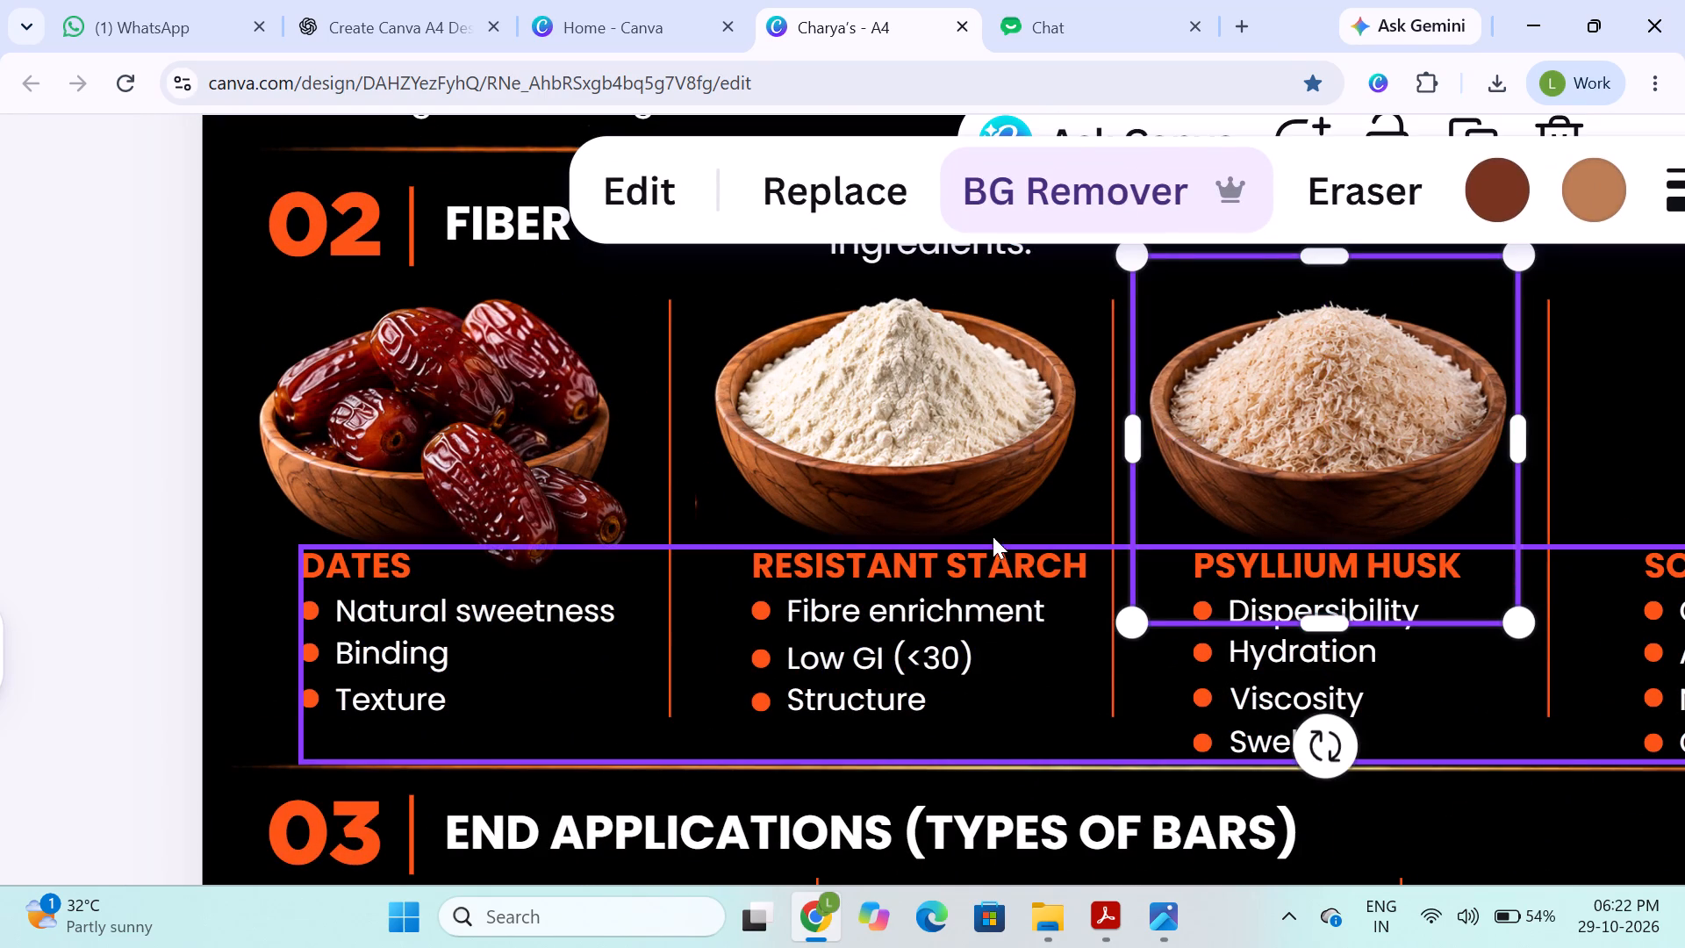
# Nudge the resistant starch bowl slightly left within its column.
pyautogui.click(919, 487)
pyautogui.click(902, 478)
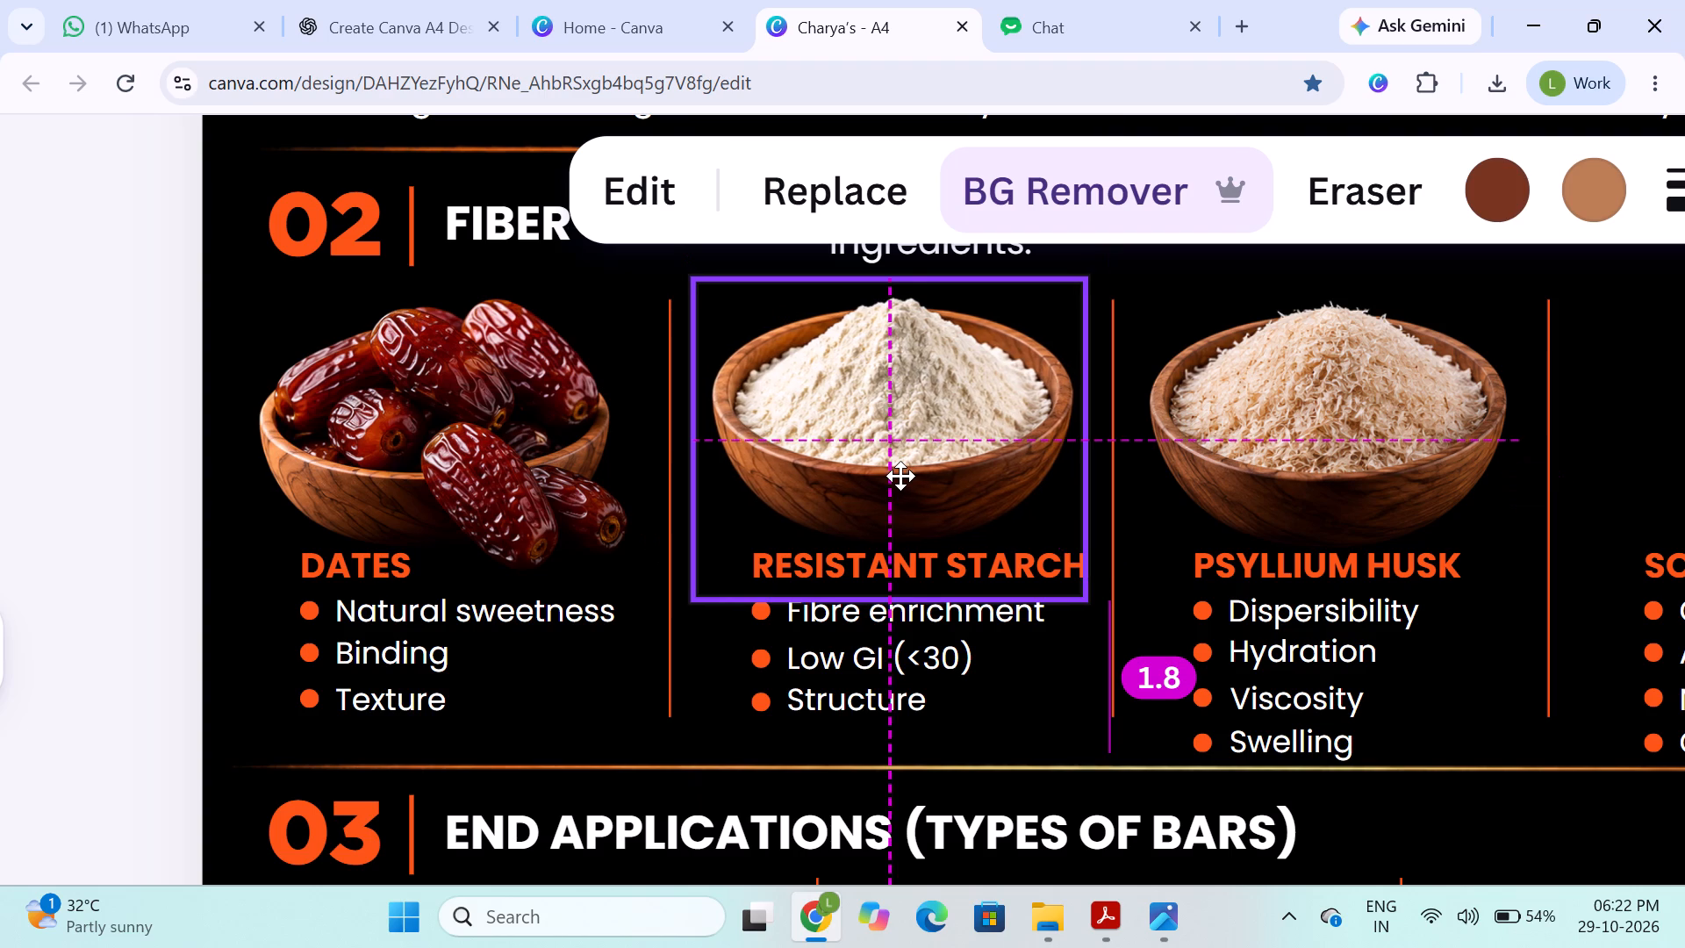
# Crop the empty bottom of the dates bowl image down to the Dates heading and centre the bowl in its column.
pyautogui.click(499, 440)
pyautogui.moveTo(464, 439); pyautogui.dragTo(453, 433)
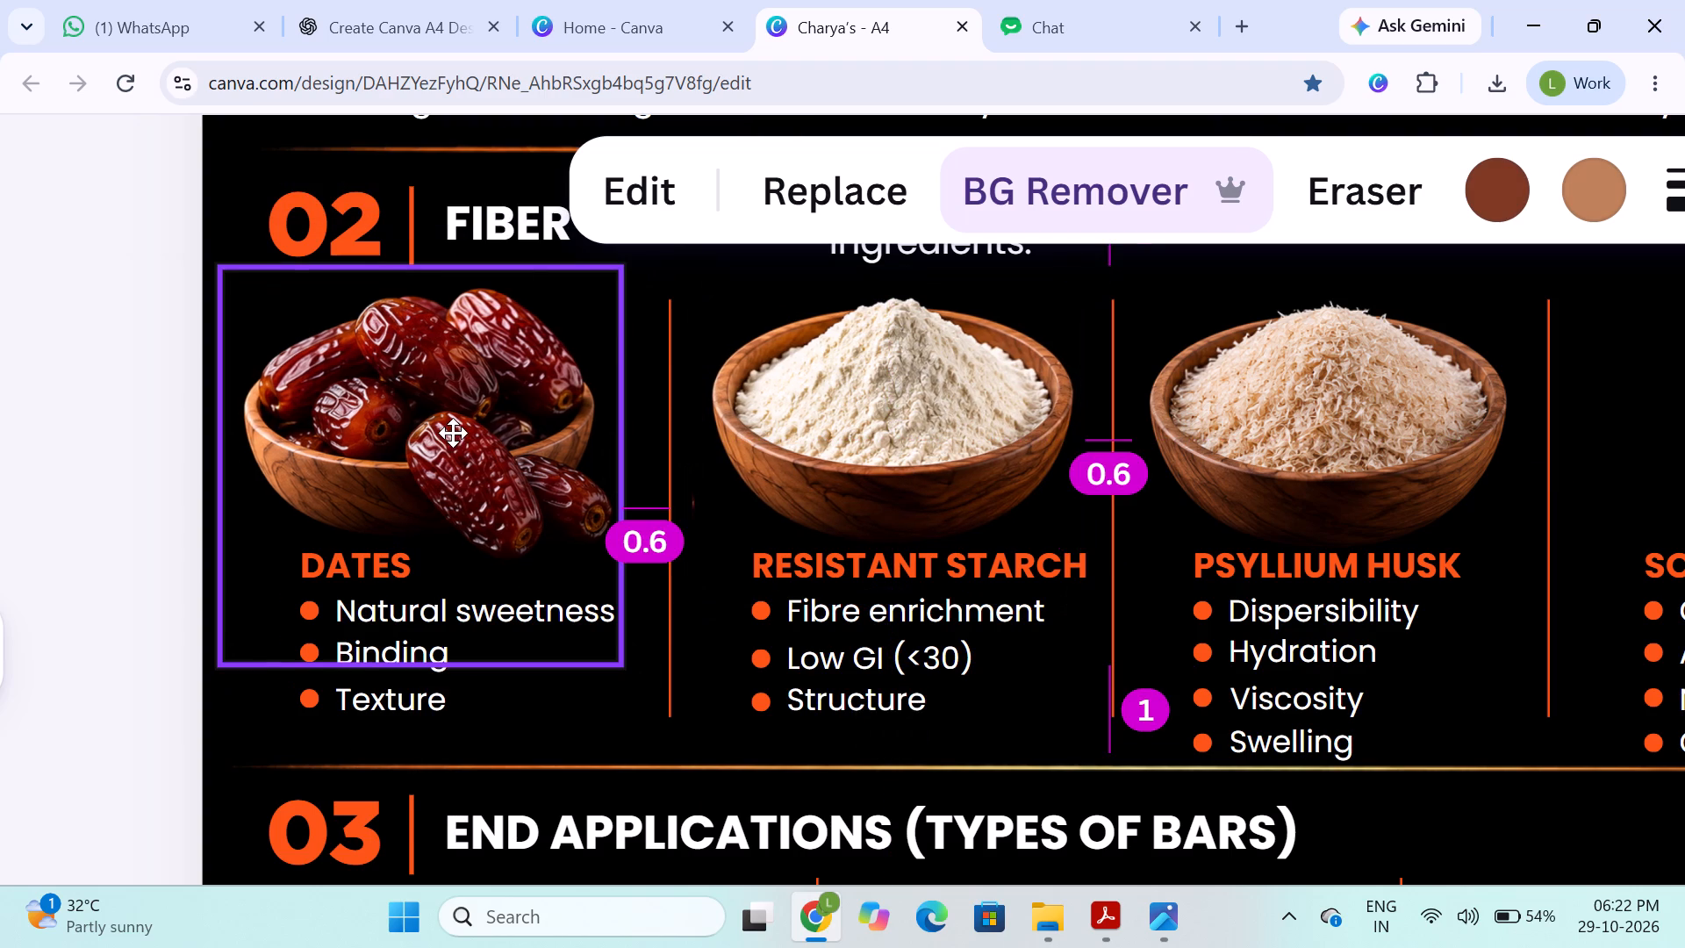
pyautogui.moveTo(453, 433); pyautogui.dragTo(470, 438)
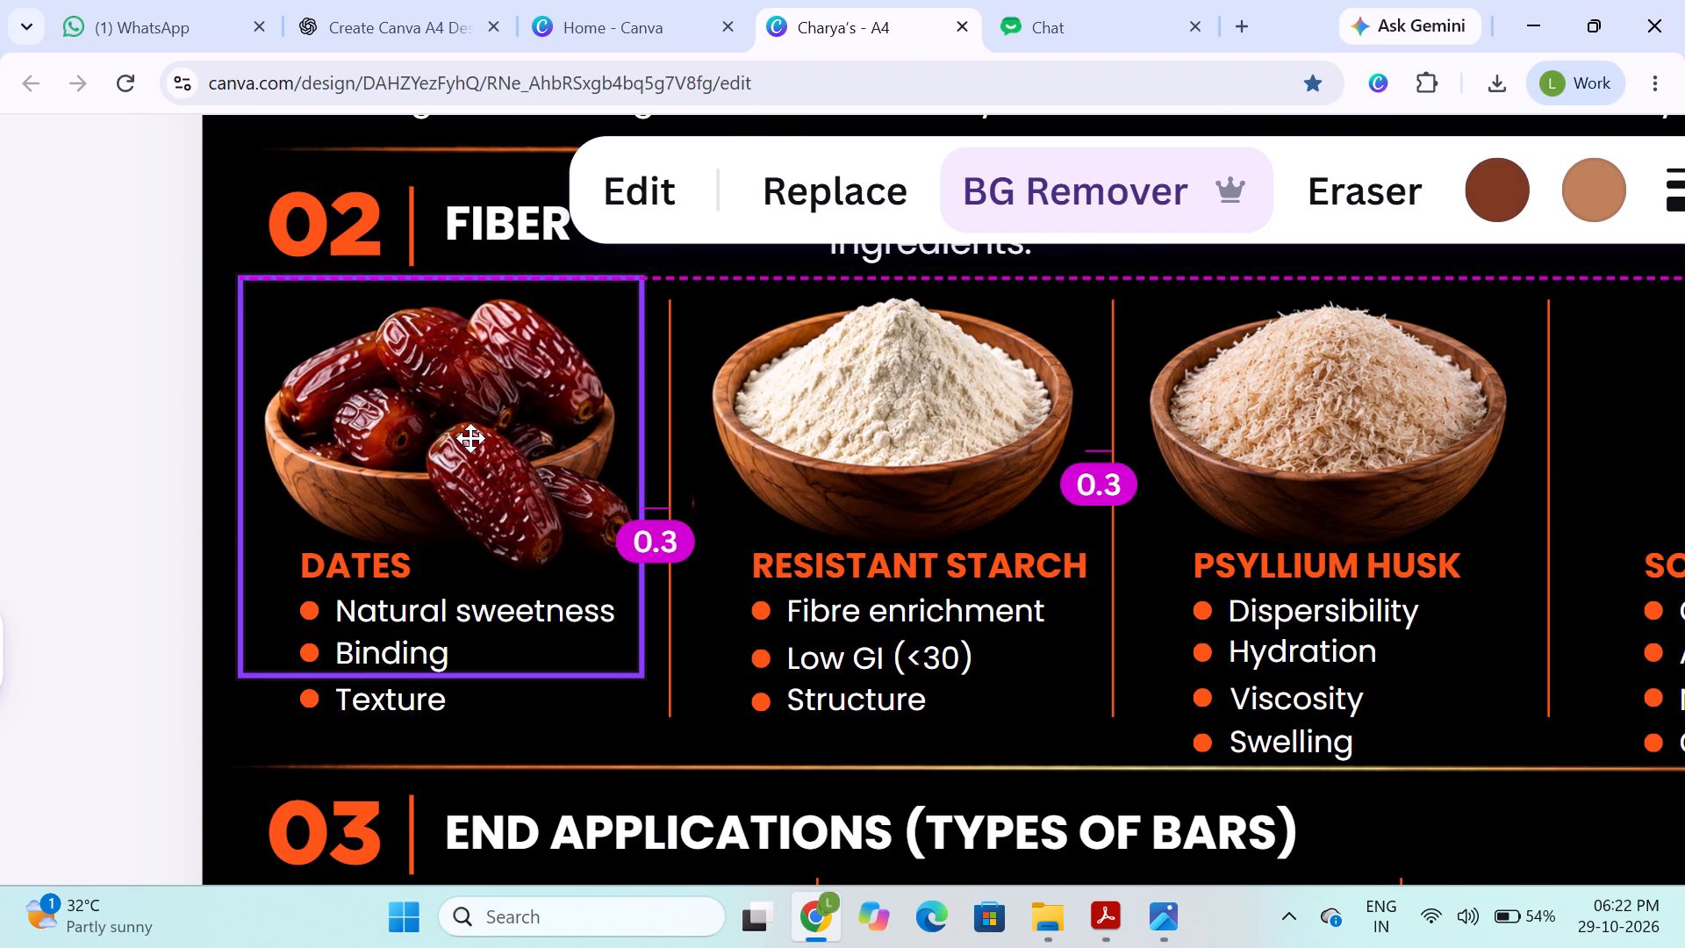
pyautogui.moveTo(470, 438); pyautogui.dragTo(472, 440)
pyautogui.moveTo(472, 440); pyautogui.dragTo(474, 438)
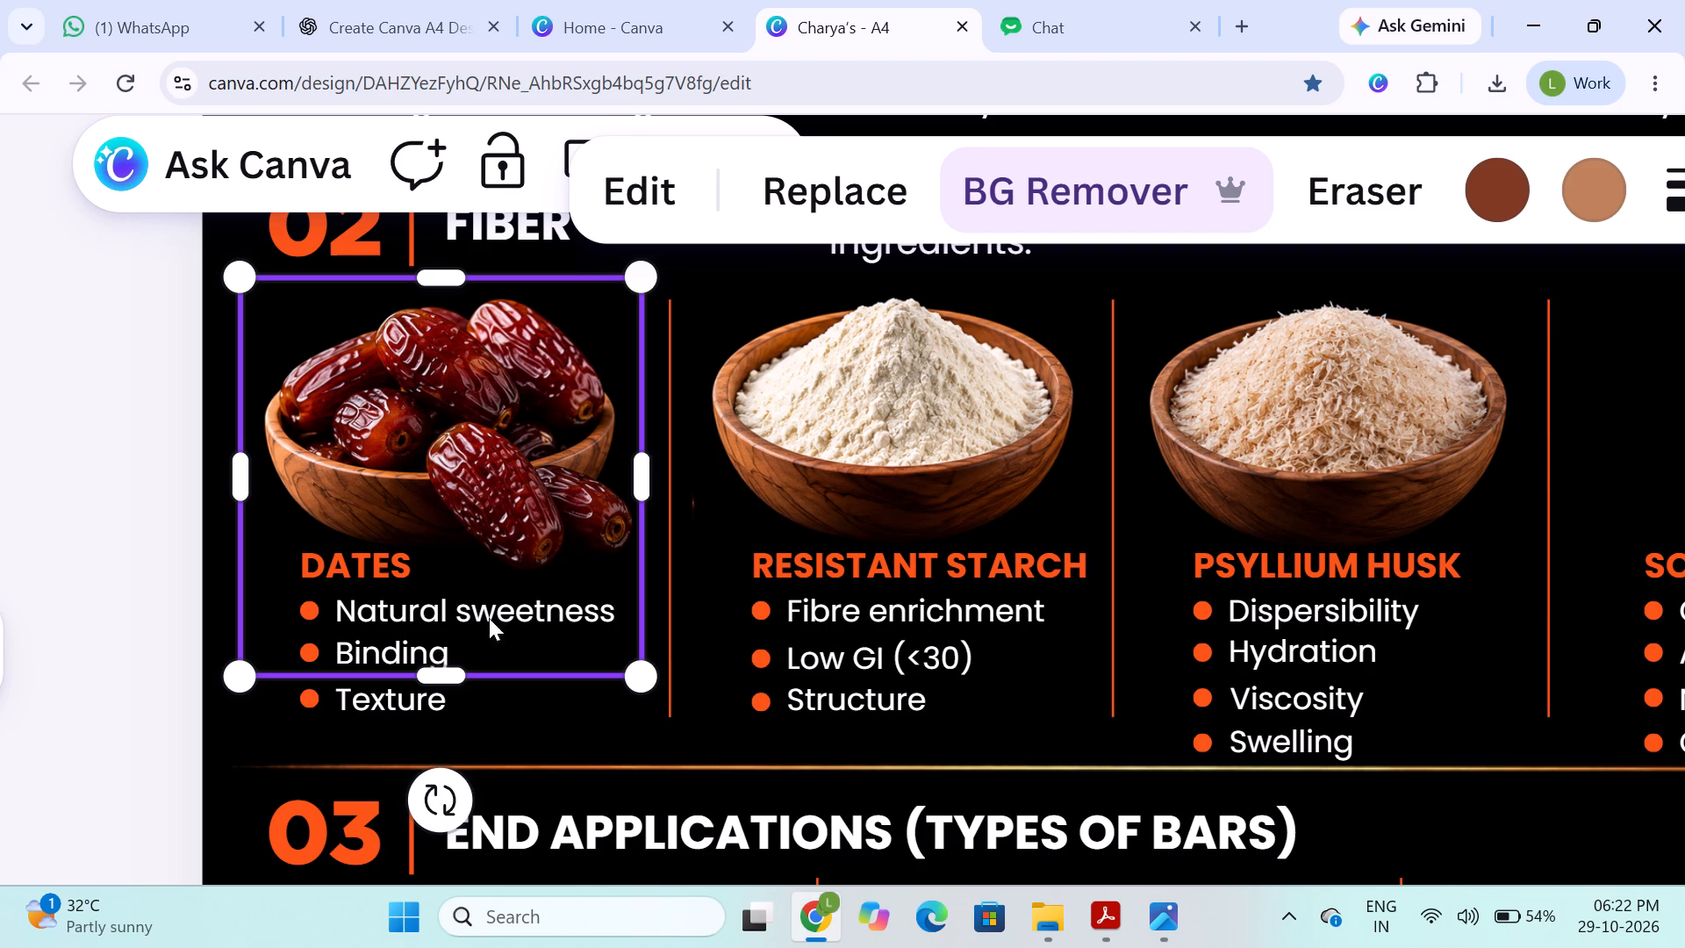
pyautogui.moveTo(452, 674); pyautogui.dragTo(460, 599)
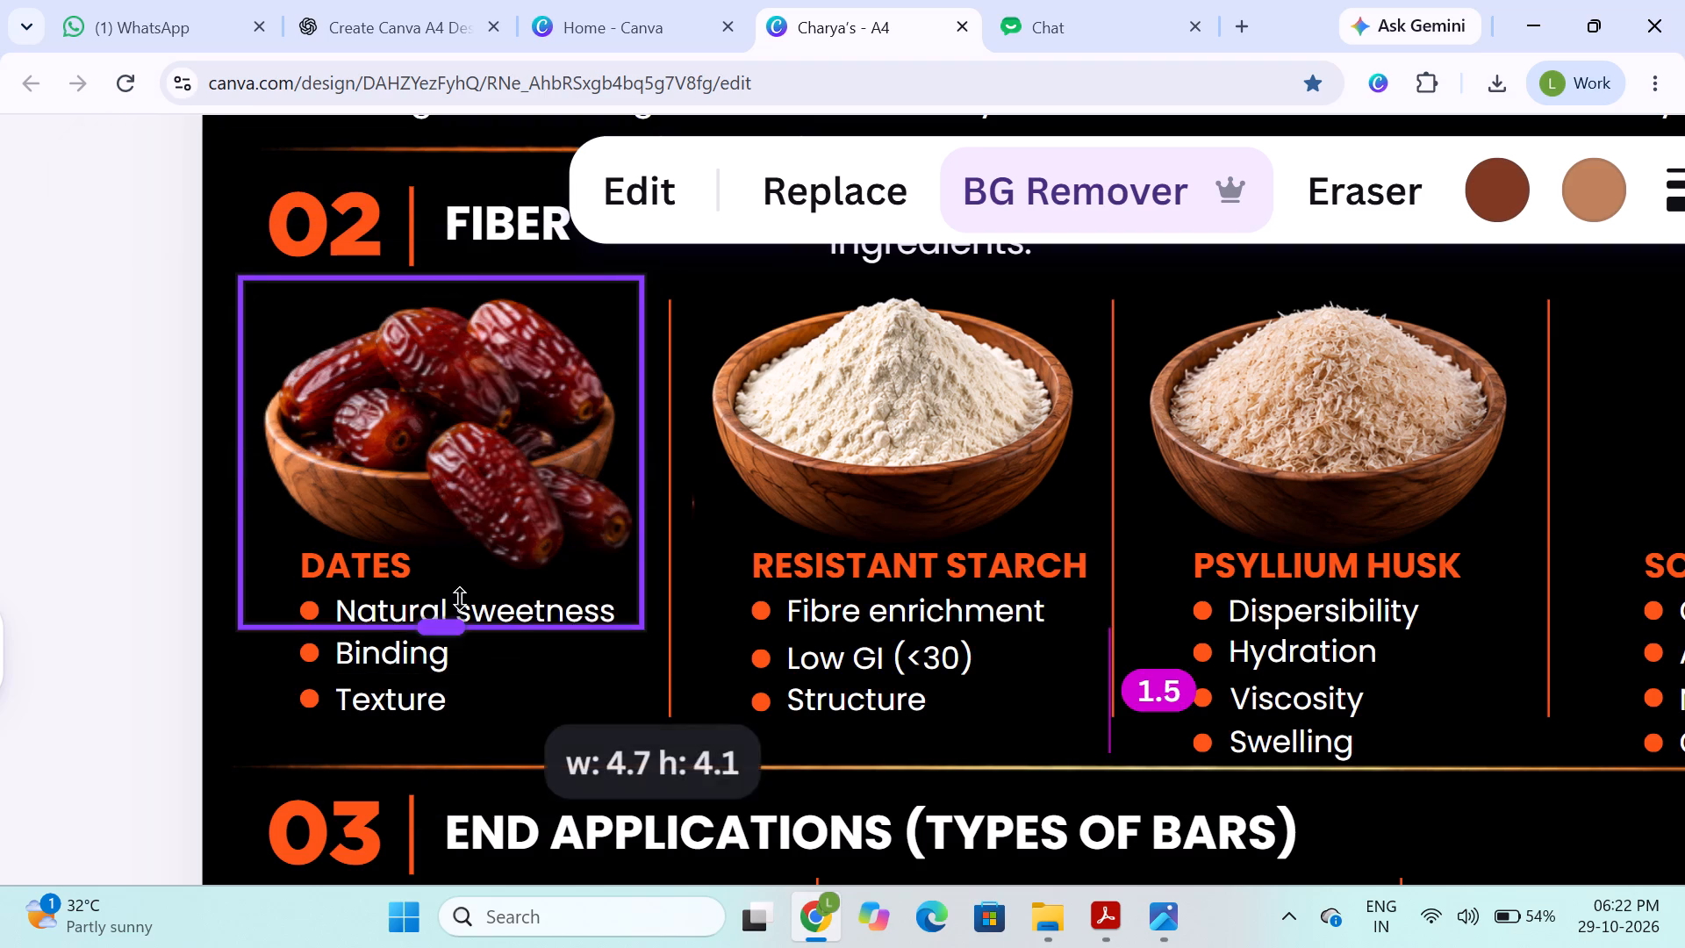
pyautogui.moveTo(460, 599); pyautogui.dragTo(461, 585)
pyautogui.moveTo(462, 432); pyautogui.dragTo(433, 424)
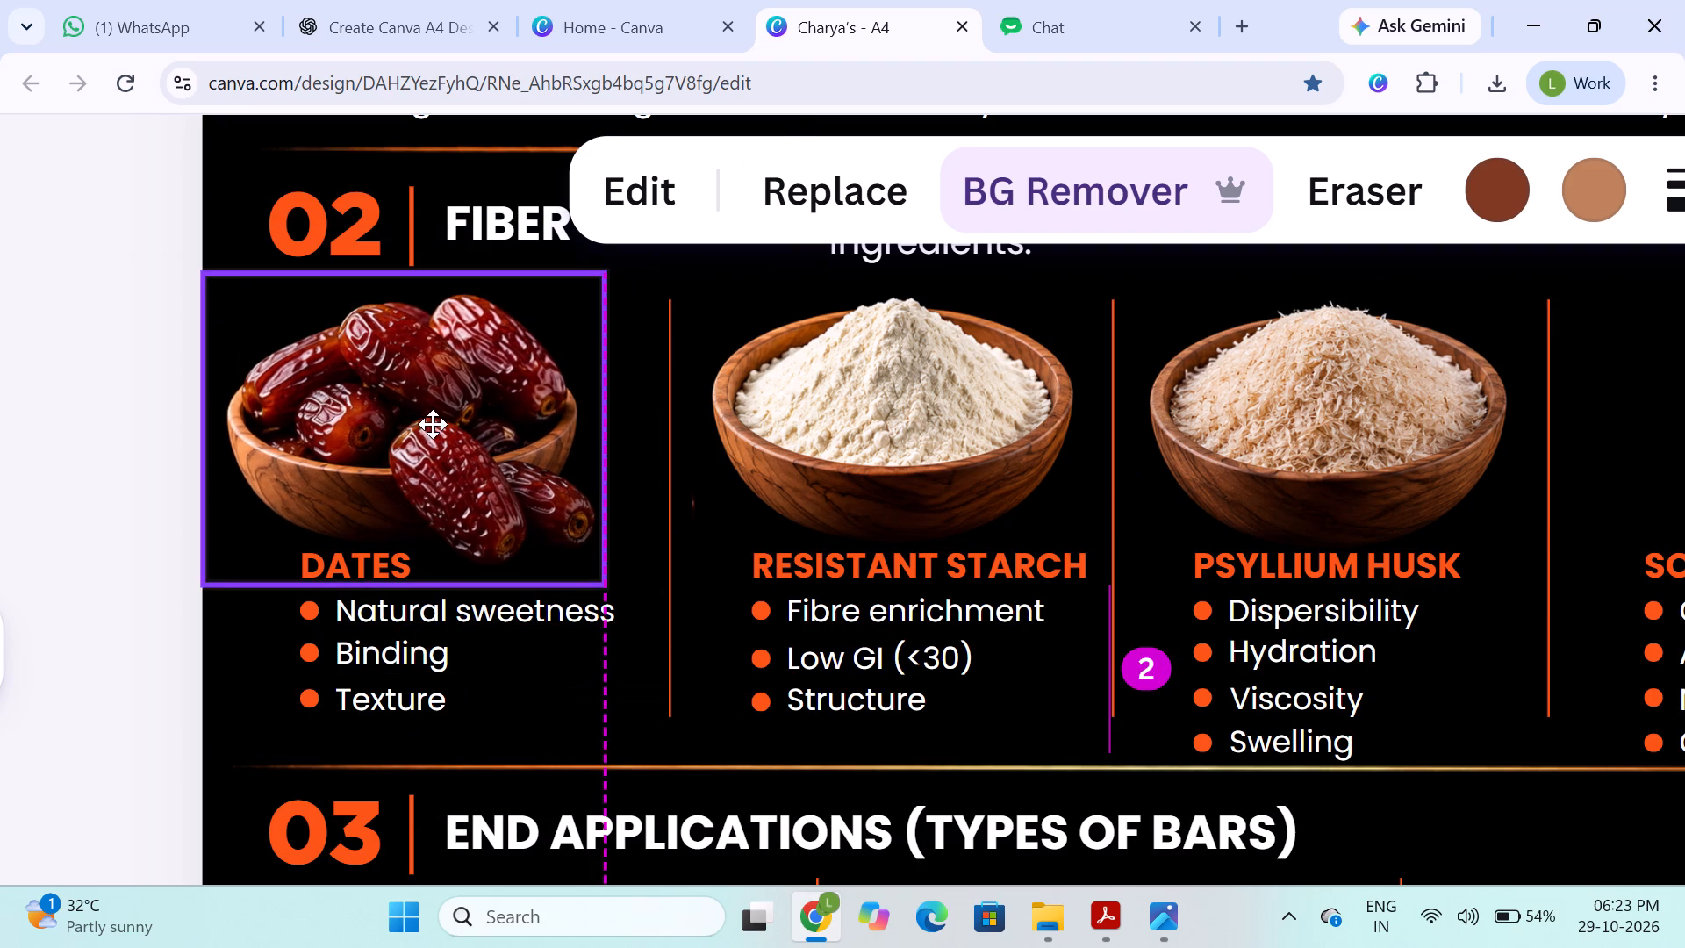
pyautogui.moveTo(433, 424); pyautogui.dragTo(452, 427)
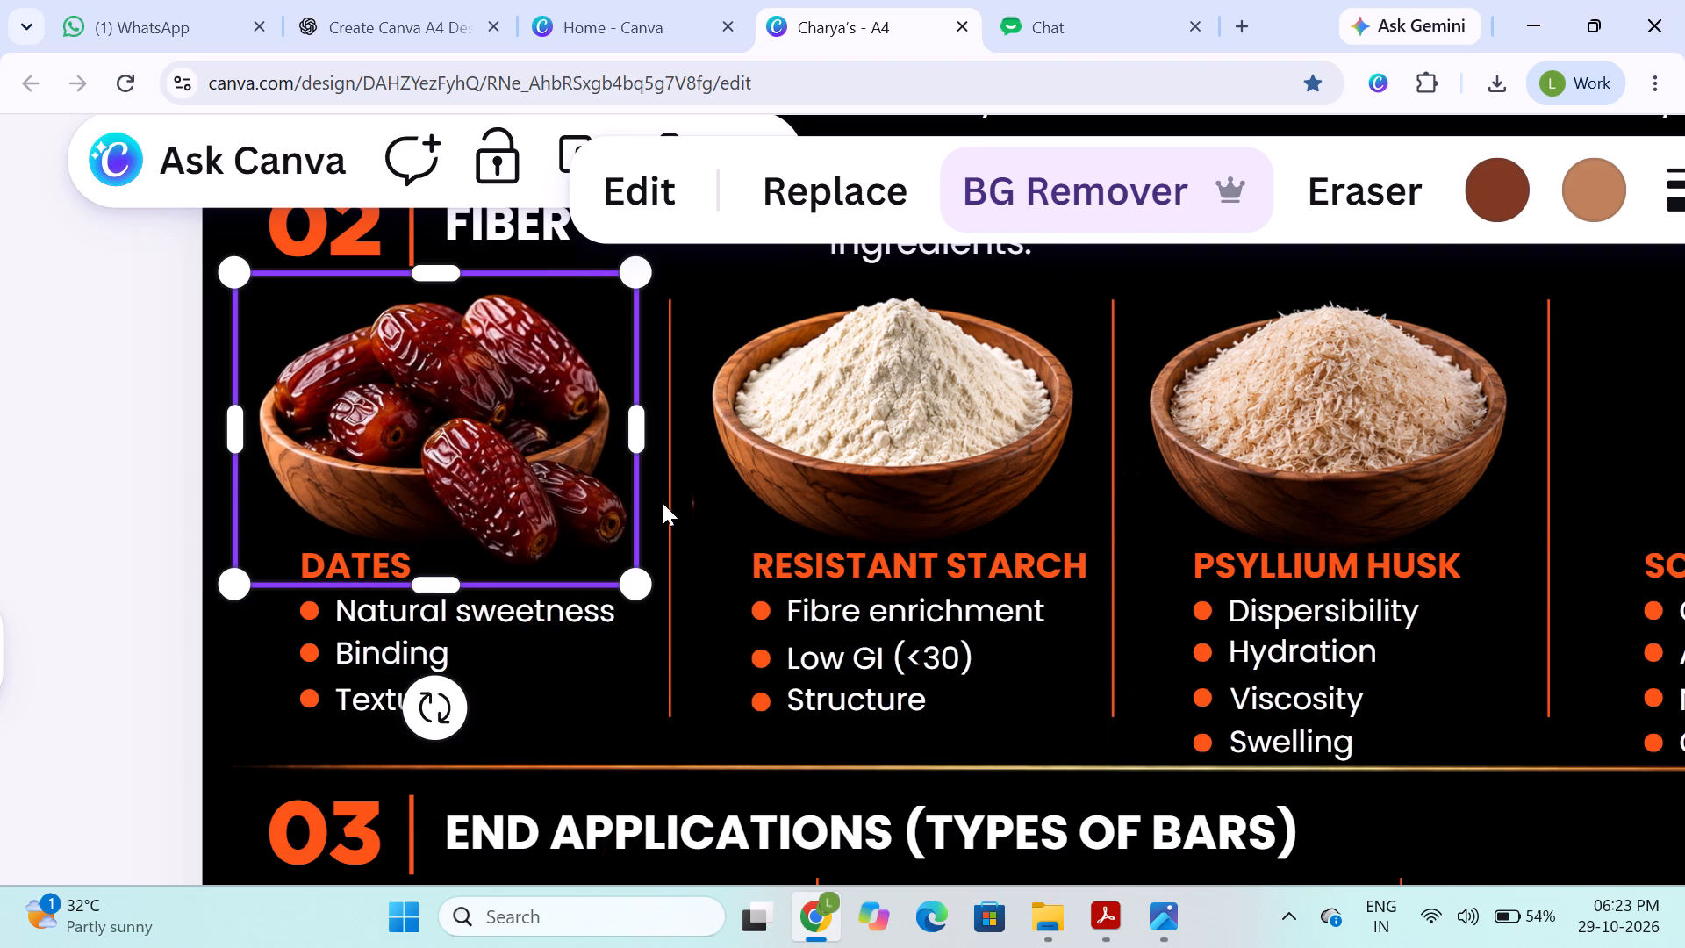
# Crop a sliver off the left edge of the resistant starch bowl image and nudge the bowl slightly left.
pyautogui.hscroll(-1, 937, 514)
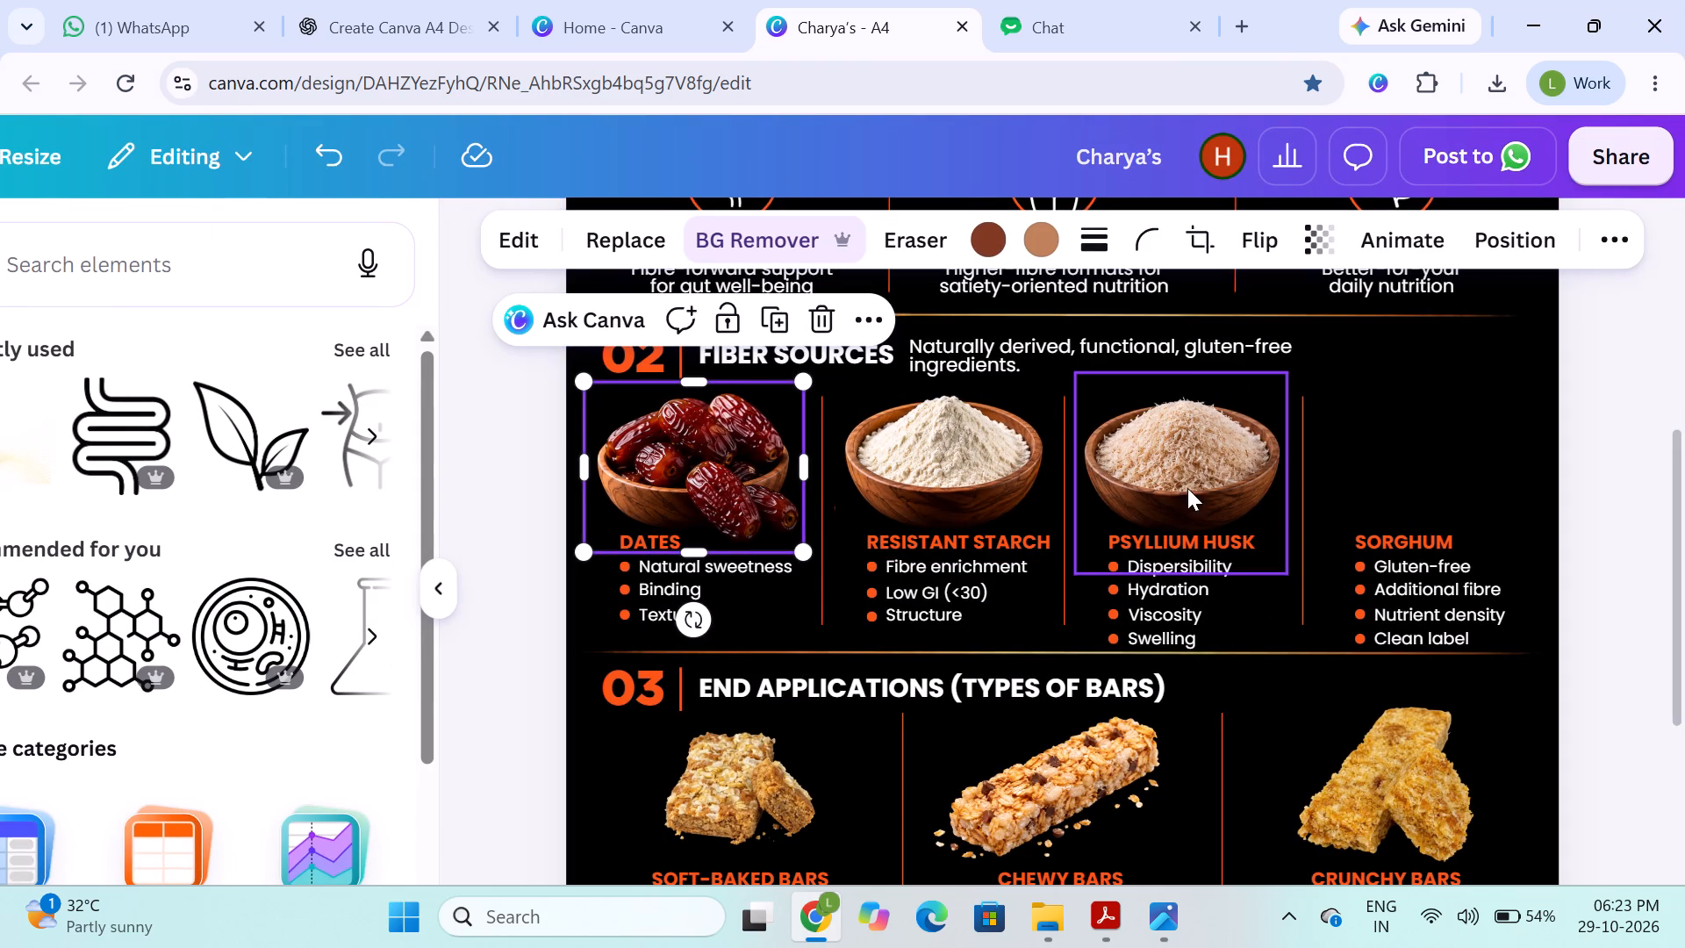
pyautogui.click(1187, 488)
pyautogui.click(886, 501)
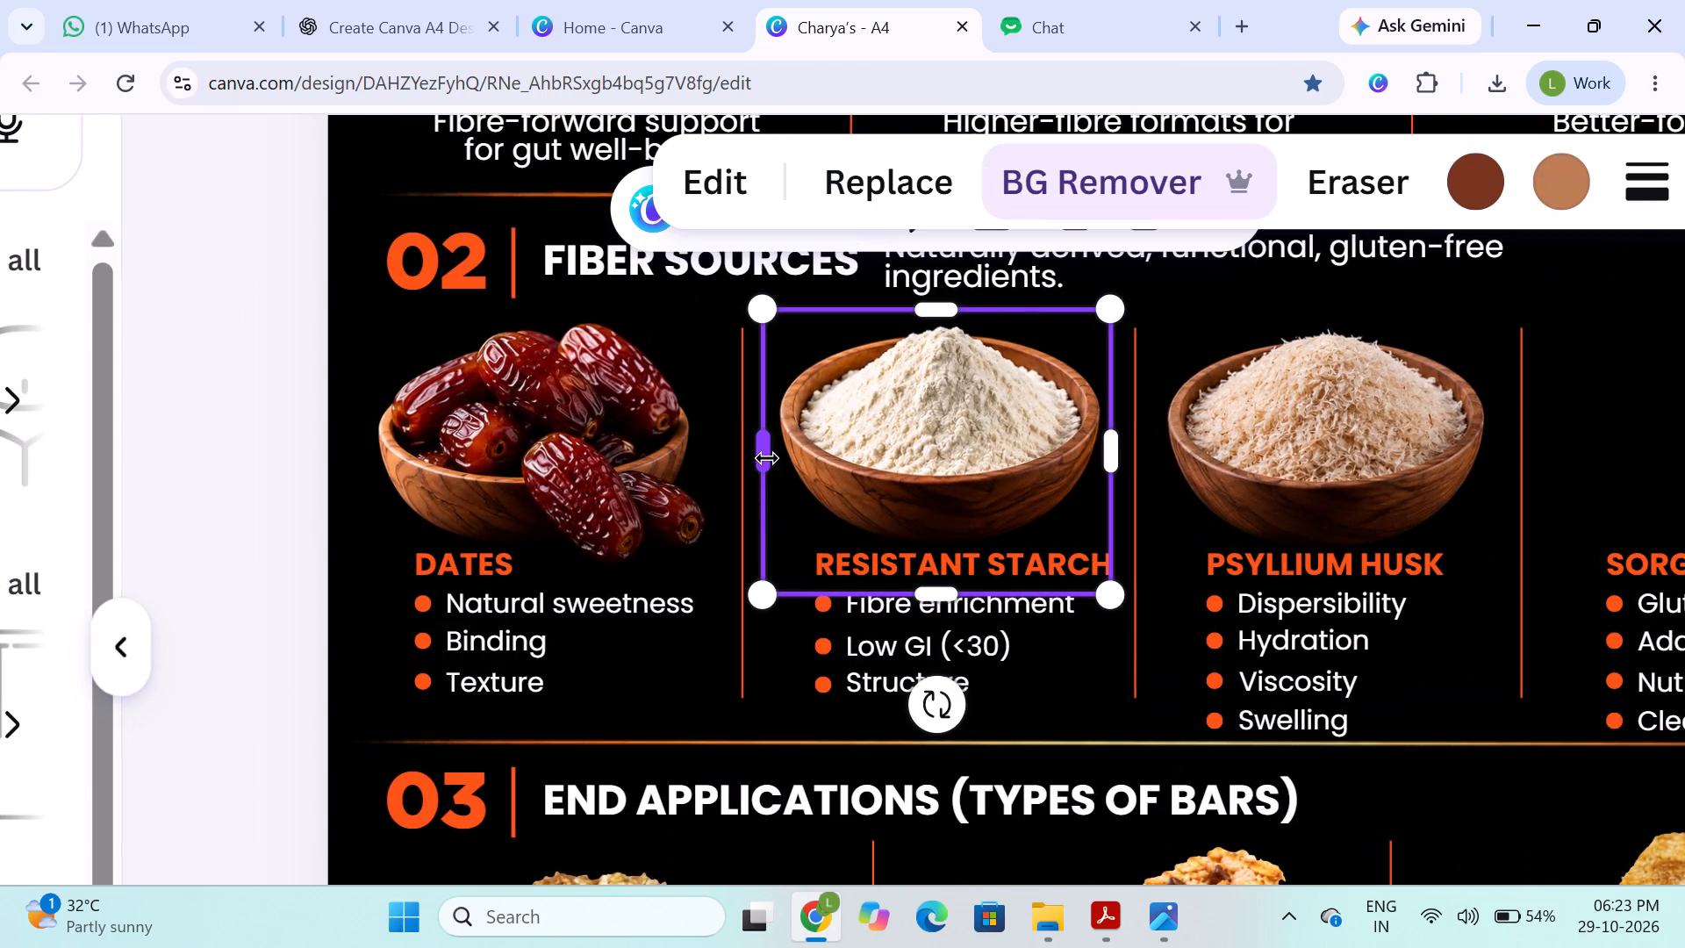
pyautogui.moveTo(767, 456); pyautogui.dragTo(778, 455)
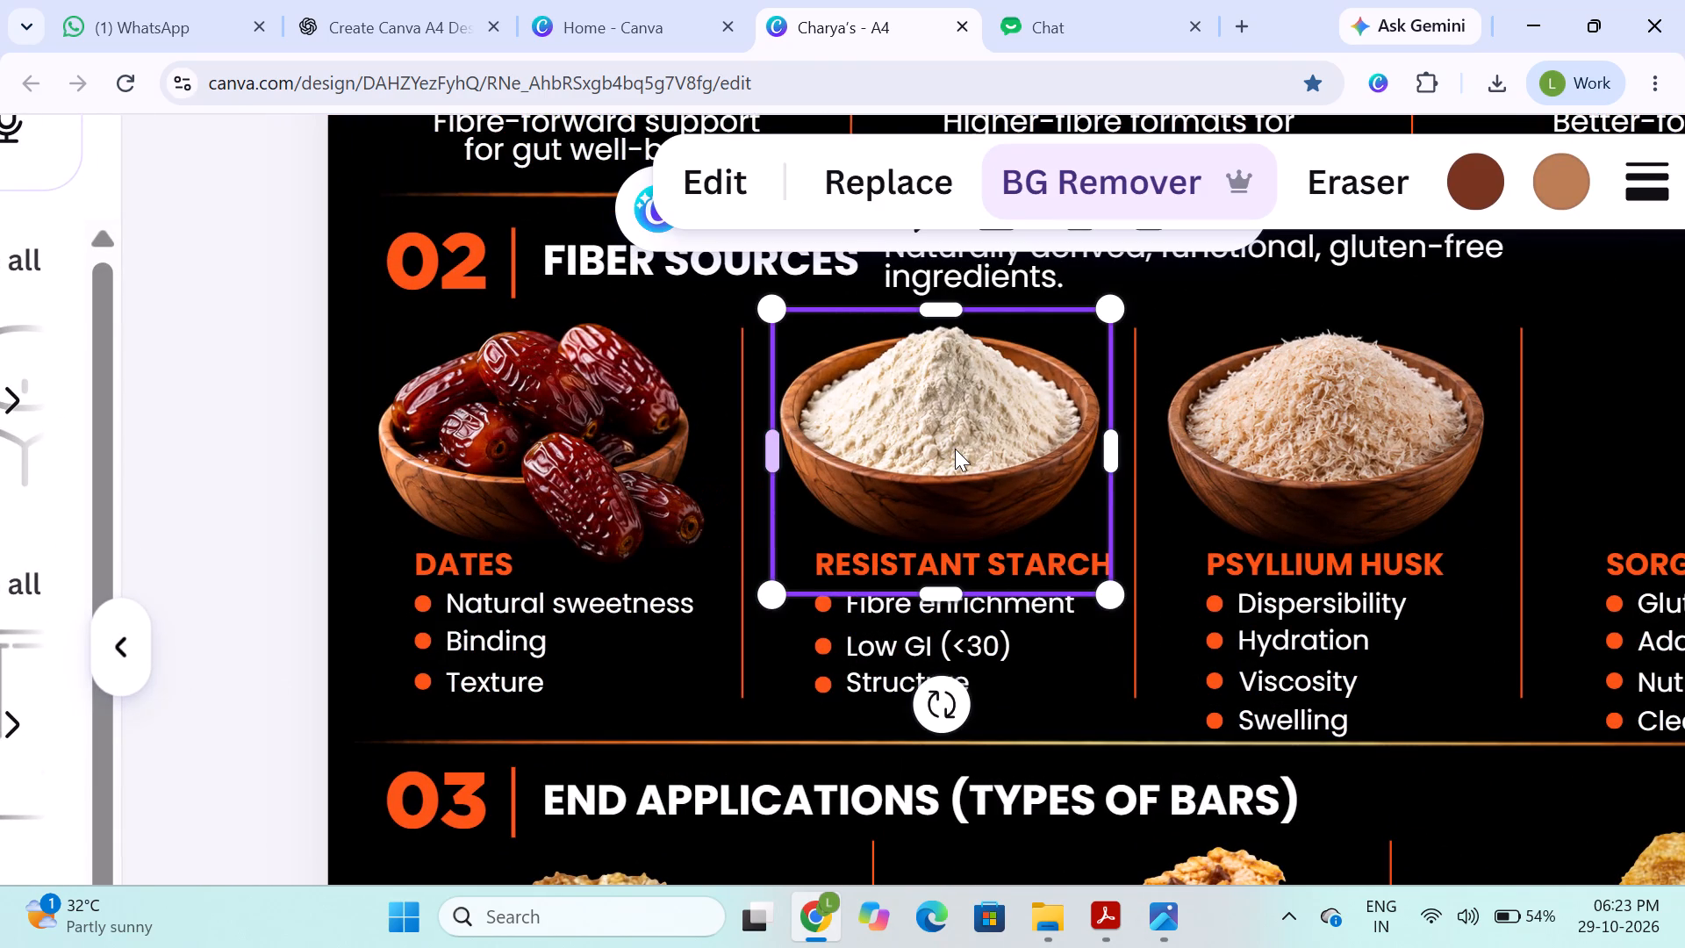
pyautogui.press('Left')
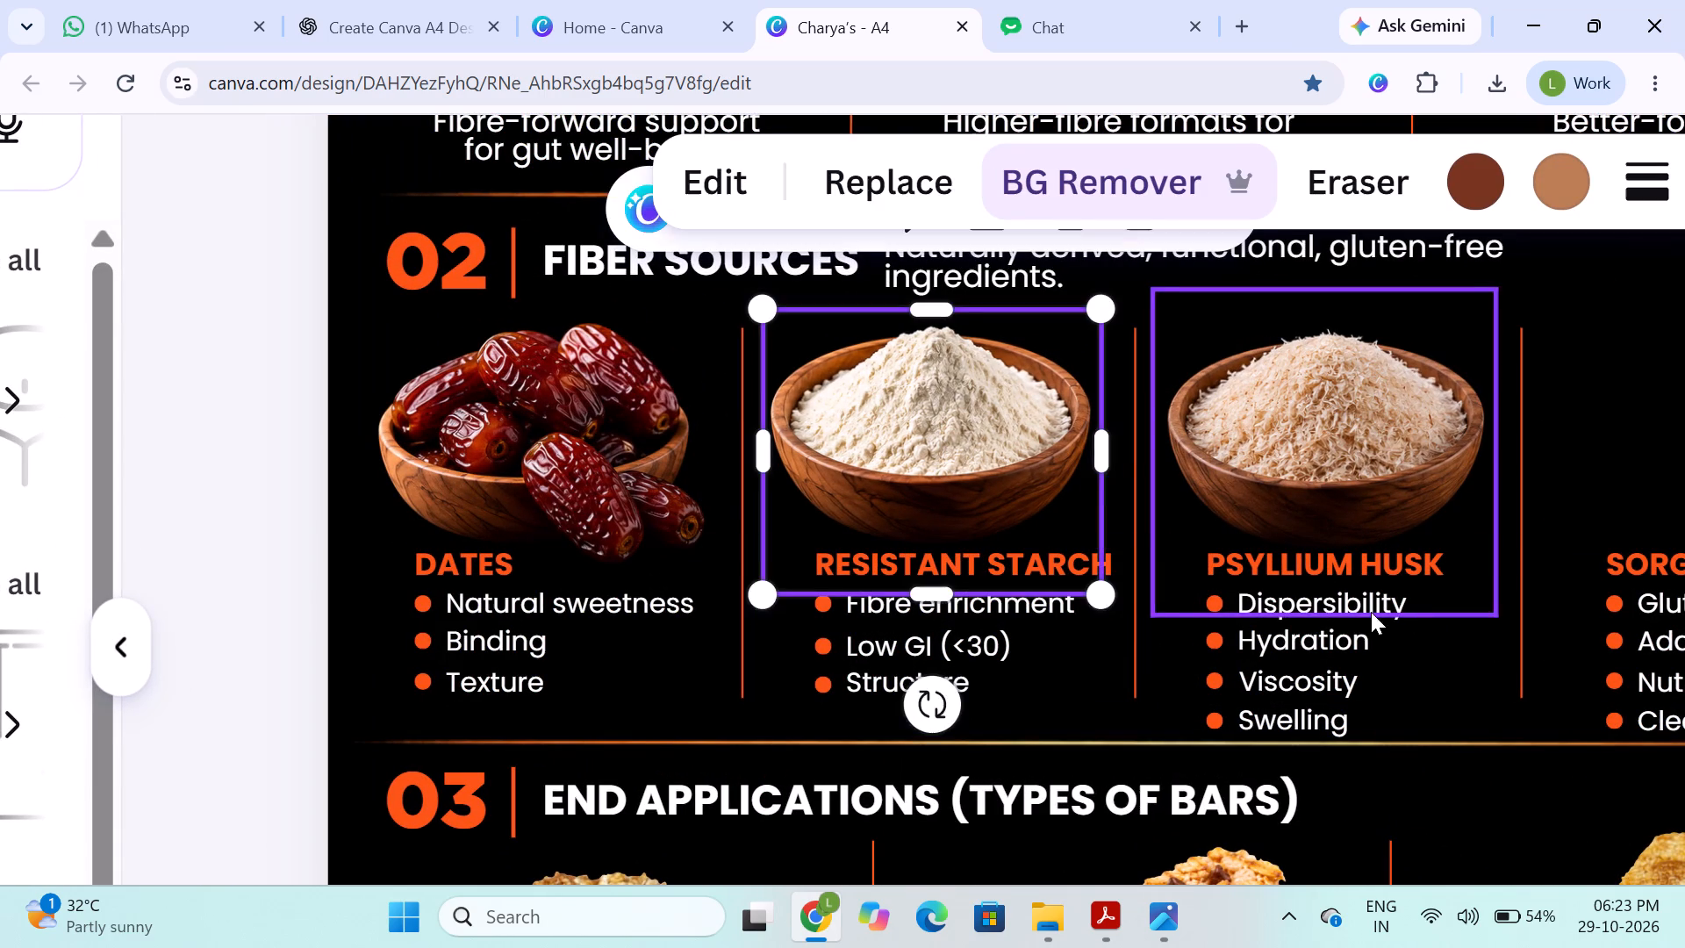
# Ungroup the block of headings and bullet points beneath the Fiber Sources bowls.
pyautogui.click(1371, 612)
pyautogui.click(1293, 650)
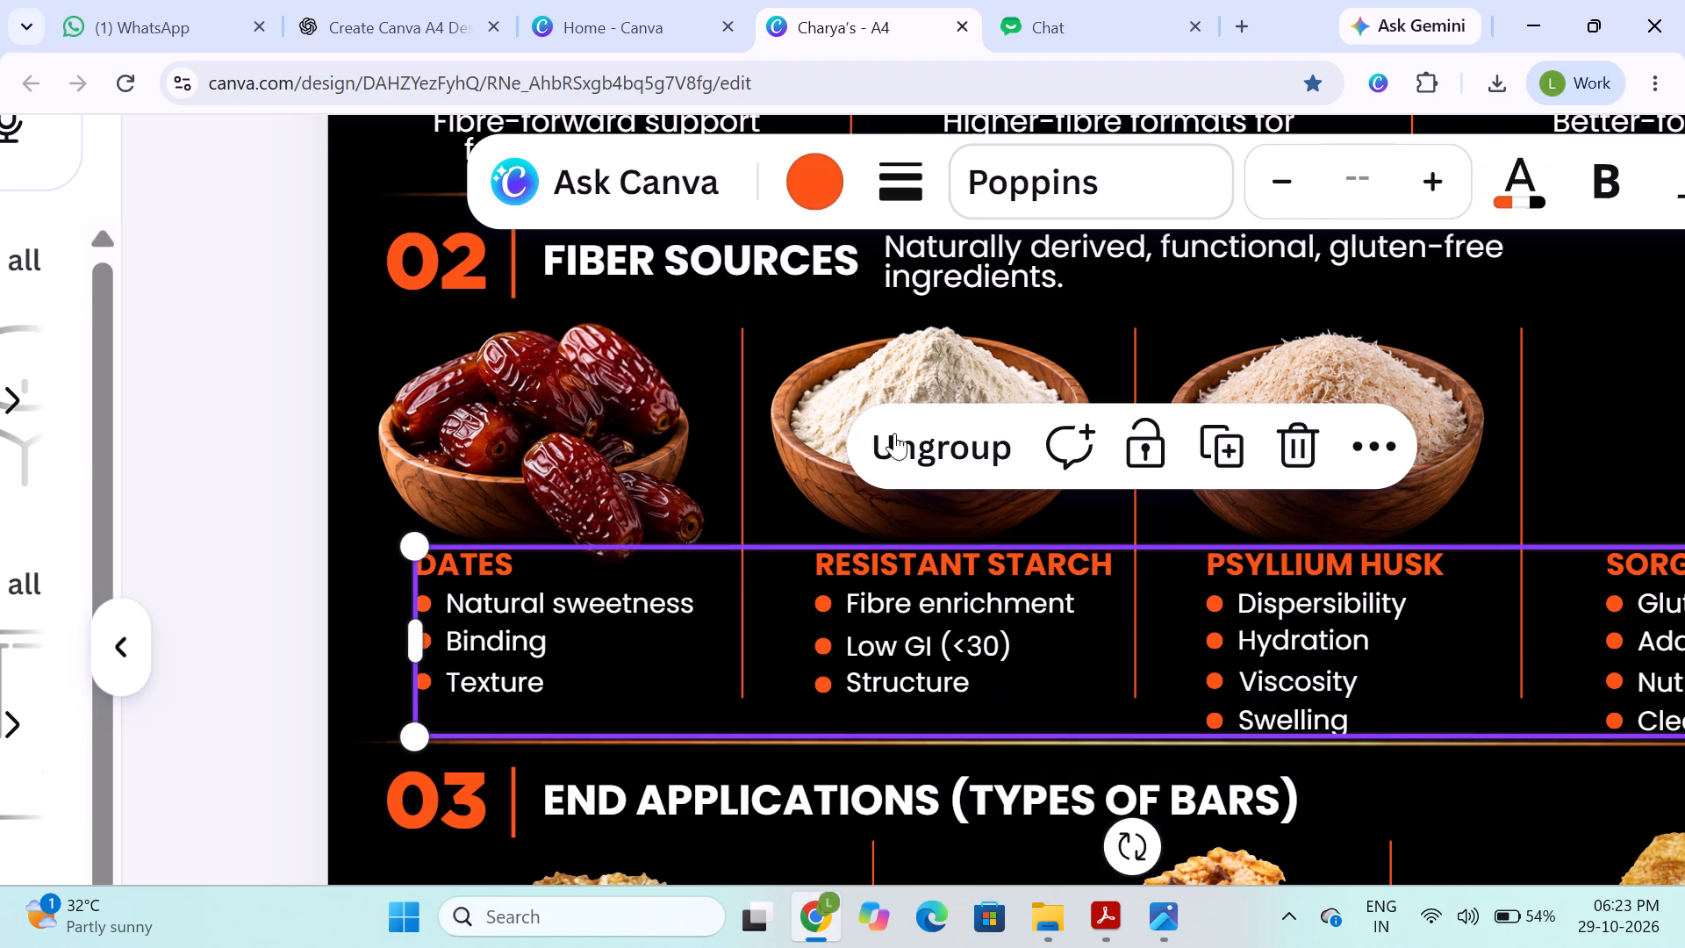
pyautogui.click(876, 434)
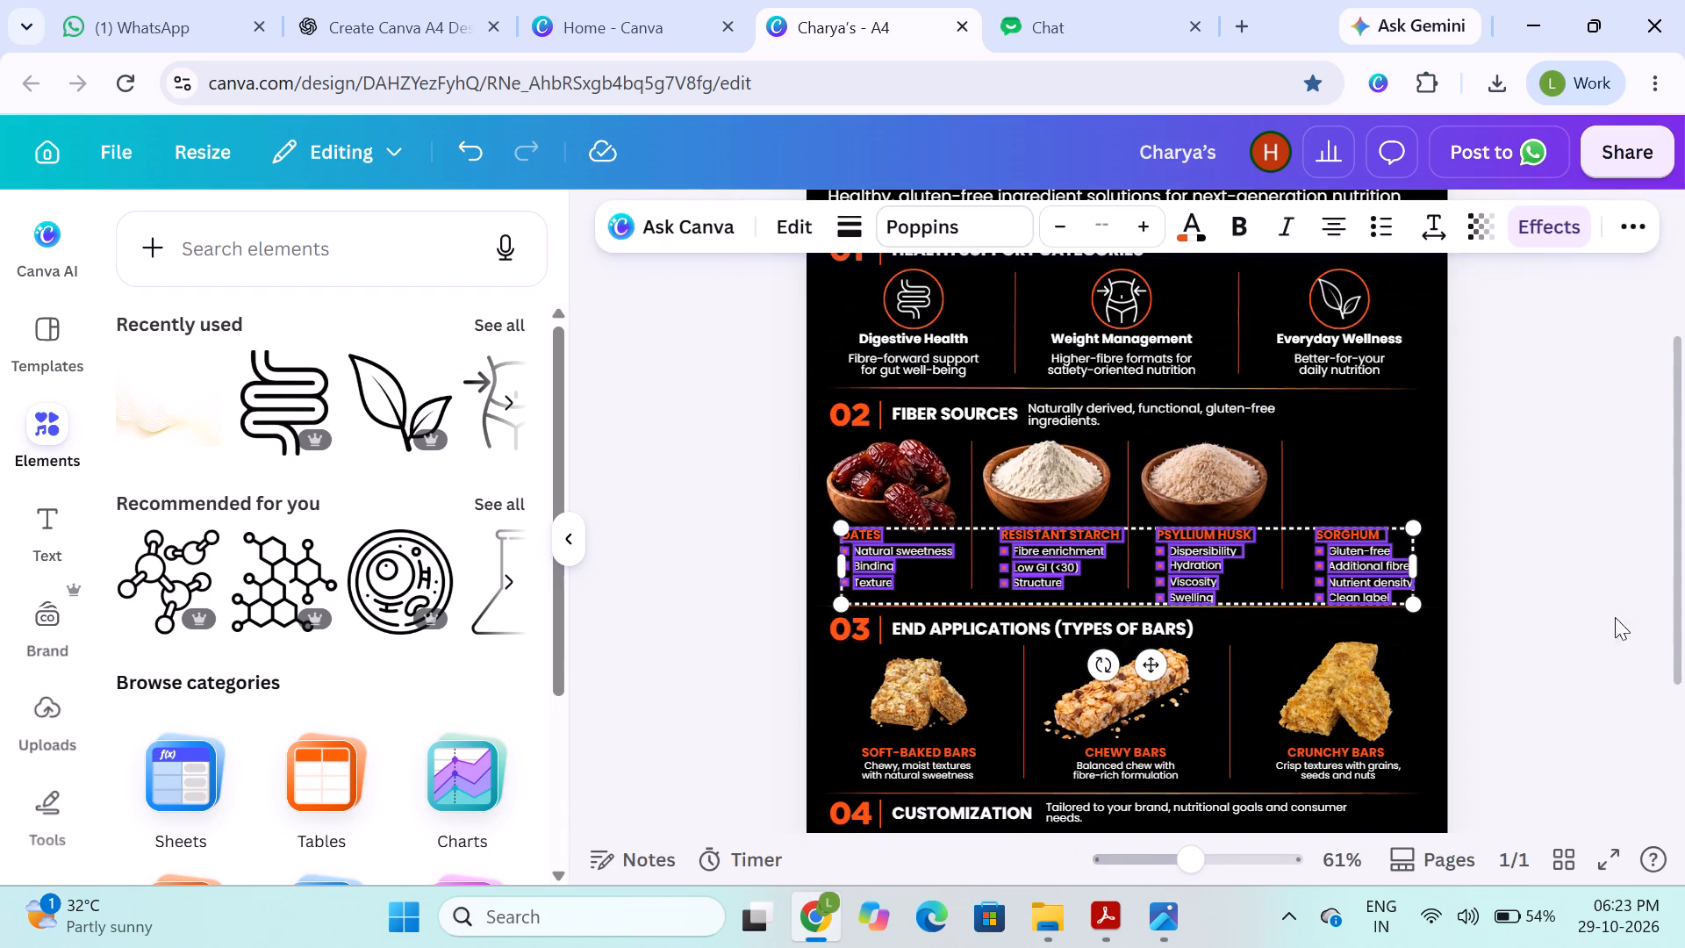
pyautogui.click(1531, 589)
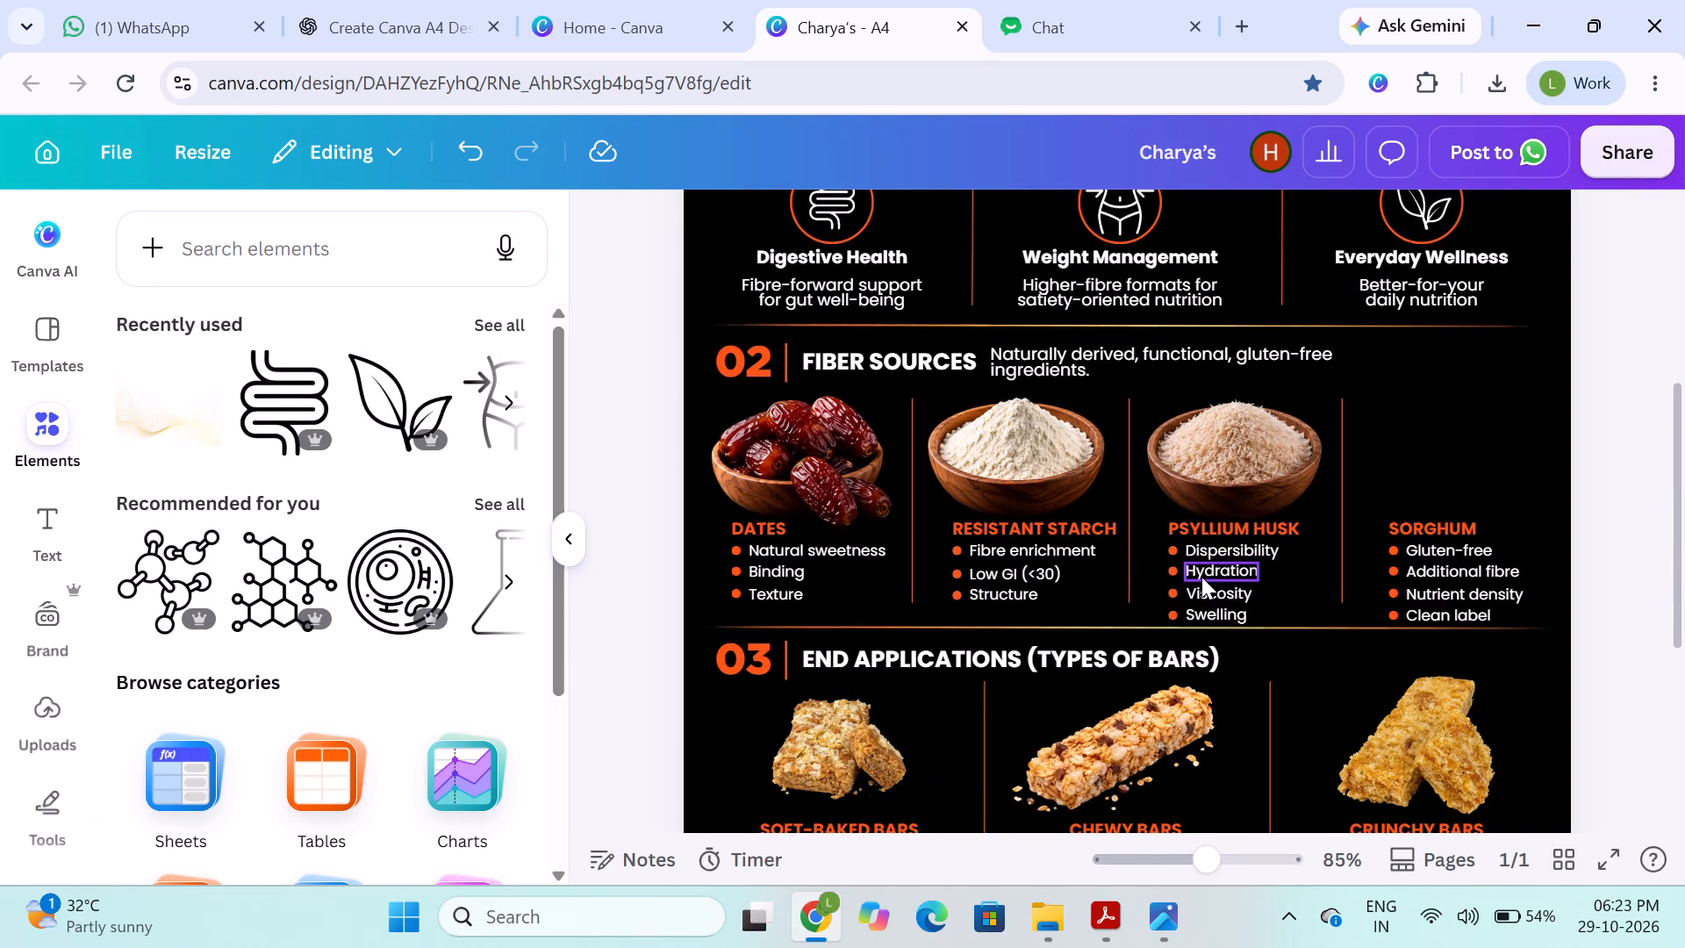
# Crop the empty bottom of the psyllium husk bowl image up to the Psyllium Husk heading.
pyautogui.click(1207, 527)
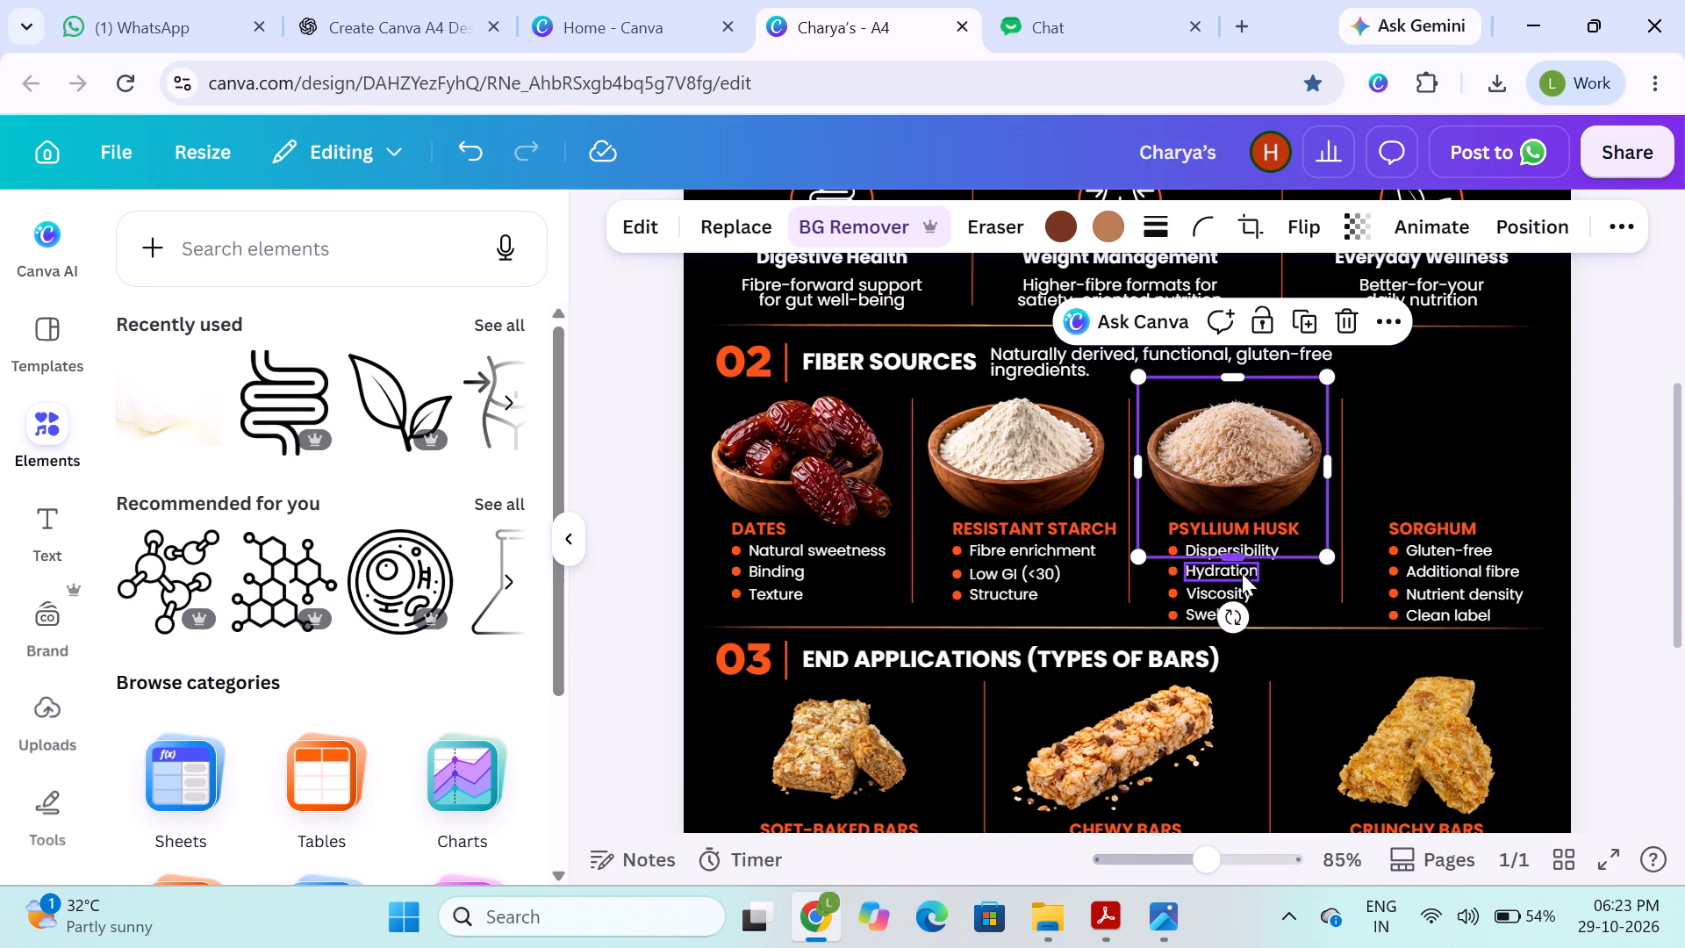
pyautogui.moveTo(1235, 556); pyautogui.dragTo(1229, 523)
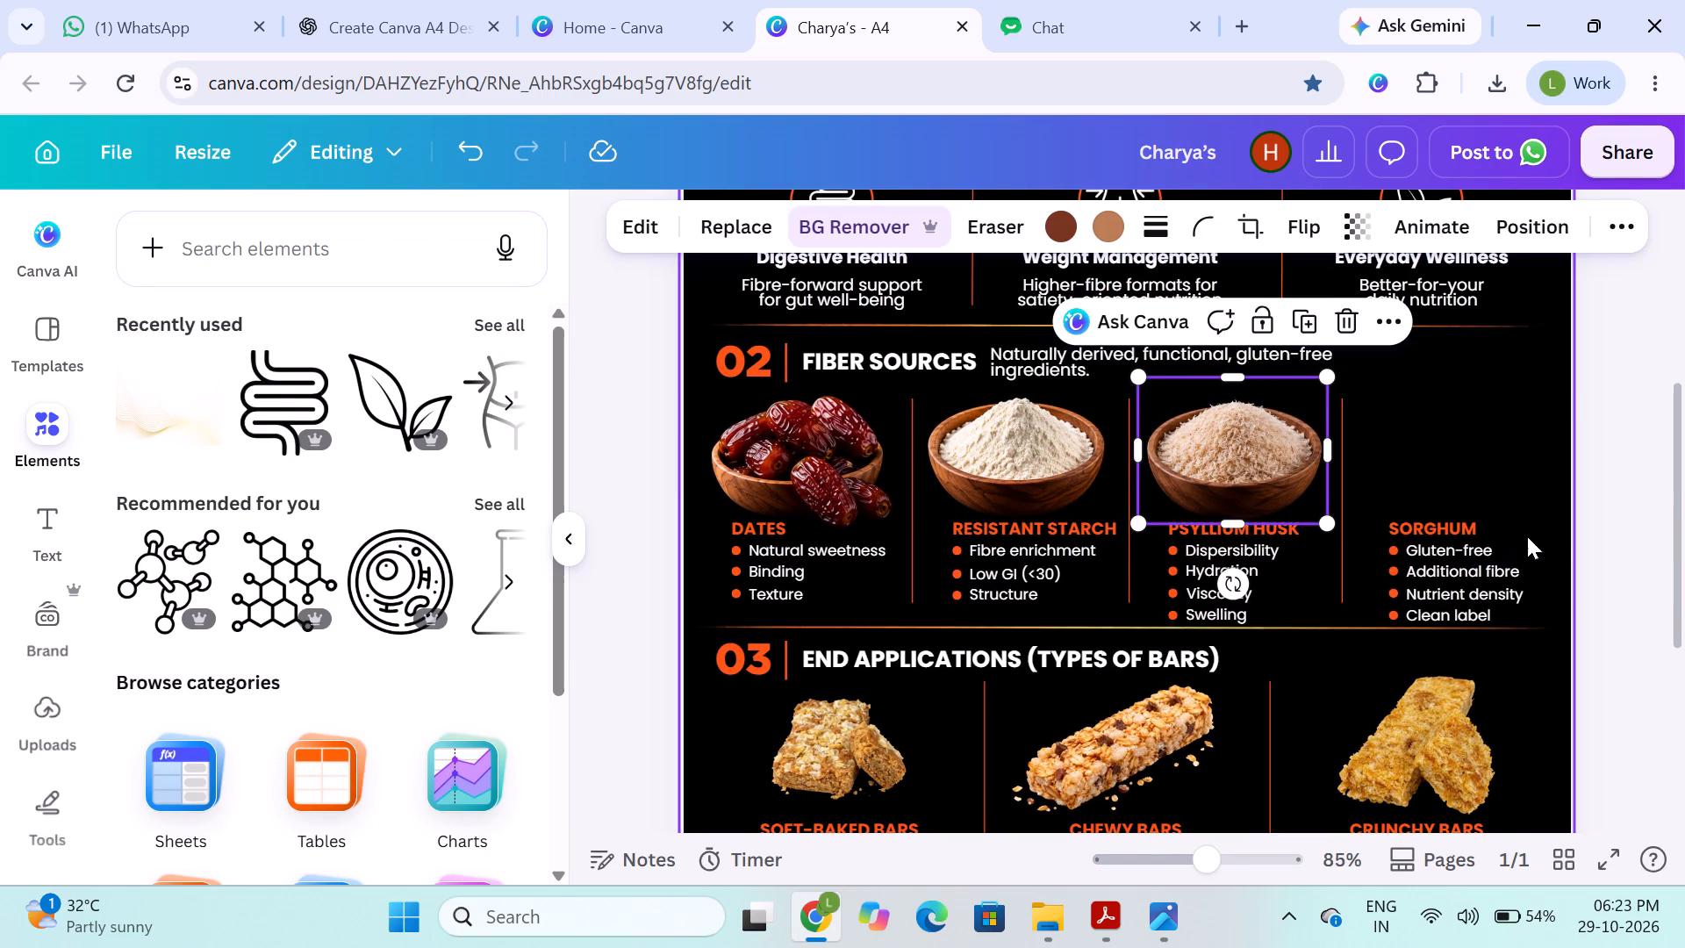
pyautogui.click(1618, 513)
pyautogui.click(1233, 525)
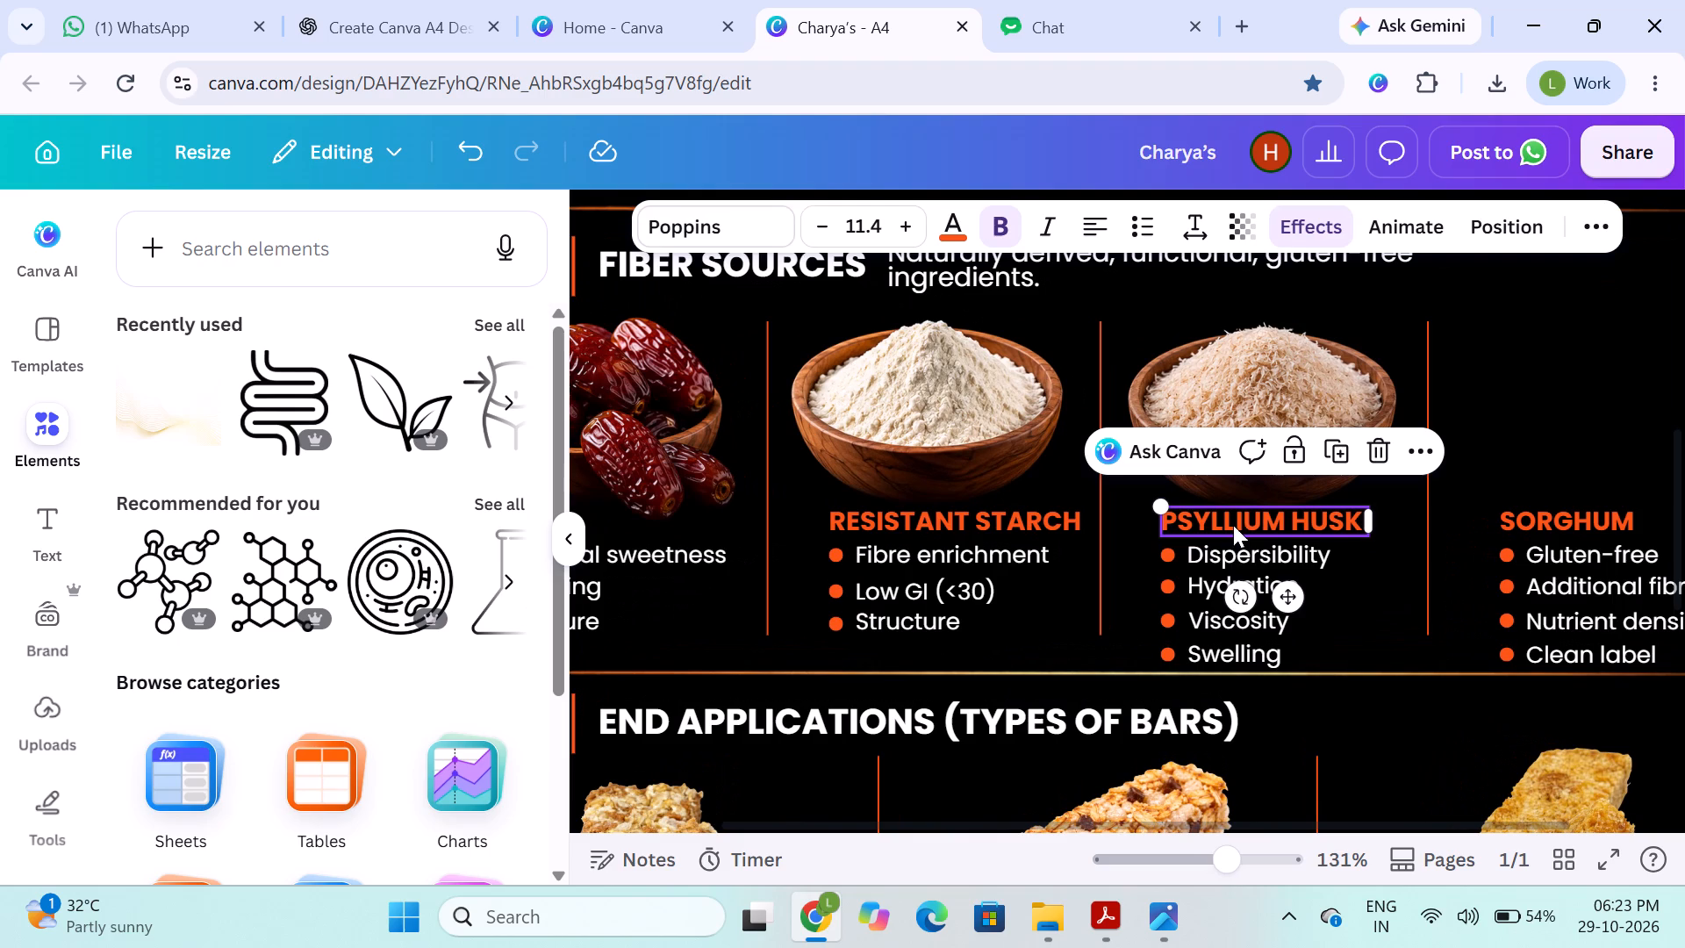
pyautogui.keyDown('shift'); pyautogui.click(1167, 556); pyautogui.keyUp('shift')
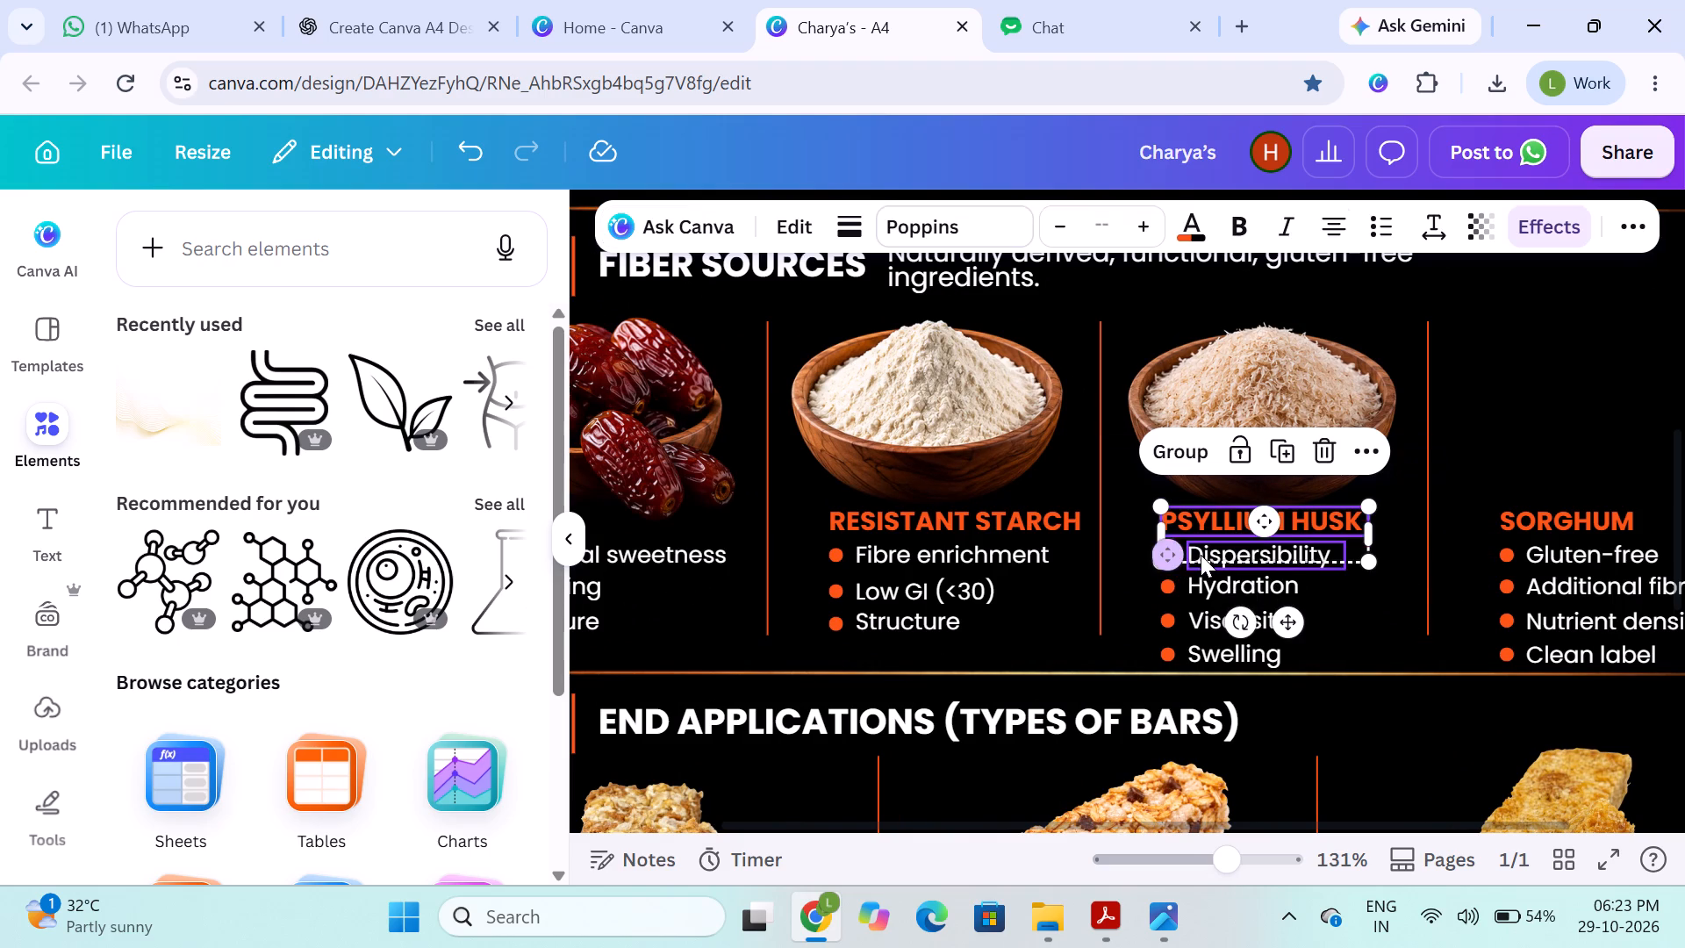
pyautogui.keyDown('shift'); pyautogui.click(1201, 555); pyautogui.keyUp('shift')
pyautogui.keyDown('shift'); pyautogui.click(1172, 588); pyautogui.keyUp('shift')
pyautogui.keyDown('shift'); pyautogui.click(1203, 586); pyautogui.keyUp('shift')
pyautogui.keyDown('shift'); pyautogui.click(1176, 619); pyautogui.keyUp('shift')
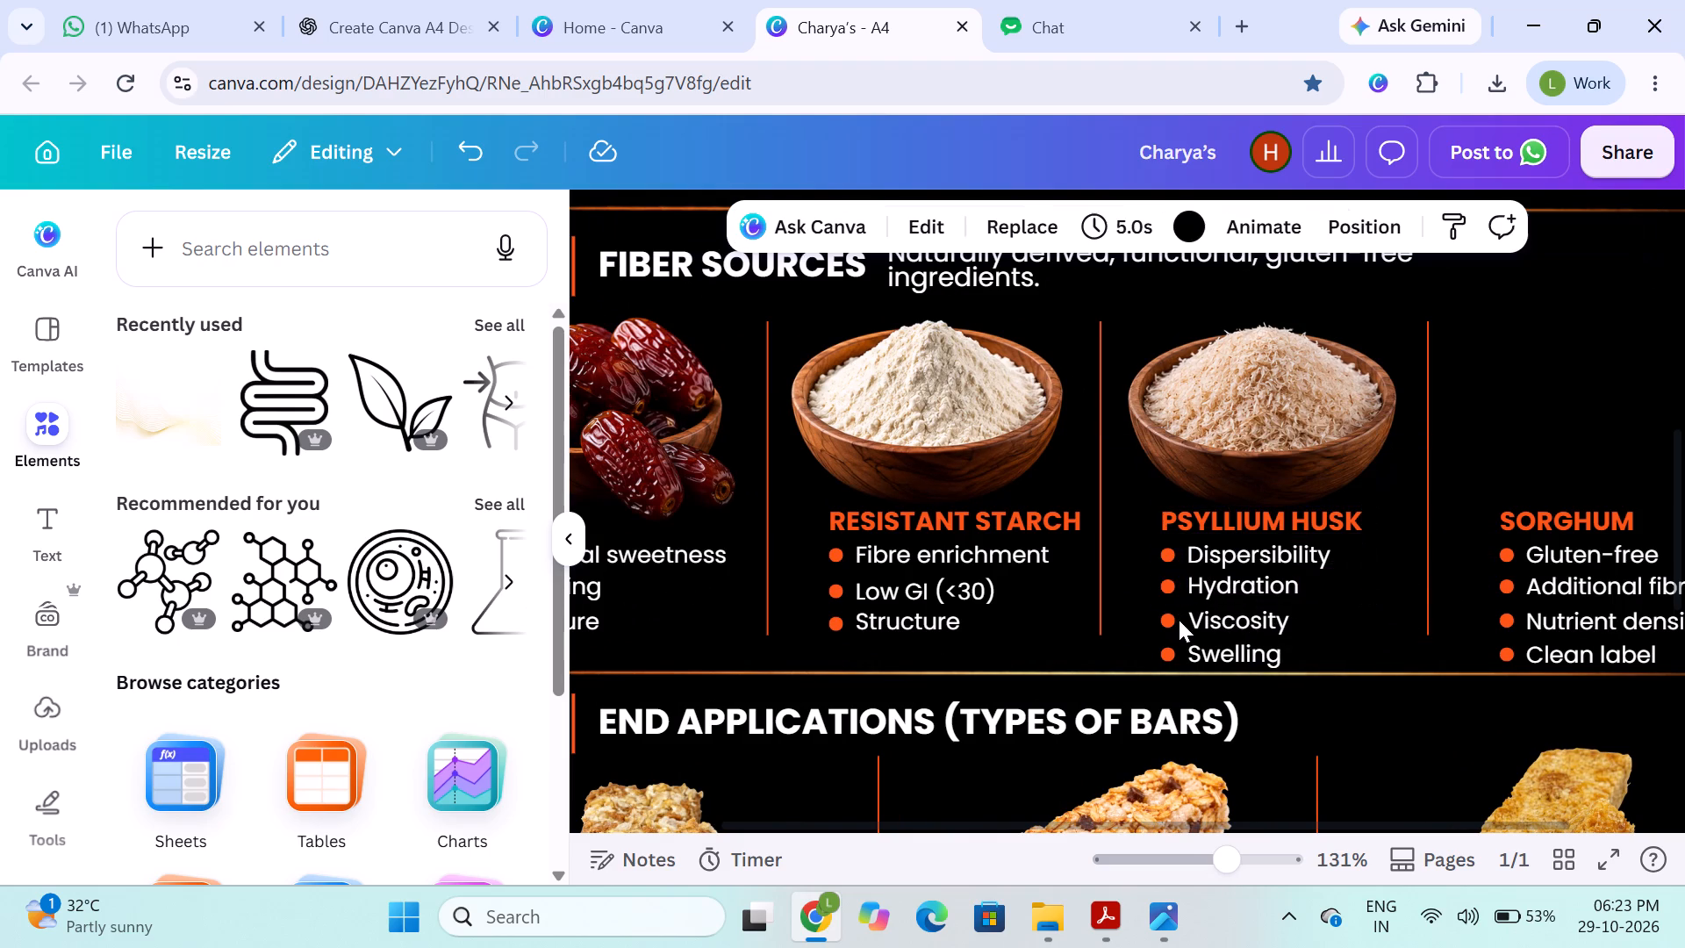
# Group the Psyllium Husk heading with its four bullet points and bullet texts, and nudge the group slightly right.
pyautogui.click(1170, 520)
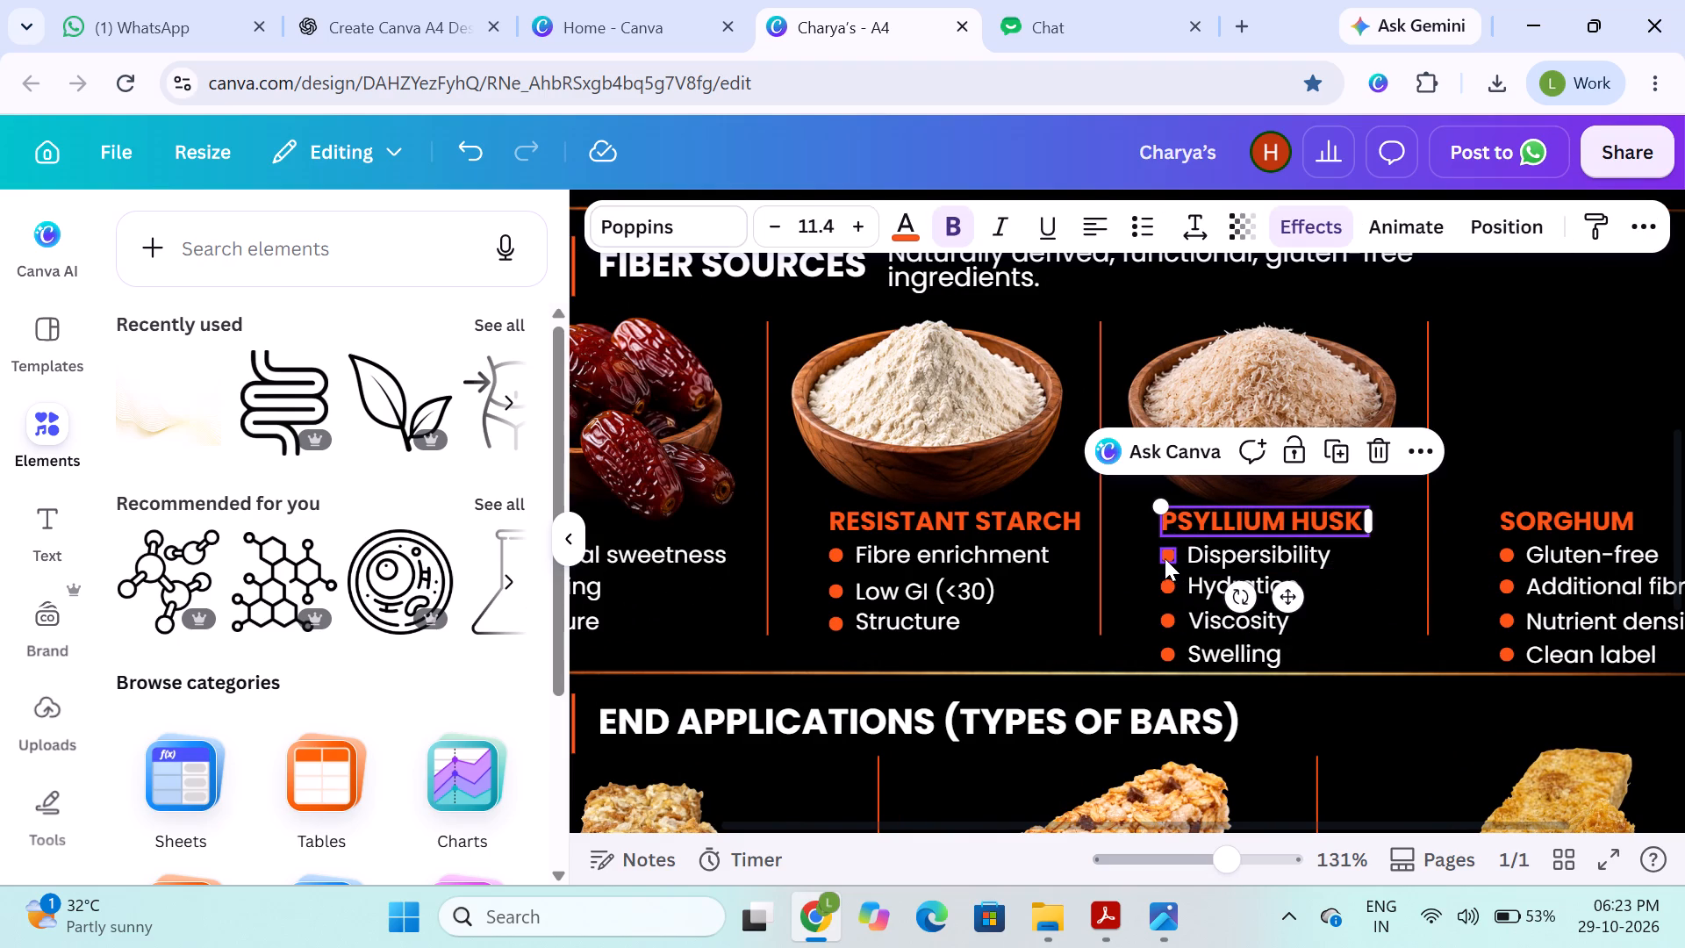
pyautogui.keyDown('shift'); pyautogui.click(1165, 557); pyautogui.keyUp('shift')
pyautogui.keyDown('shift'); pyautogui.click(1164, 591); pyautogui.keyUp('shift')
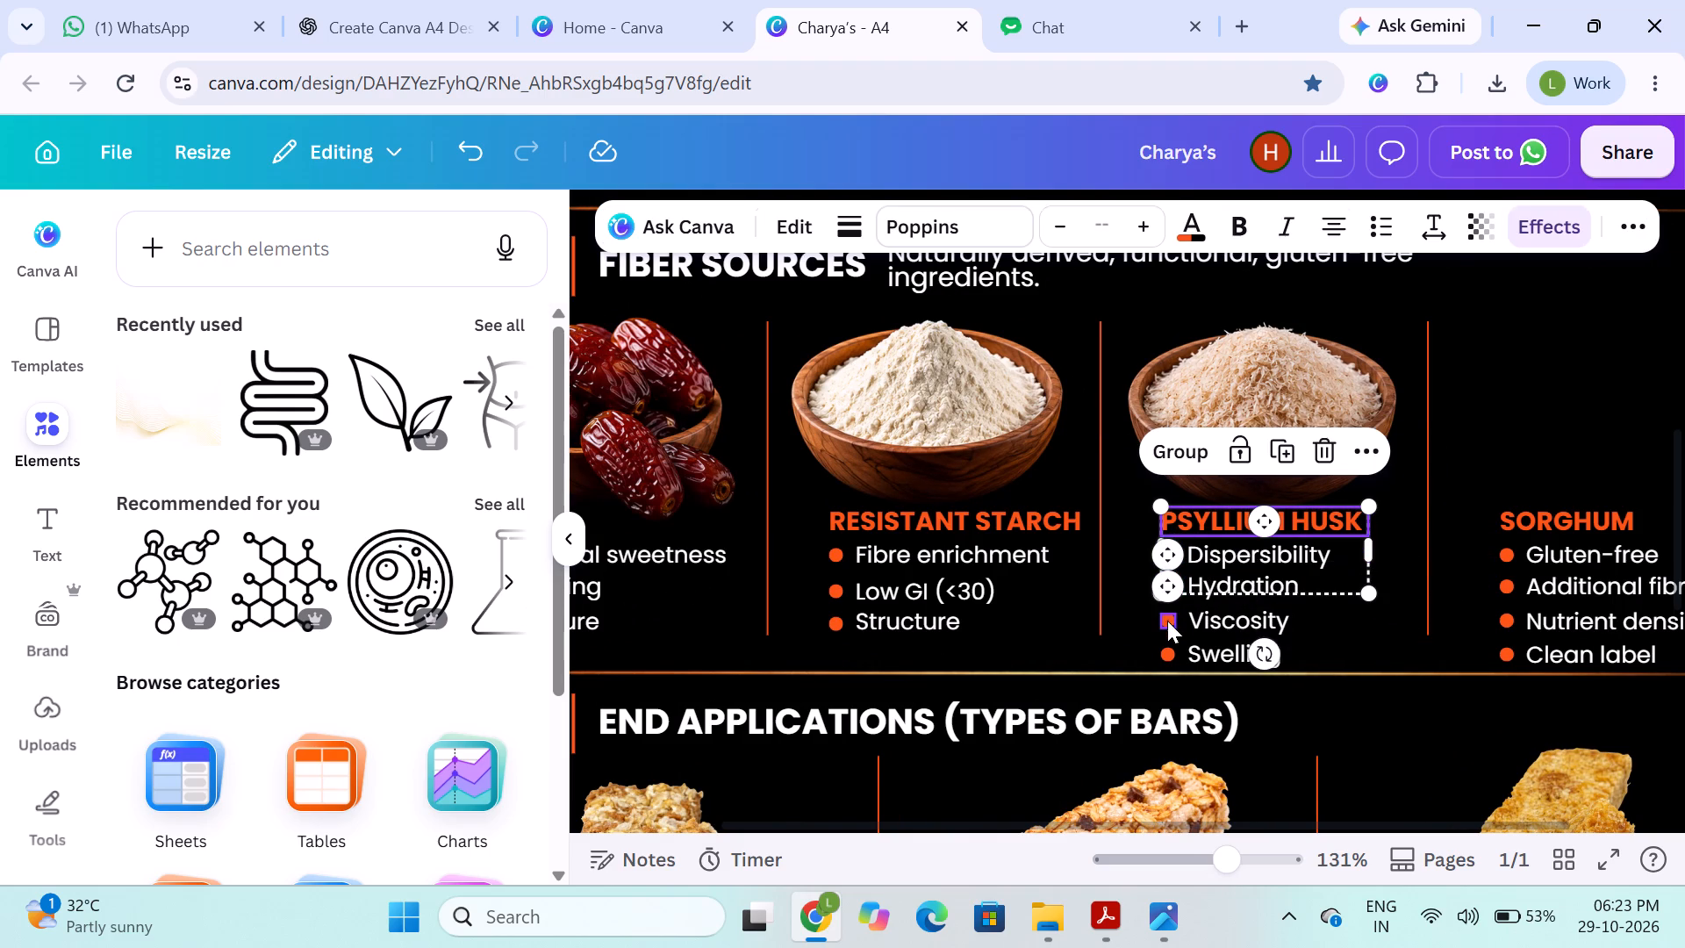
pyautogui.keyDown('shift'); pyautogui.click(1167, 621); pyautogui.keyUp('shift')
pyautogui.keyDown('shift'); pyautogui.click(1163, 651); pyautogui.keyUp('shift')
pyautogui.keyDown('shift'); pyautogui.click(1234, 555); pyautogui.keyUp('shift')
pyautogui.keyDown('shift'); pyautogui.click(1230, 587); pyautogui.keyUp('shift')
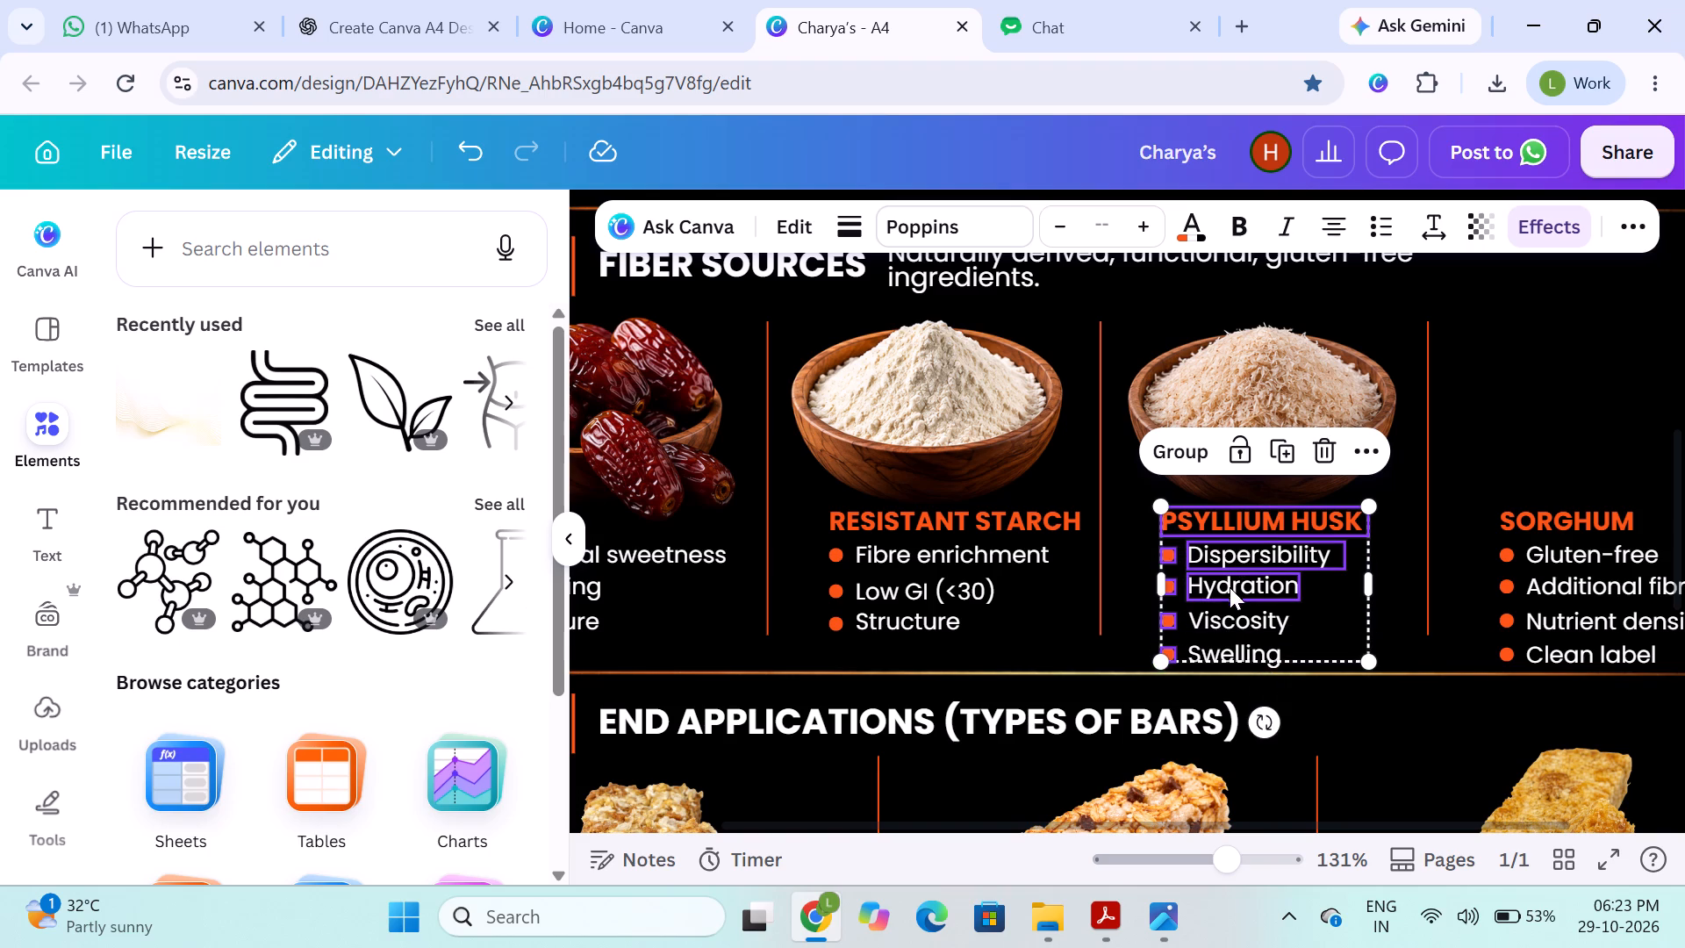
pyautogui.keyDown('shift'); pyautogui.click(1236, 619); pyautogui.keyUp('shift')
pyautogui.keyDown('shift'); pyautogui.click(1233, 652); pyautogui.keyUp('shift')
pyautogui.click(1182, 469)
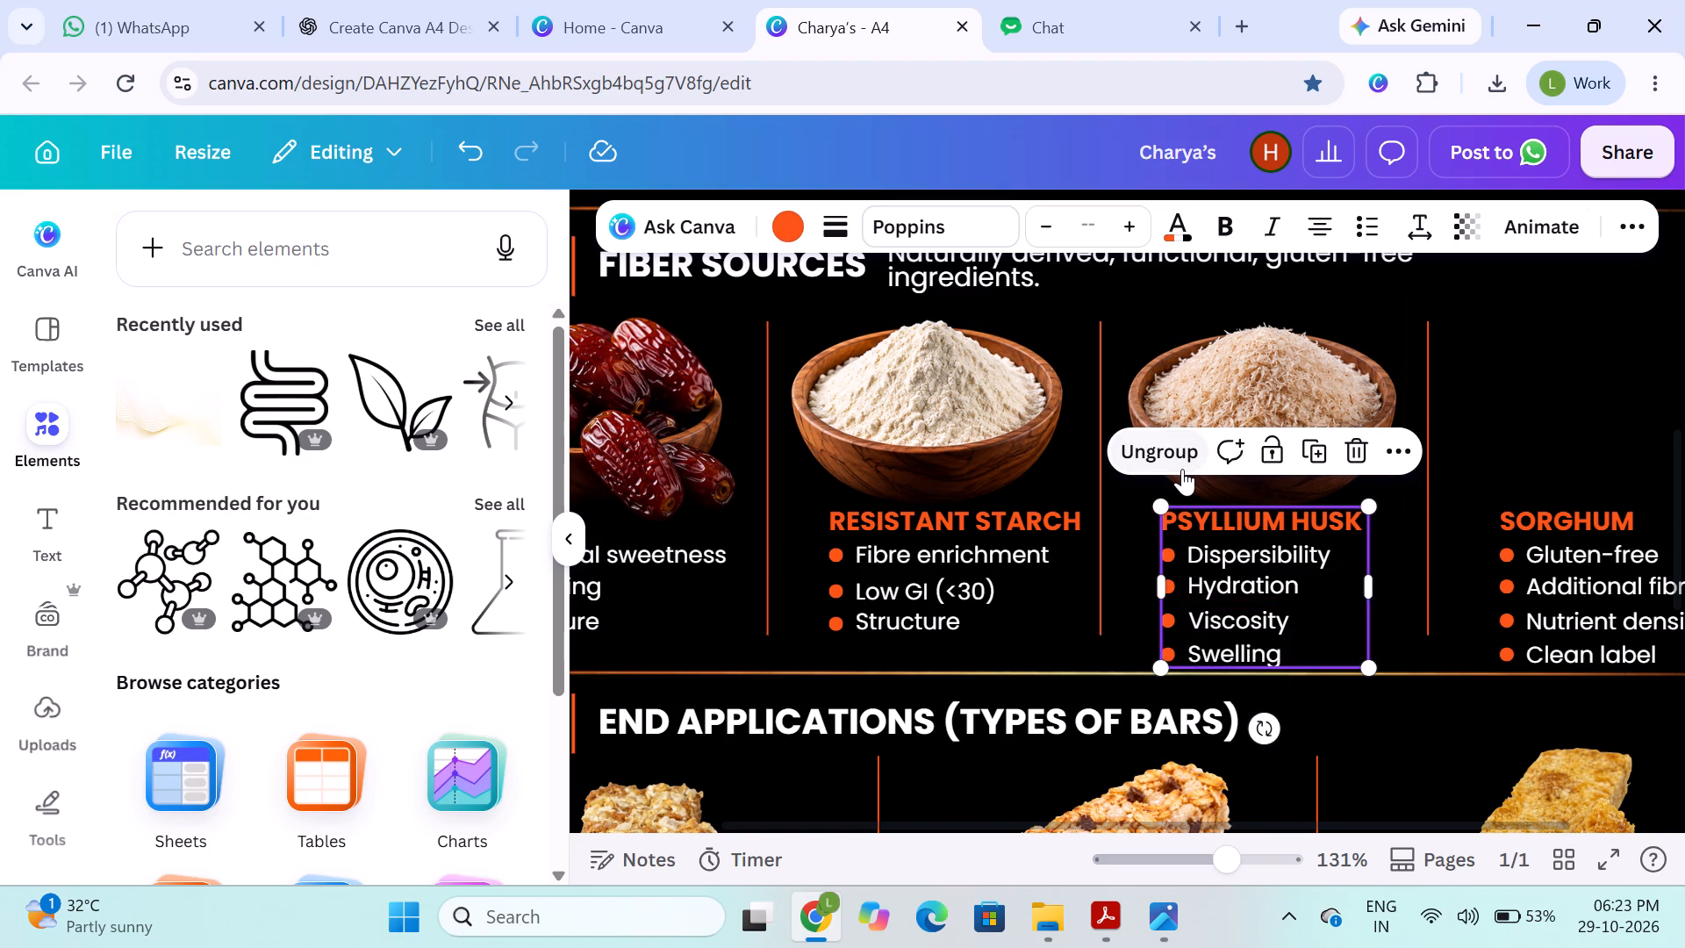
pyautogui.press('Right')
pyautogui.press('Right')
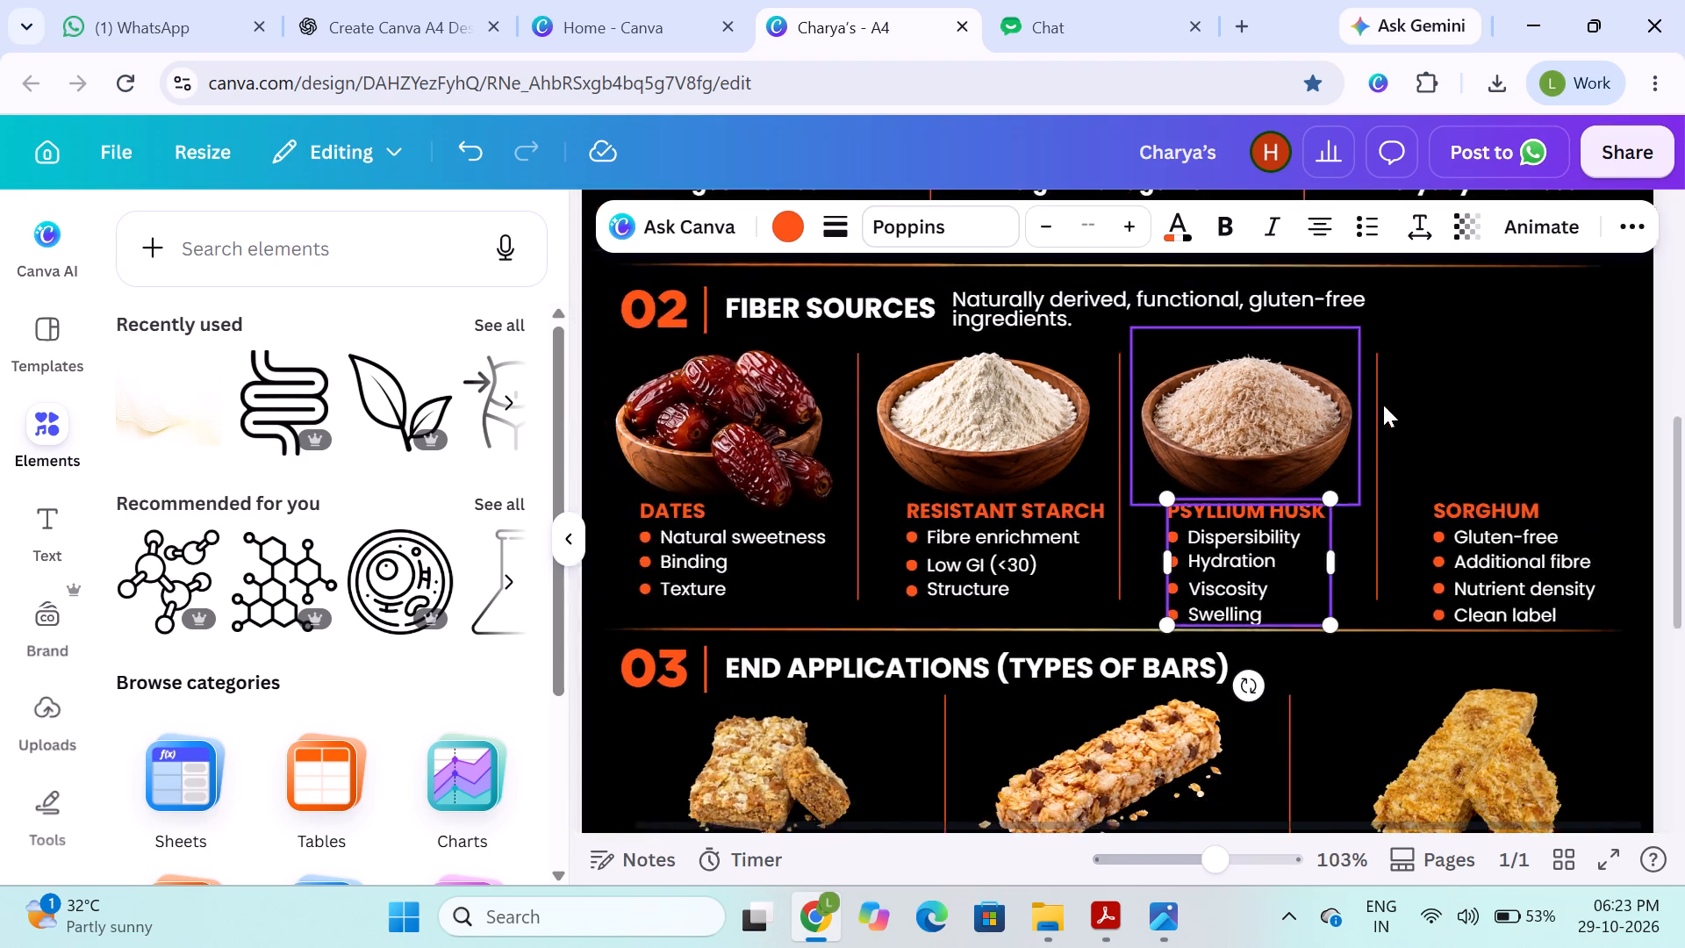
# Align the Psyllium Husk text group and its bowl image on a common horizontal centre.
pyautogui.click(1604, 453)
pyautogui.click(1214, 456)
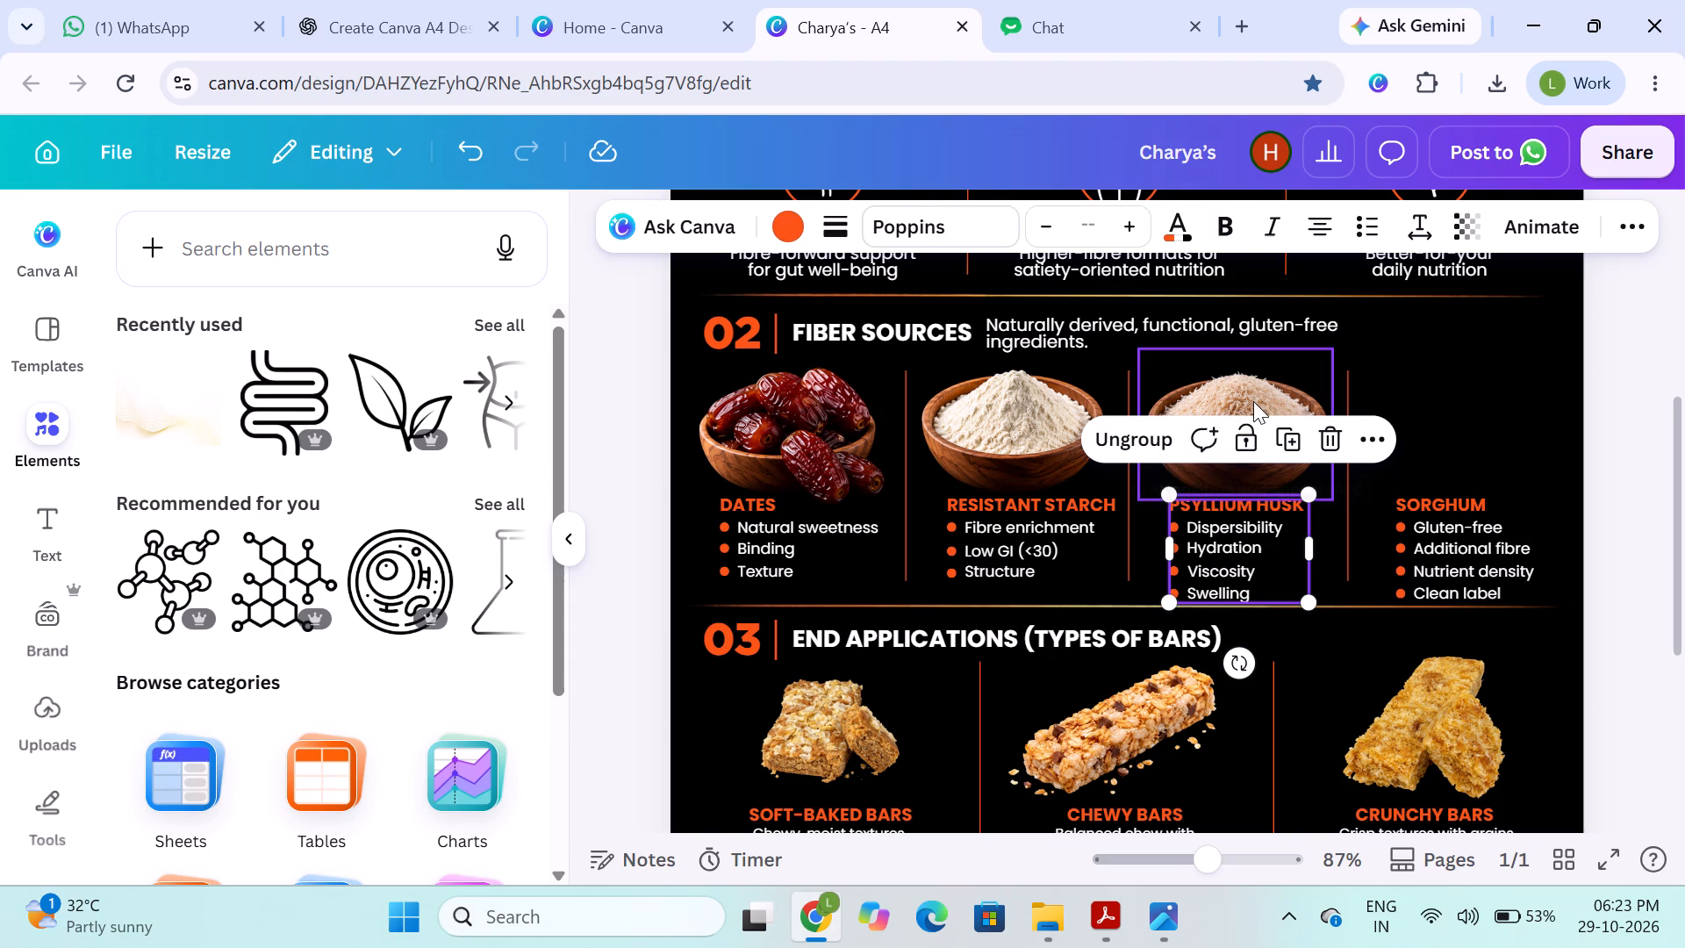
pyautogui.keyDown('shift'); pyautogui.click(1253, 401); pyautogui.keyUp('shift')
pyautogui.click(1322, 235)
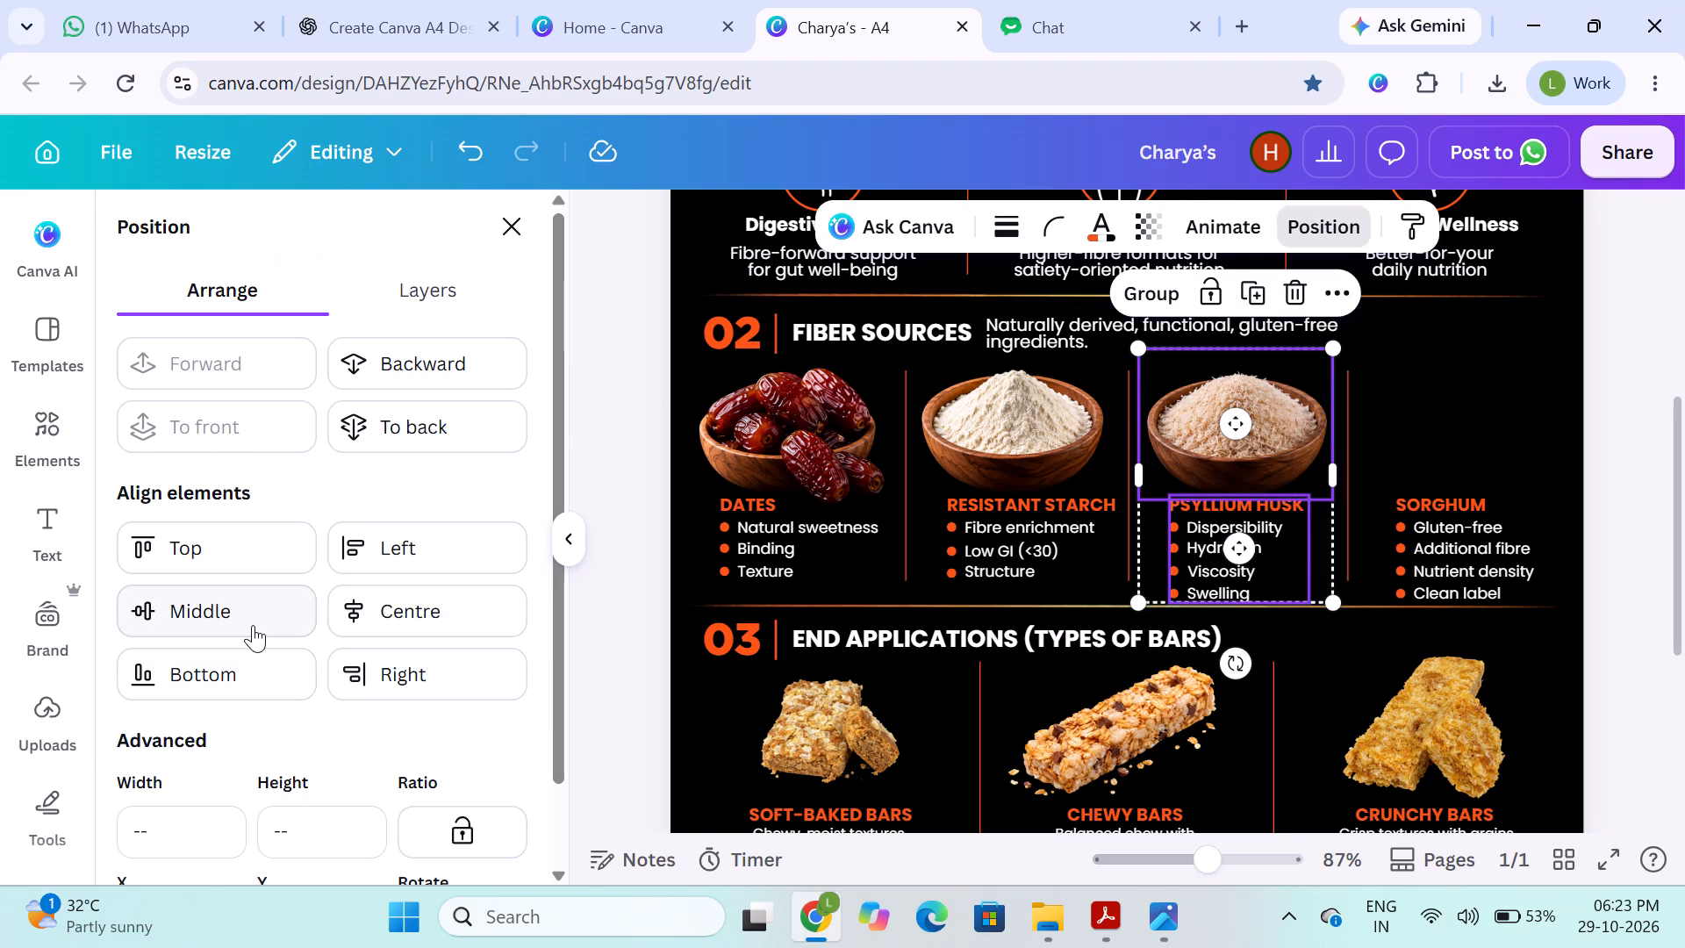
pyautogui.click(248, 615)
pyautogui.hotkey('ctrl', 'z')
pyautogui.click(357, 621)
pyautogui.click(1617, 456)
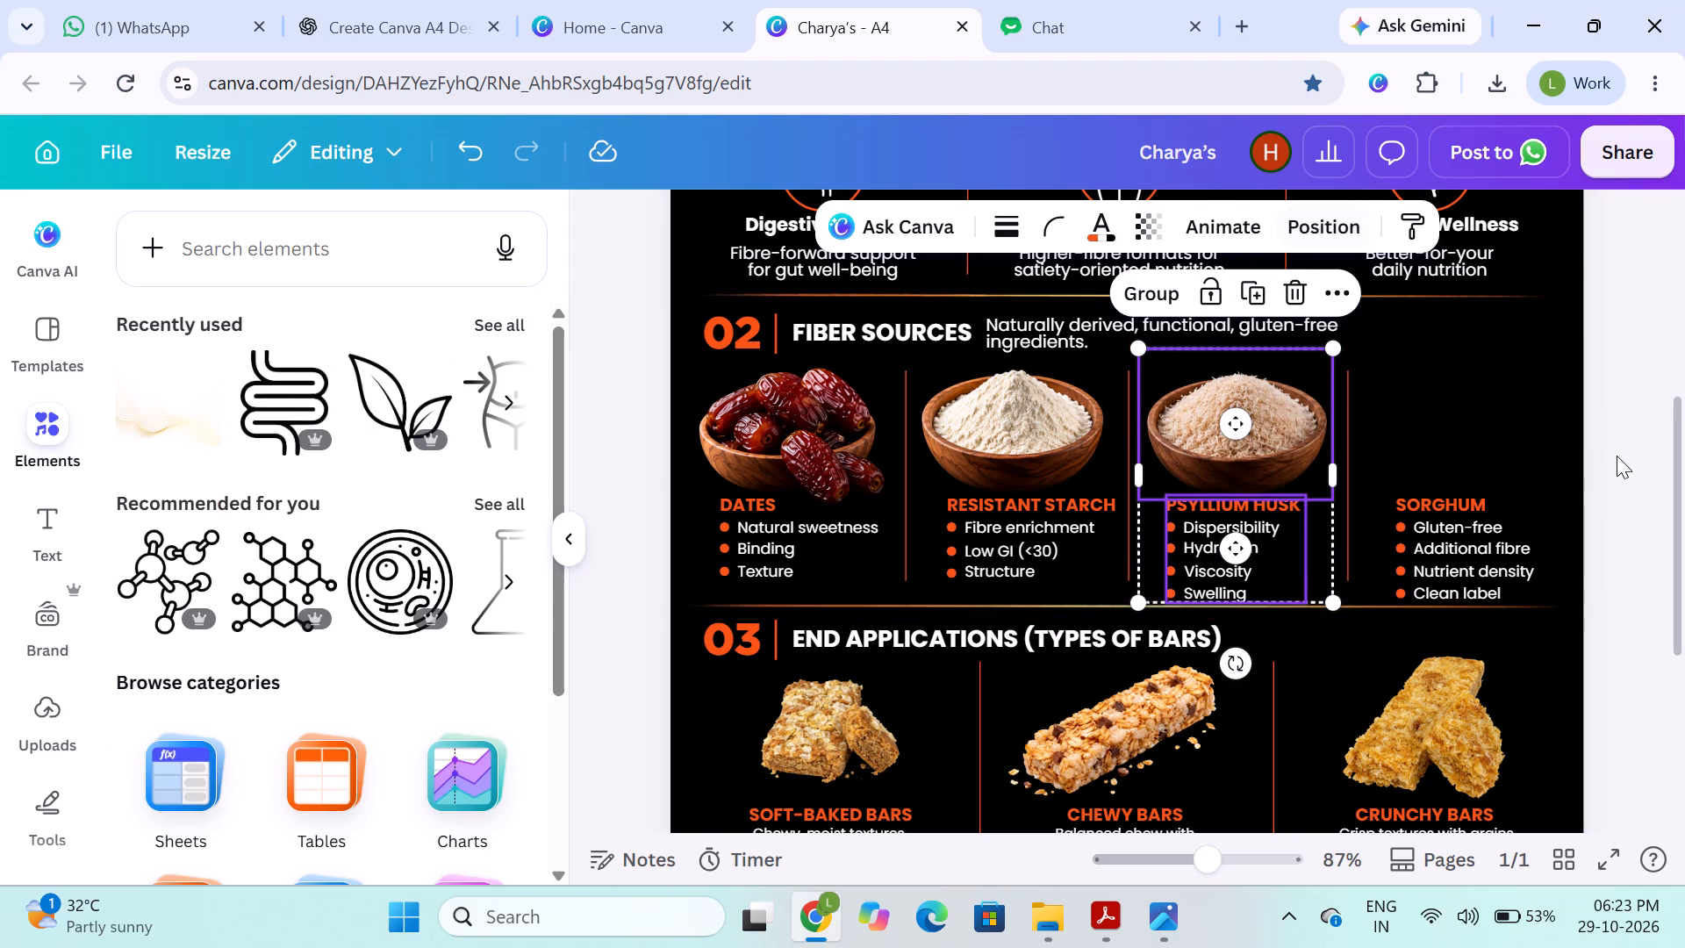
pyautogui.click(1668, 429)
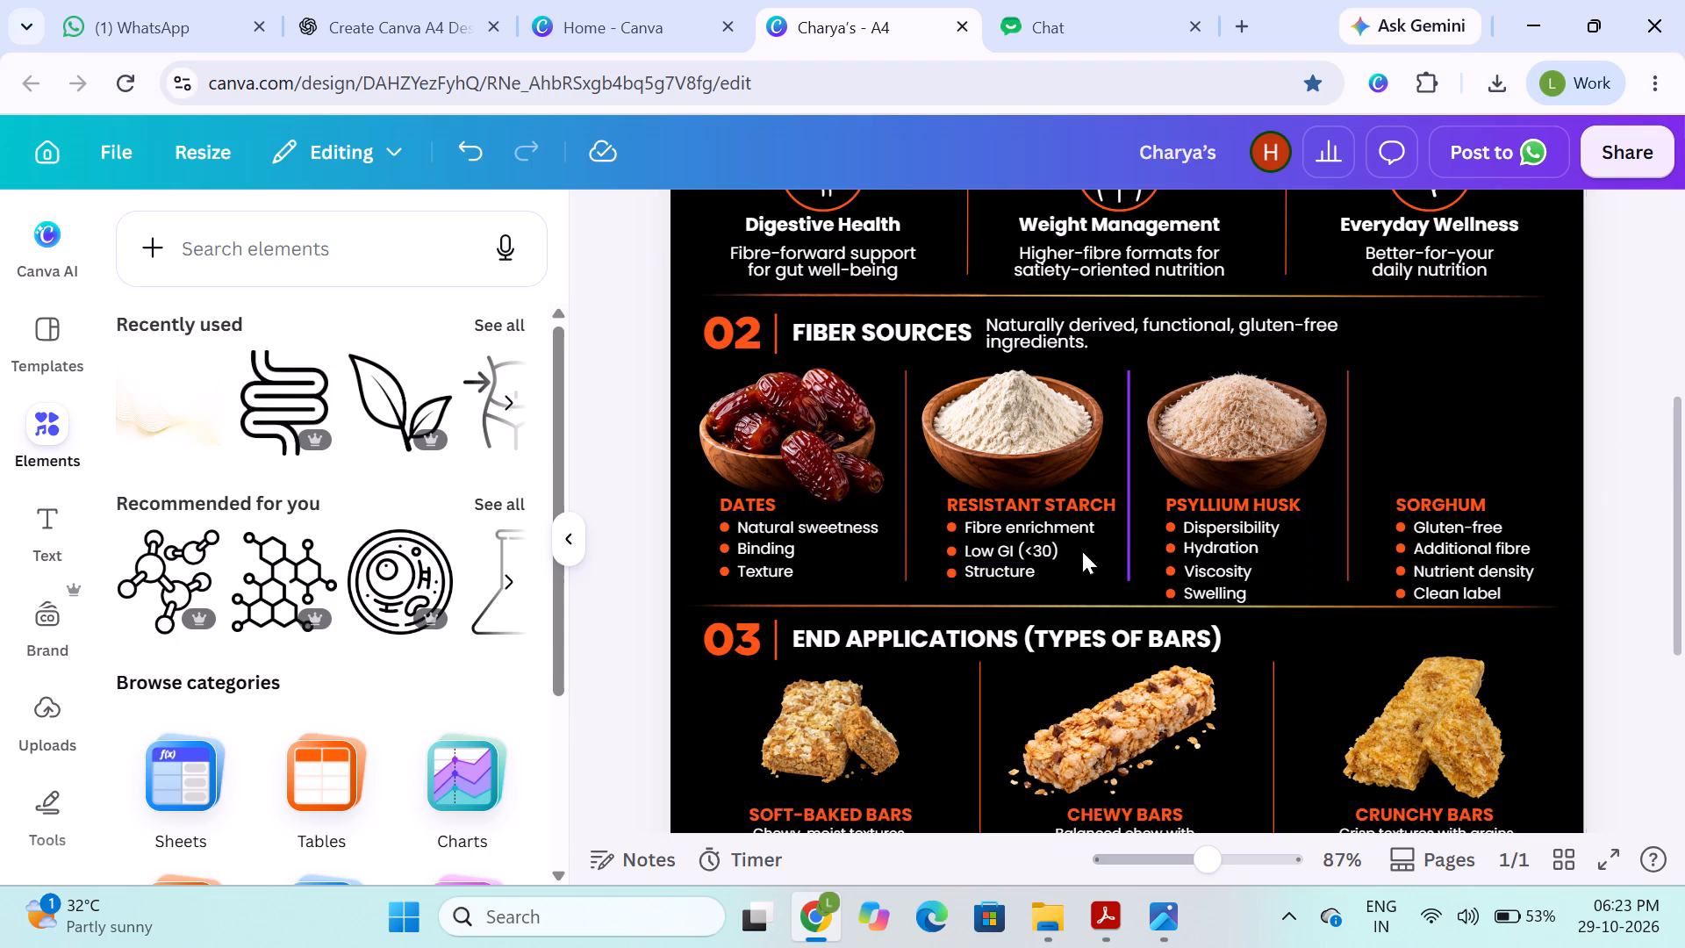
# Crop the empty bottom of the resistant starch bowl image up to the top of the Resistant Starch heading.
pyautogui.click(996, 458)
pyautogui.moveTo(1019, 528); pyautogui.dragTo(1017, 525)
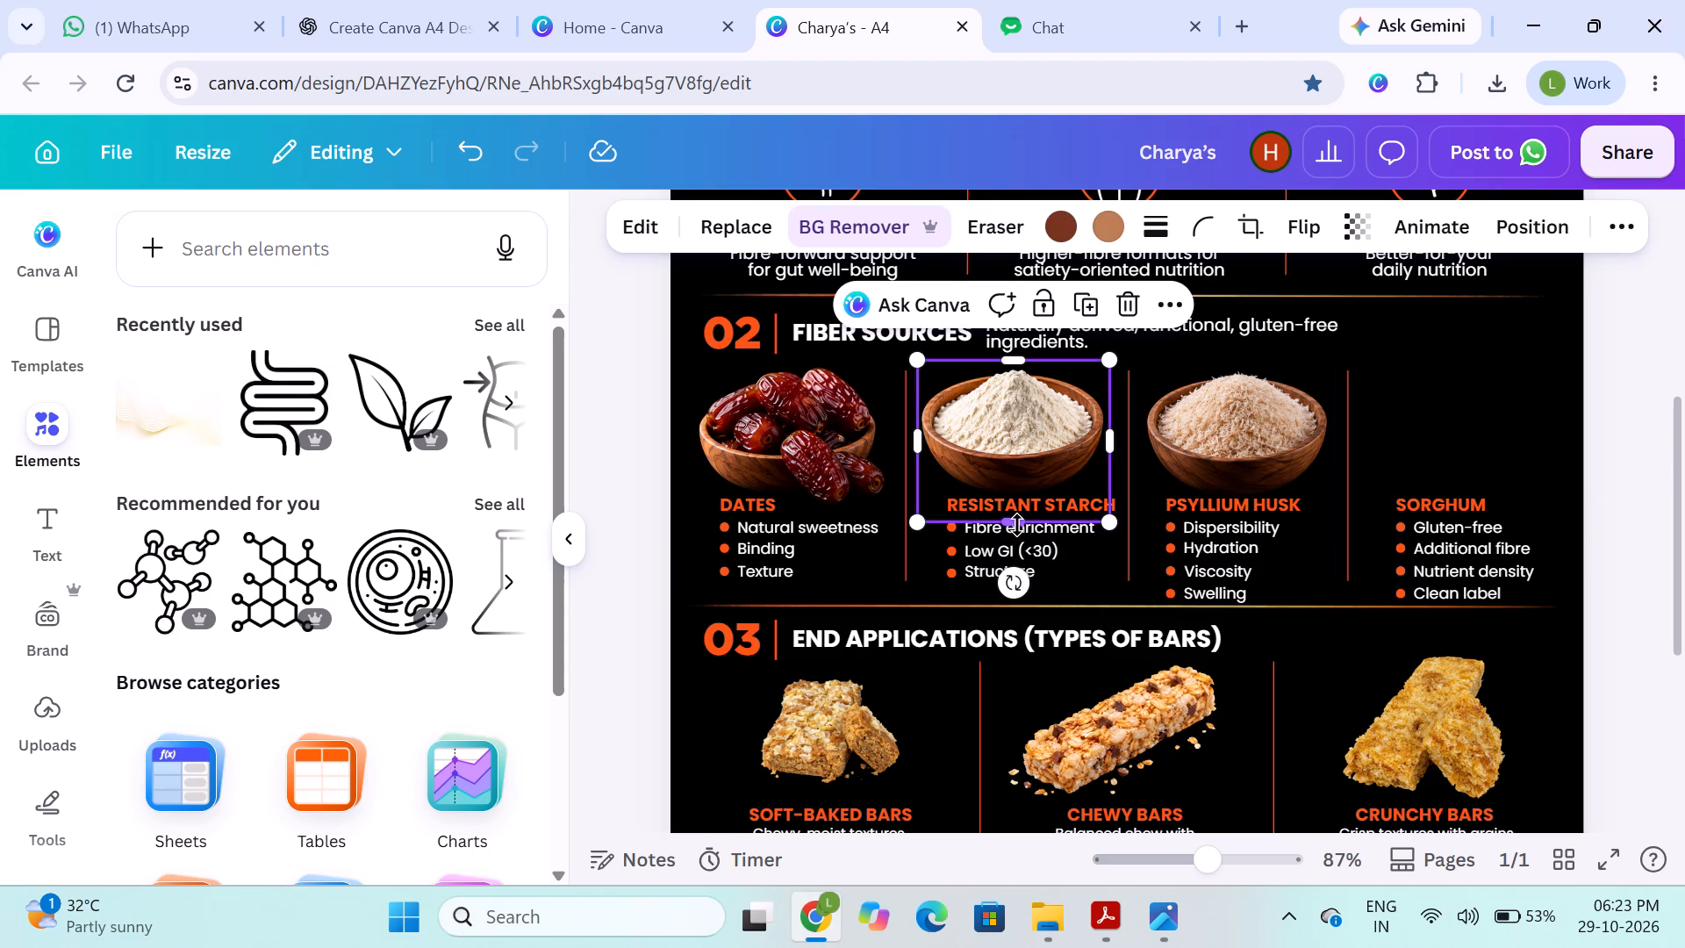
pyautogui.moveTo(1017, 525); pyautogui.dragTo(1012, 503)
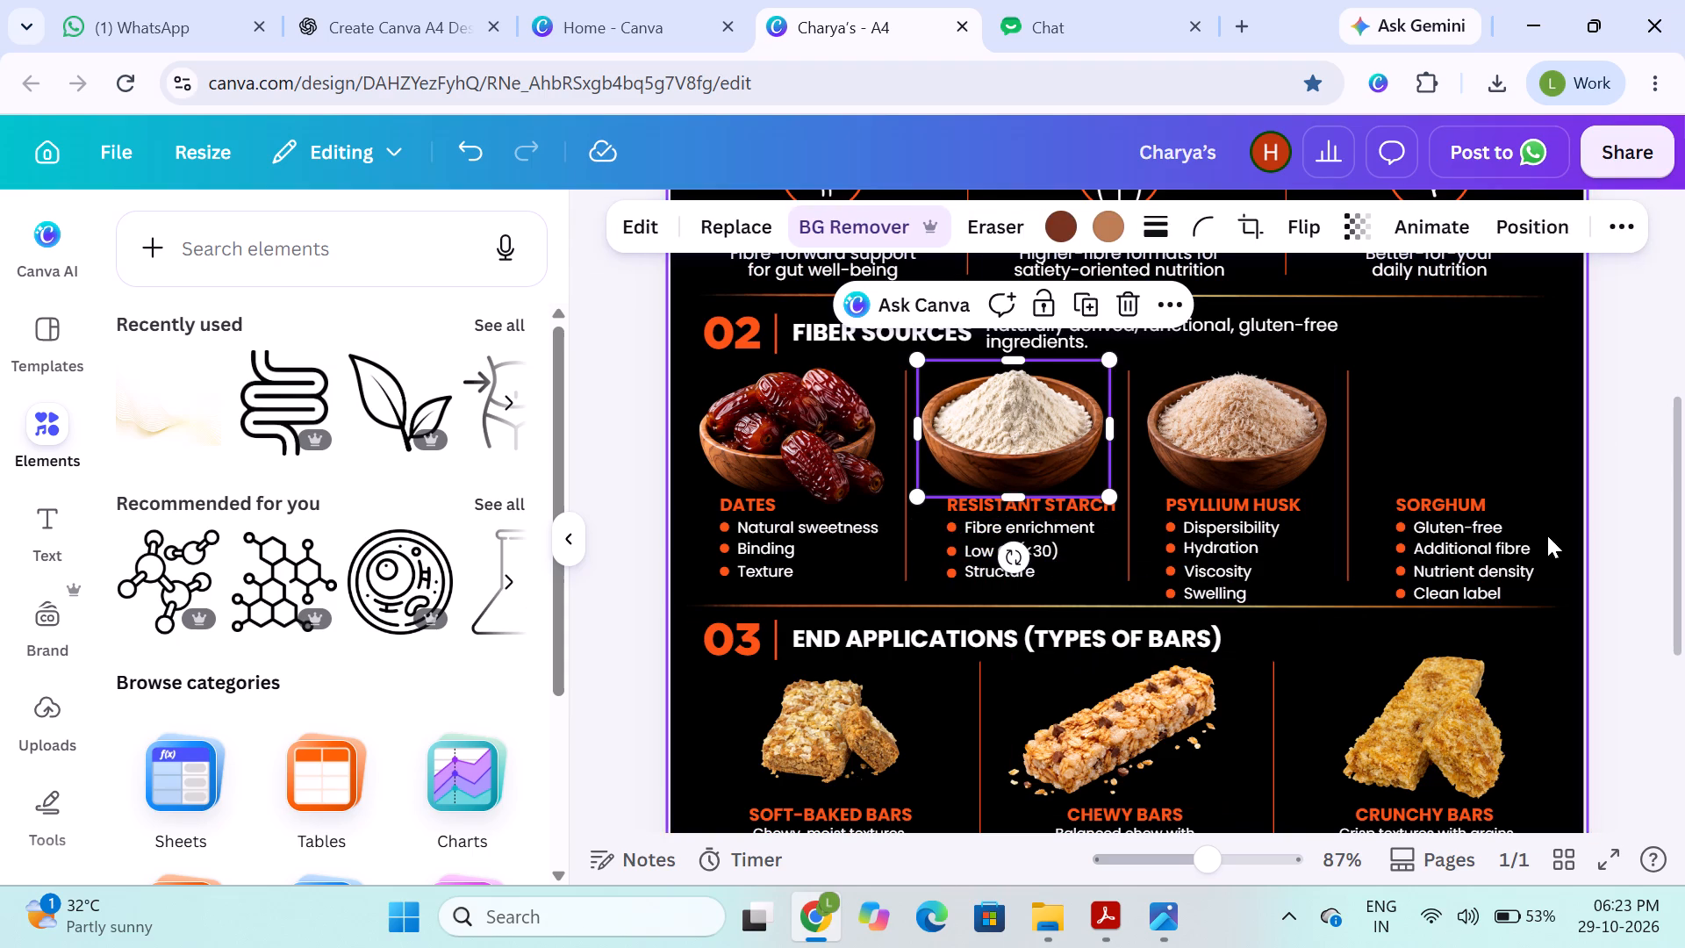
pyautogui.click(1596, 499)
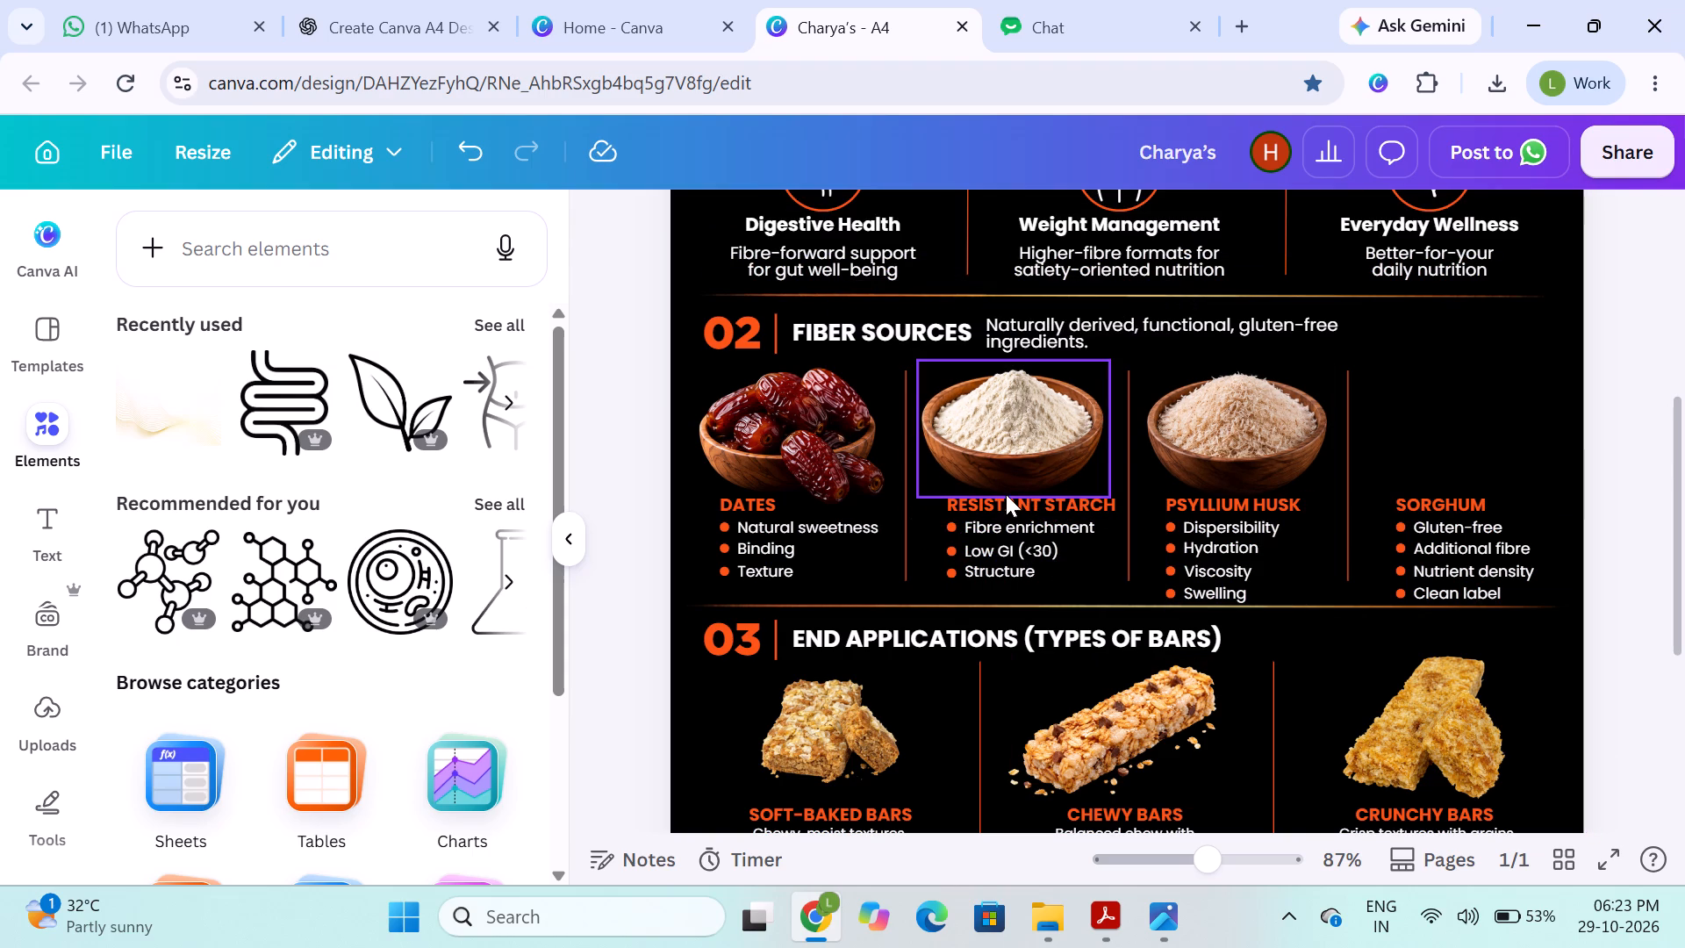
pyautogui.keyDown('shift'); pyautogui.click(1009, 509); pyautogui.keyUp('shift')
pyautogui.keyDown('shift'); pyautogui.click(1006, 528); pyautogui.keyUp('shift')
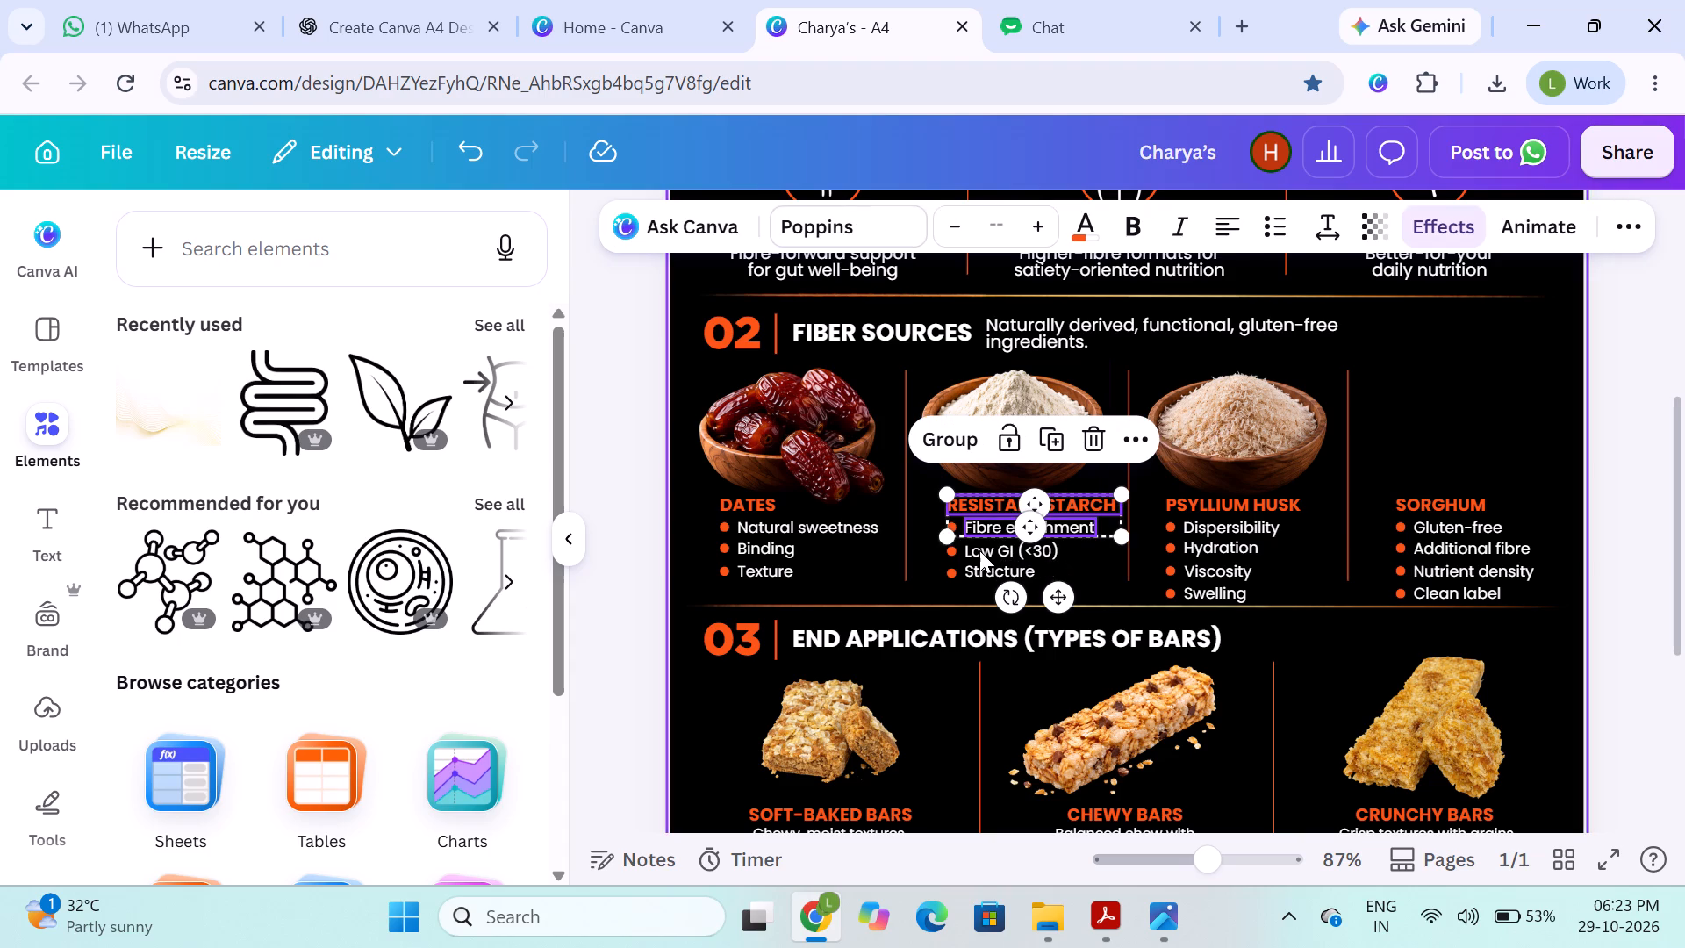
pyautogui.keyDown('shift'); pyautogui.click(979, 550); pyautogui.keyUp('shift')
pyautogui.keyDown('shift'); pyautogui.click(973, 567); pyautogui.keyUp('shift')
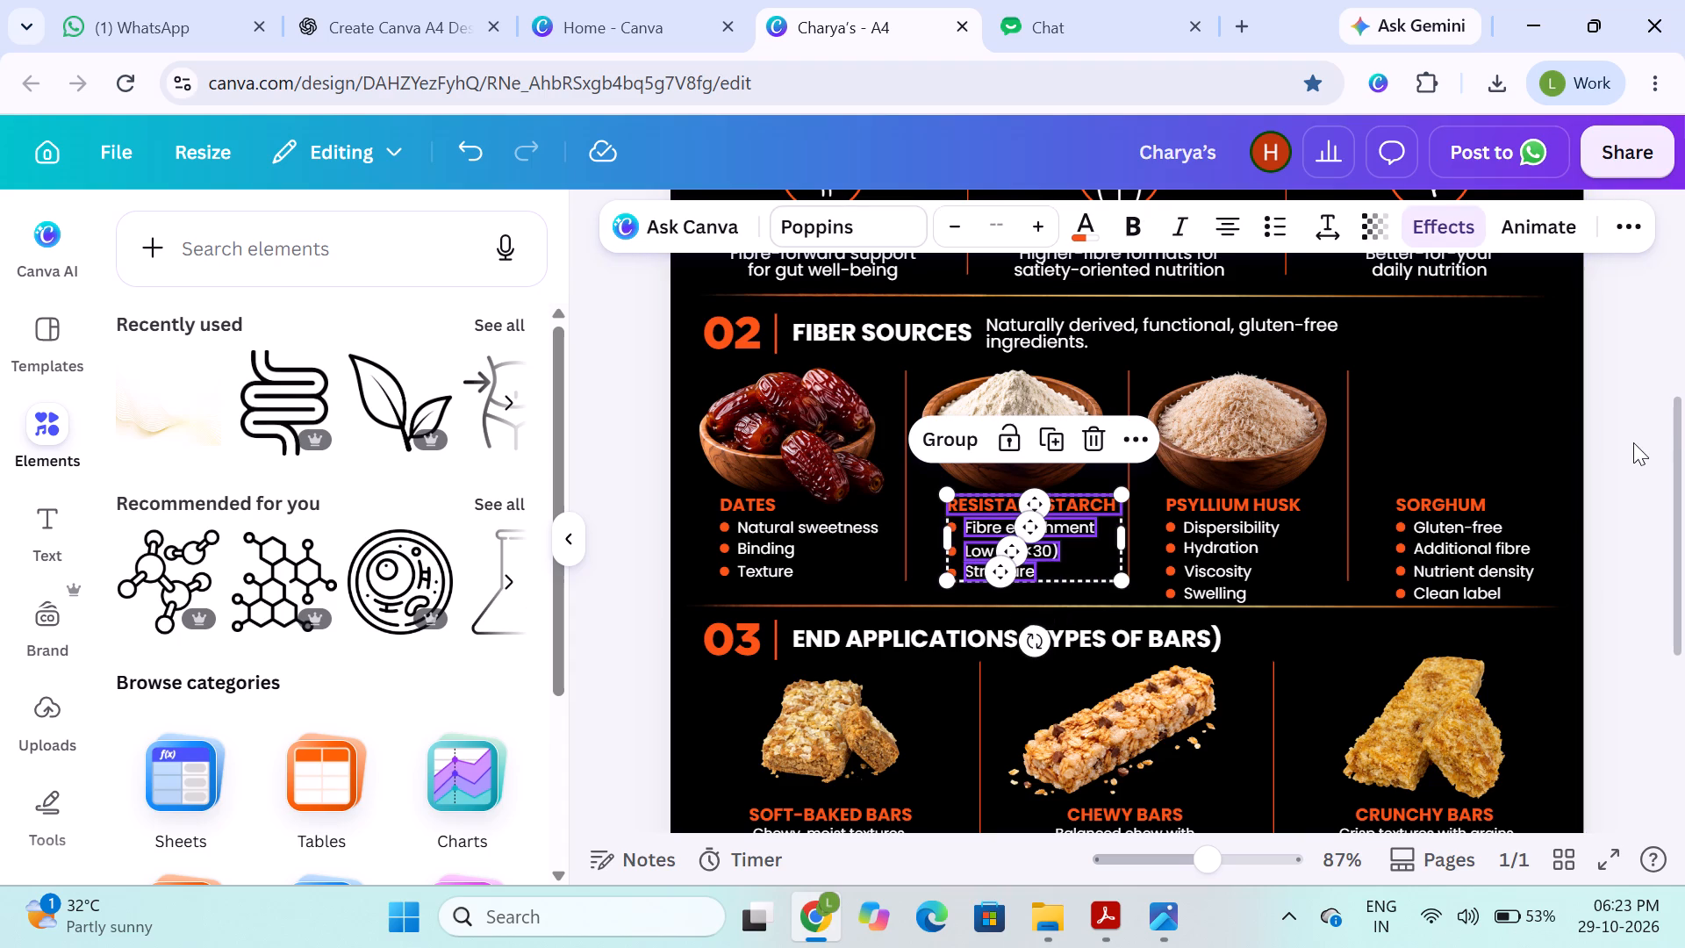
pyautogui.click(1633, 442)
# Correct the first Resistant Starch bullet text to read "Fiber enrichment".
pyautogui.doubleClick(972, 527)
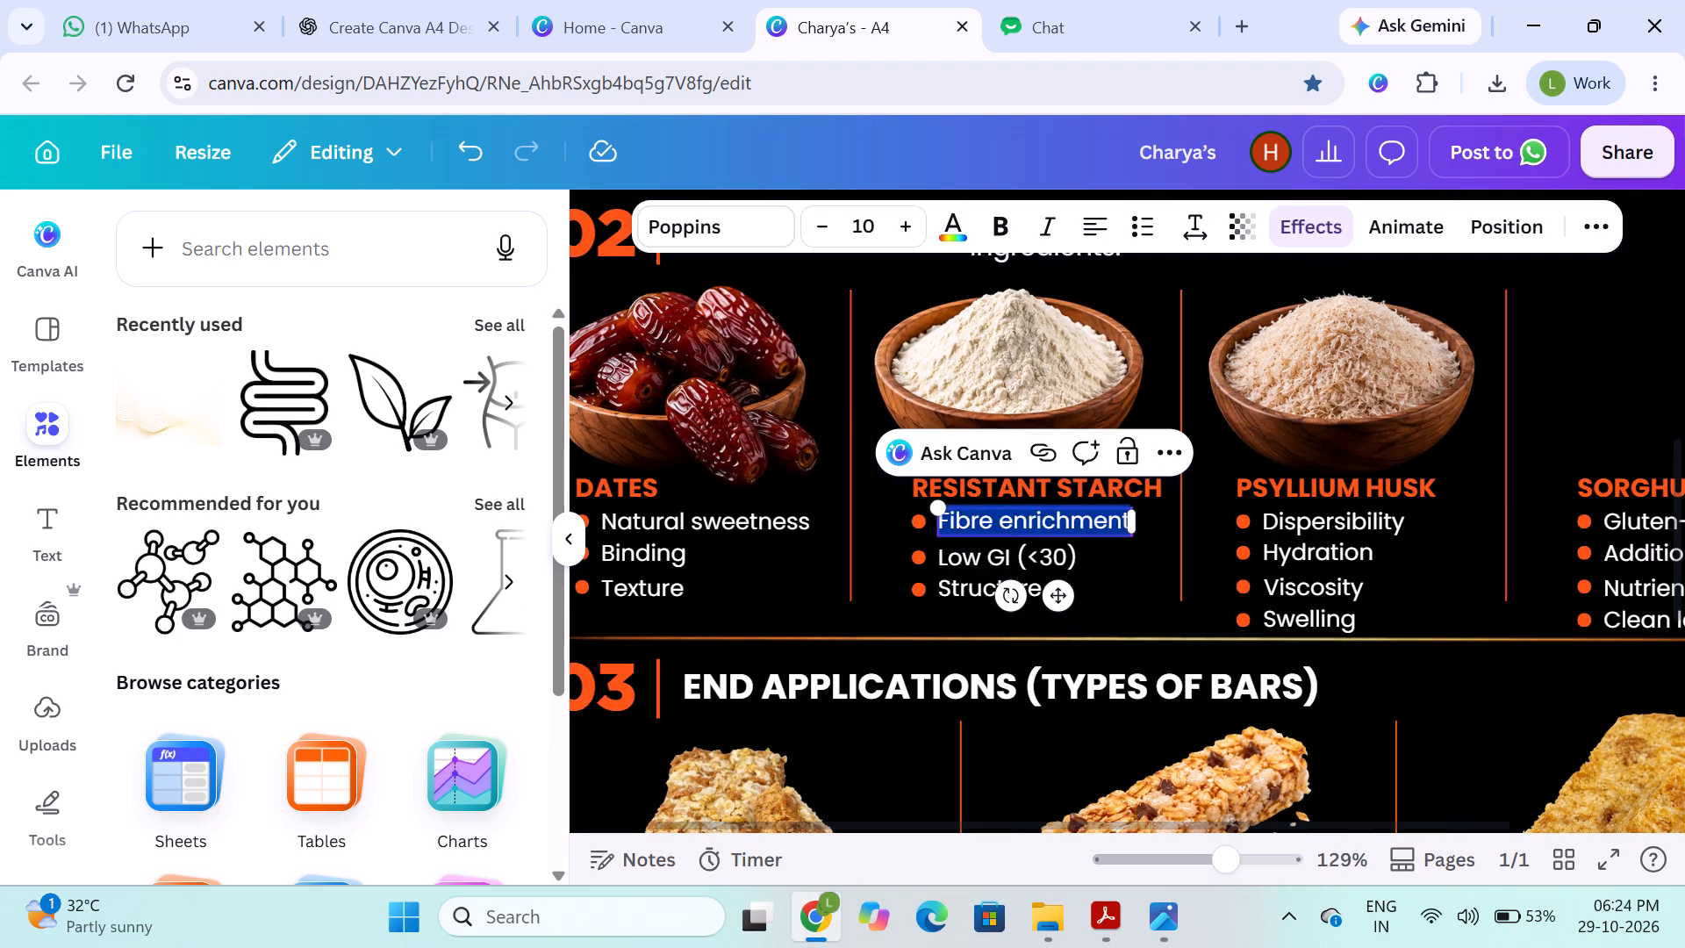
pyautogui.click(976, 529)
pyautogui.press('Right')
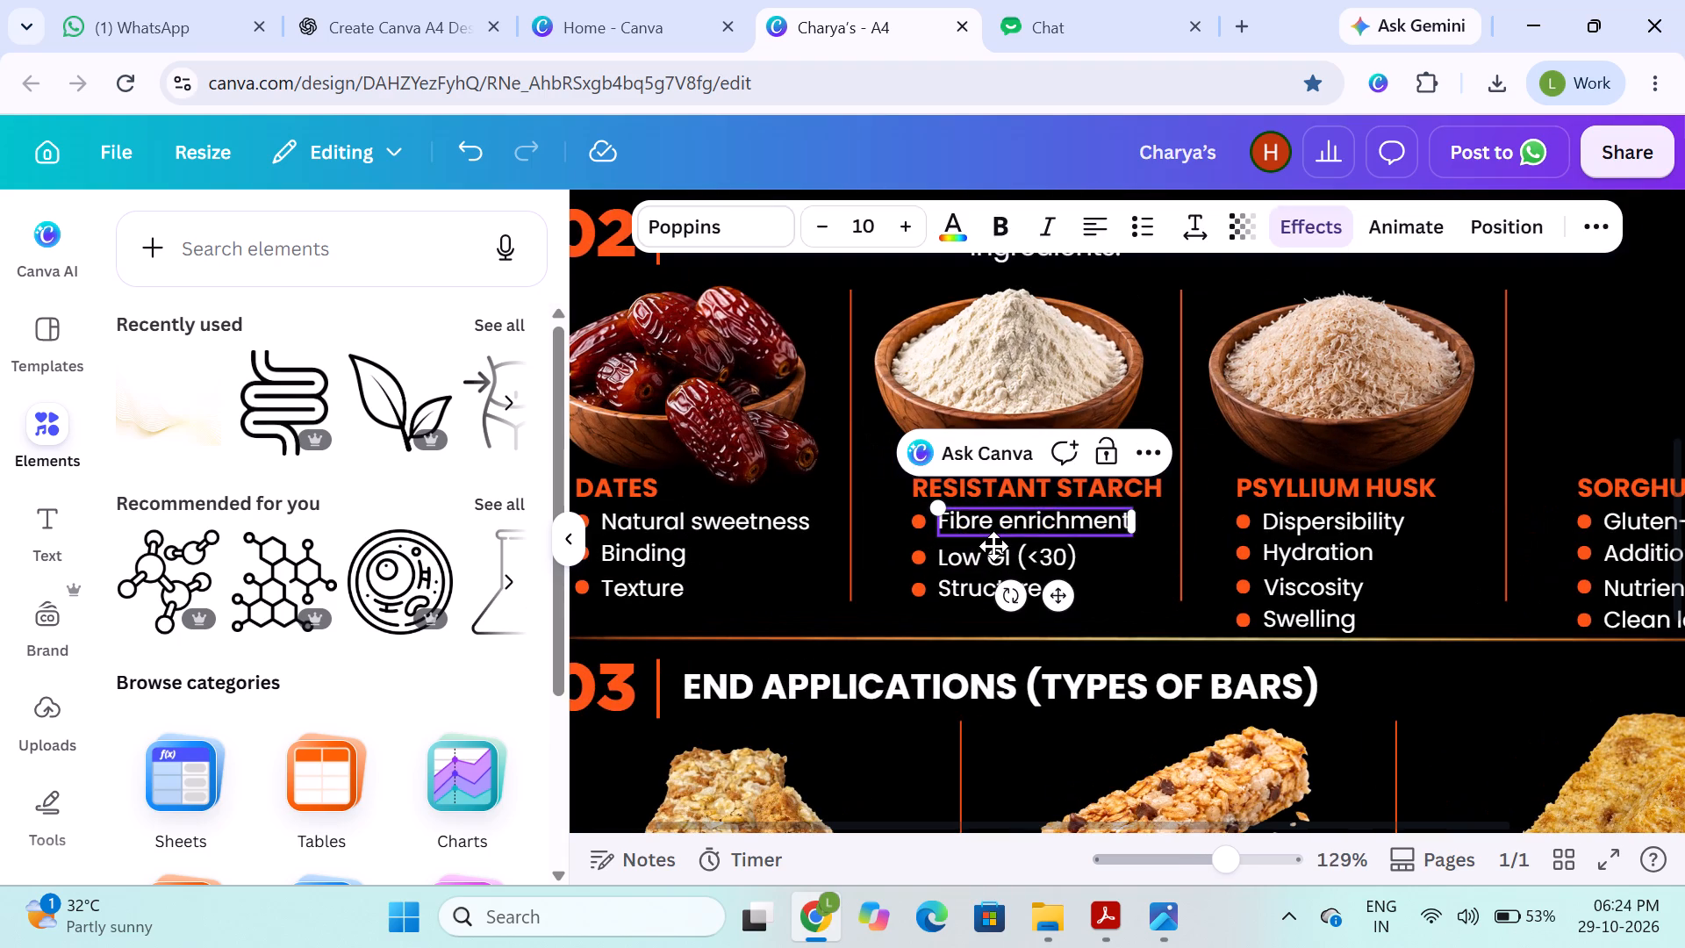
pyautogui.press('BackSpace')
pyautogui.press('BackSpace')
pyautogui.write('ER')
pyautogui.press('BackSpace')
pyautogui.press('BackSpace')
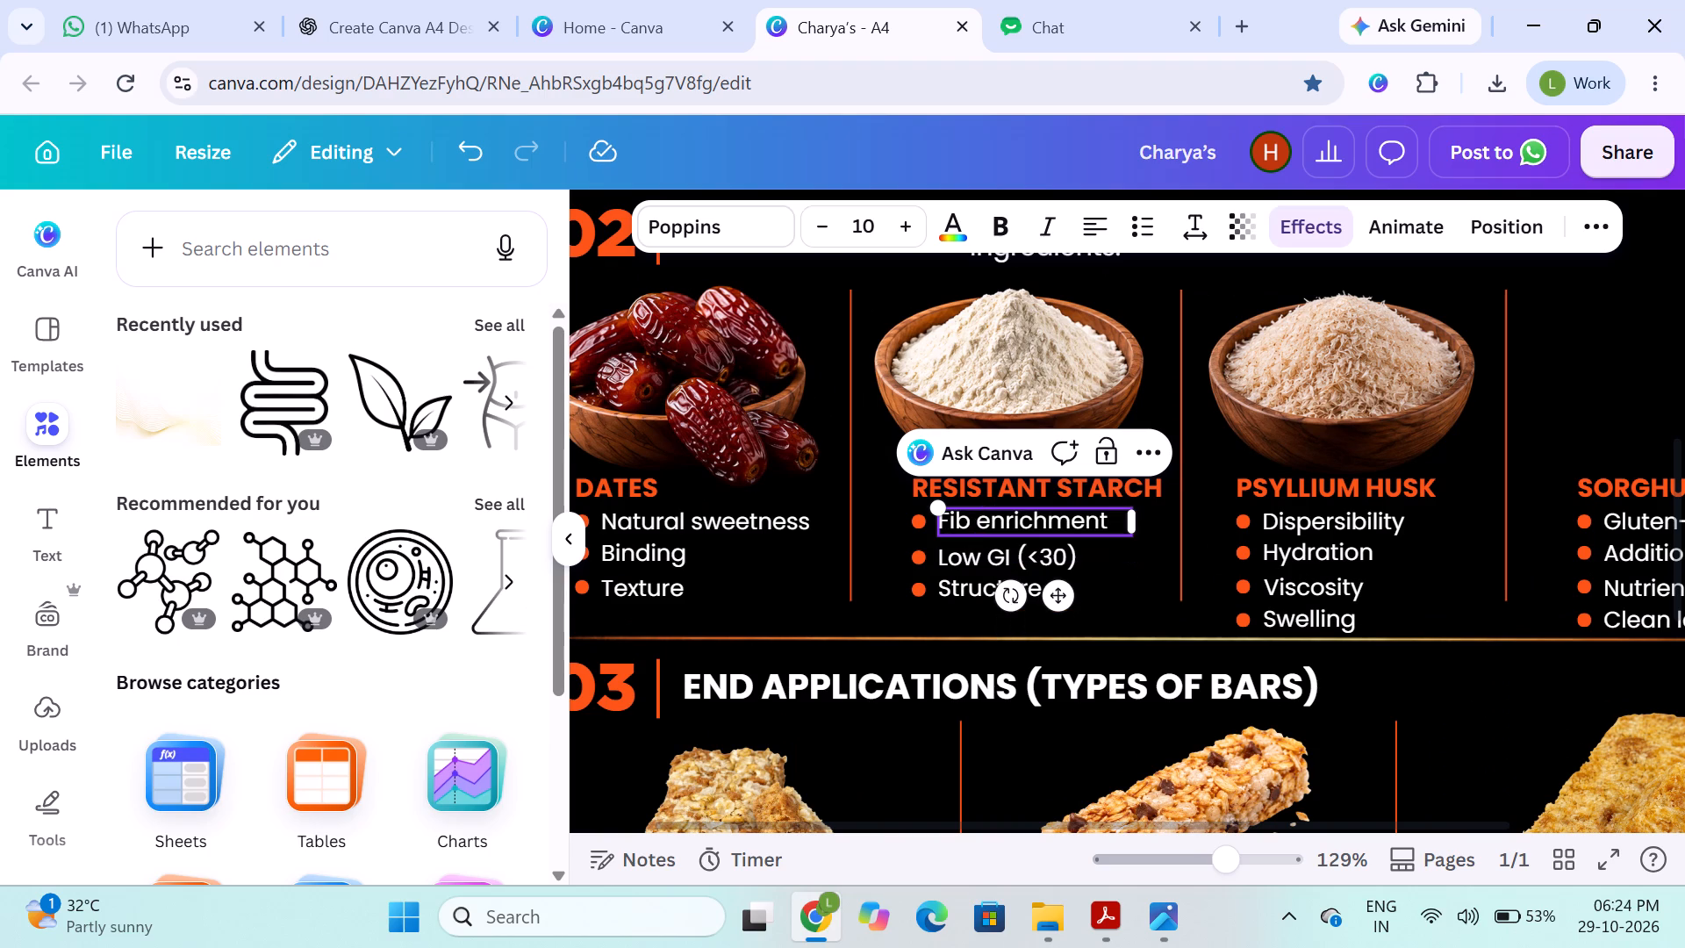
pyautogui.write('er')
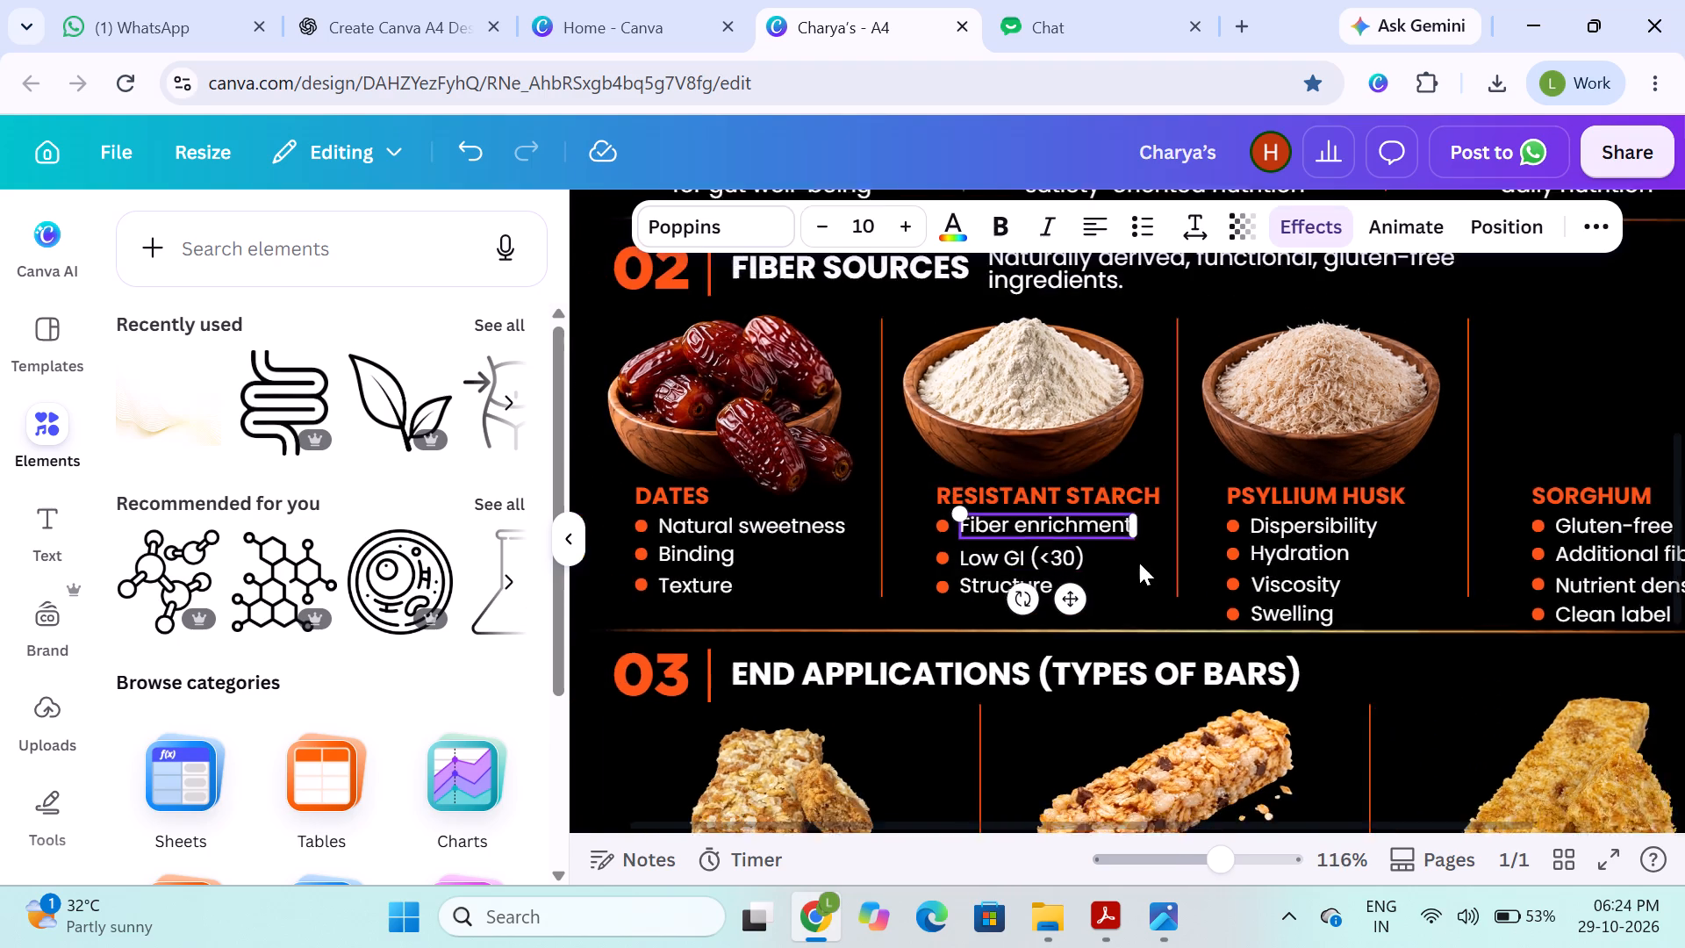
pyautogui.hscroll(-1, 1175, 550)
pyautogui.click(1636, 494)
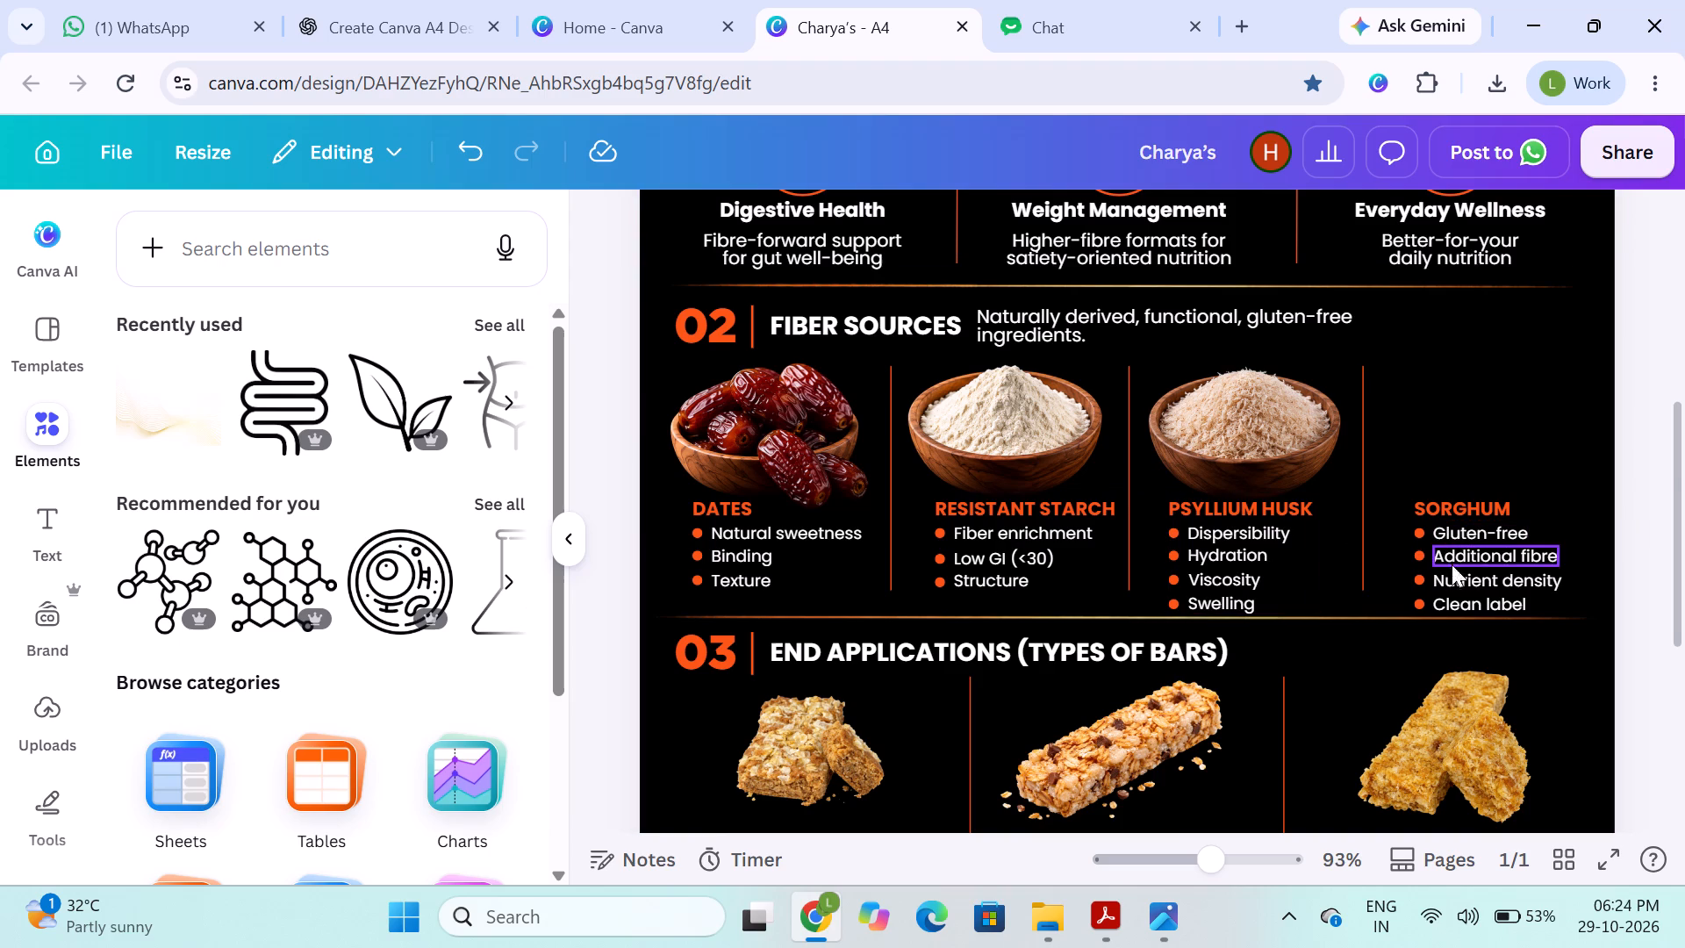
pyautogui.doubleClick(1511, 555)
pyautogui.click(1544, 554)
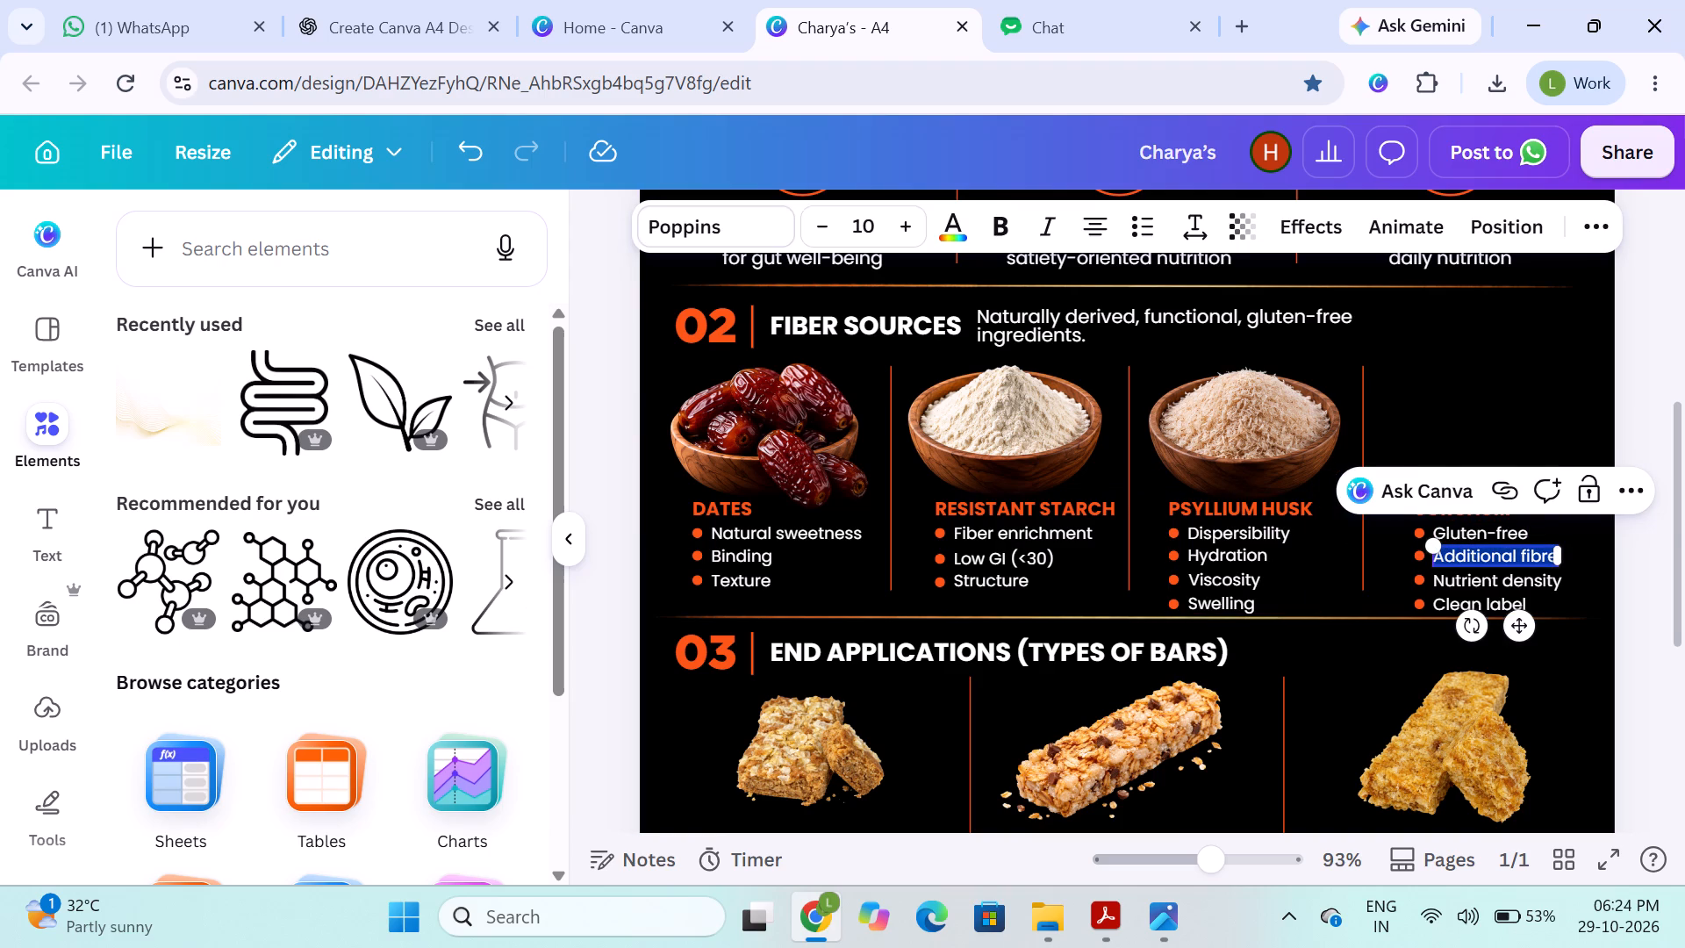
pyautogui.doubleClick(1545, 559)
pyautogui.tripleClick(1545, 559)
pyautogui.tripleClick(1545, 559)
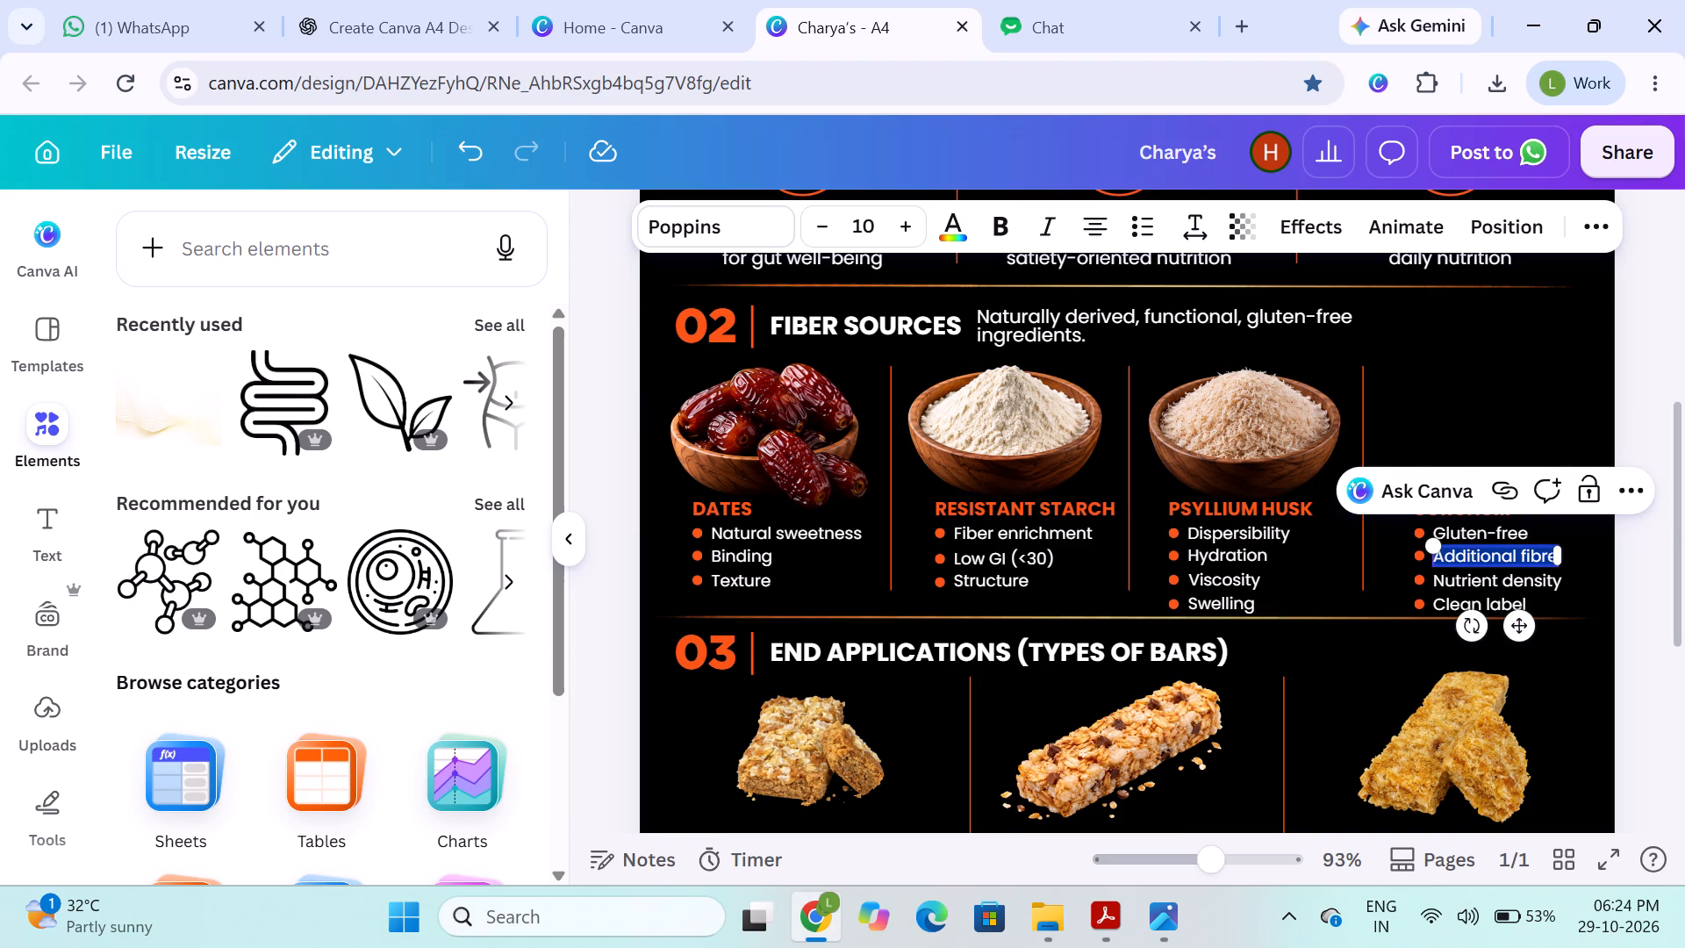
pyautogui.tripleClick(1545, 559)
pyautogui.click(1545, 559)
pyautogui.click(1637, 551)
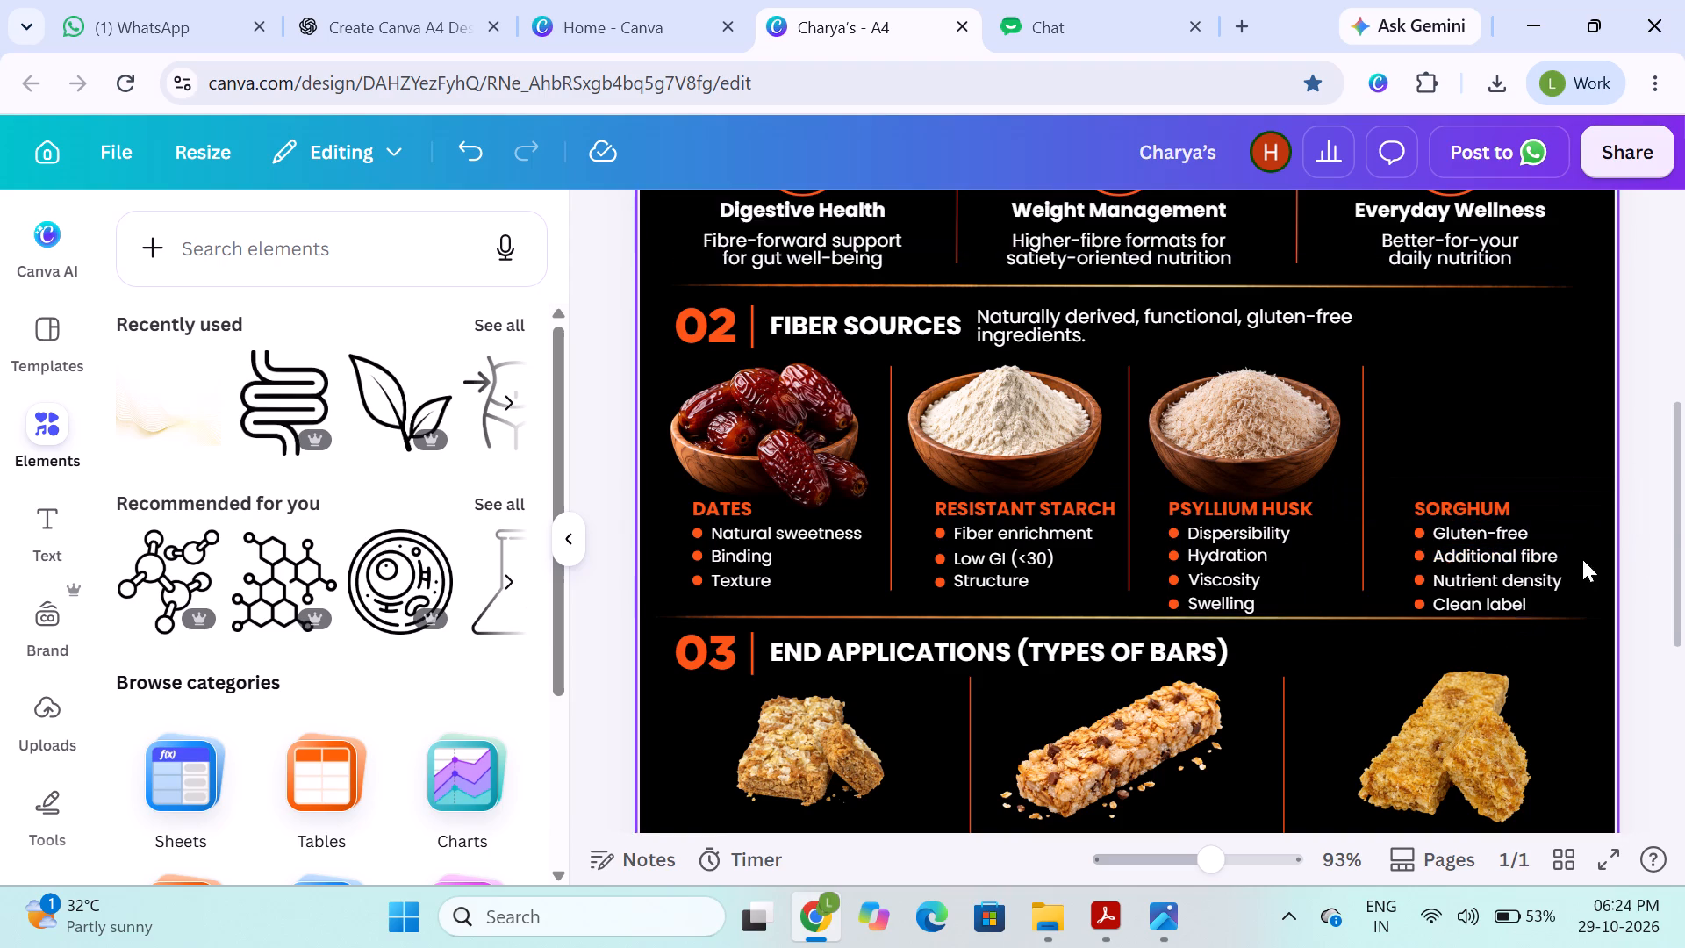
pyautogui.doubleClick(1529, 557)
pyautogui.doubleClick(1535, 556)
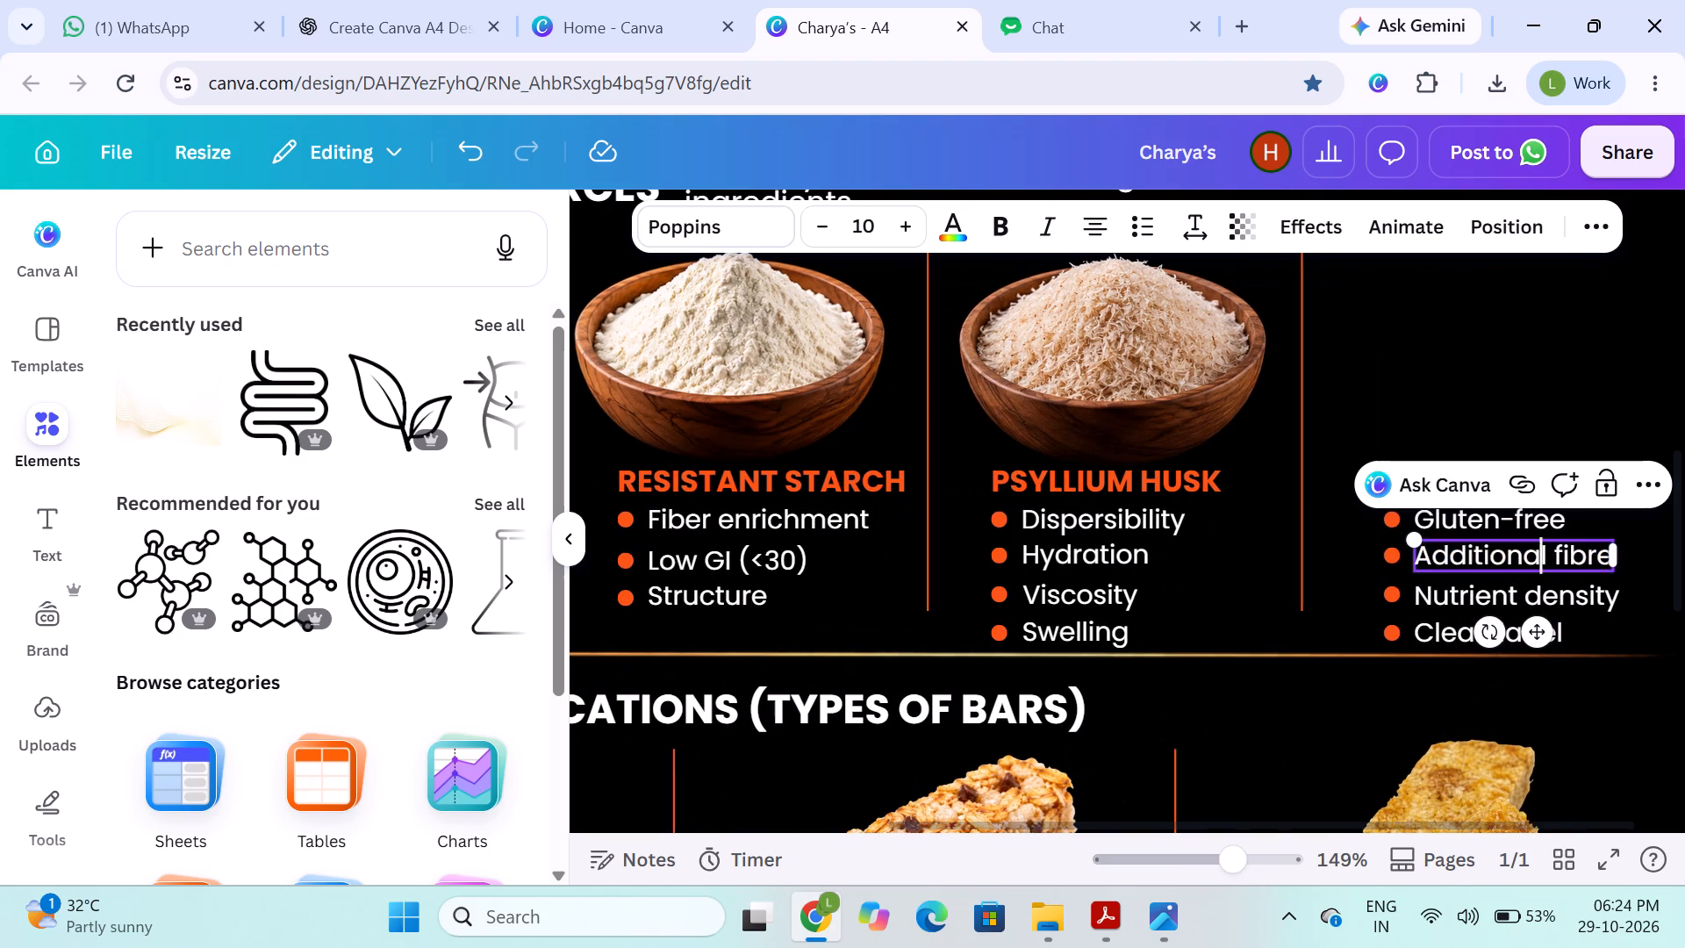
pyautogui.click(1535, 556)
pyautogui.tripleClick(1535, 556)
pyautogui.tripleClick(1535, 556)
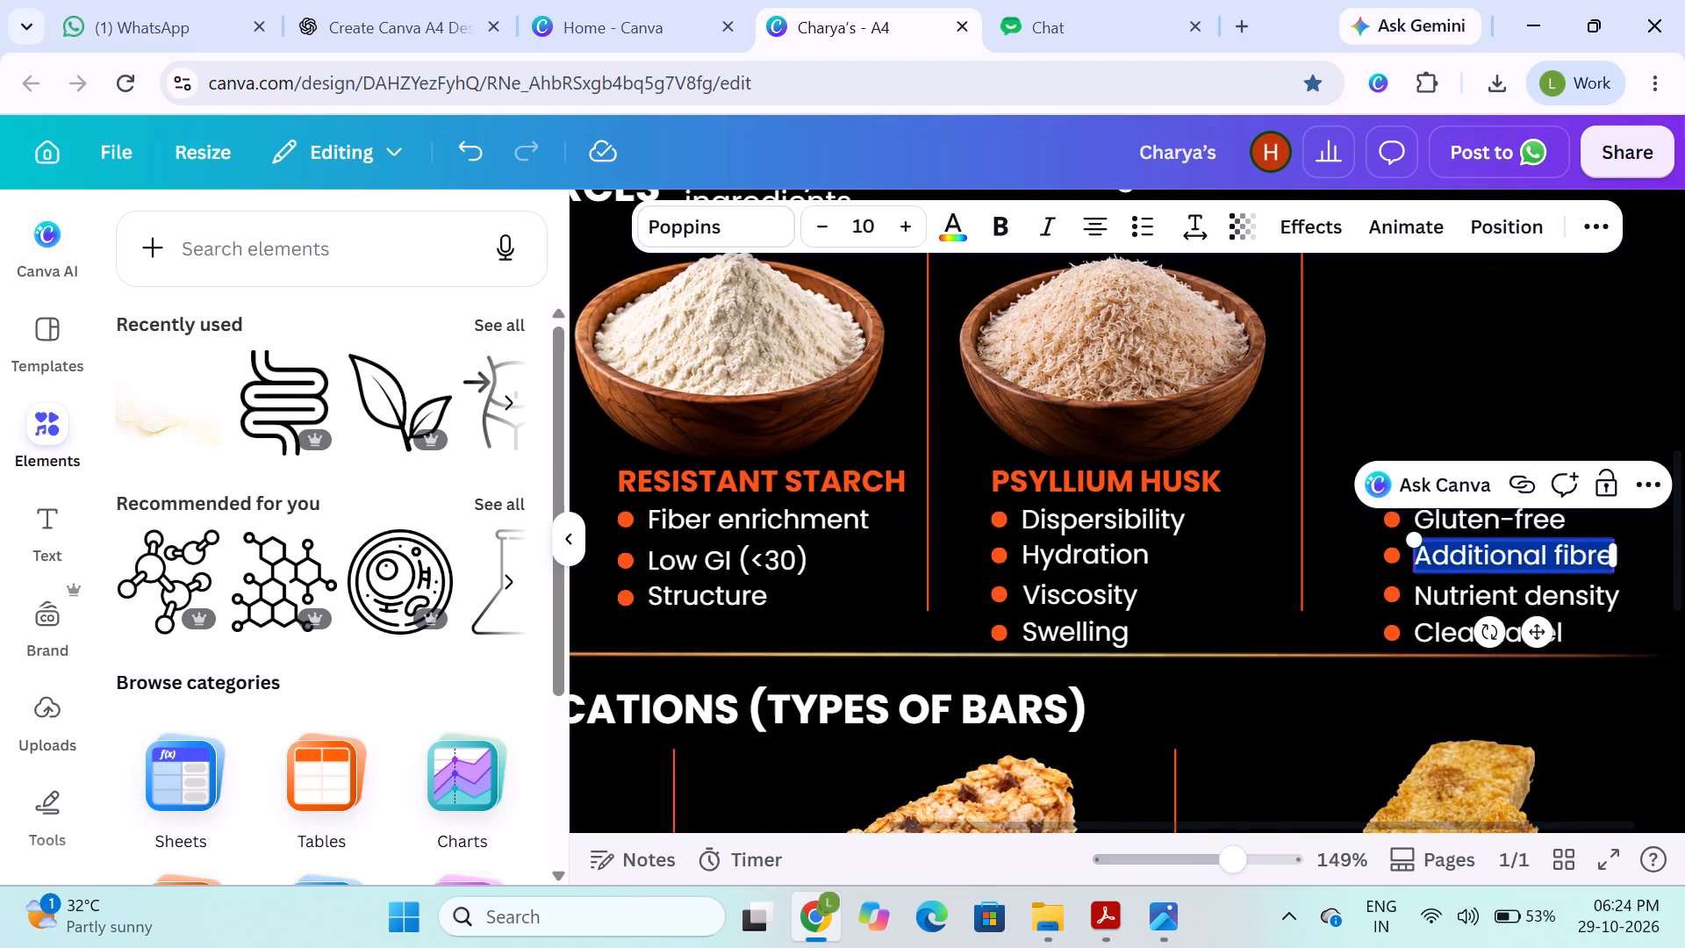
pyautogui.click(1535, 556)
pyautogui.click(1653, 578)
# Correct the second Sorghum bullet text to read "Additional fiber".
pyautogui.click(1594, 564)
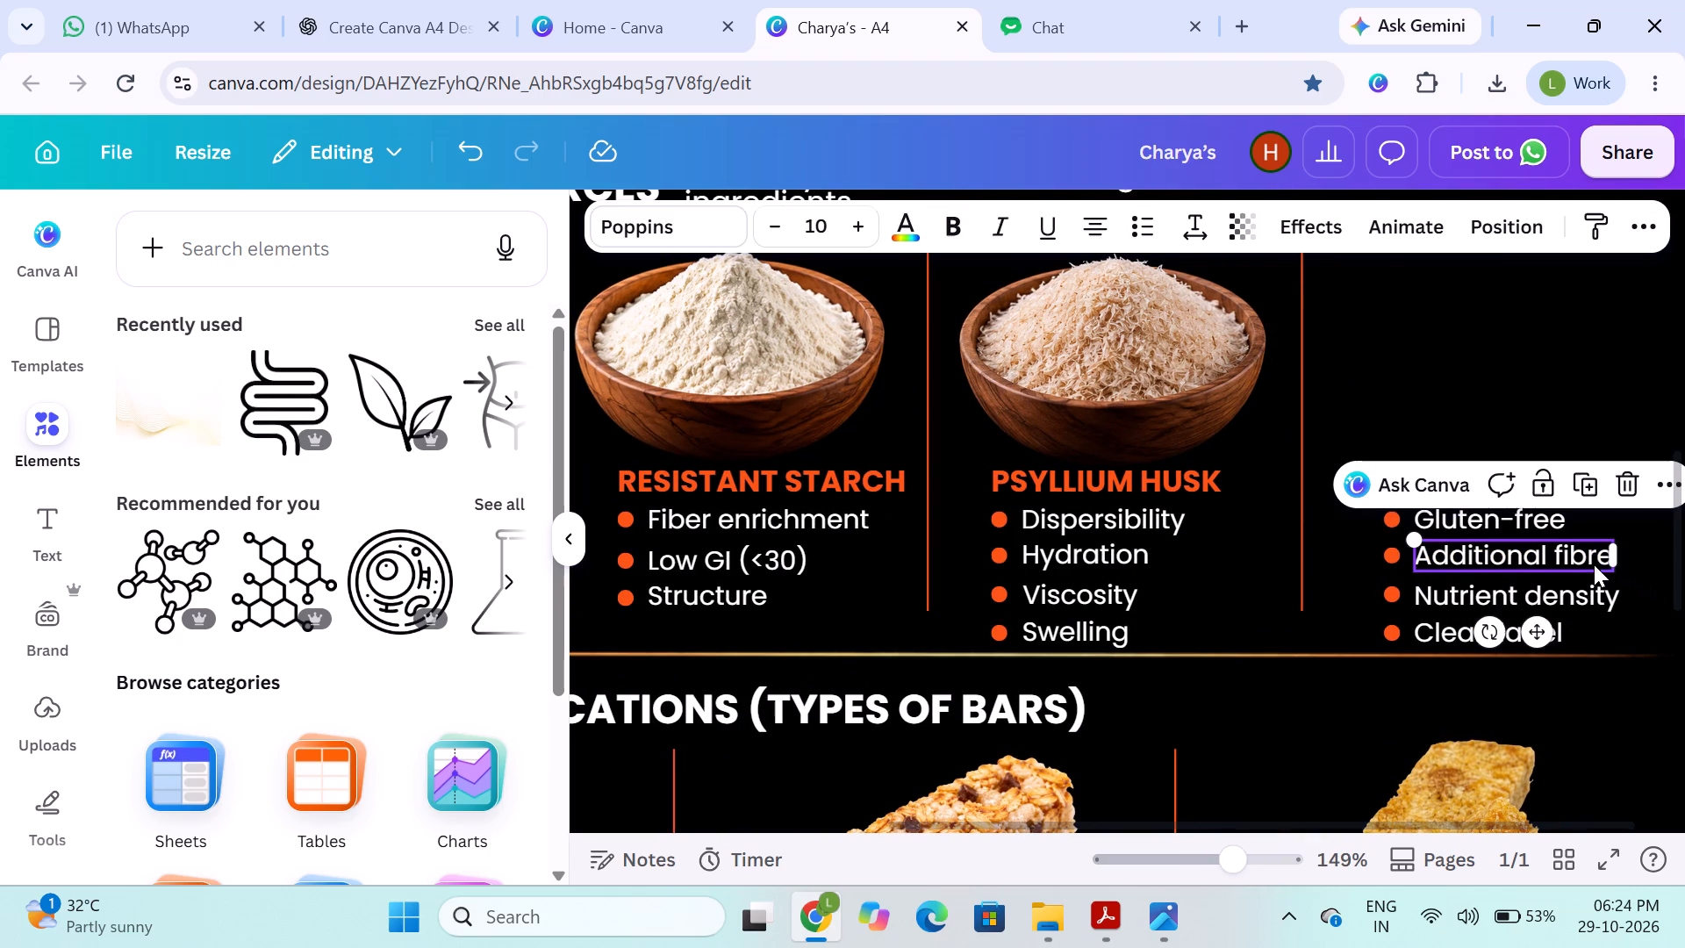
pyautogui.doubleClick(1590, 557)
pyautogui.click(1590, 557)
pyautogui.doubleClick(1590, 557)
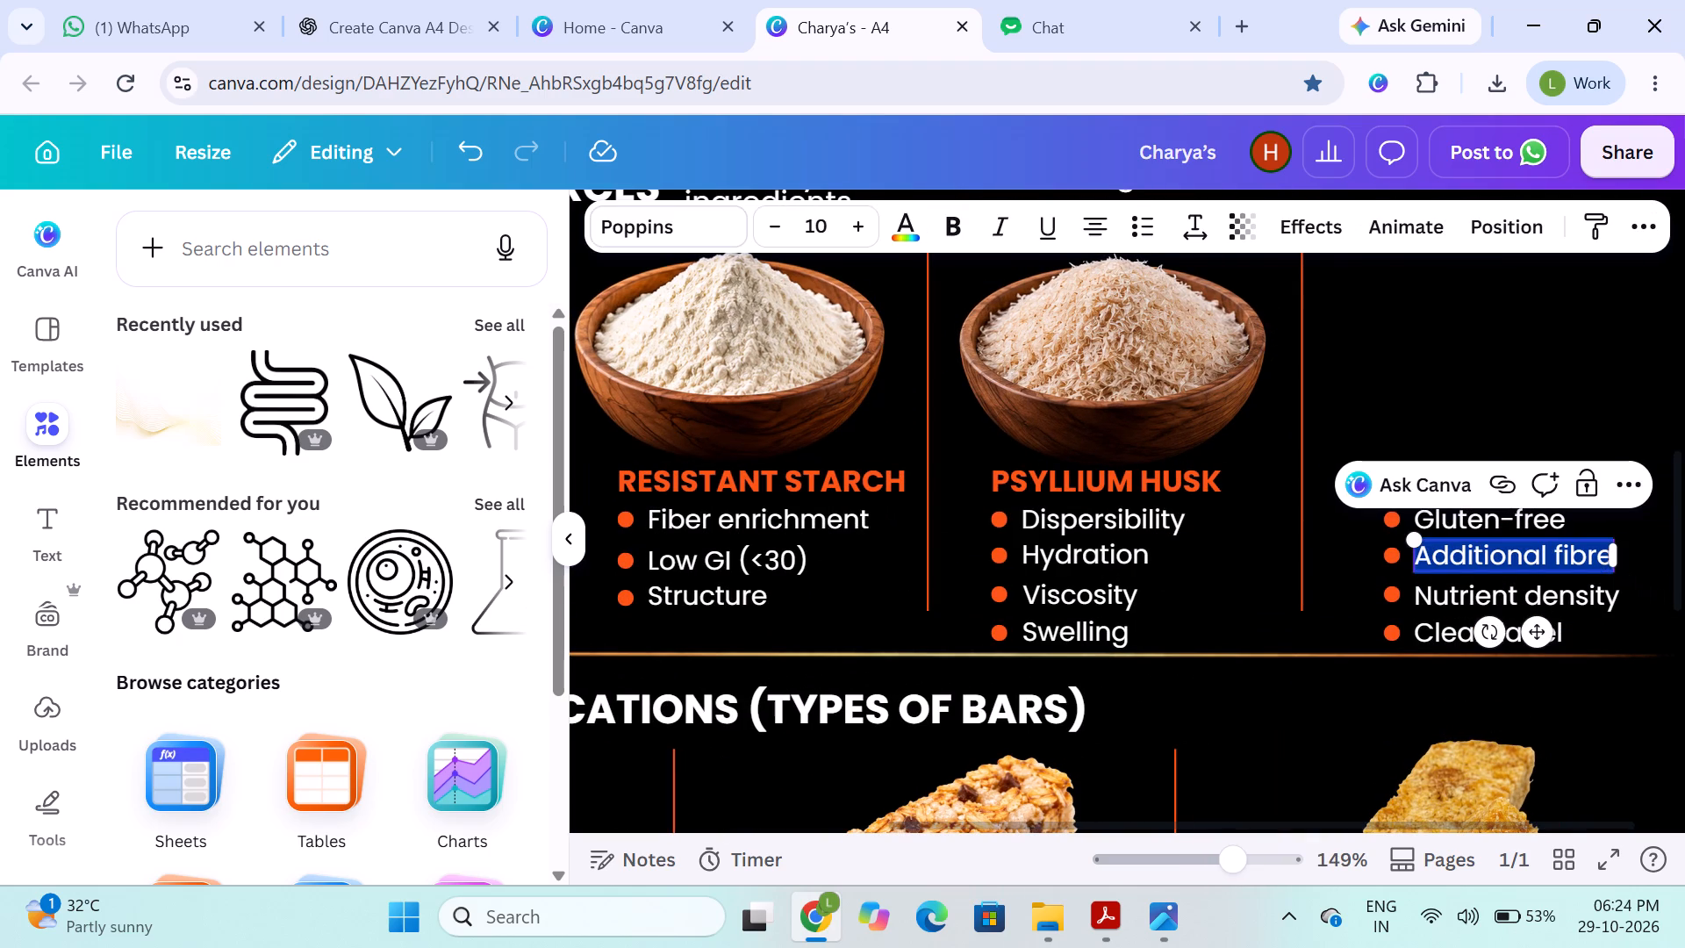
pyautogui.press('BackSpace')
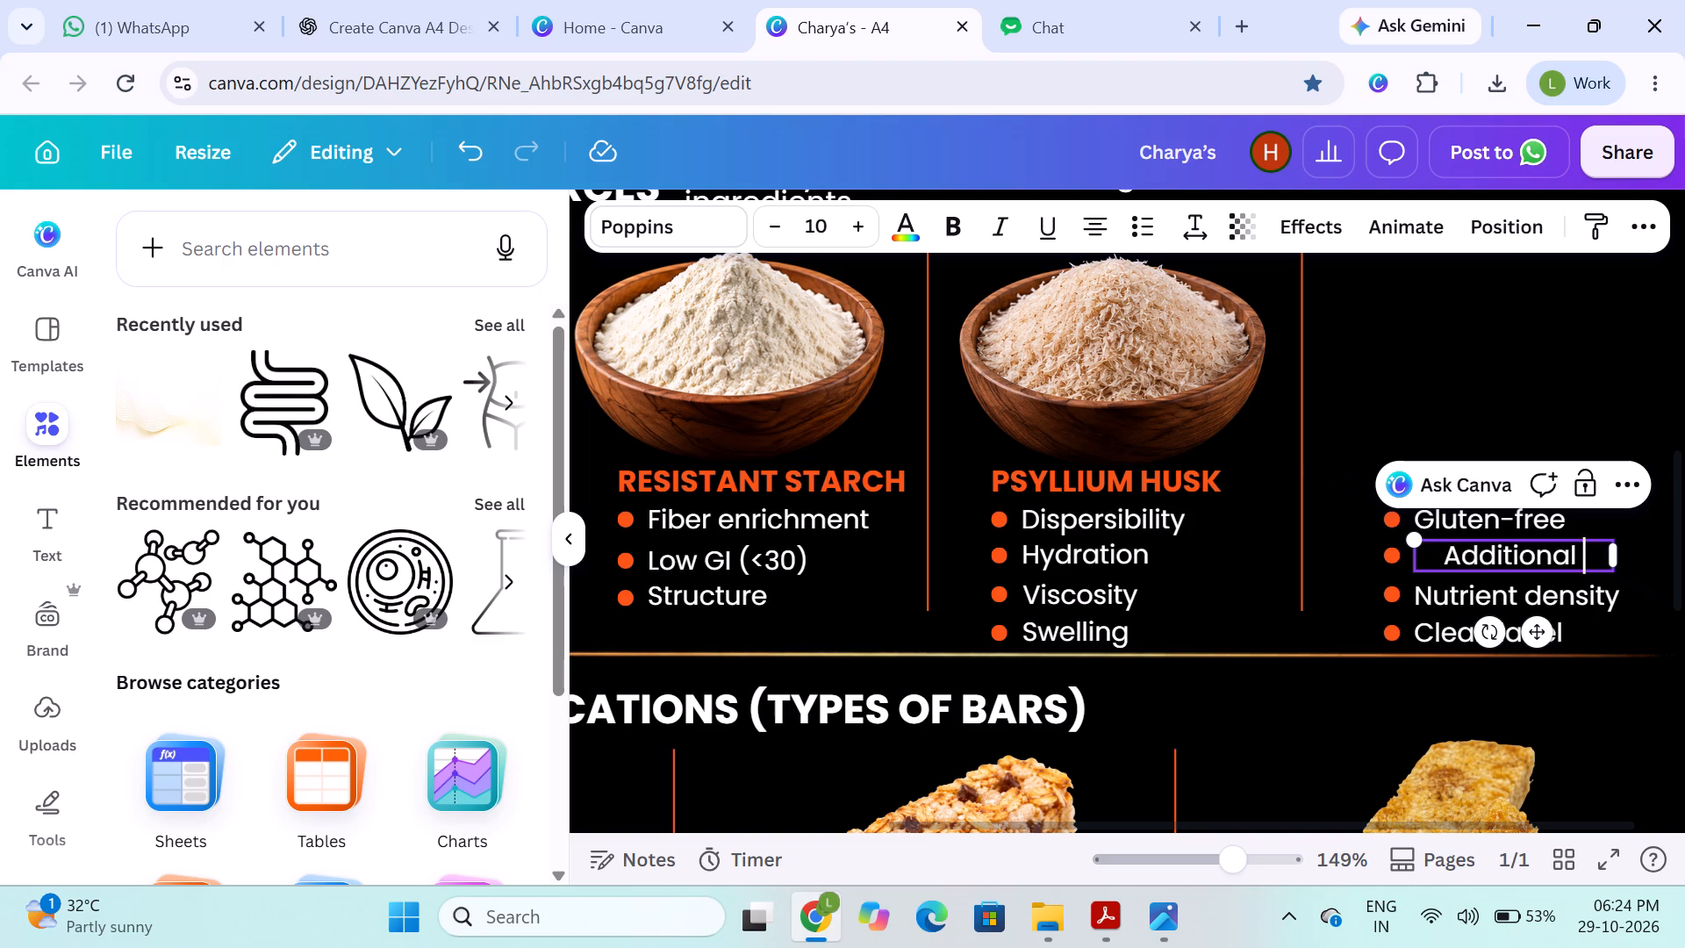
pyautogui.write('fiber')
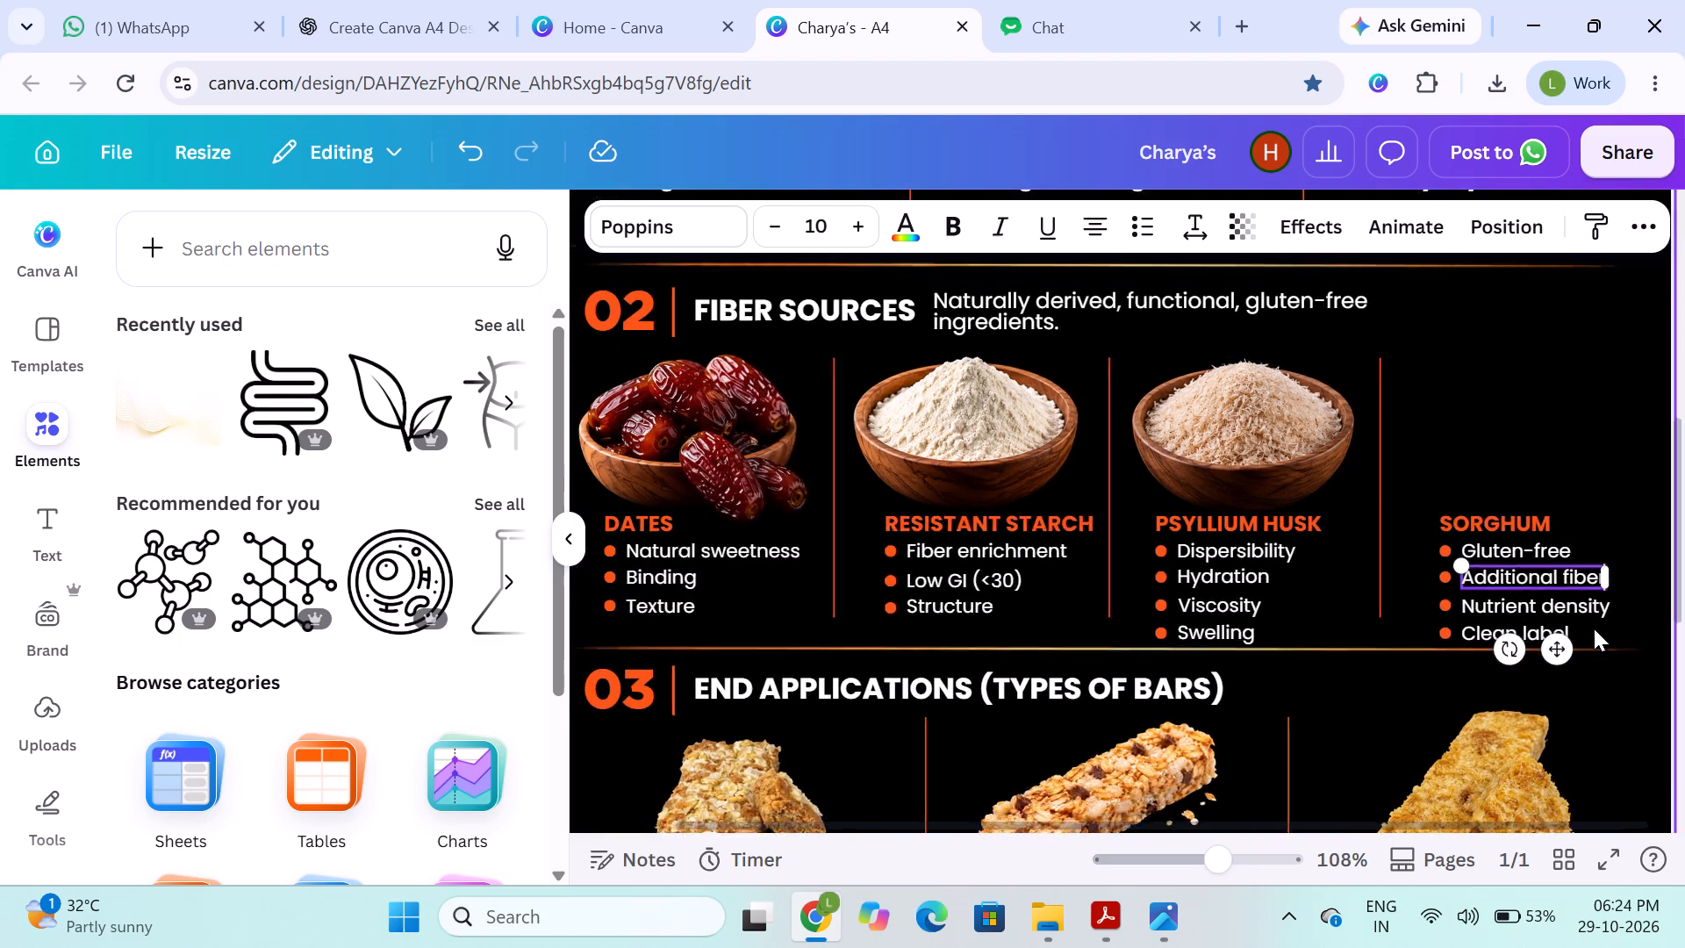
pyautogui.click(1631, 618)
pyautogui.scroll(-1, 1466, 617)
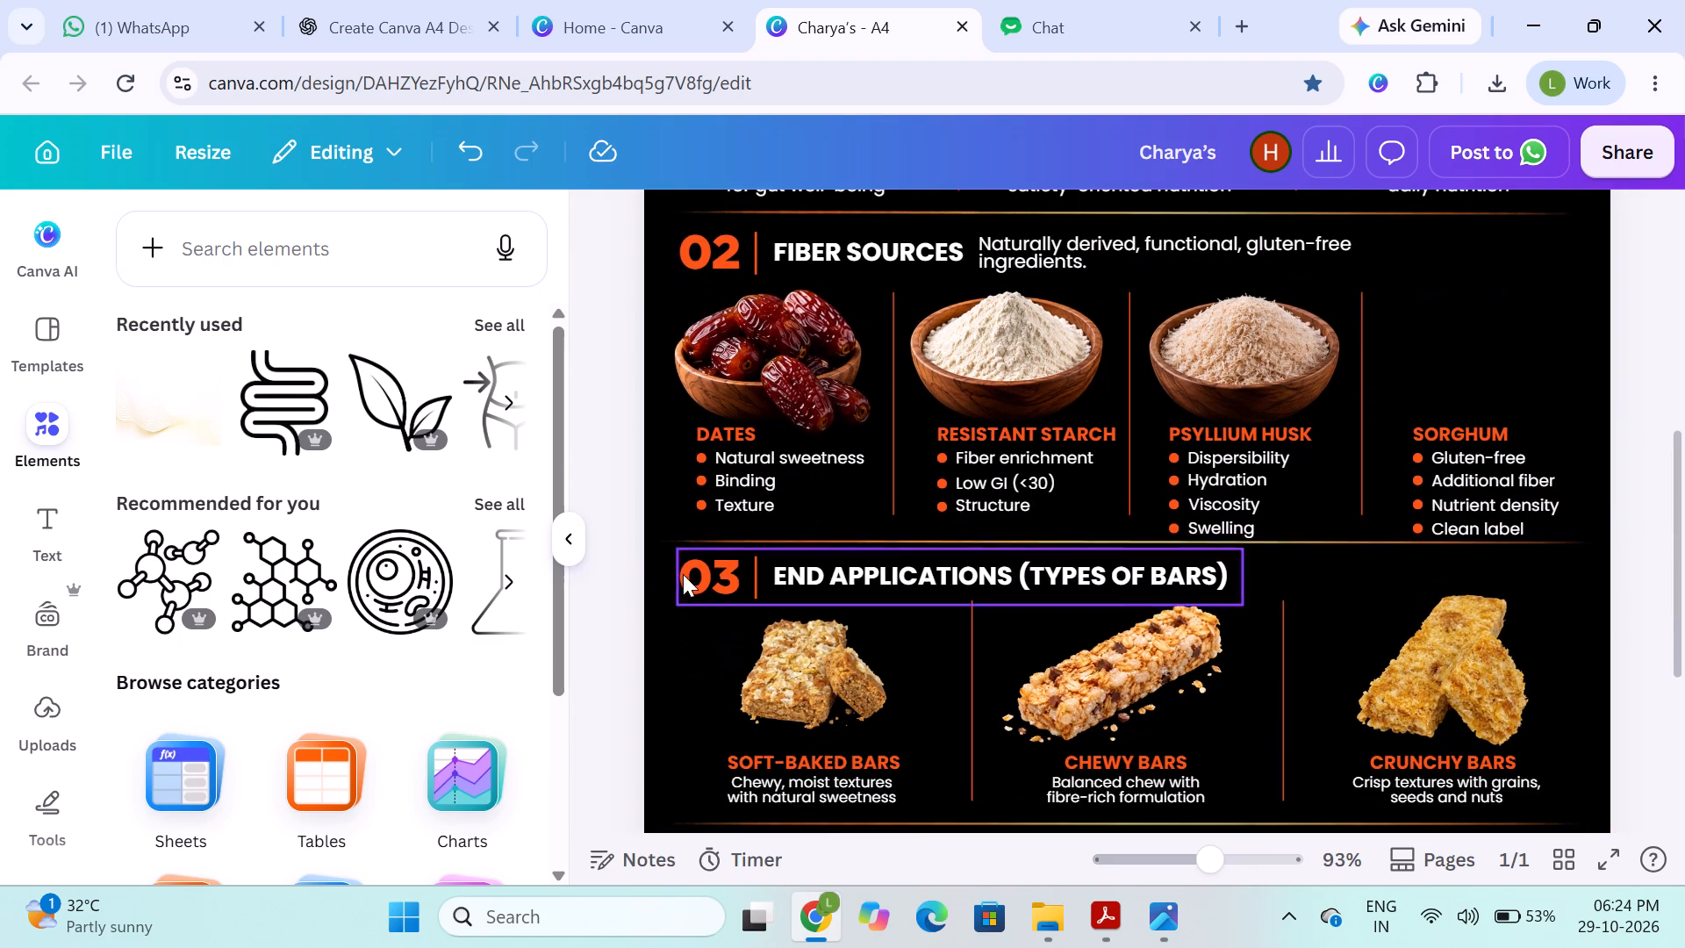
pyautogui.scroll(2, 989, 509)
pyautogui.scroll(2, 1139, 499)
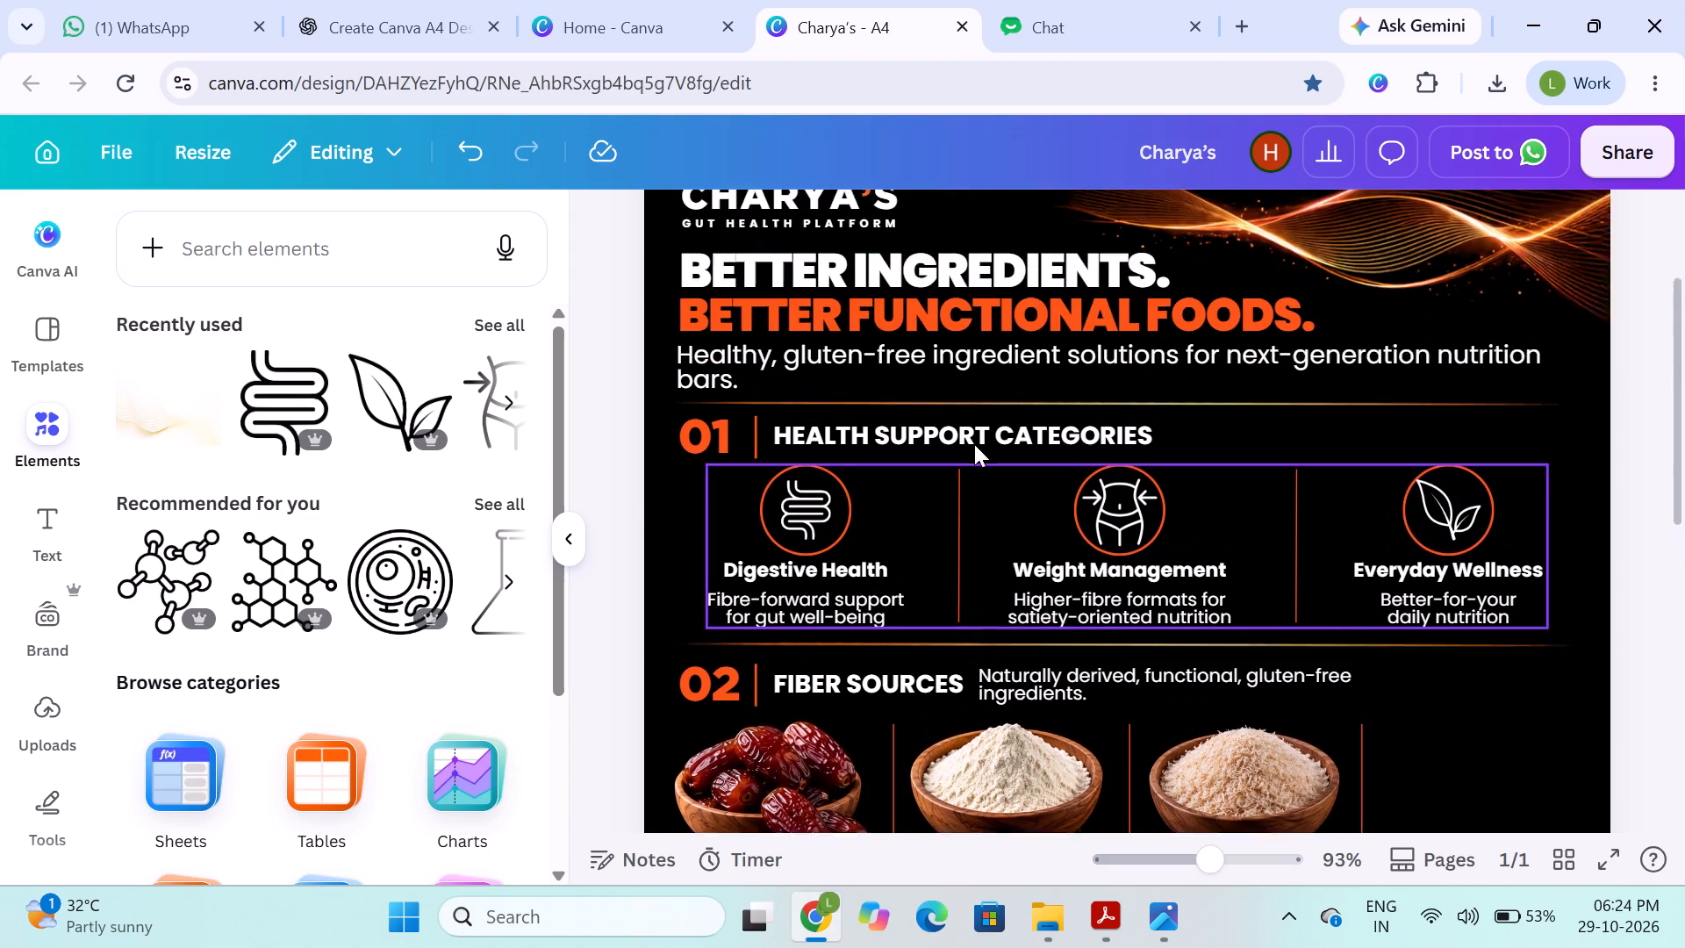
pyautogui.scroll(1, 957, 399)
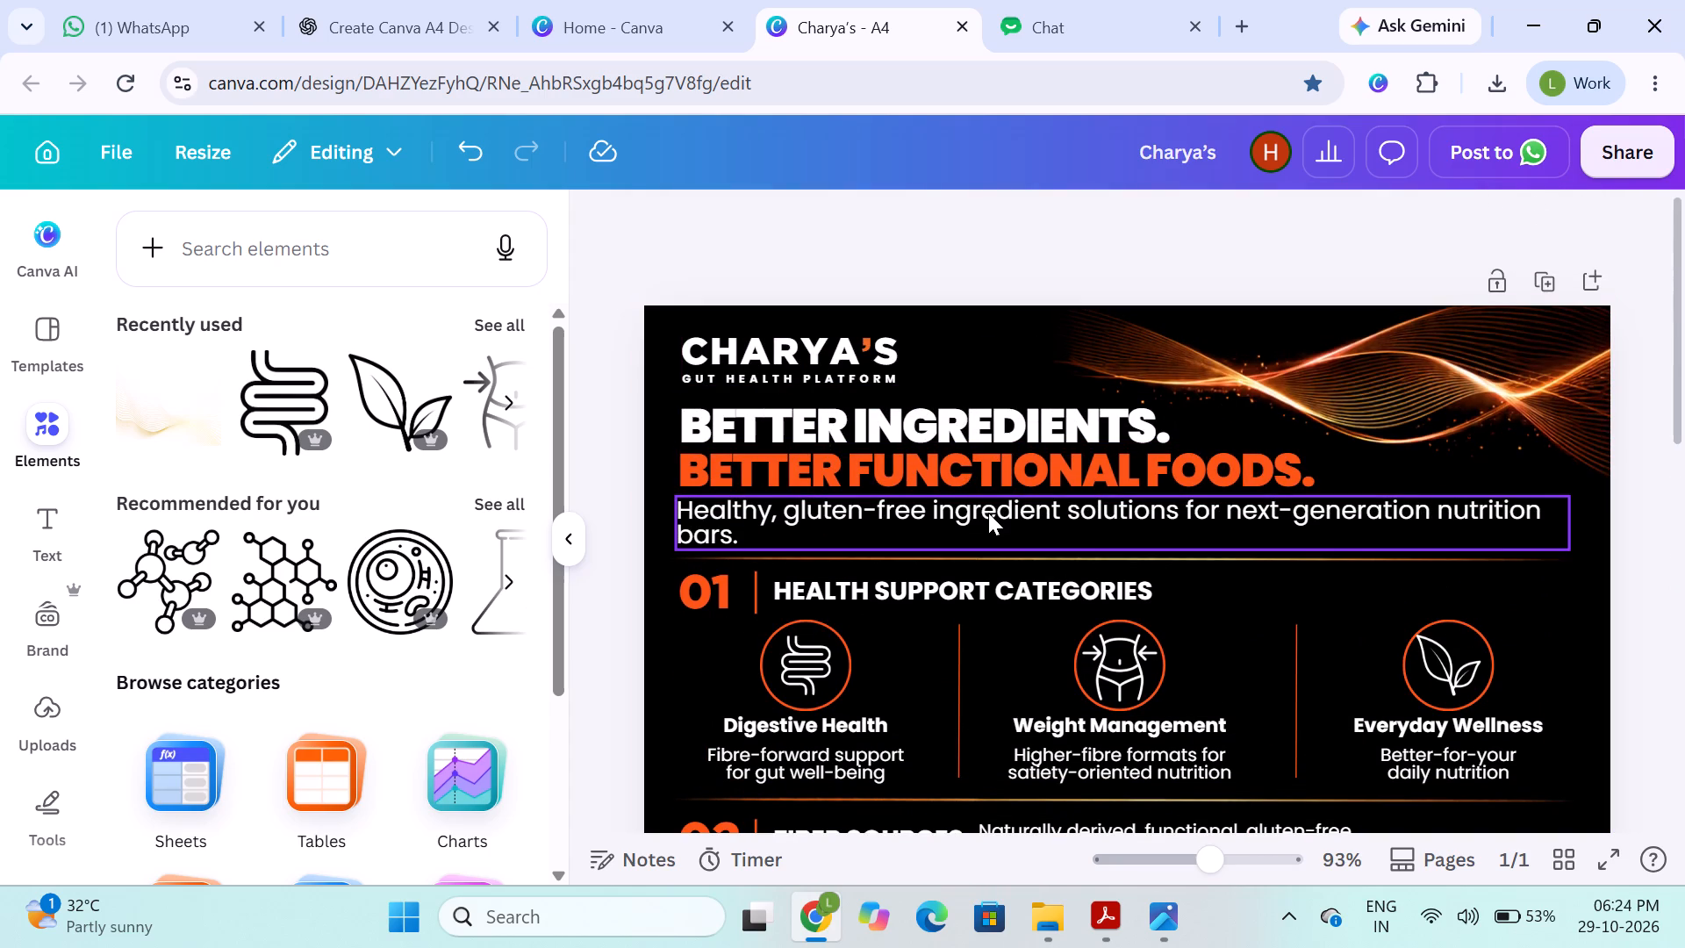
# Ungroup the three-column icon and text block under Health Support Categories.
pyautogui.scroll(-1, 988, 513)
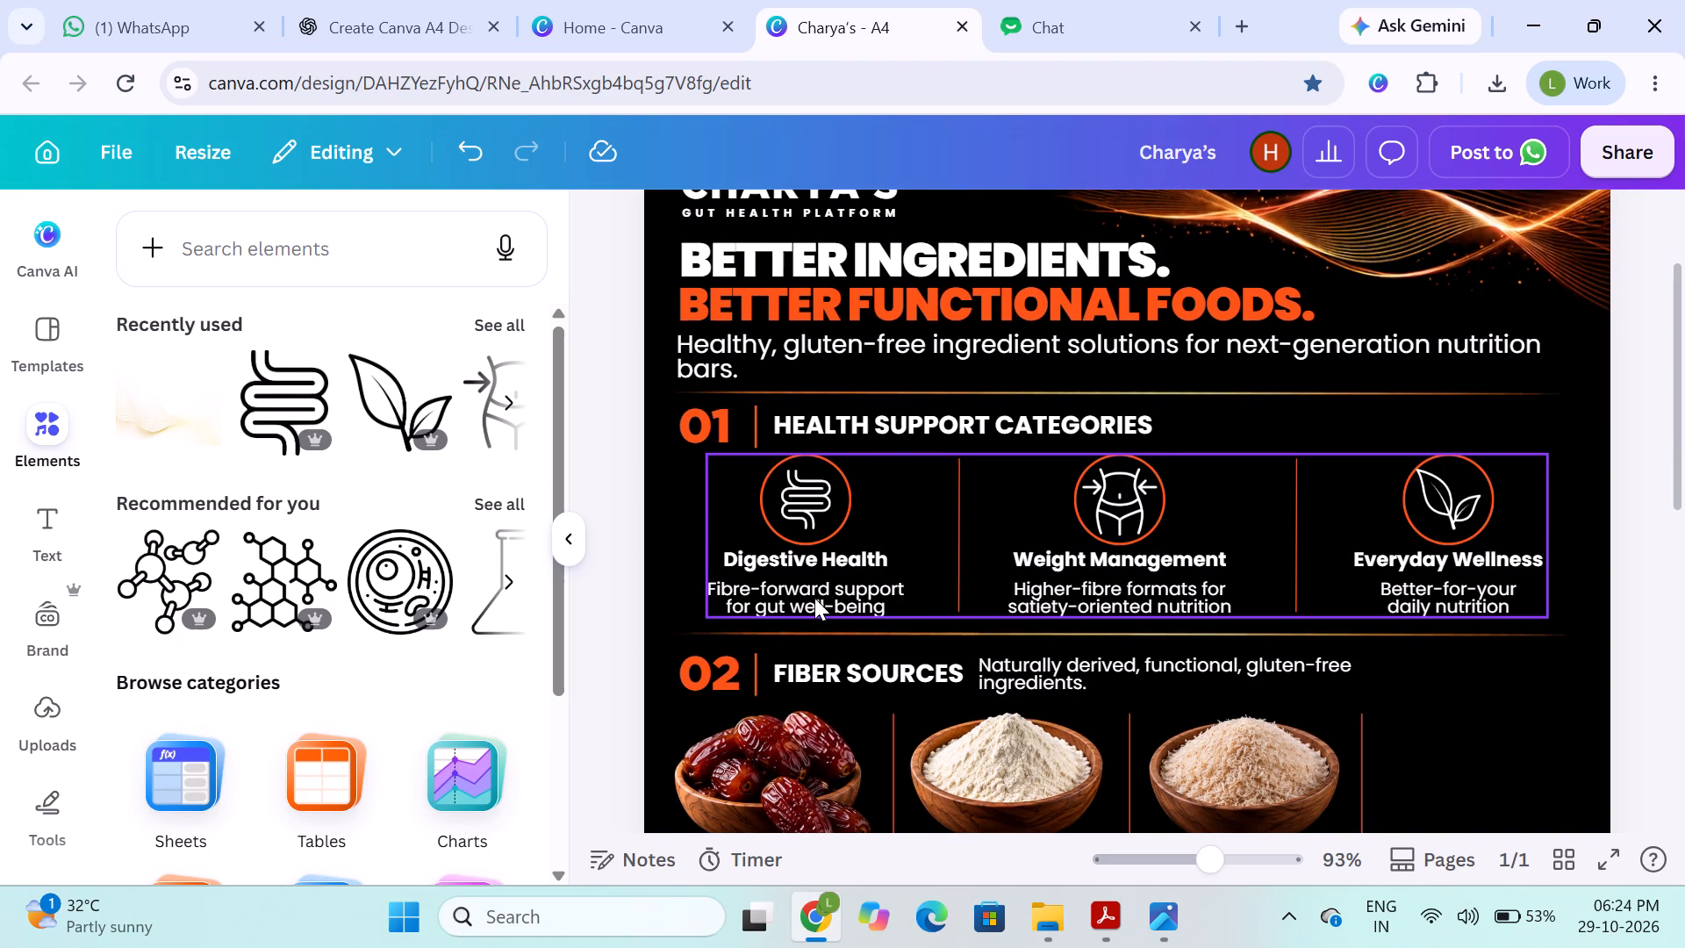
pyautogui.click(747, 580)
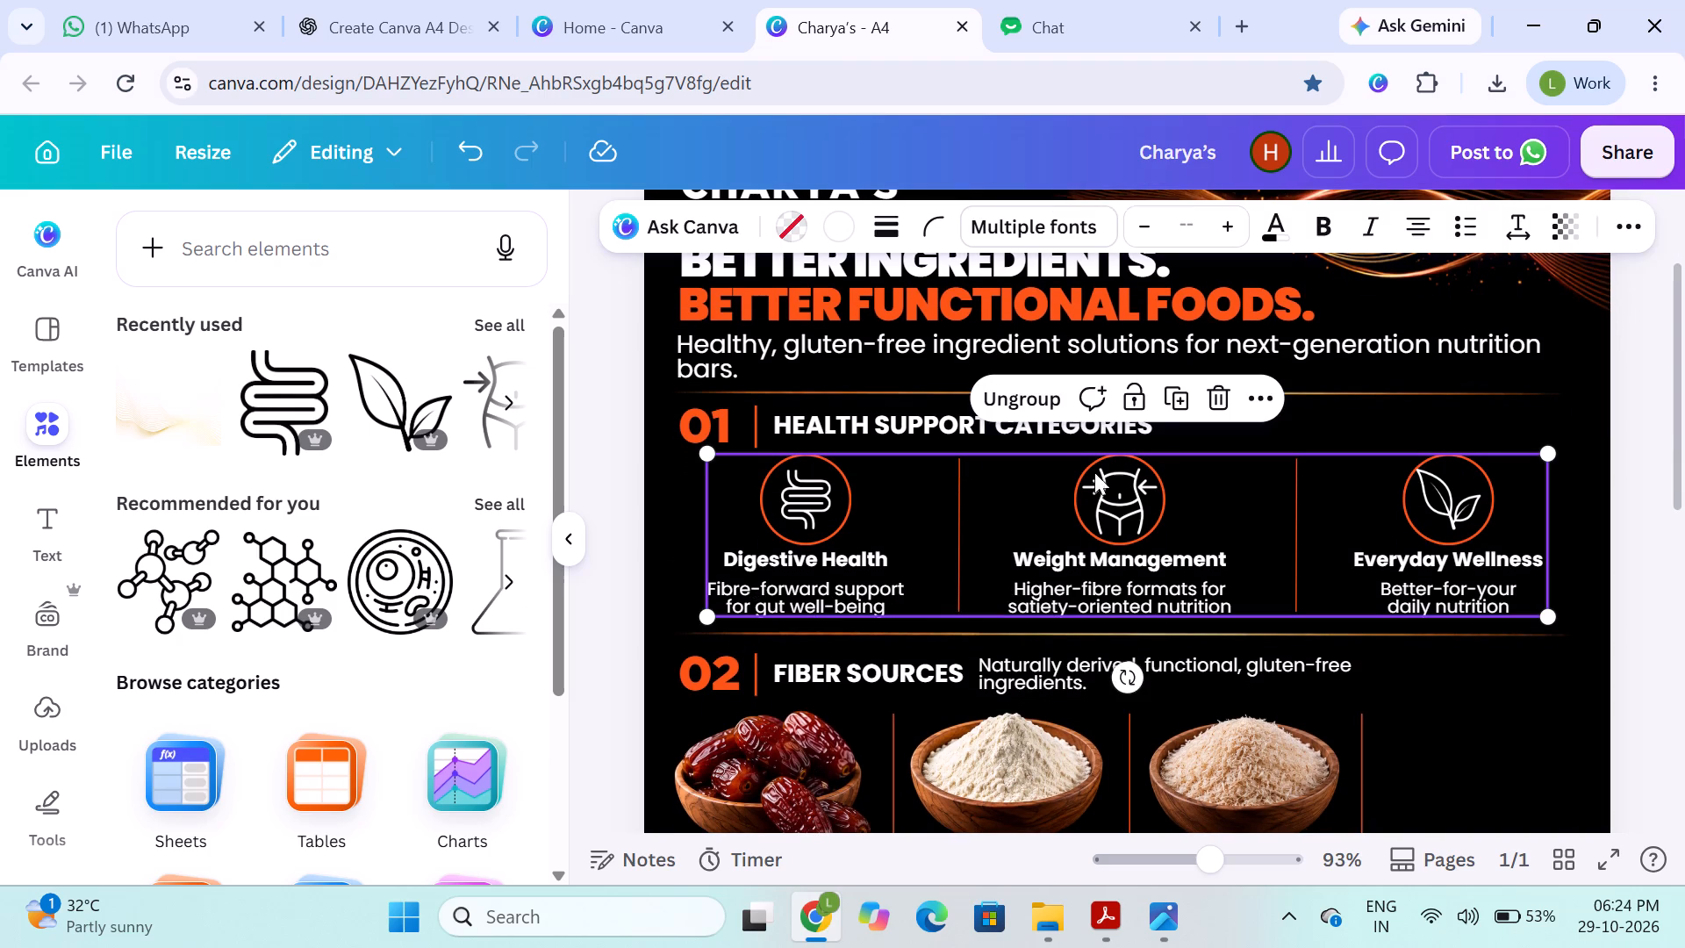
pyautogui.click(1029, 410)
pyautogui.click(608, 512)
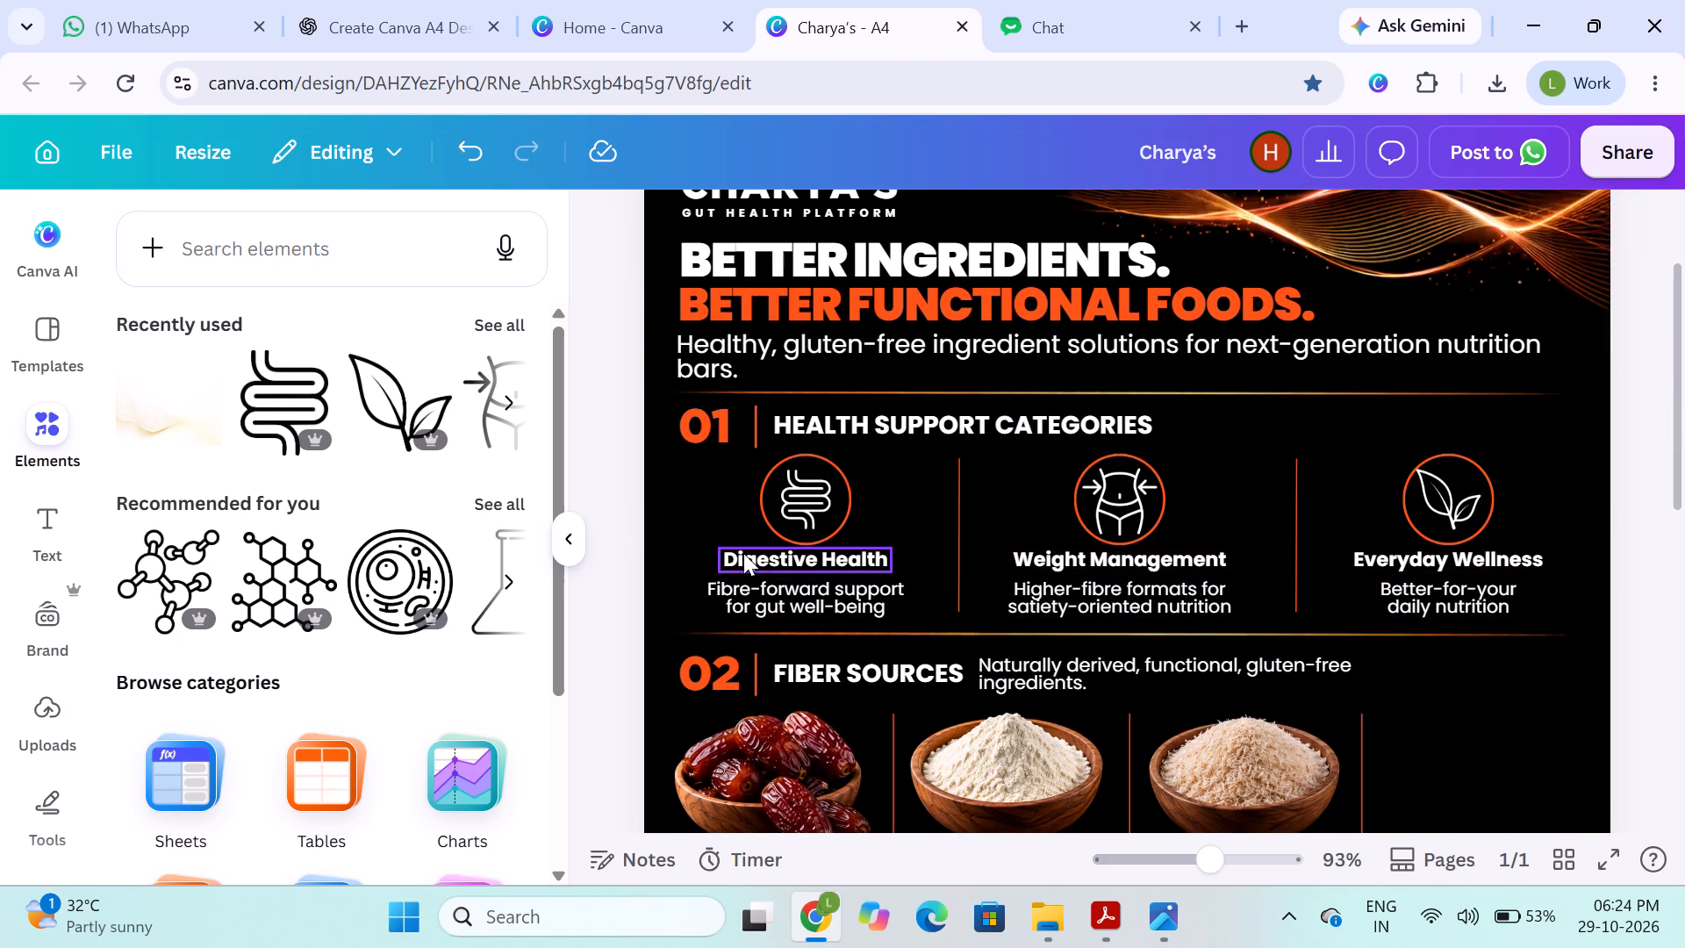
# Correct the spelling in the Digestive Health description to read "Fiber-forward support".
pyautogui.doubleClick(749, 595)
pyautogui.doubleClick(746, 591)
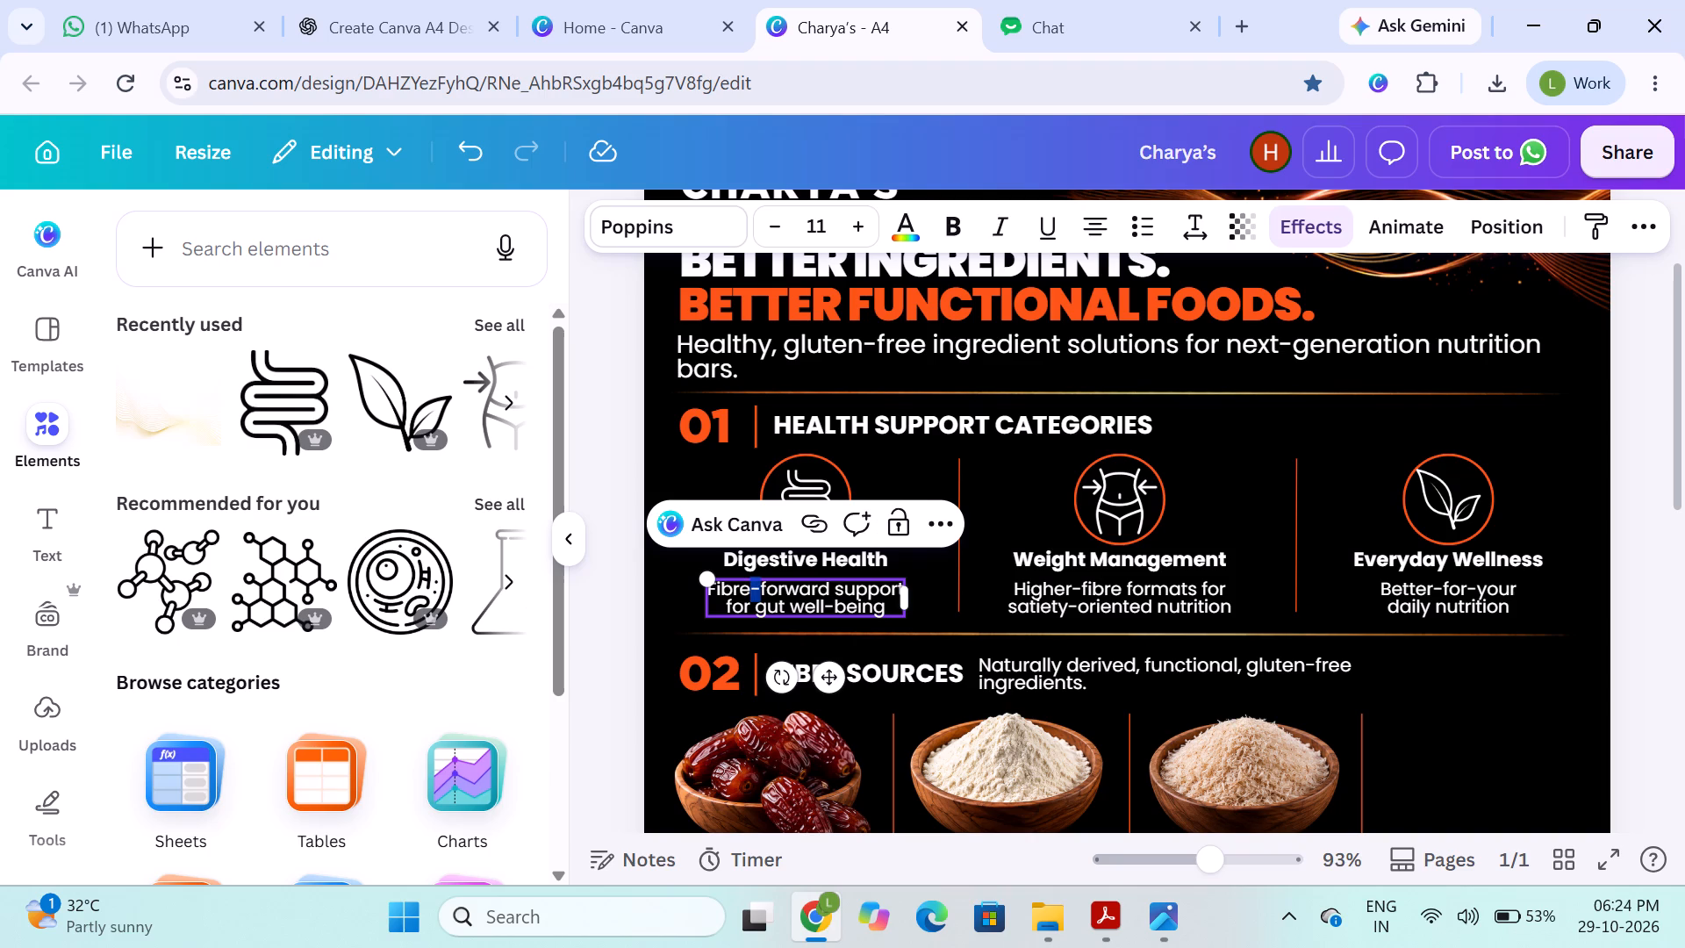
pyautogui.click(740, 592)
pyautogui.press('Right')
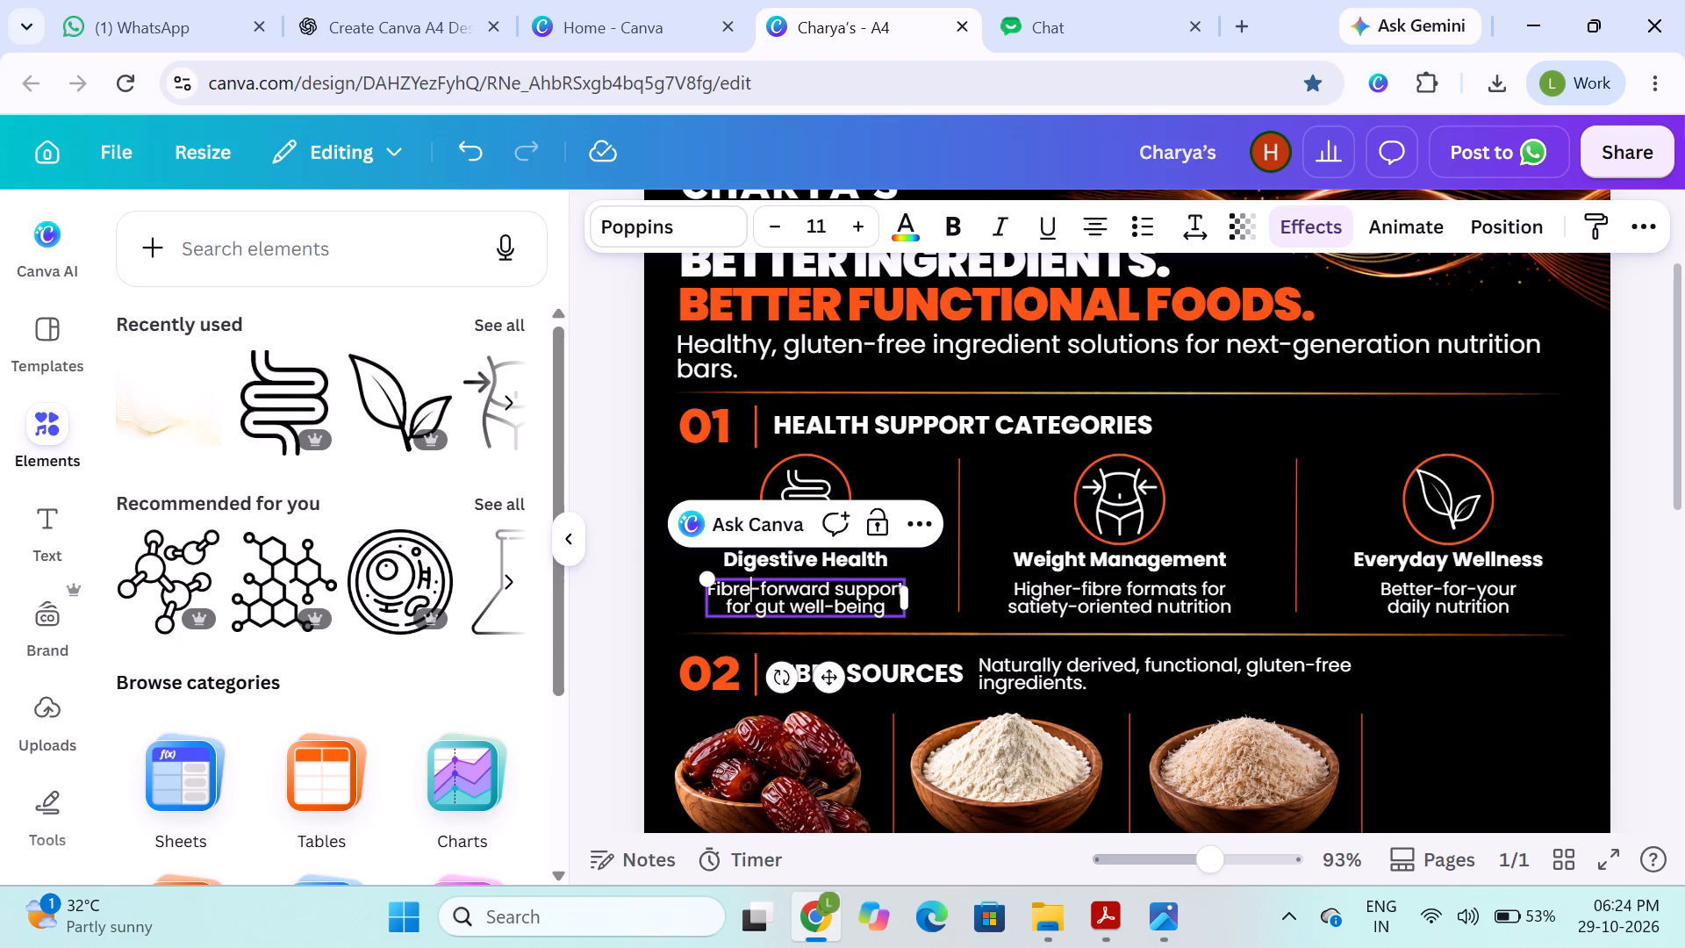
pyautogui.press('Right')
pyautogui.press('Left')
pyautogui.press('BackSpace')
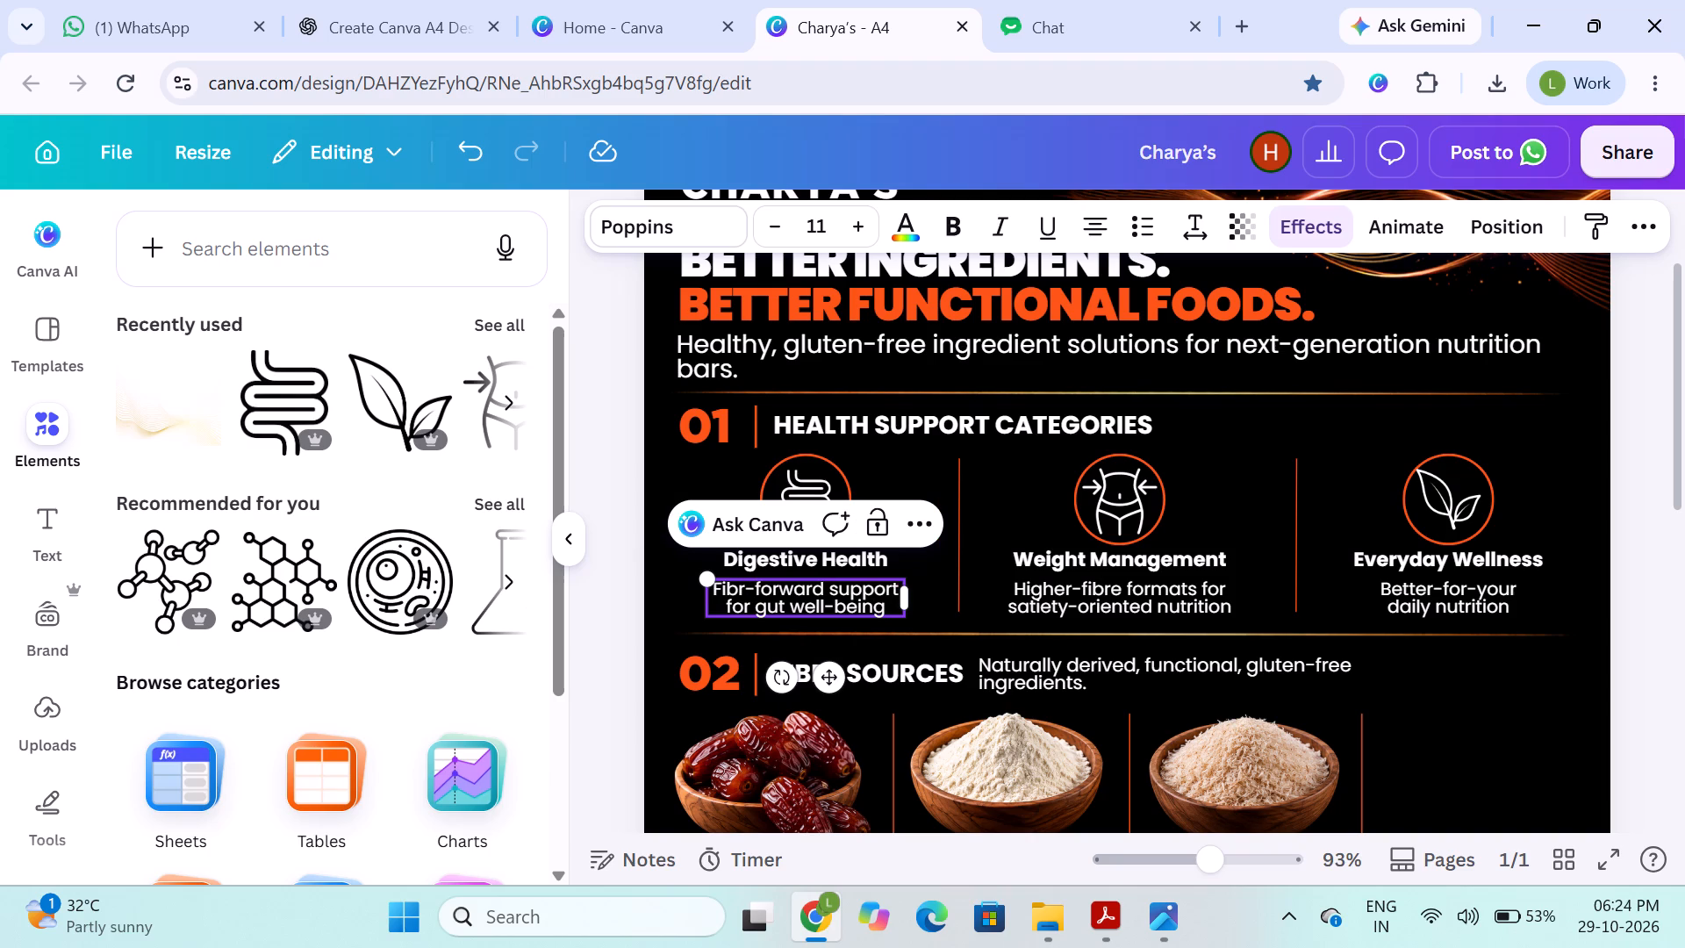
pyautogui.press('BackSpace')
pyautogui.write('er')
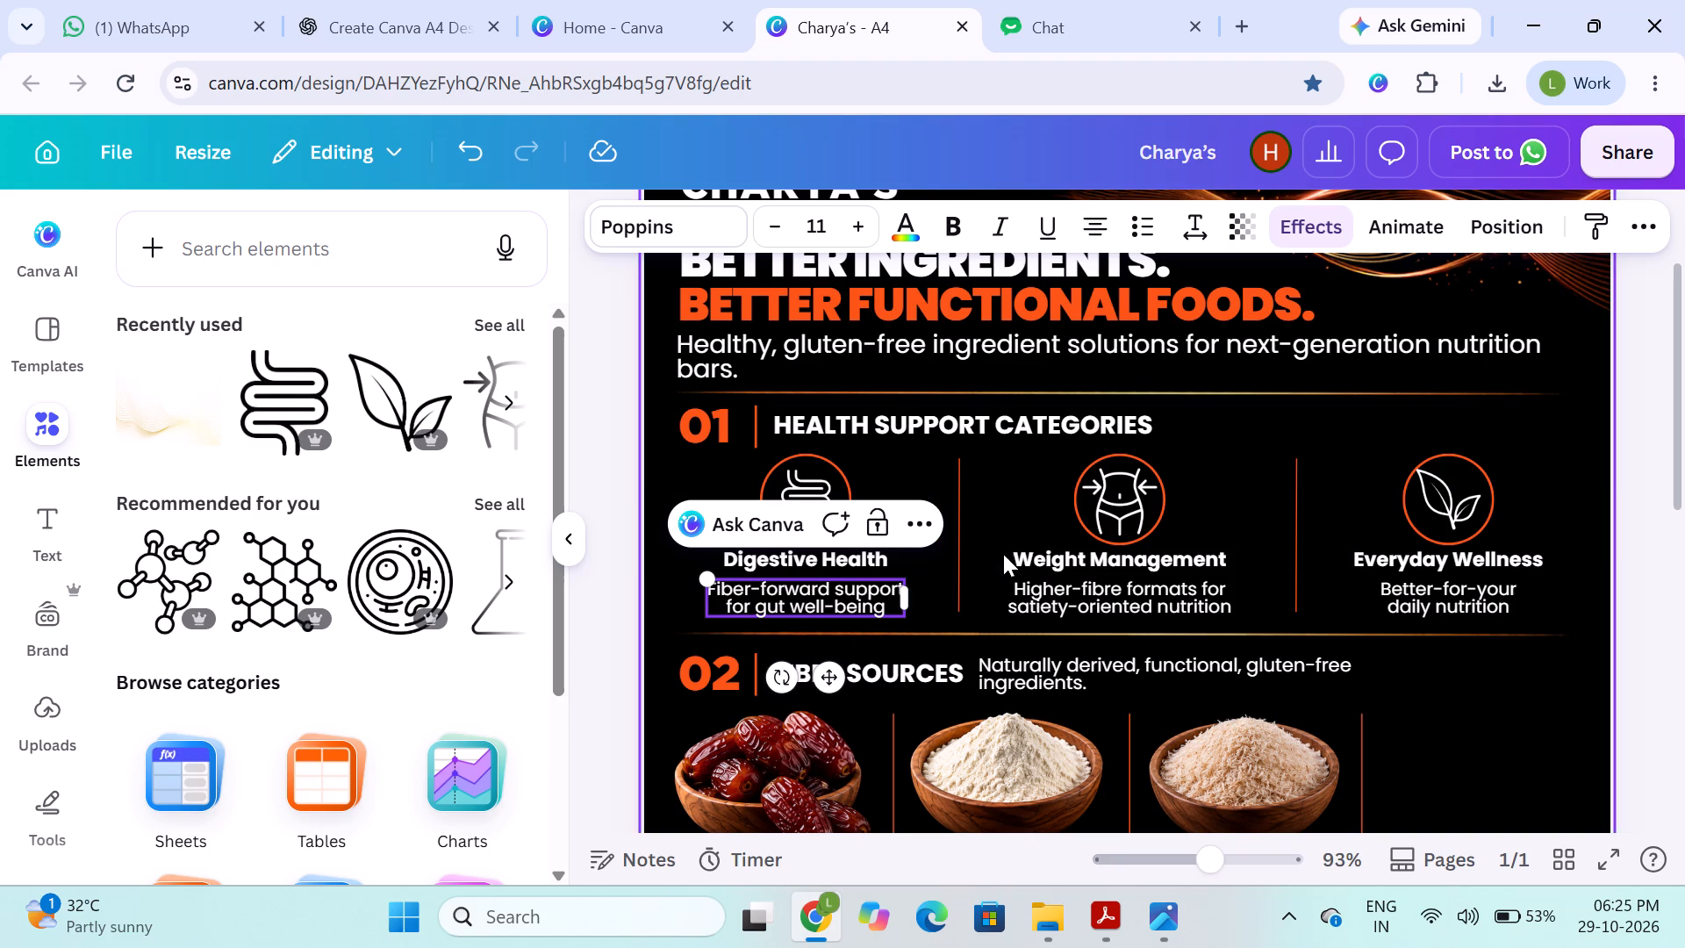
# Correct the spelling in the Weight Management description to read "Higher-fiber formats for".
pyautogui.click(1051, 585)
pyautogui.doubleClick(1051, 585)
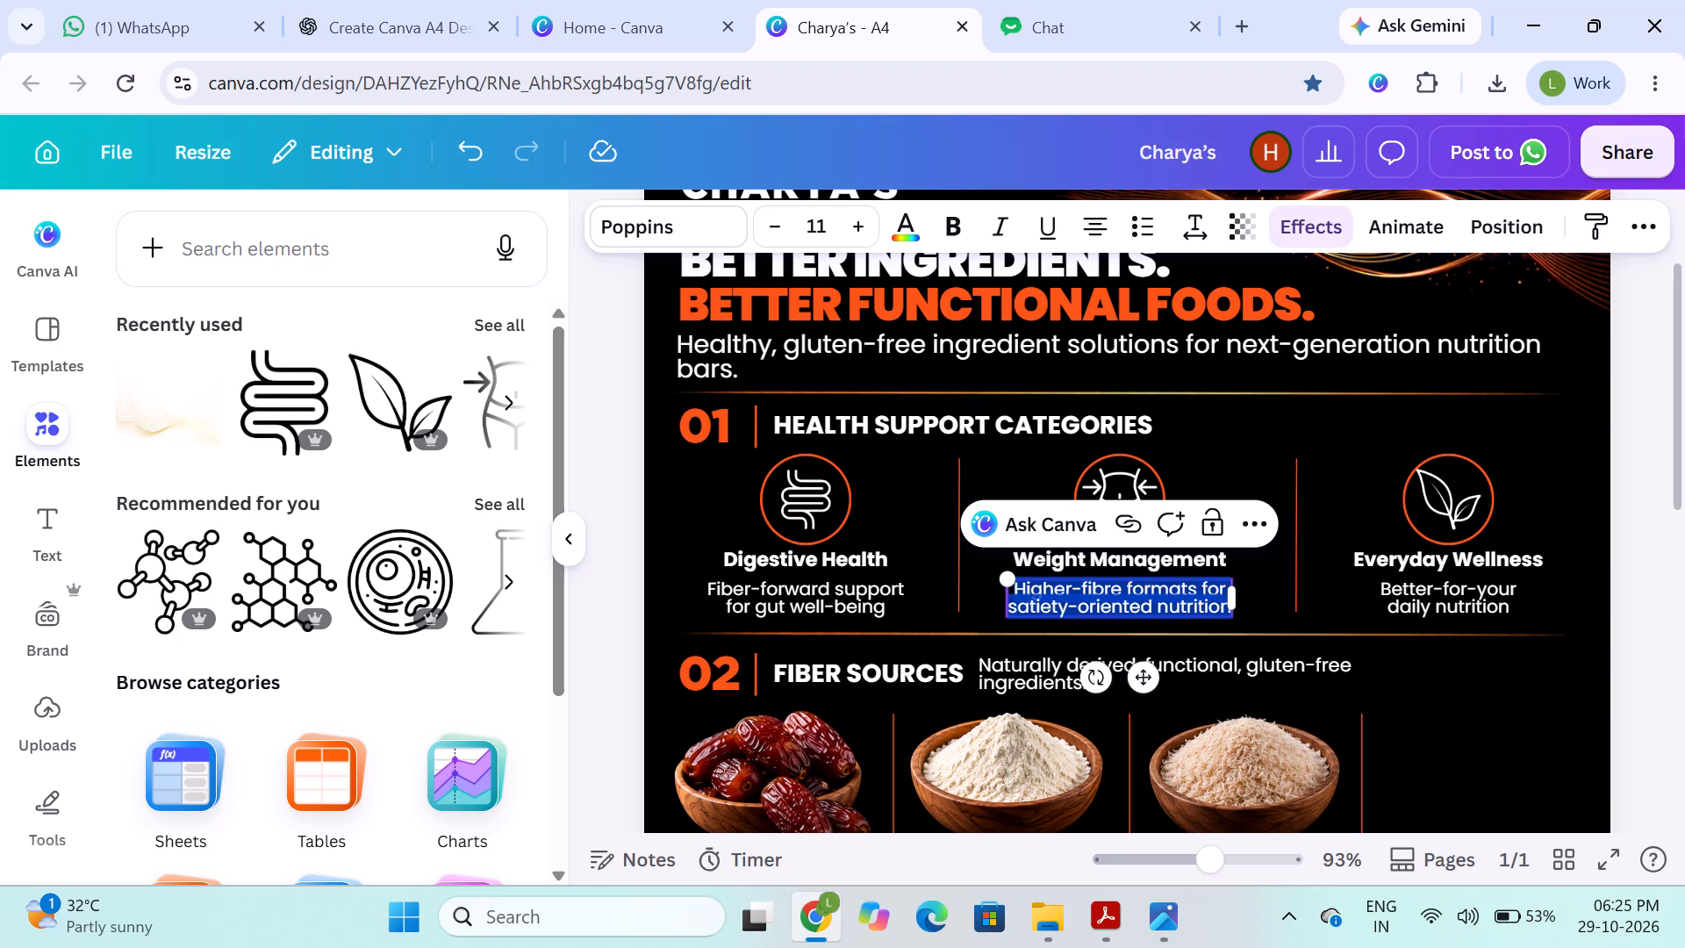
pyautogui.click(1104, 587)
pyautogui.click(1111, 587)
pyautogui.press('Left')
pyautogui.press('Left')
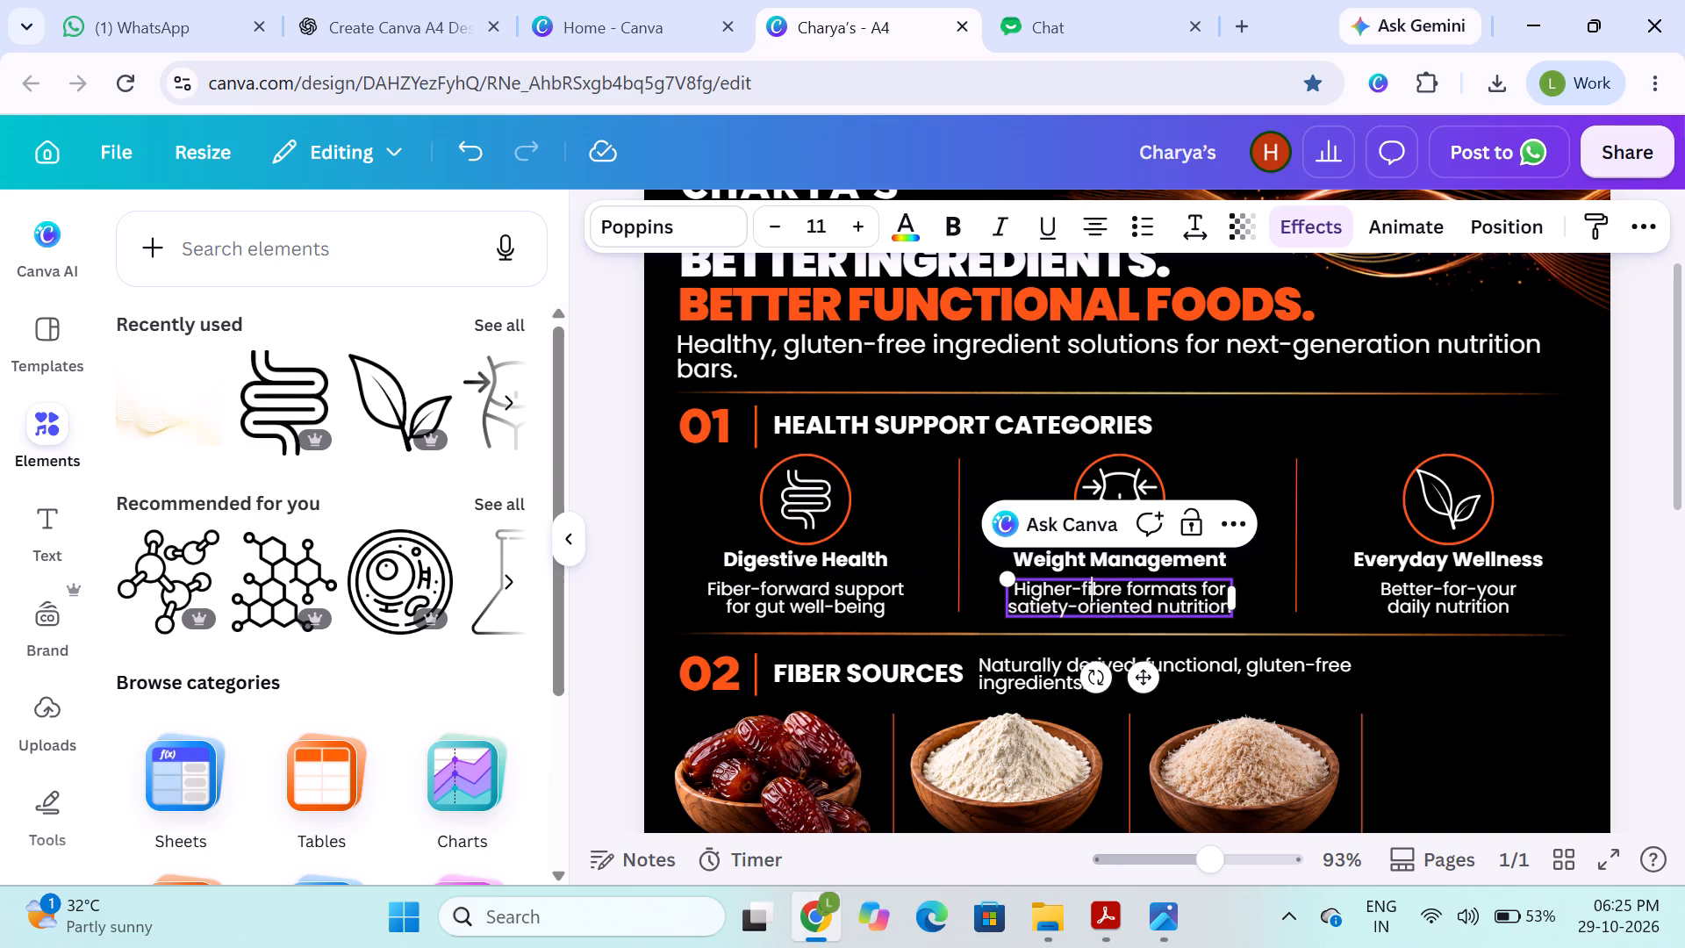
pyautogui.click(1126, 590)
pyautogui.press('Left')
pyautogui.press('Left')
pyautogui.press('Left')
pyautogui.press('Left')
pyautogui.press('Left')
pyautogui.press('Left')
pyautogui.press('Left')
pyautogui.press('Left')
pyautogui.press('Right')
pyautogui.press('Right')
pyautogui.press('Right')
pyautogui.press('Right')
pyautogui.press('Right')
pyautogui.press('Right')
pyautogui.press('BackSpace')
pyautogui.press('BackSpace')
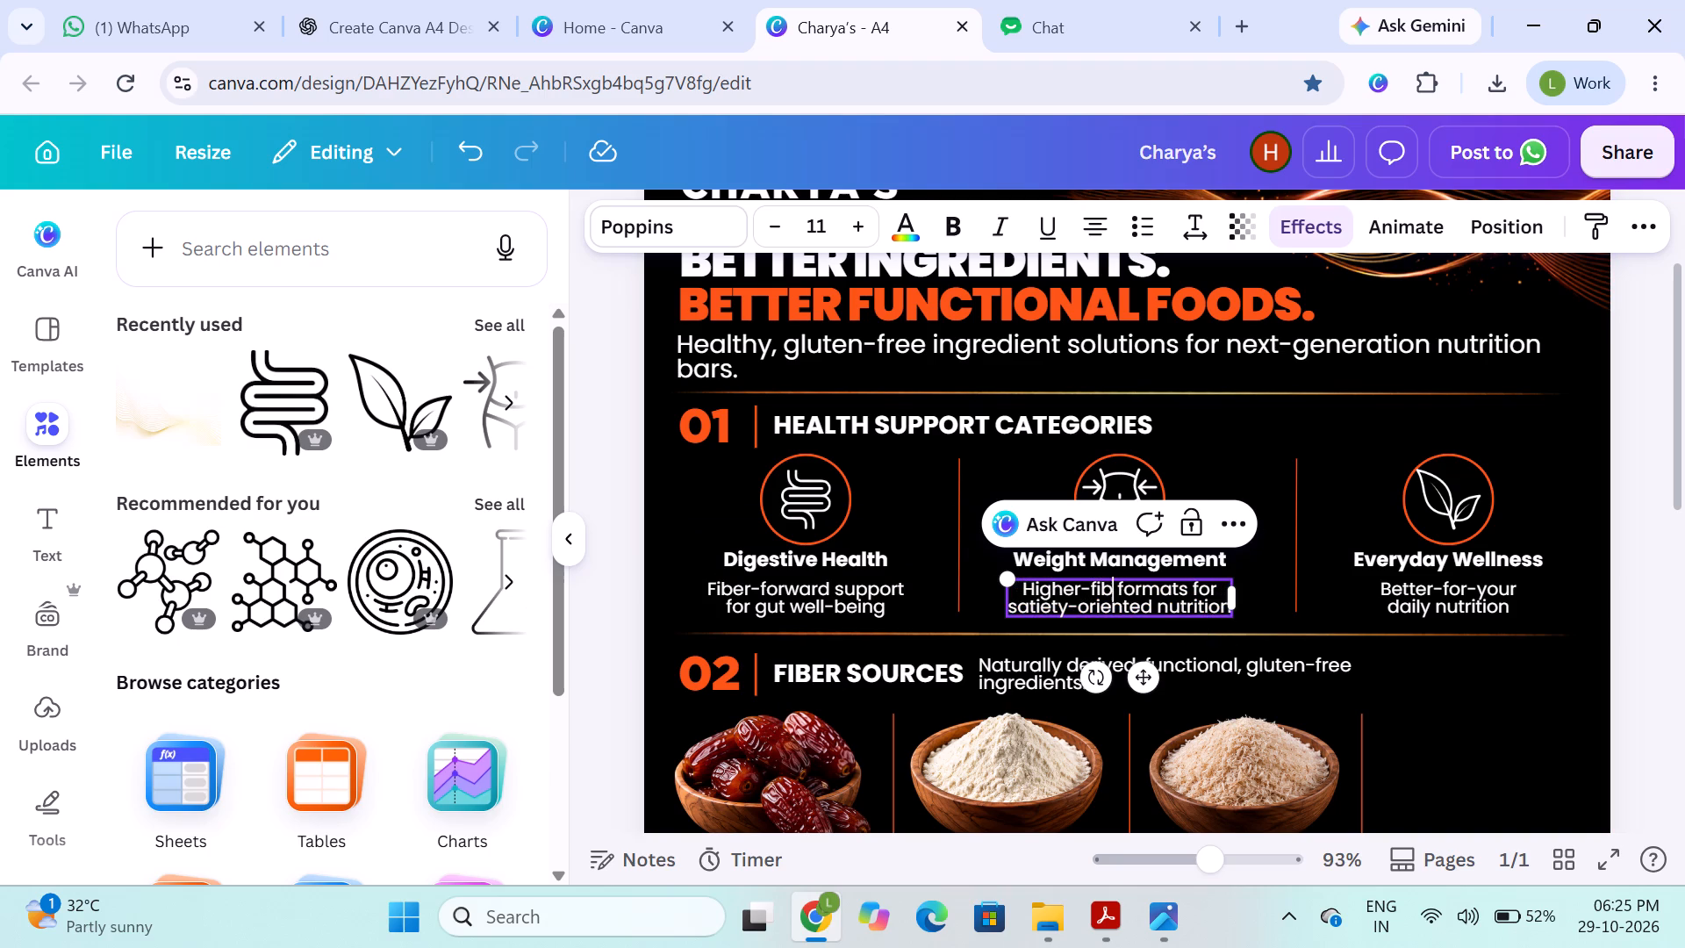
pyautogui.write('er')
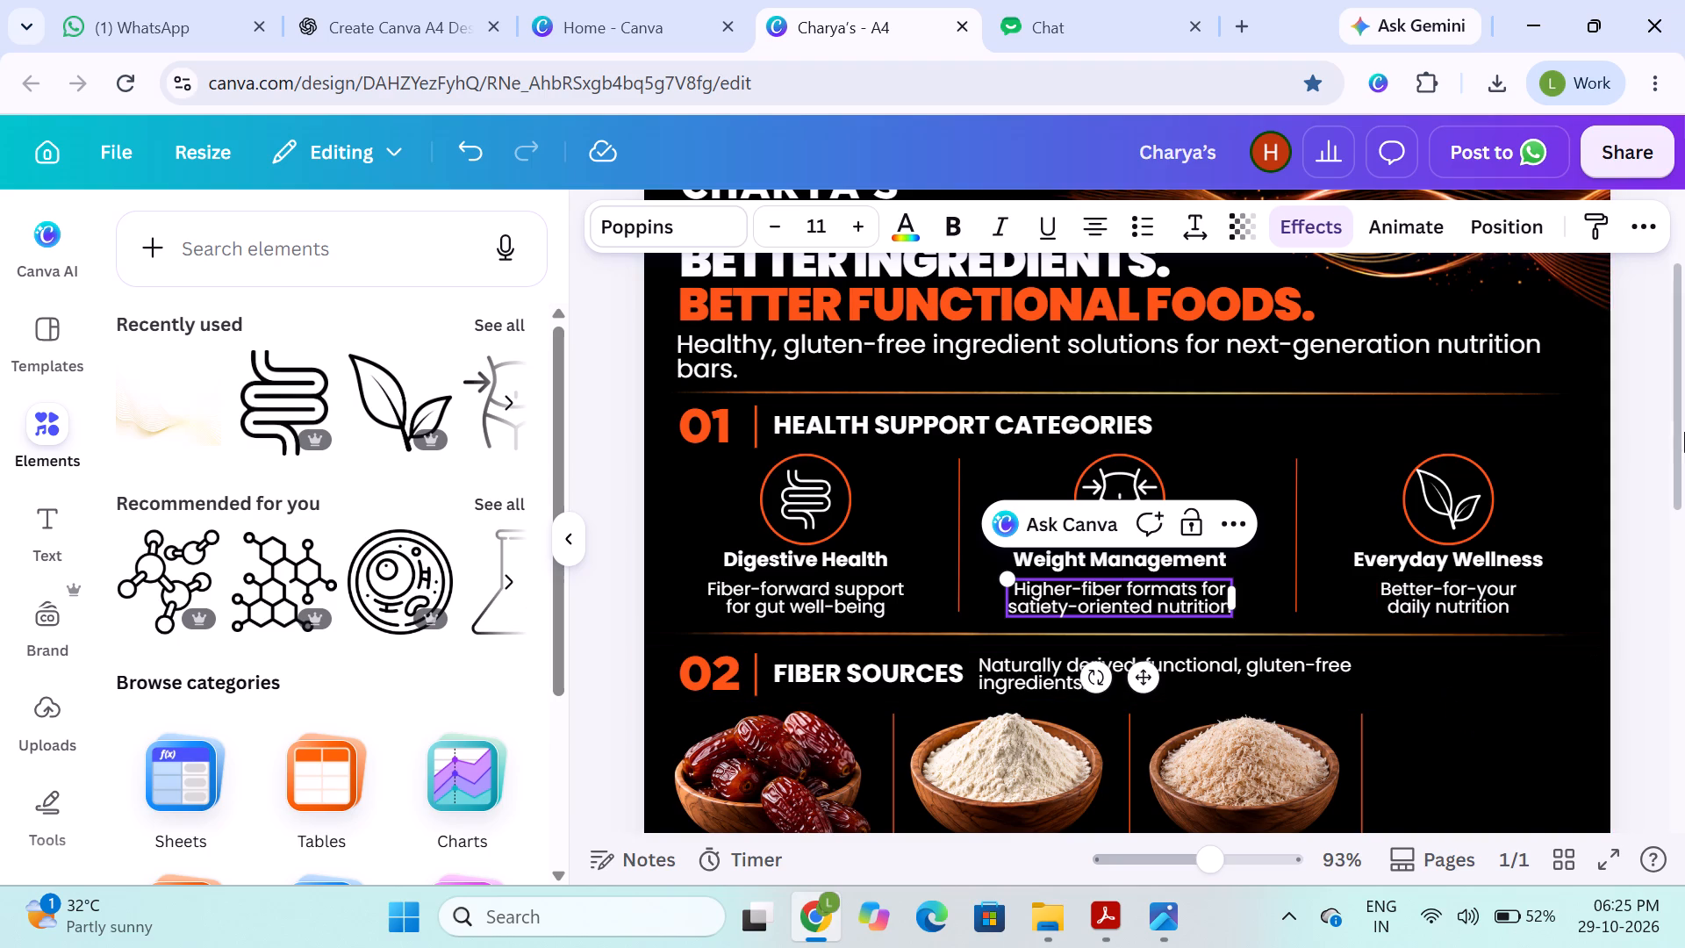
# Correct the spelling in the Chewy Bars description under End Applications to read "fiber-rich formulation".
pyautogui.moveTo(1684, 441); pyautogui.dragTo(1680, 526)
pyautogui.click(1477, 533)
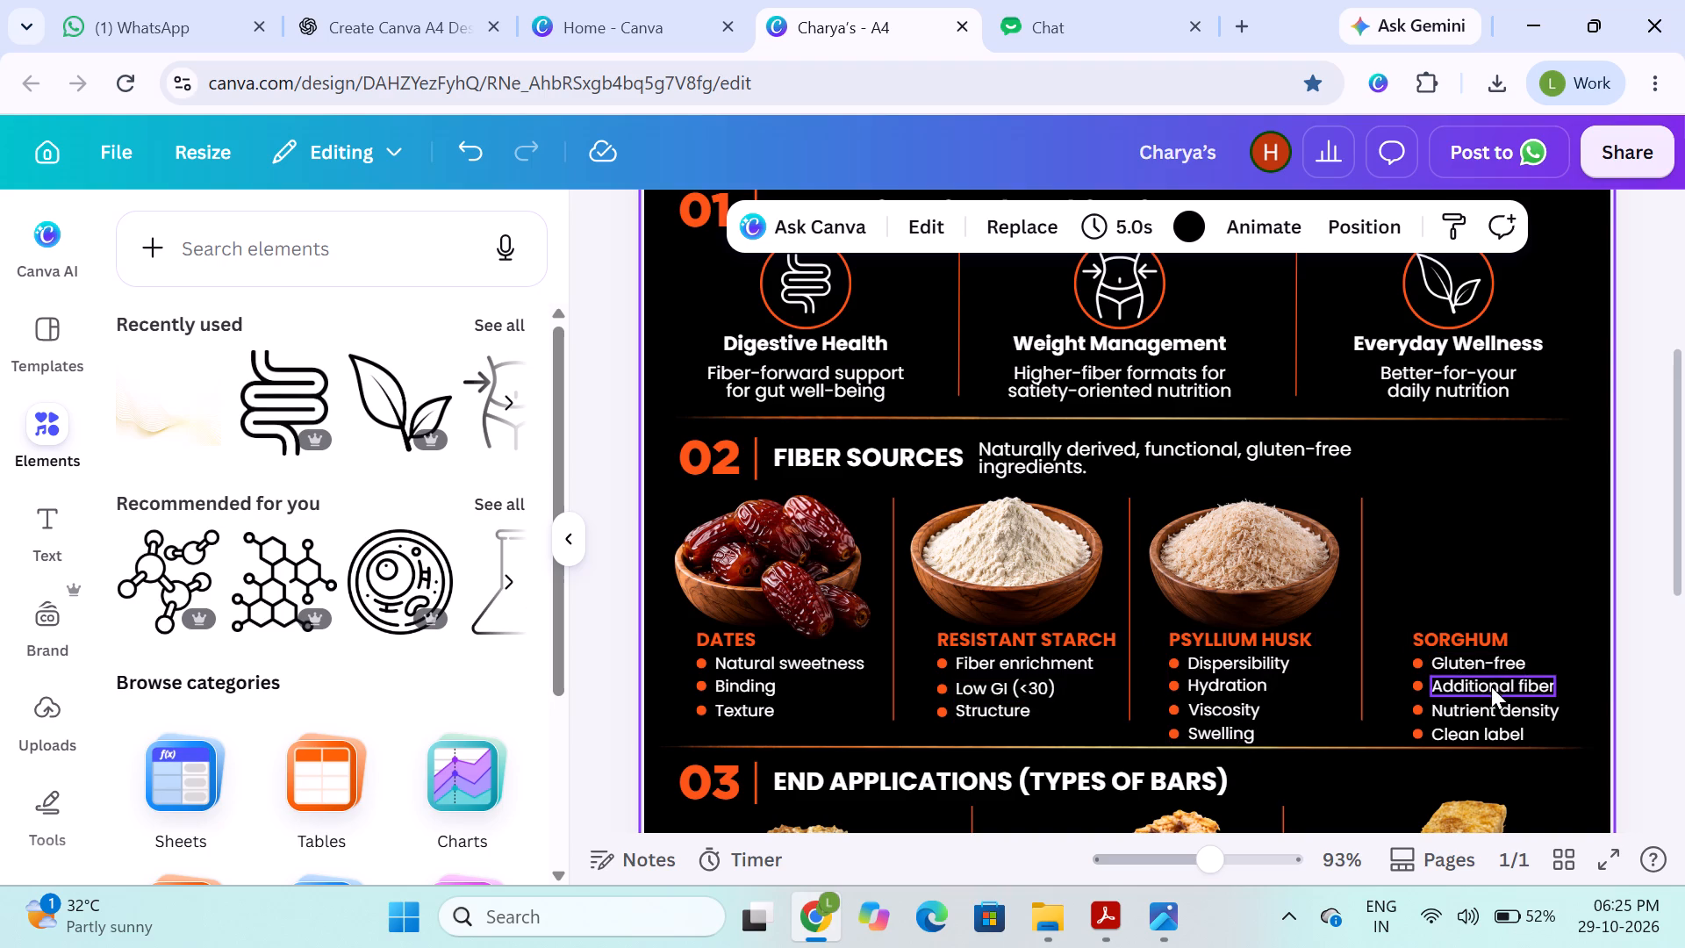
pyautogui.moveTo(1684, 514); pyautogui.dragTo(1684, 578)
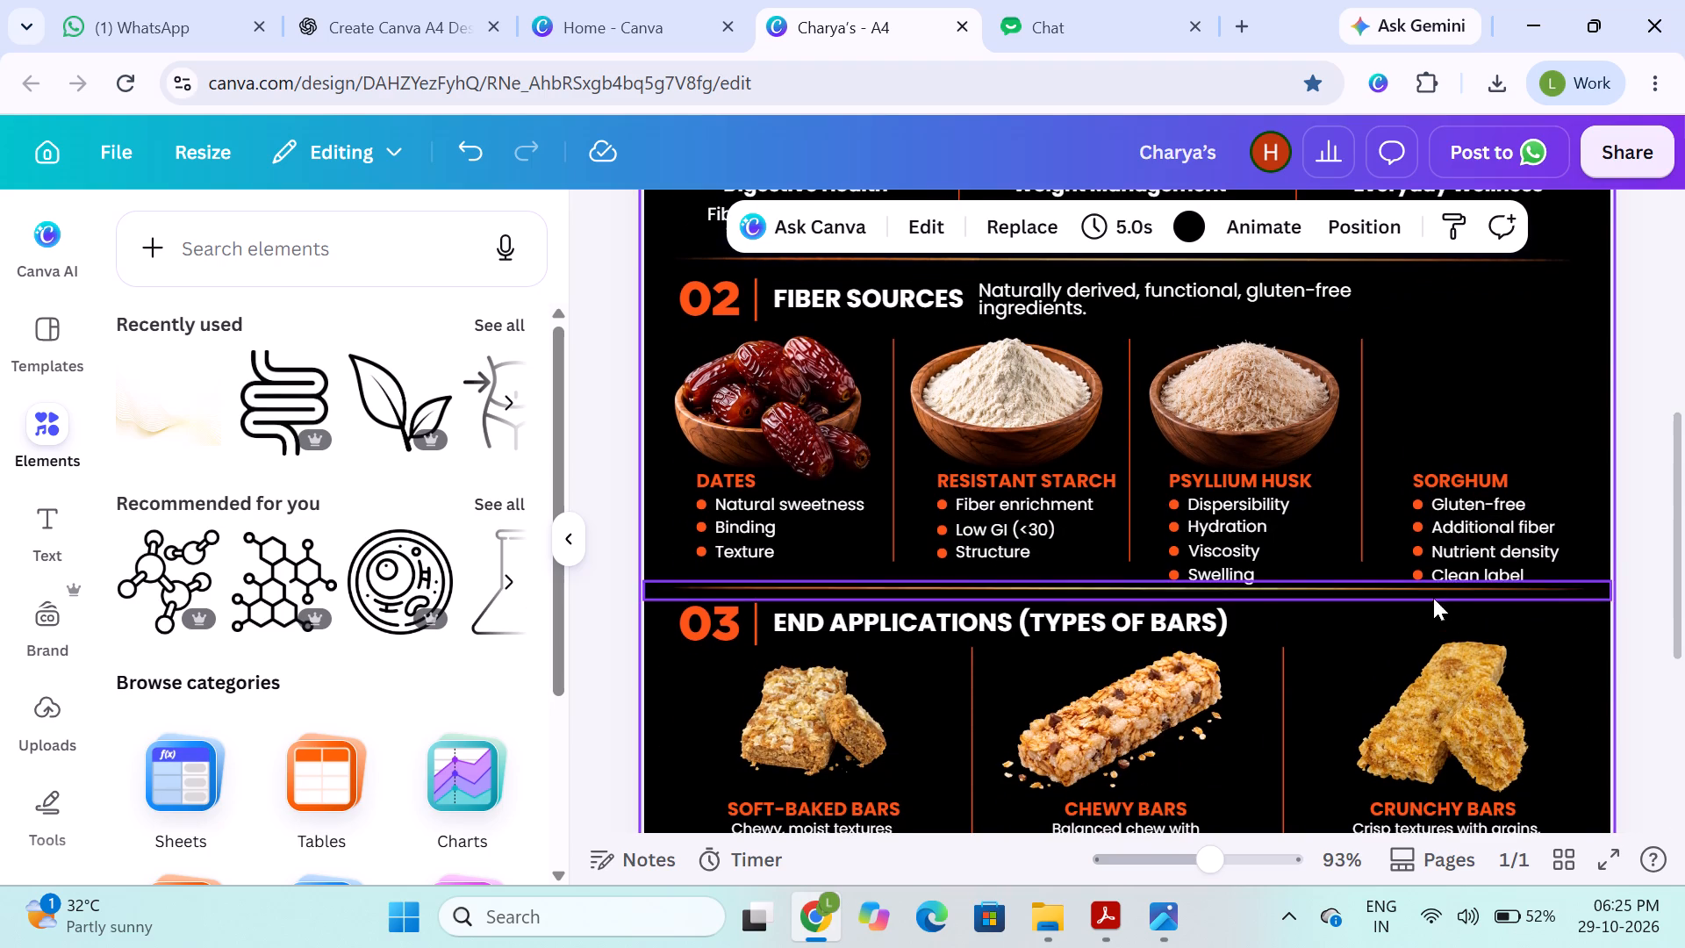
pyautogui.moveTo(1684, 529); pyautogui.dragTo(1672, 611)
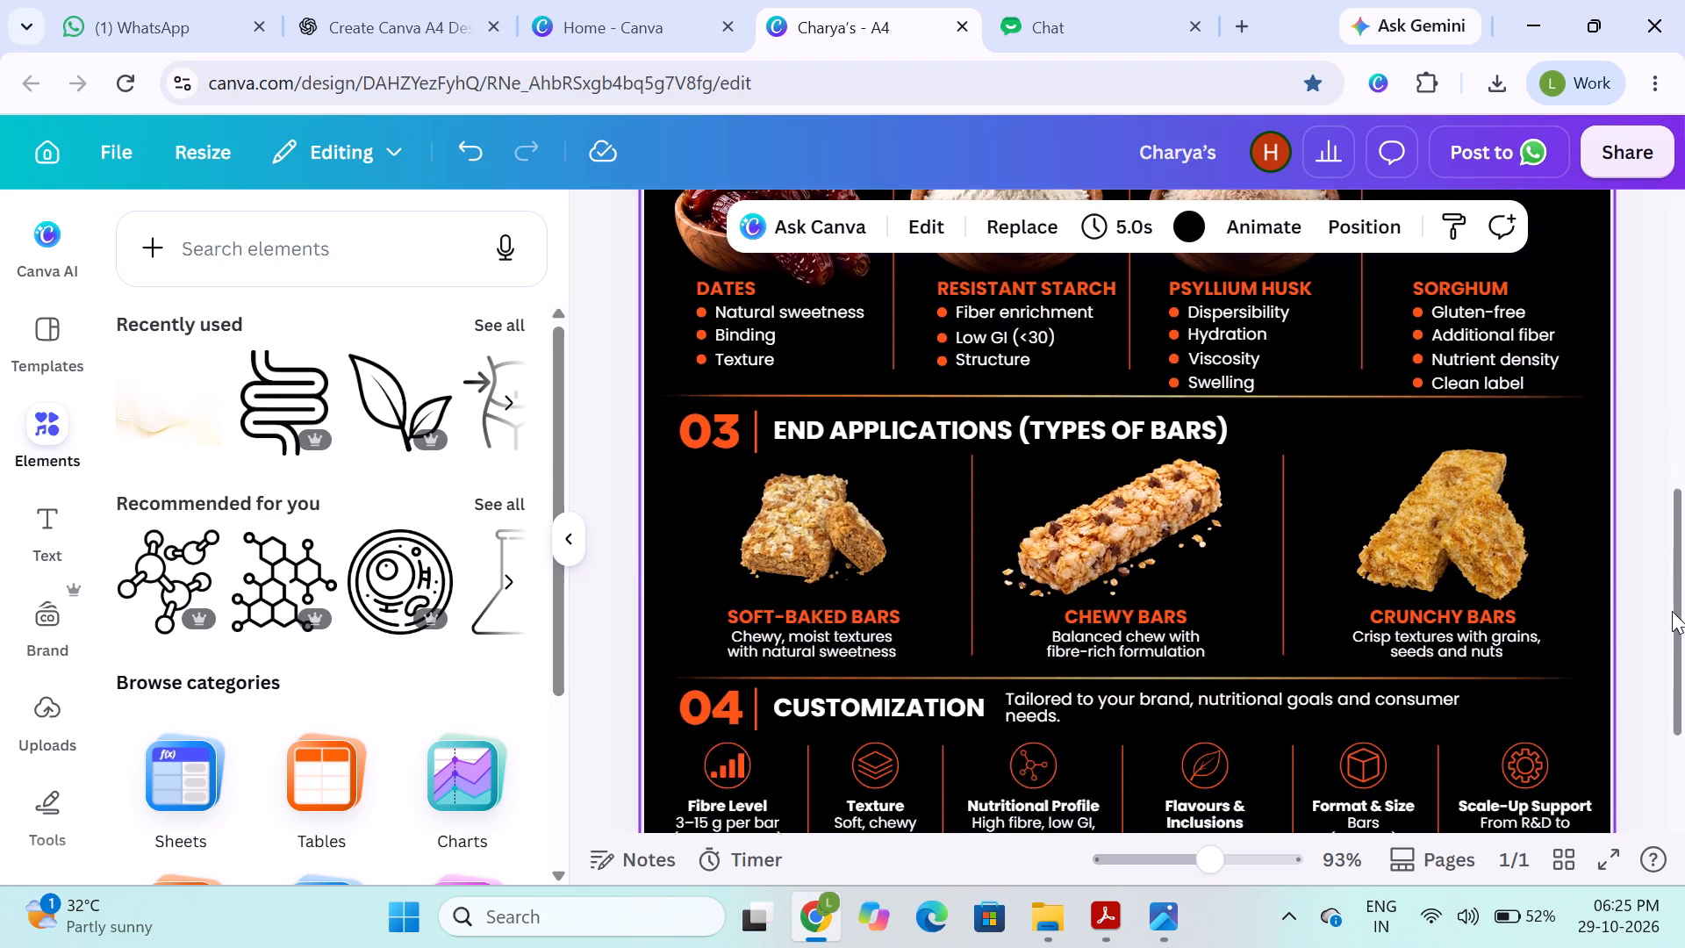
pyautogui.moveTo(1672, 611); pyautogui.dragTo(1659, 615)
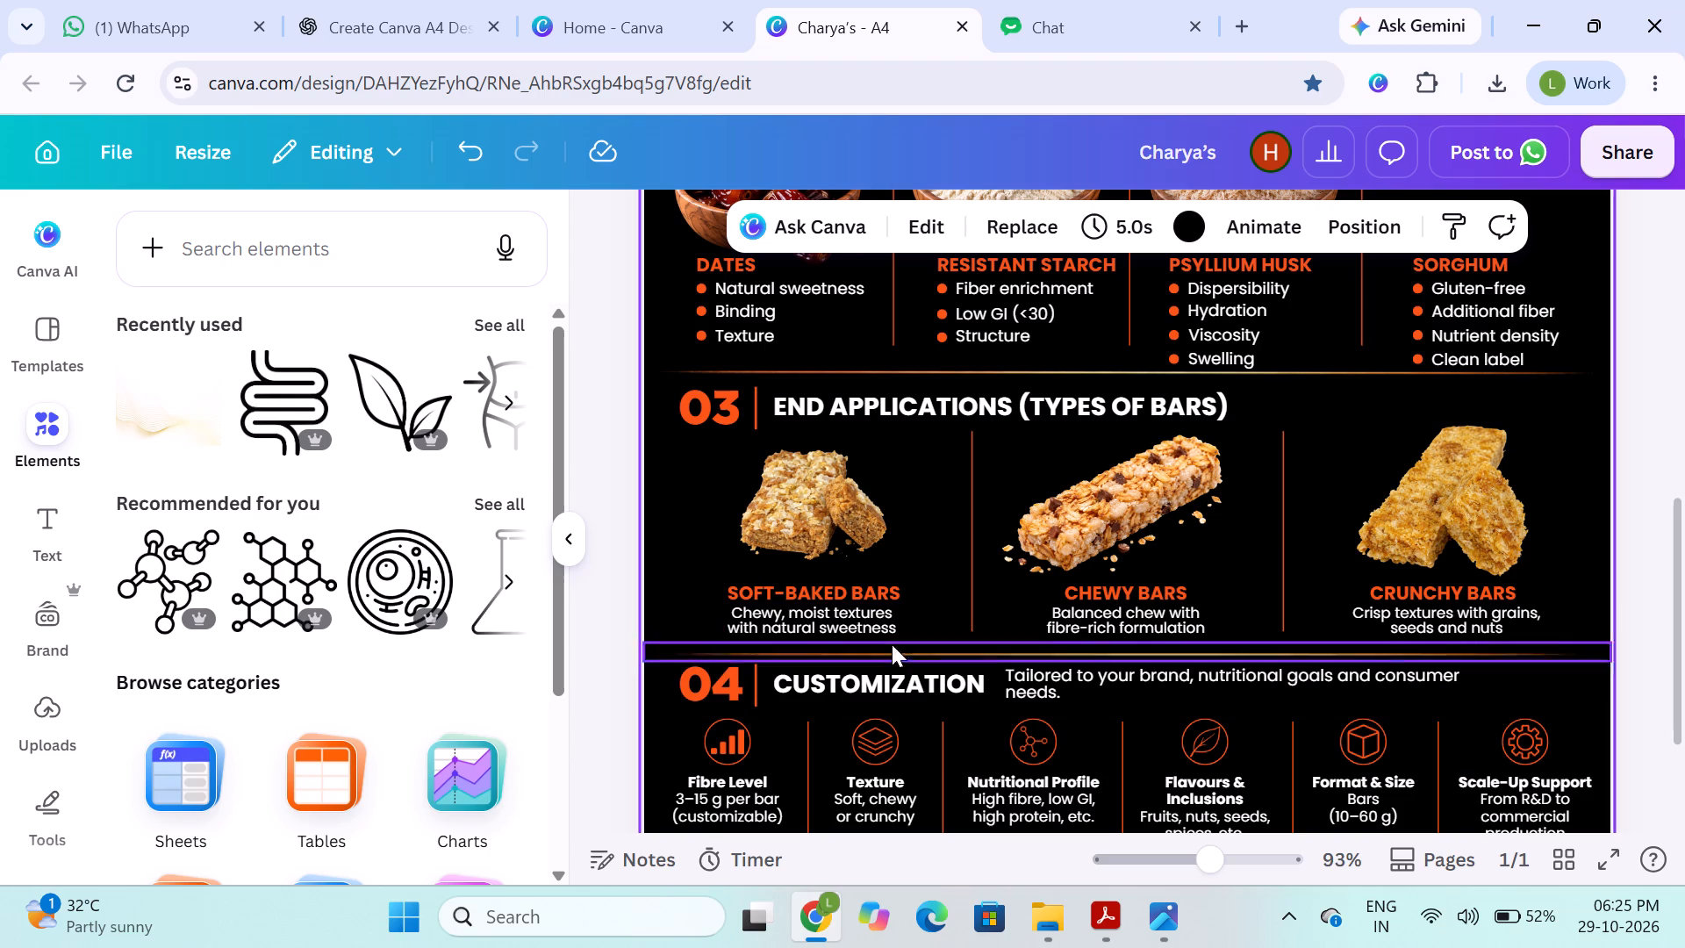
pyautogui.click(1076, 626)
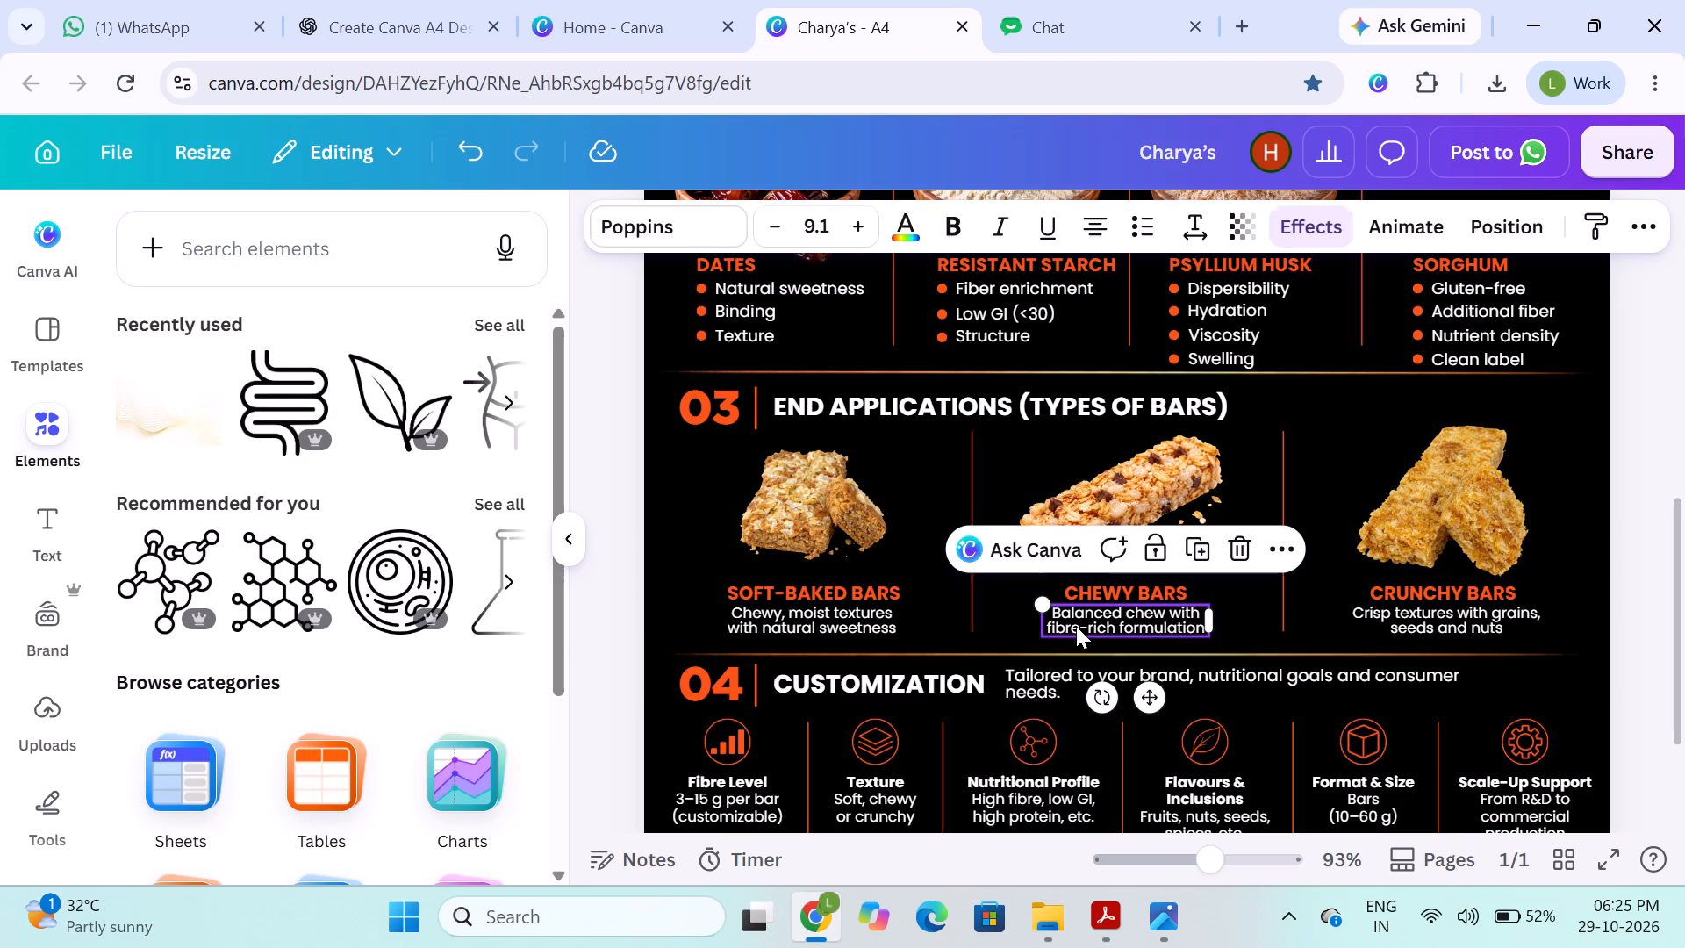
pyautogui.doubleClick(1076, 626)
pyautogui.click(1076, 626)
pyautogui.click(1094, 625)
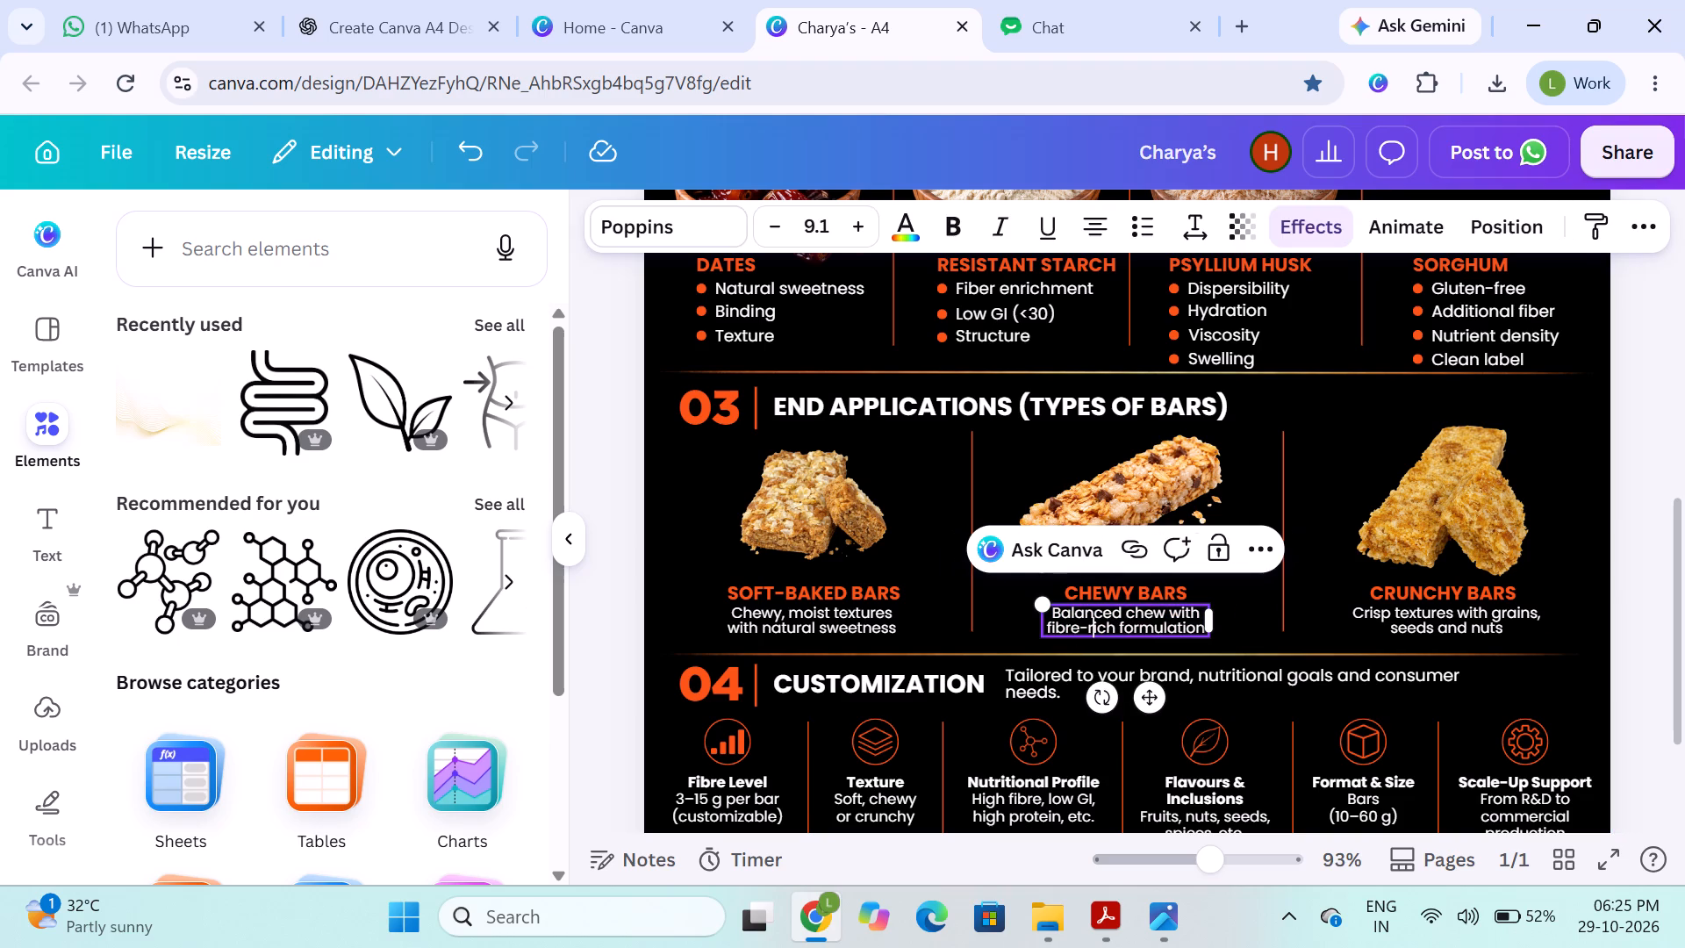
pyautogui.click(1075, 626)
pyautogui.press('Left')
pyautogui.press('Right')
pyautogui.press('BackSpace')
pyautogui.press('BackSpace')
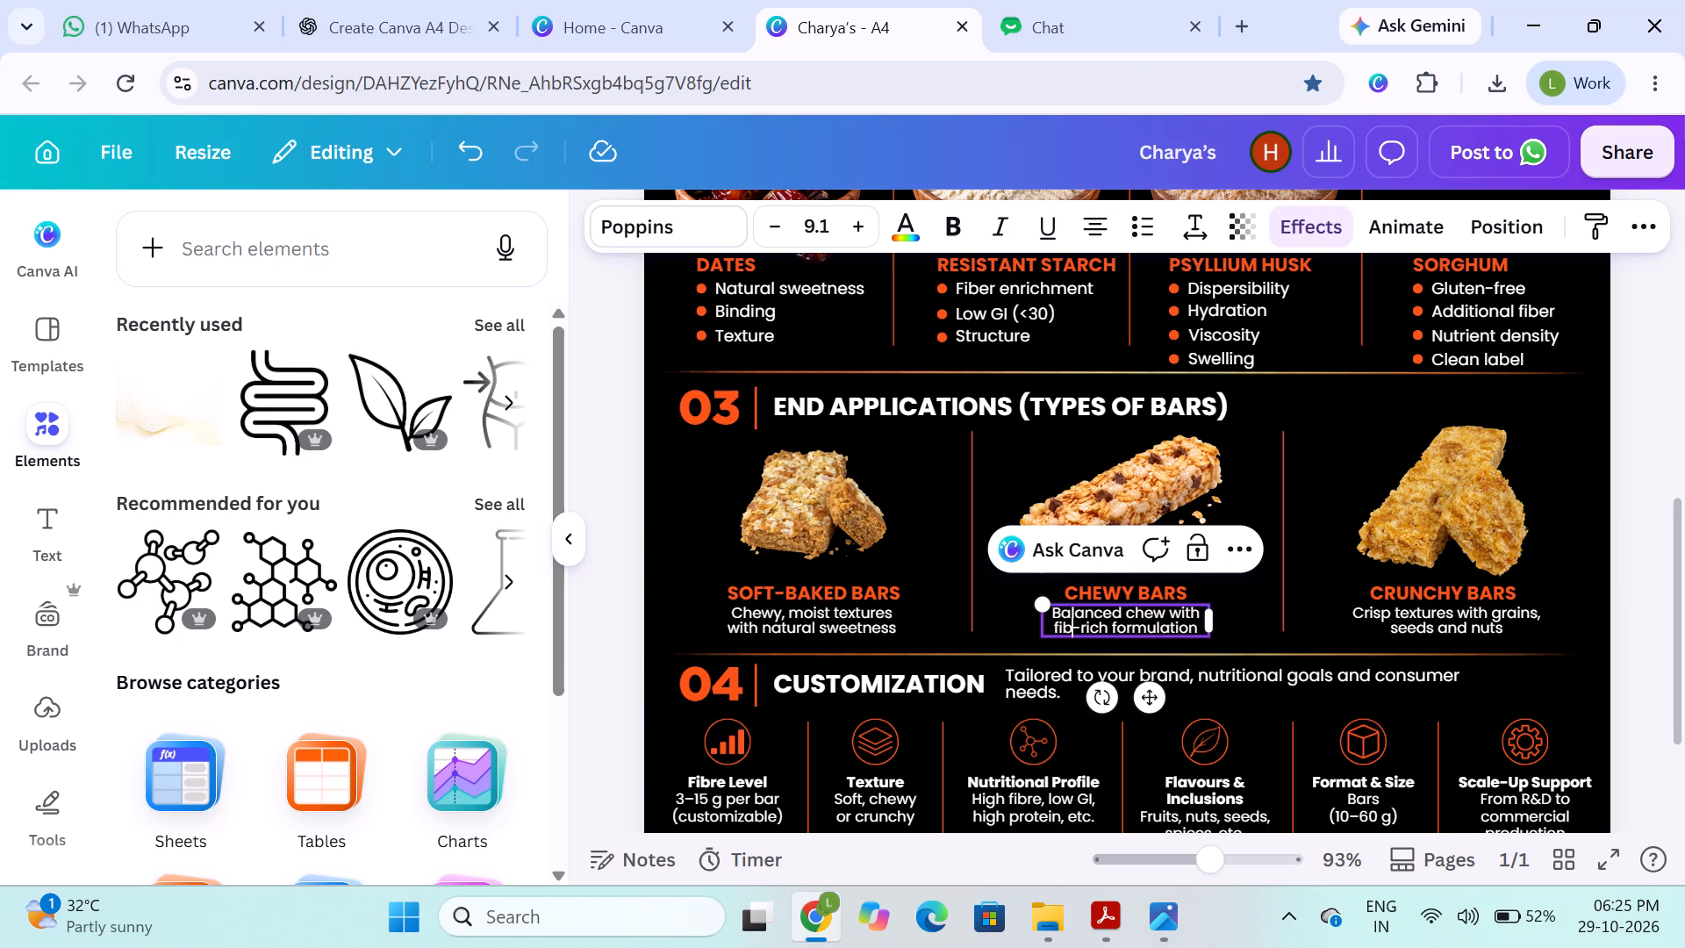
pyautogui.write('er')
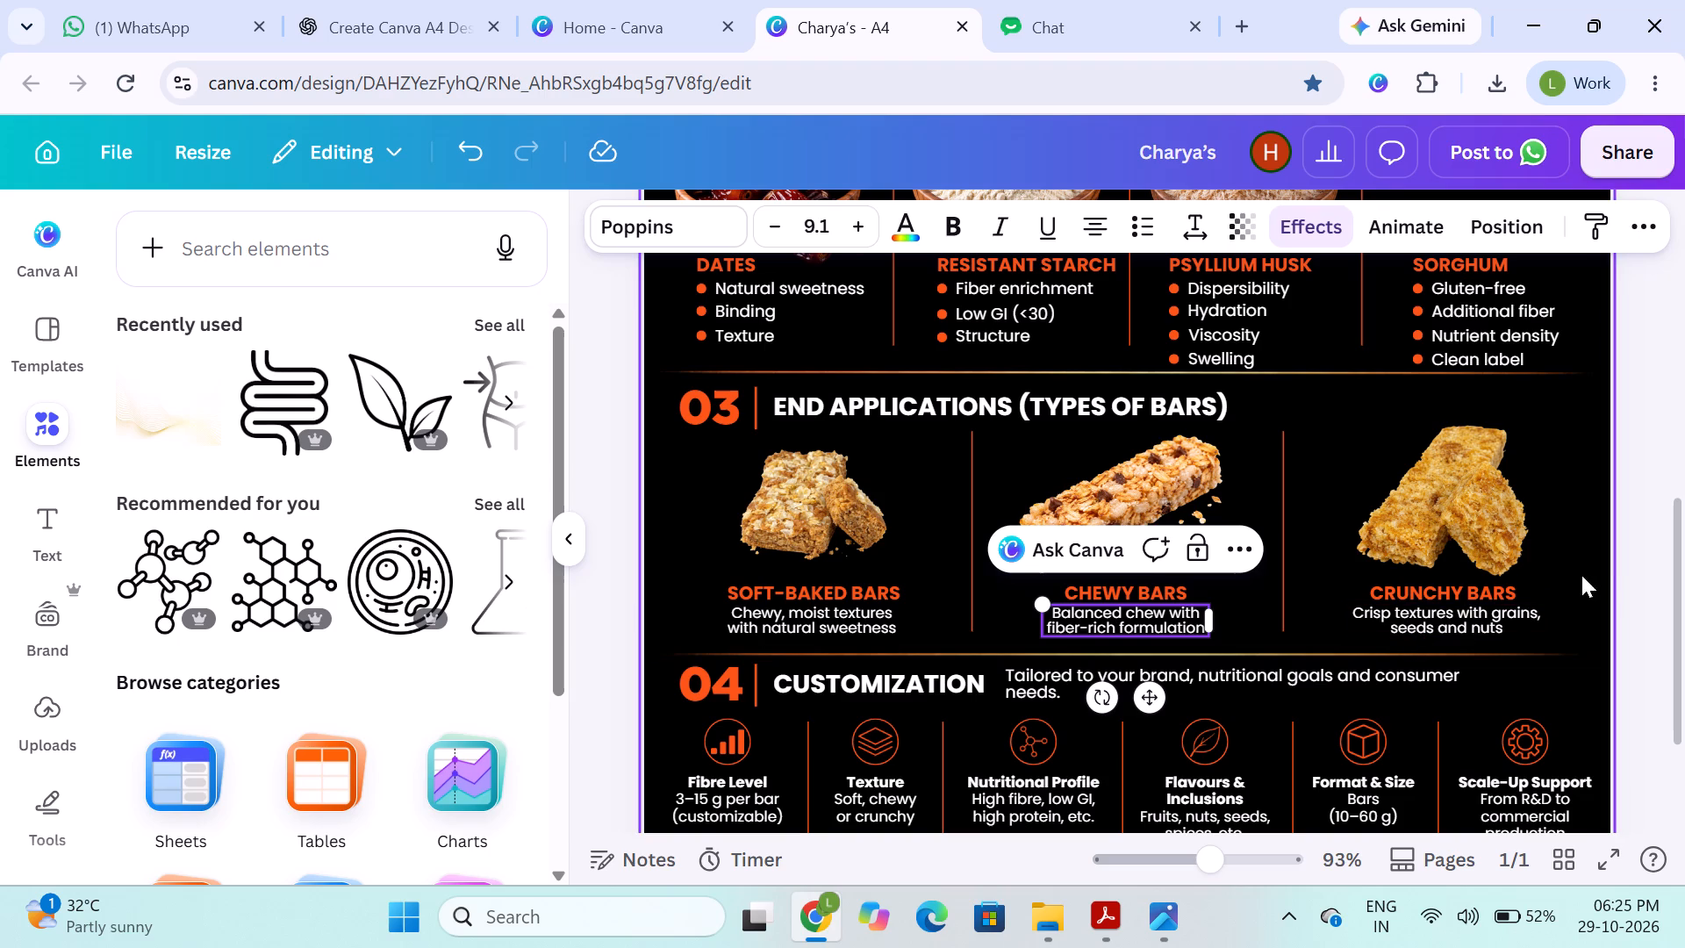
pyautogui.click(1581, 575)
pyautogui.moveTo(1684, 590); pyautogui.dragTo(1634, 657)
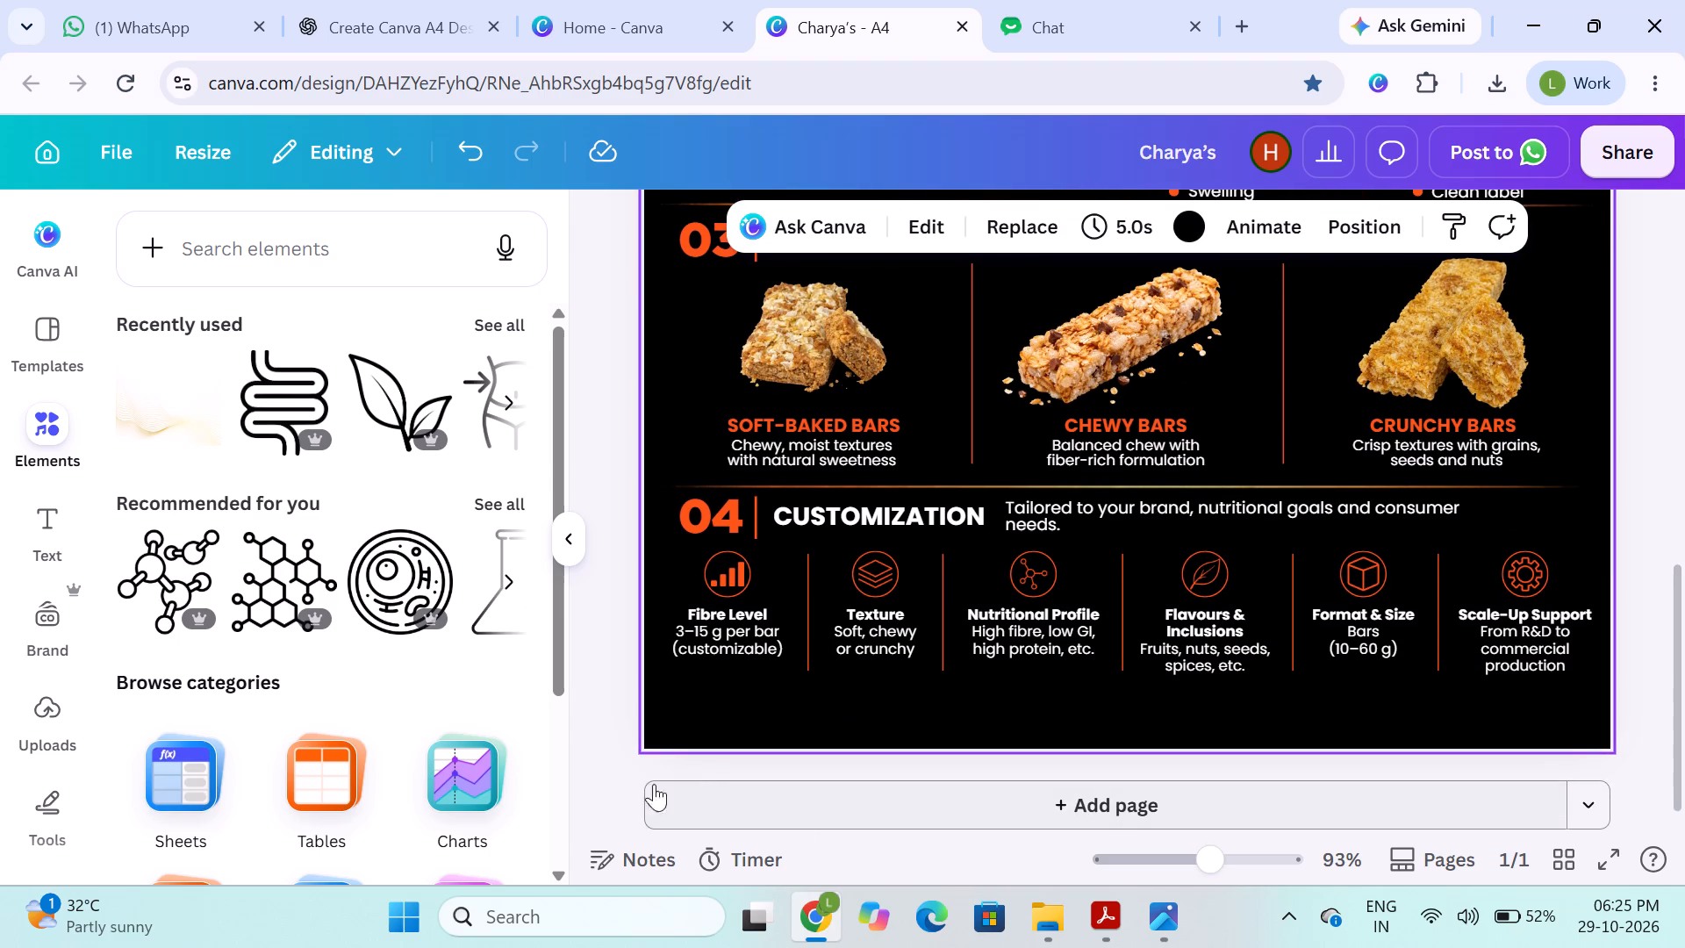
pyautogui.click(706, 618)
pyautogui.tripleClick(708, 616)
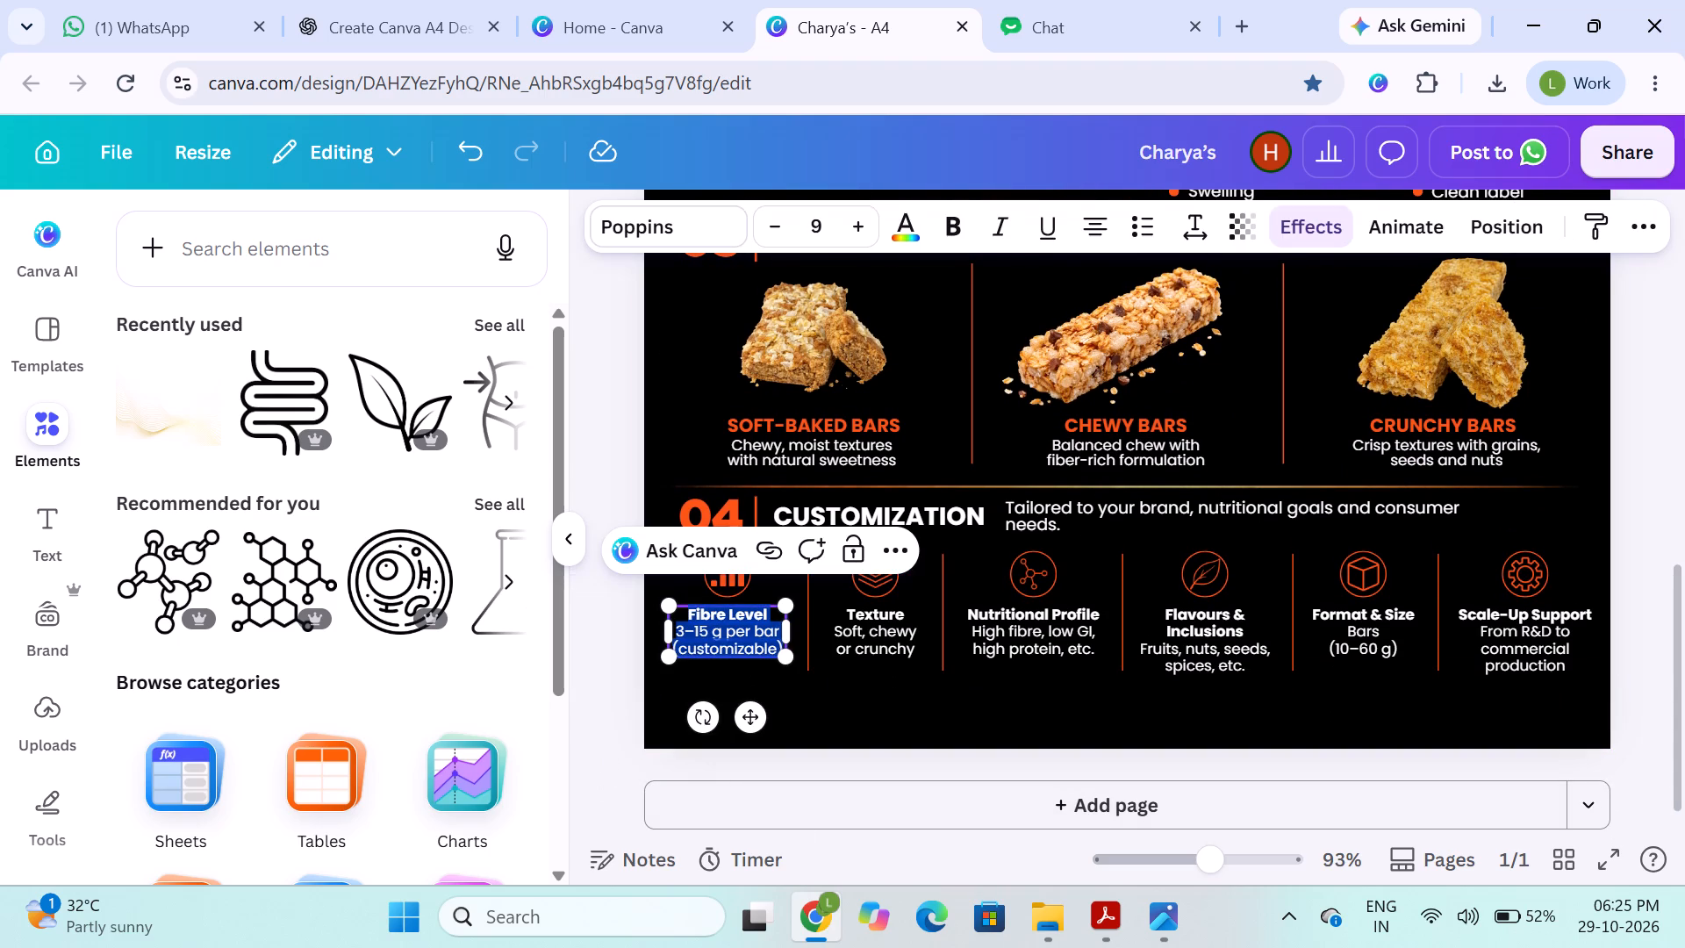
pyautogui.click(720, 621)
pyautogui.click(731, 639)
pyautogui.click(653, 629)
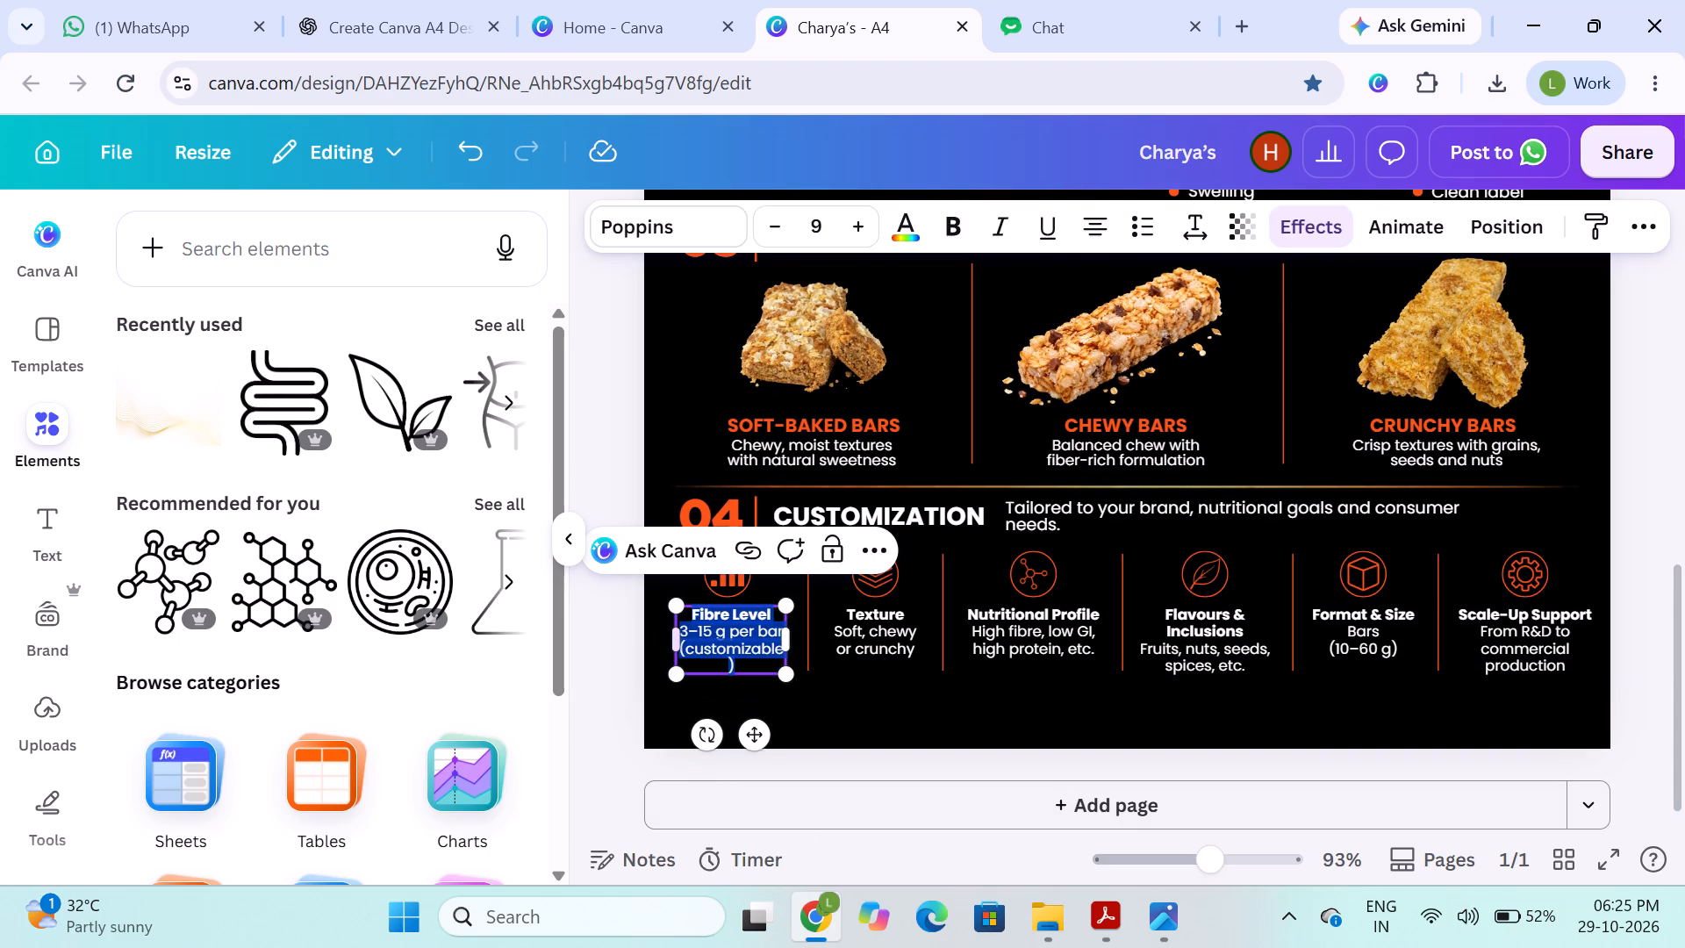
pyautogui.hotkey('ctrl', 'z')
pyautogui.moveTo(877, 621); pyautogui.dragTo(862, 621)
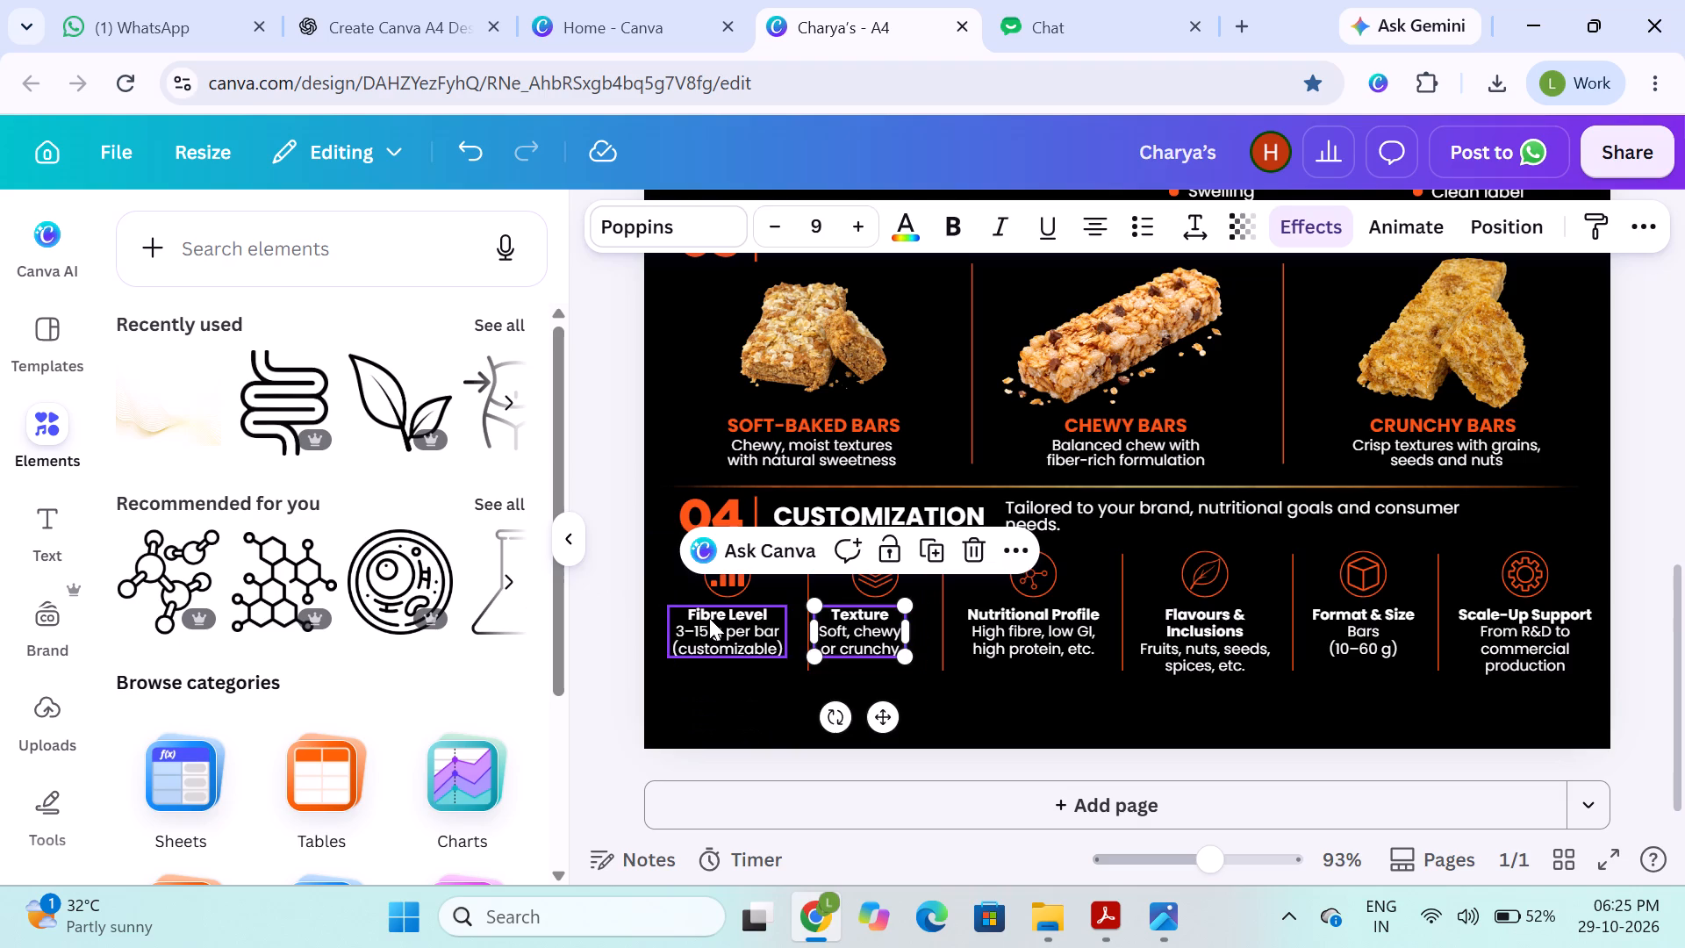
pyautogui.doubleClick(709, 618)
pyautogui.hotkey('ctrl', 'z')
# Correct the first heading in the Customization section to read "Fiber Level".
pyautogui.doubleClick(713, 615)
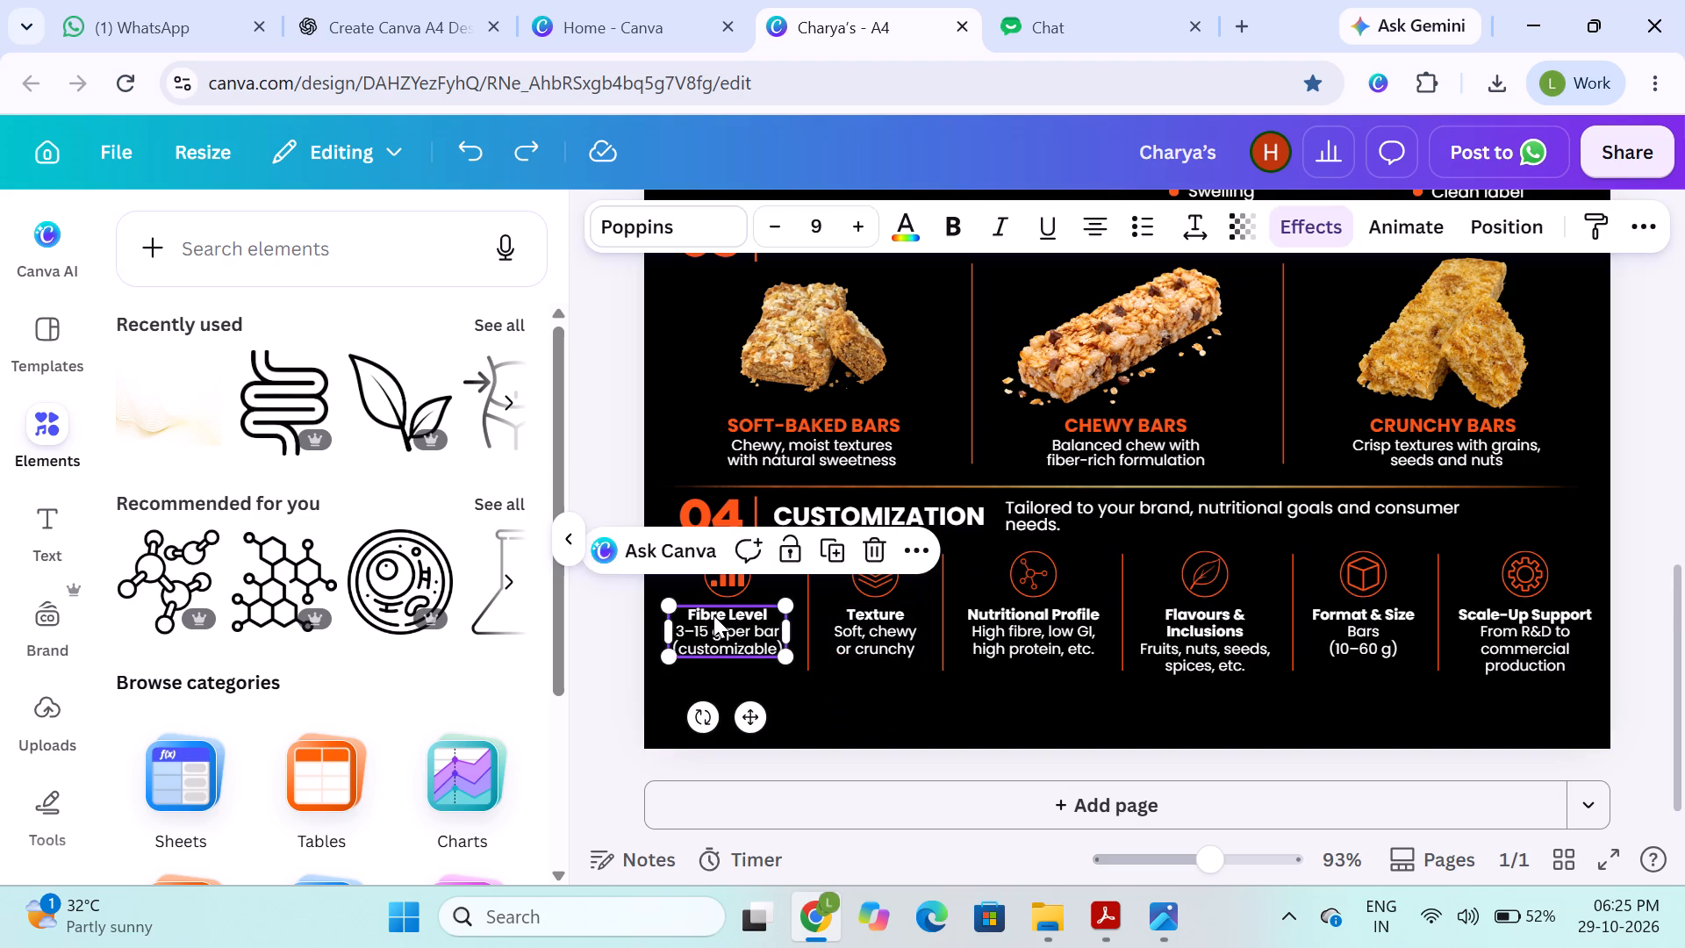
pyautogui.click(713, 615)
pyautogui.click(731, 622)
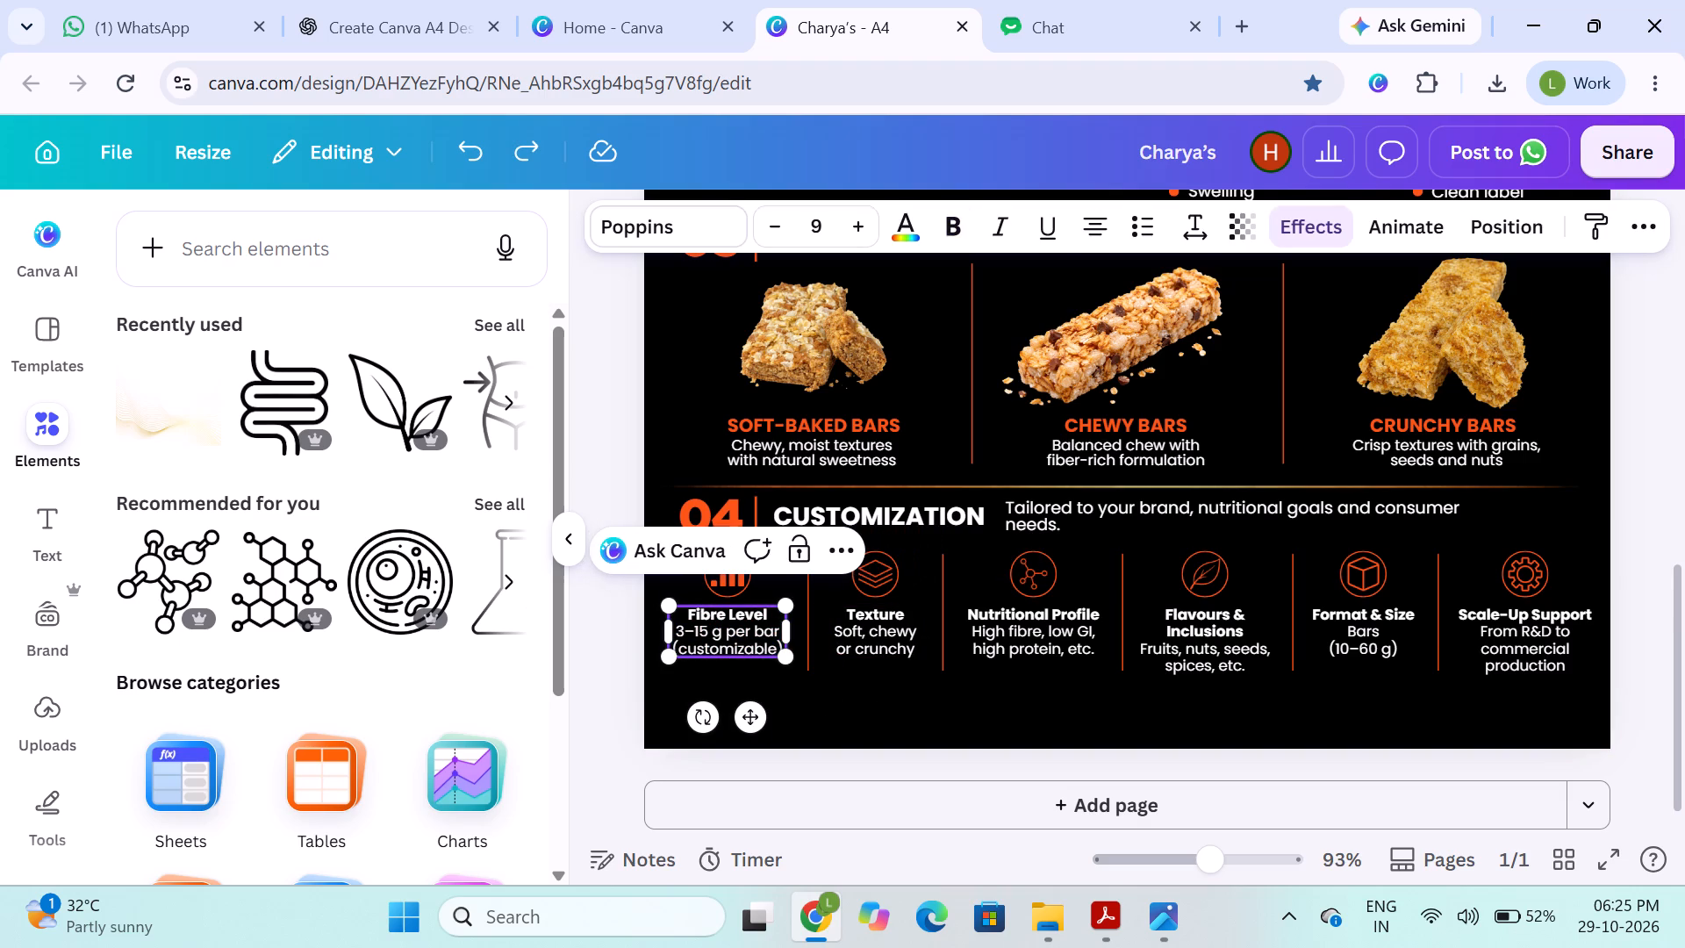
pyautogui.click(723, 618)
pyautogui.press('Up')
pyautogui.press('Right')
pyautogui.press('Right')
pyautogui.press('Right')
pyautogui.press('Right')
pyautogui.press('Right')
pyautogui.press('BackSpace')
pyautogui.press('BackSpace')
pyautogui.write('er')
# Correct the spelling in the Nutritional Profile description under Customization to read "High fiber, low GI".
pyautogui.doubleClick(1022, 615)
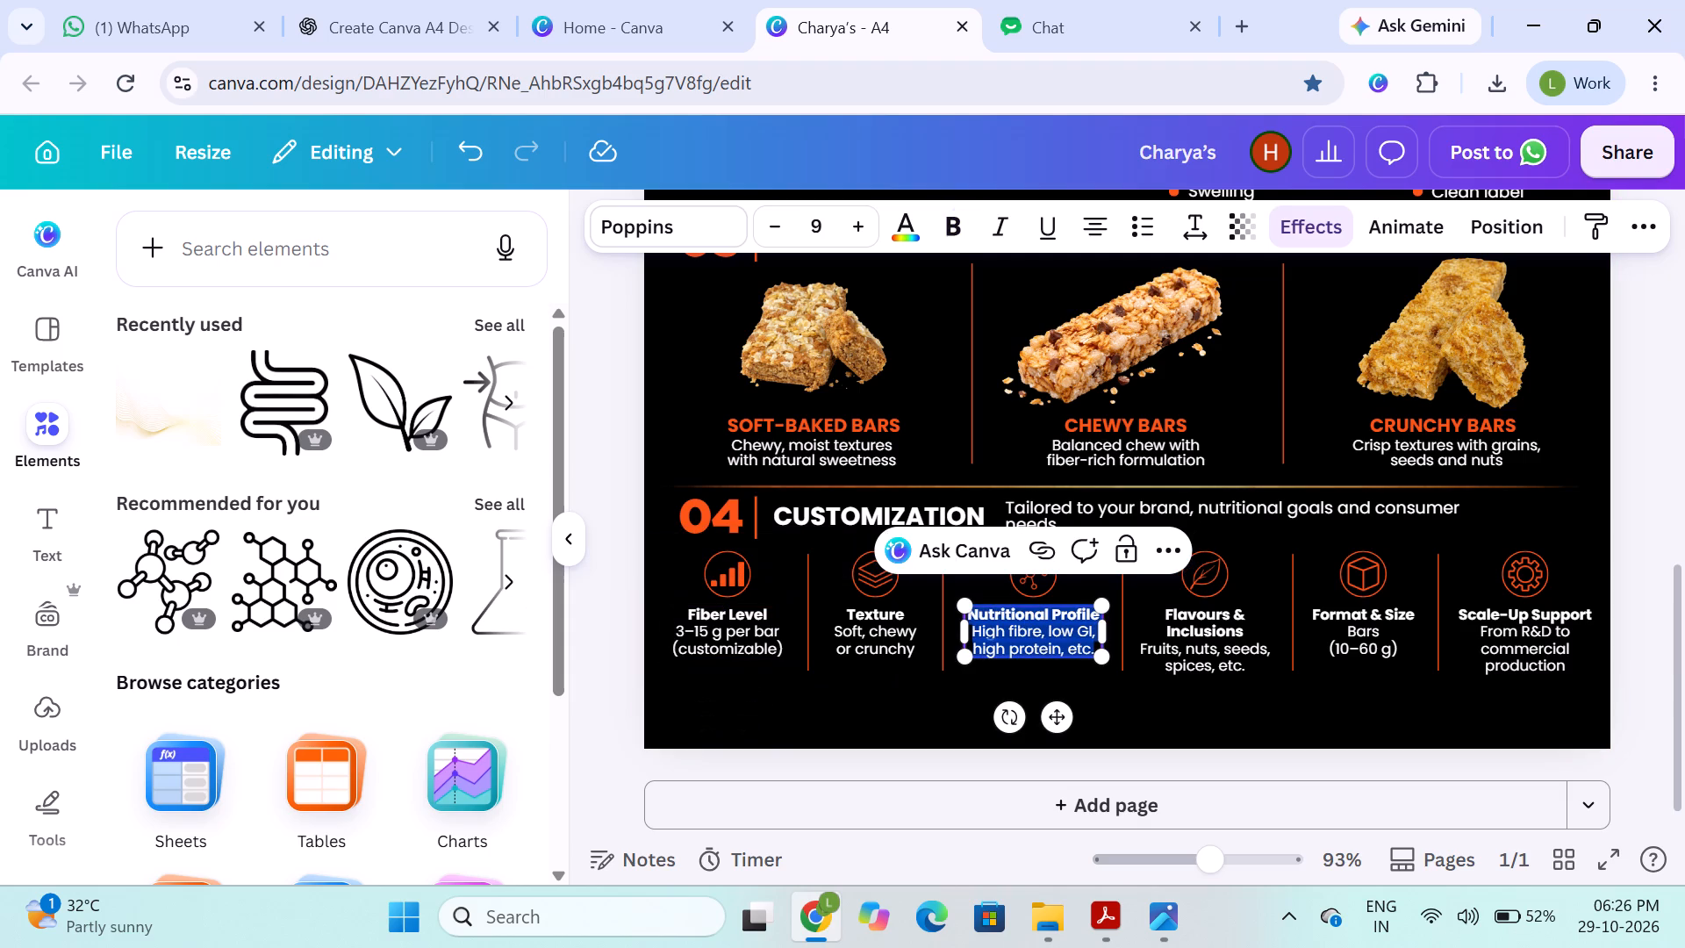
pyautogui.click(1029, 629)
pyautogui.click(1037, 631)
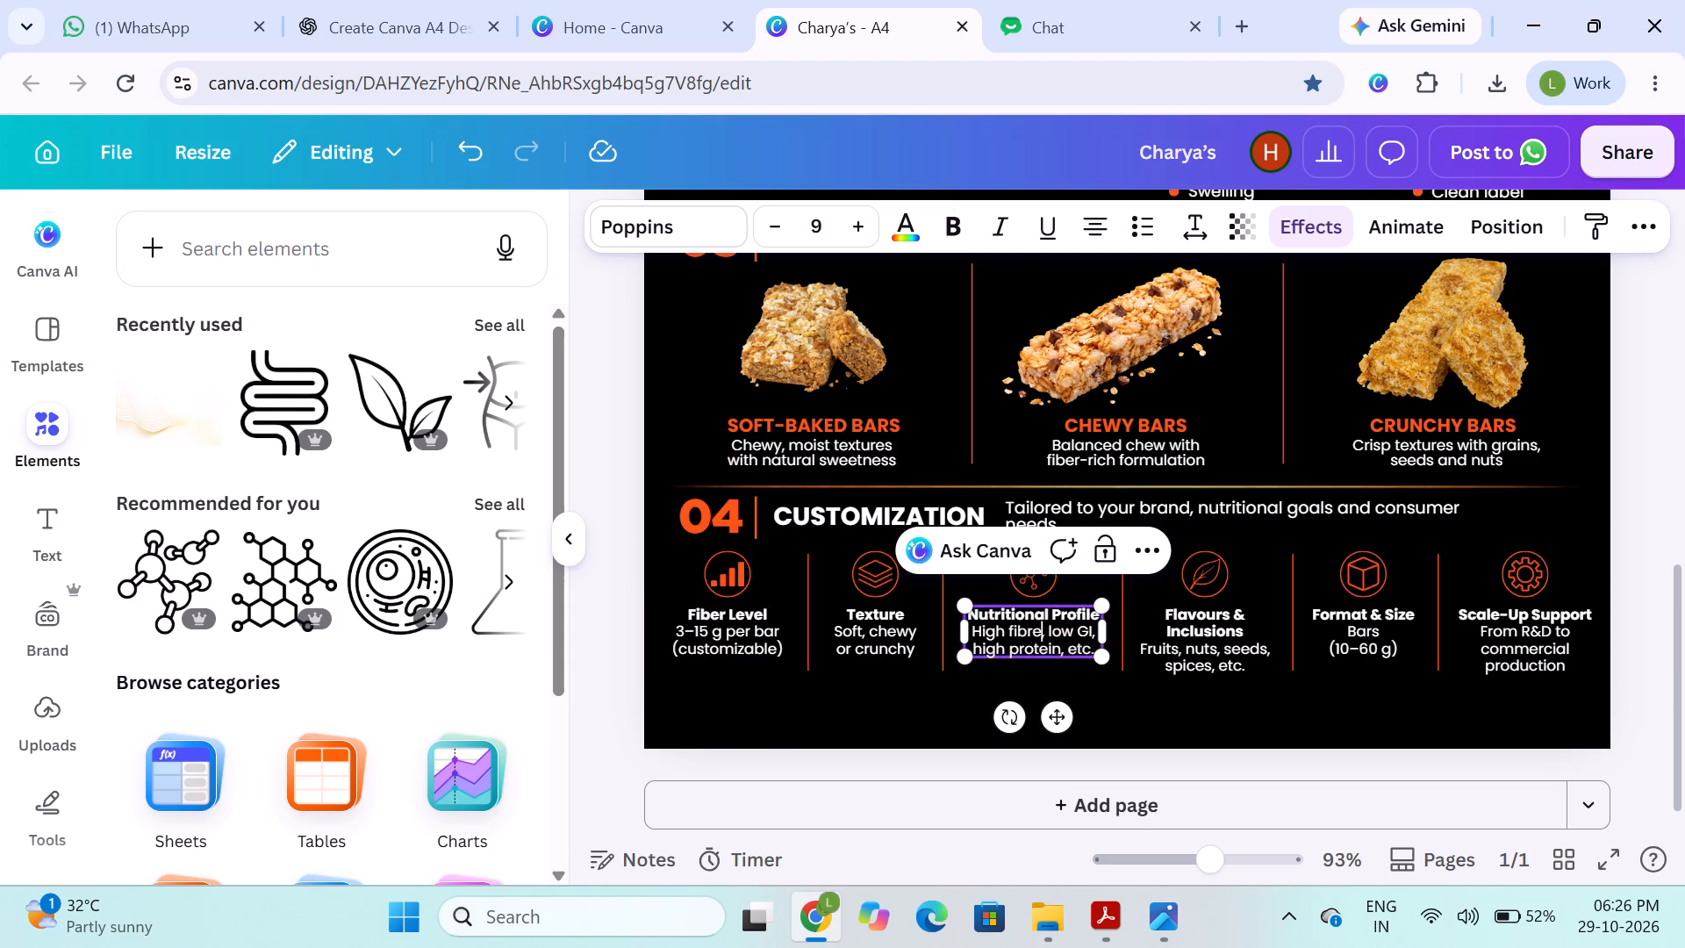
pyautogui.press('BackSpace')
pyautogui.press('BackSpace')
pyautogui.write('er')
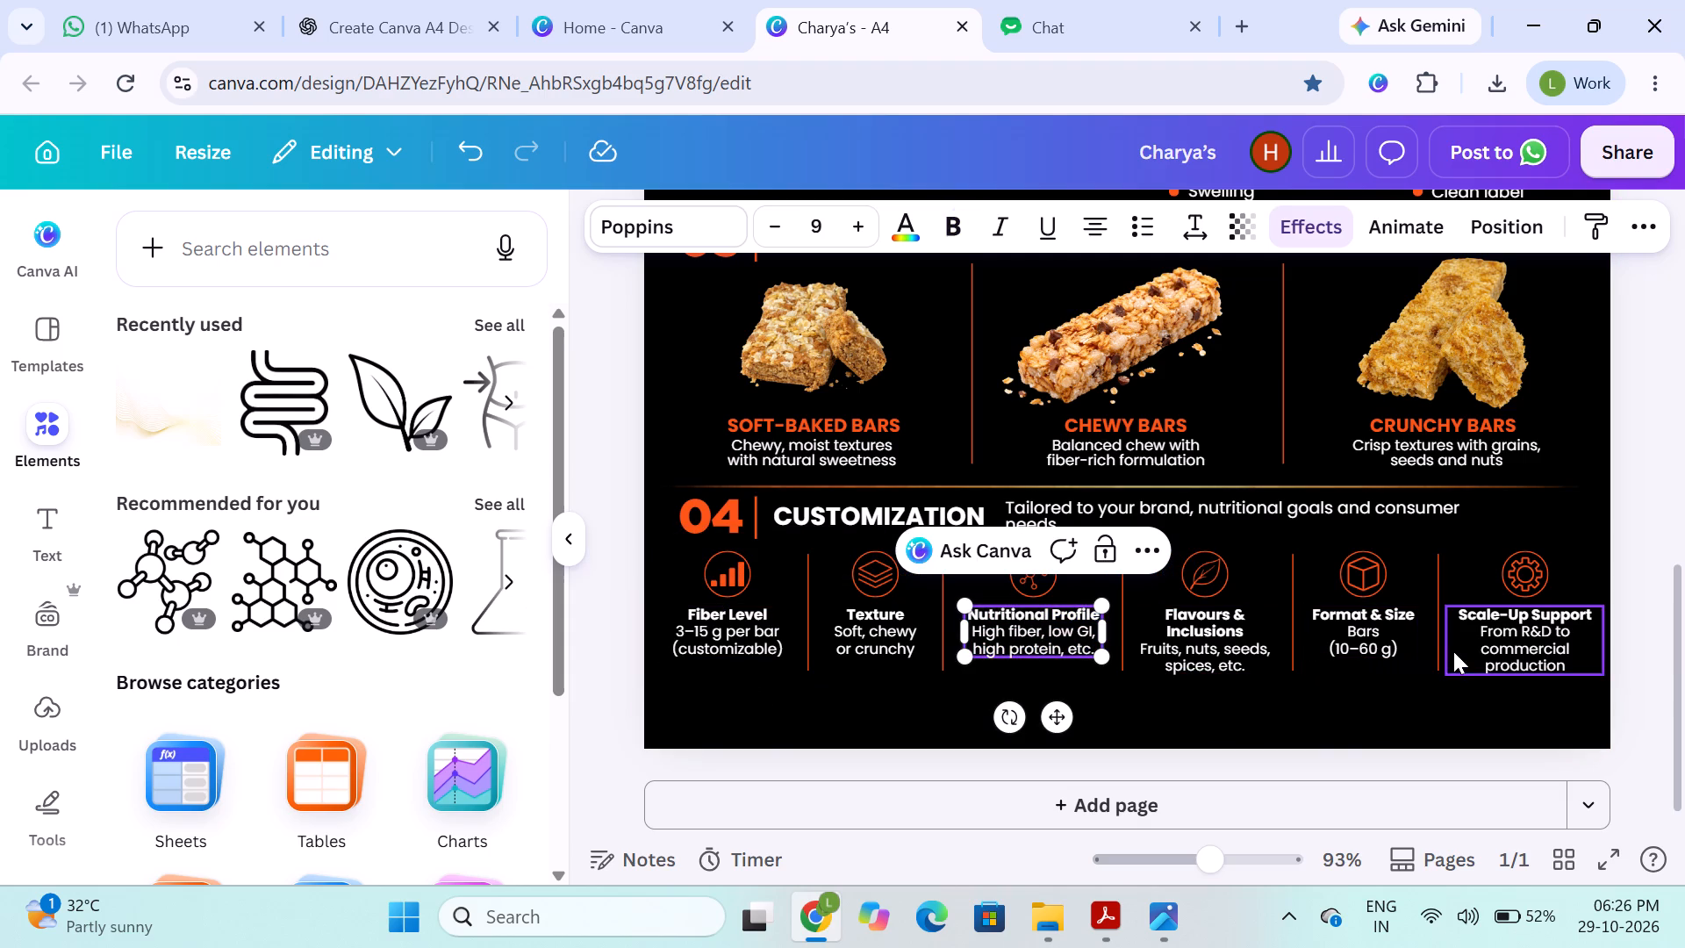
pyautogui.click(1656, 533)
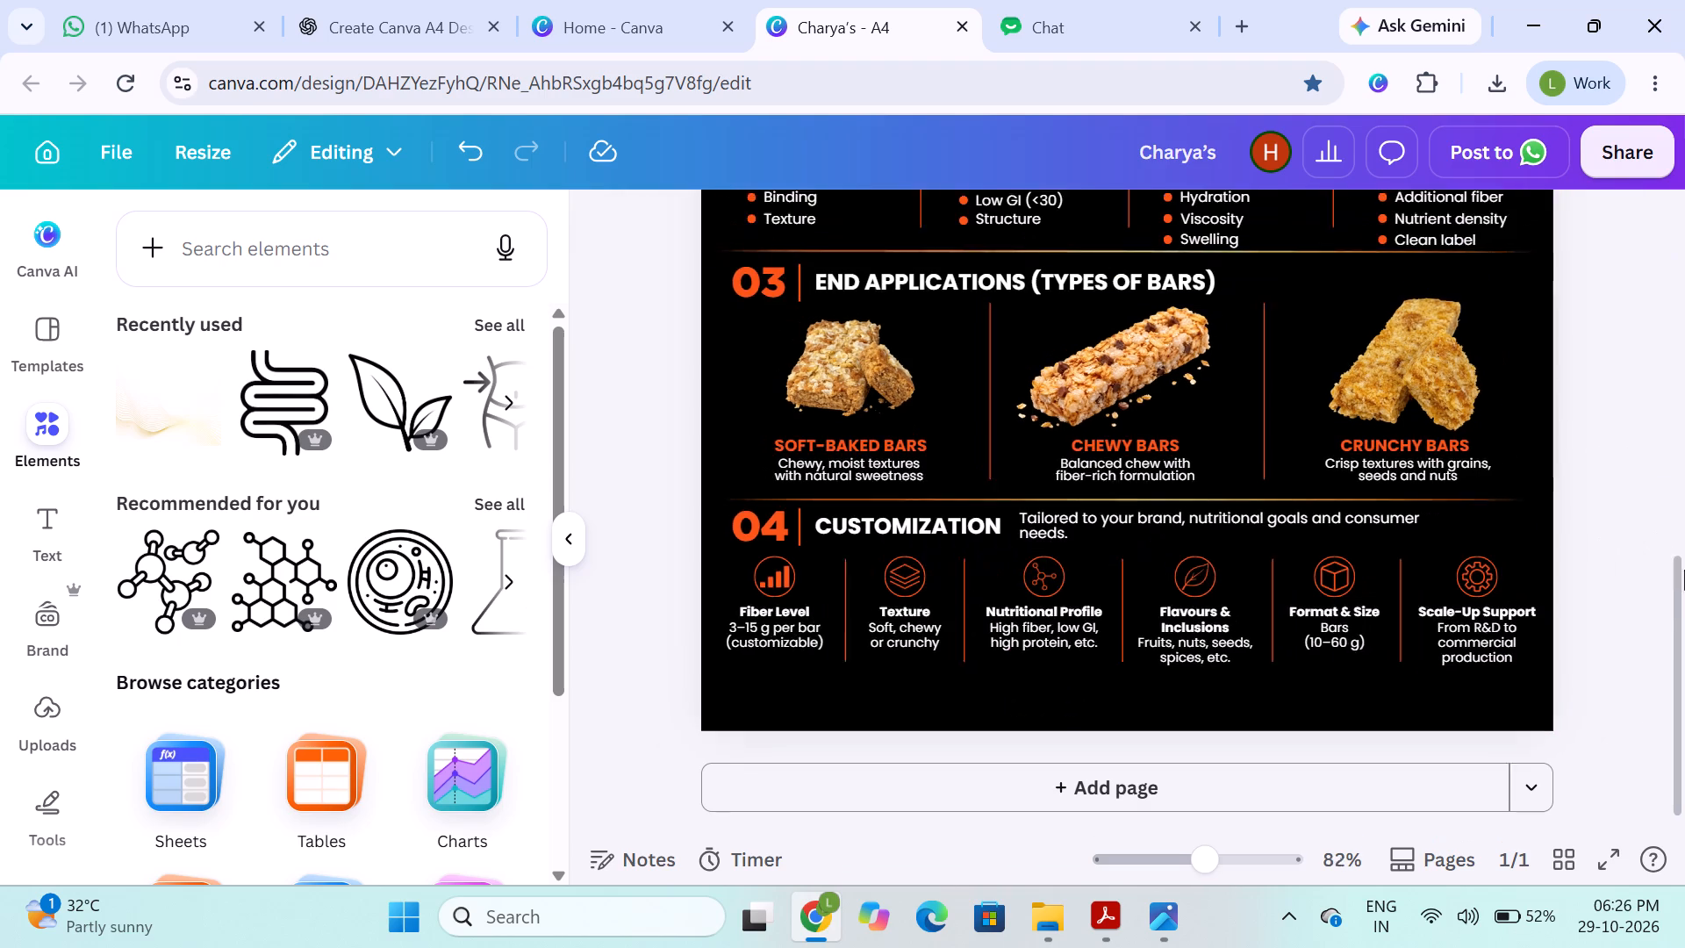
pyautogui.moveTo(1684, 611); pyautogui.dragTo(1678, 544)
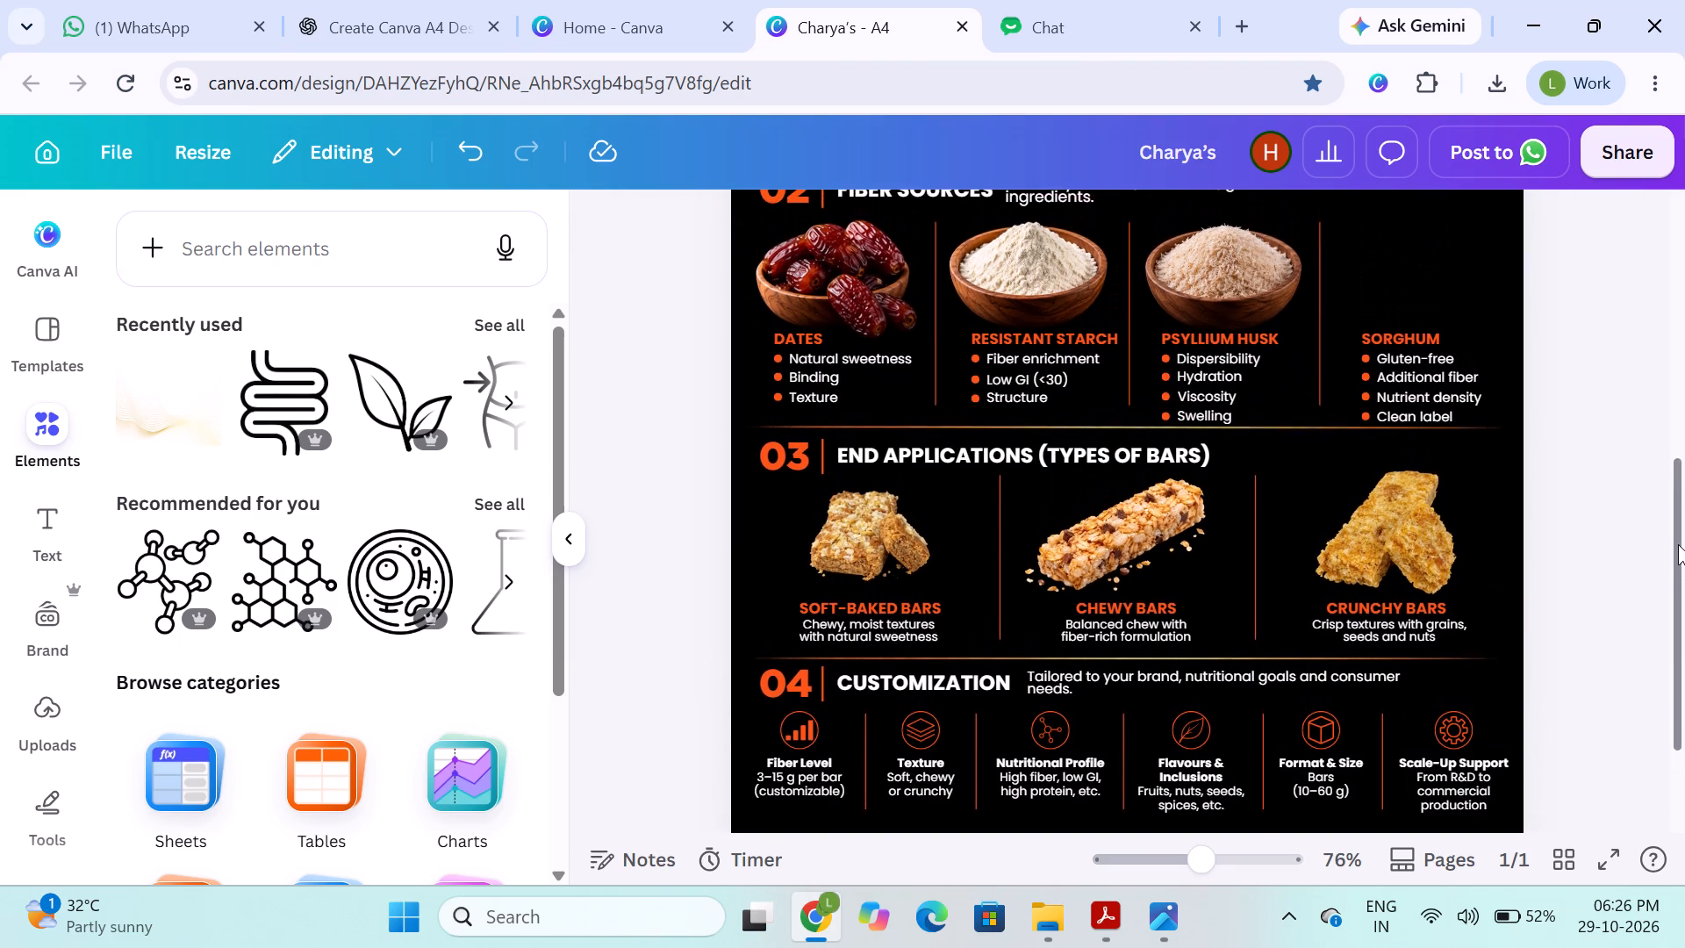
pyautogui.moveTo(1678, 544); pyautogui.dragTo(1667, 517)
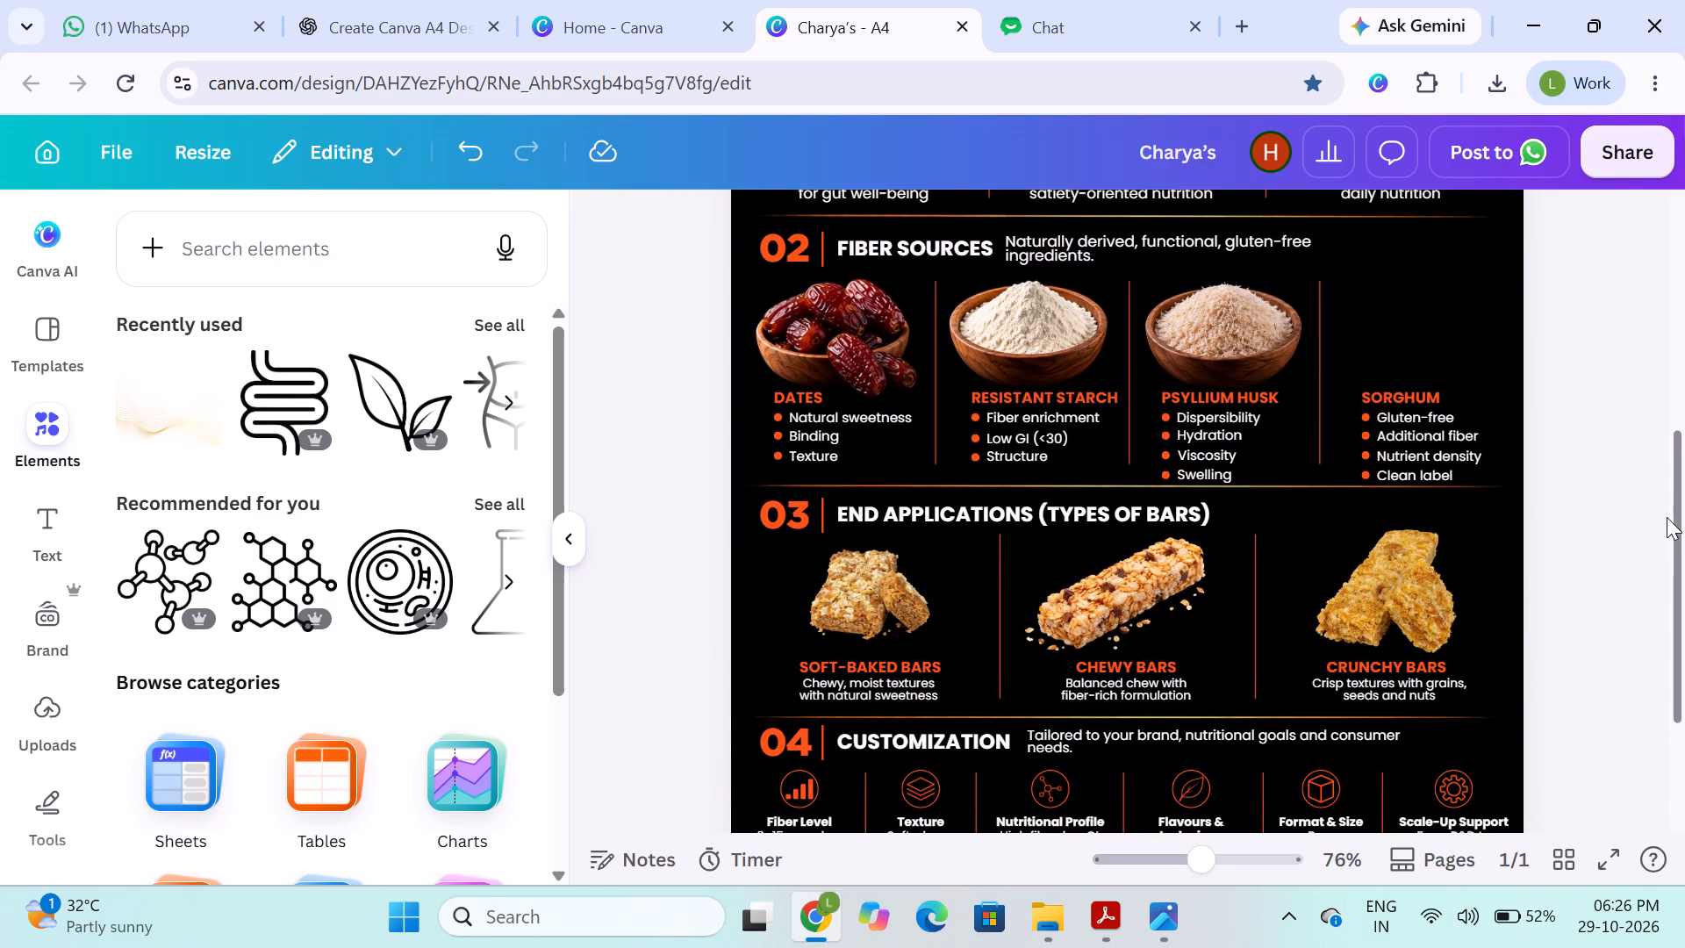
pyautogui.moveTo(1667, 517); pyautogui.dragTo(1659, 503)
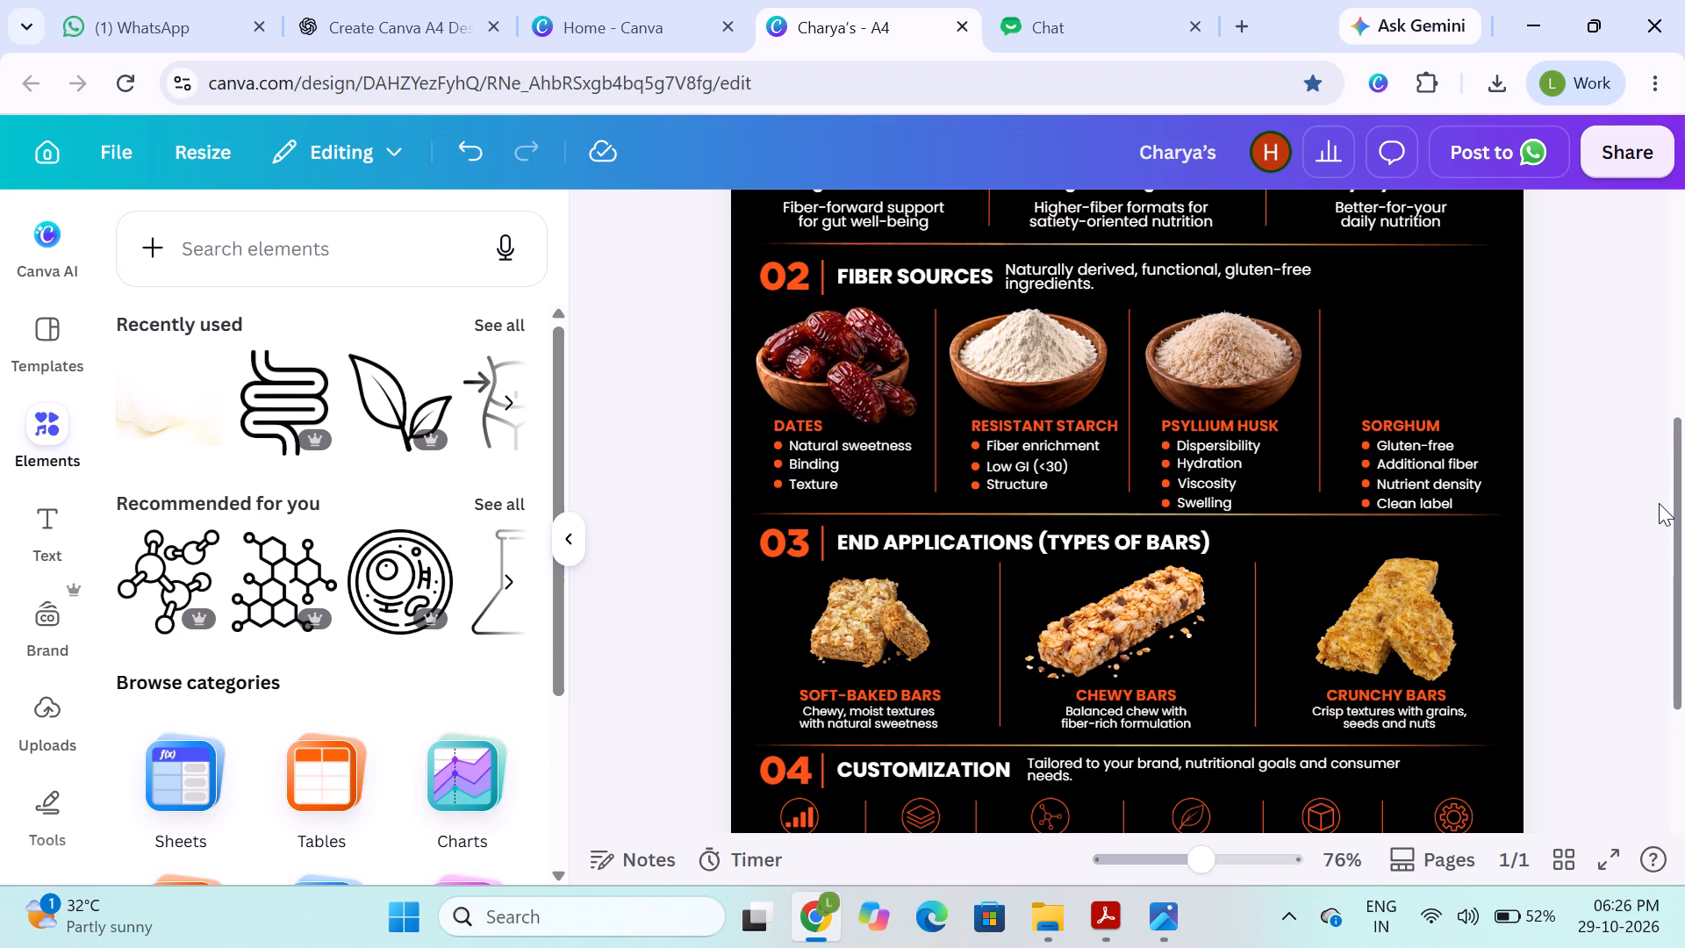
pyautogui.moveTo(1659, 503); pyautogui.dragTo(1652, 492)
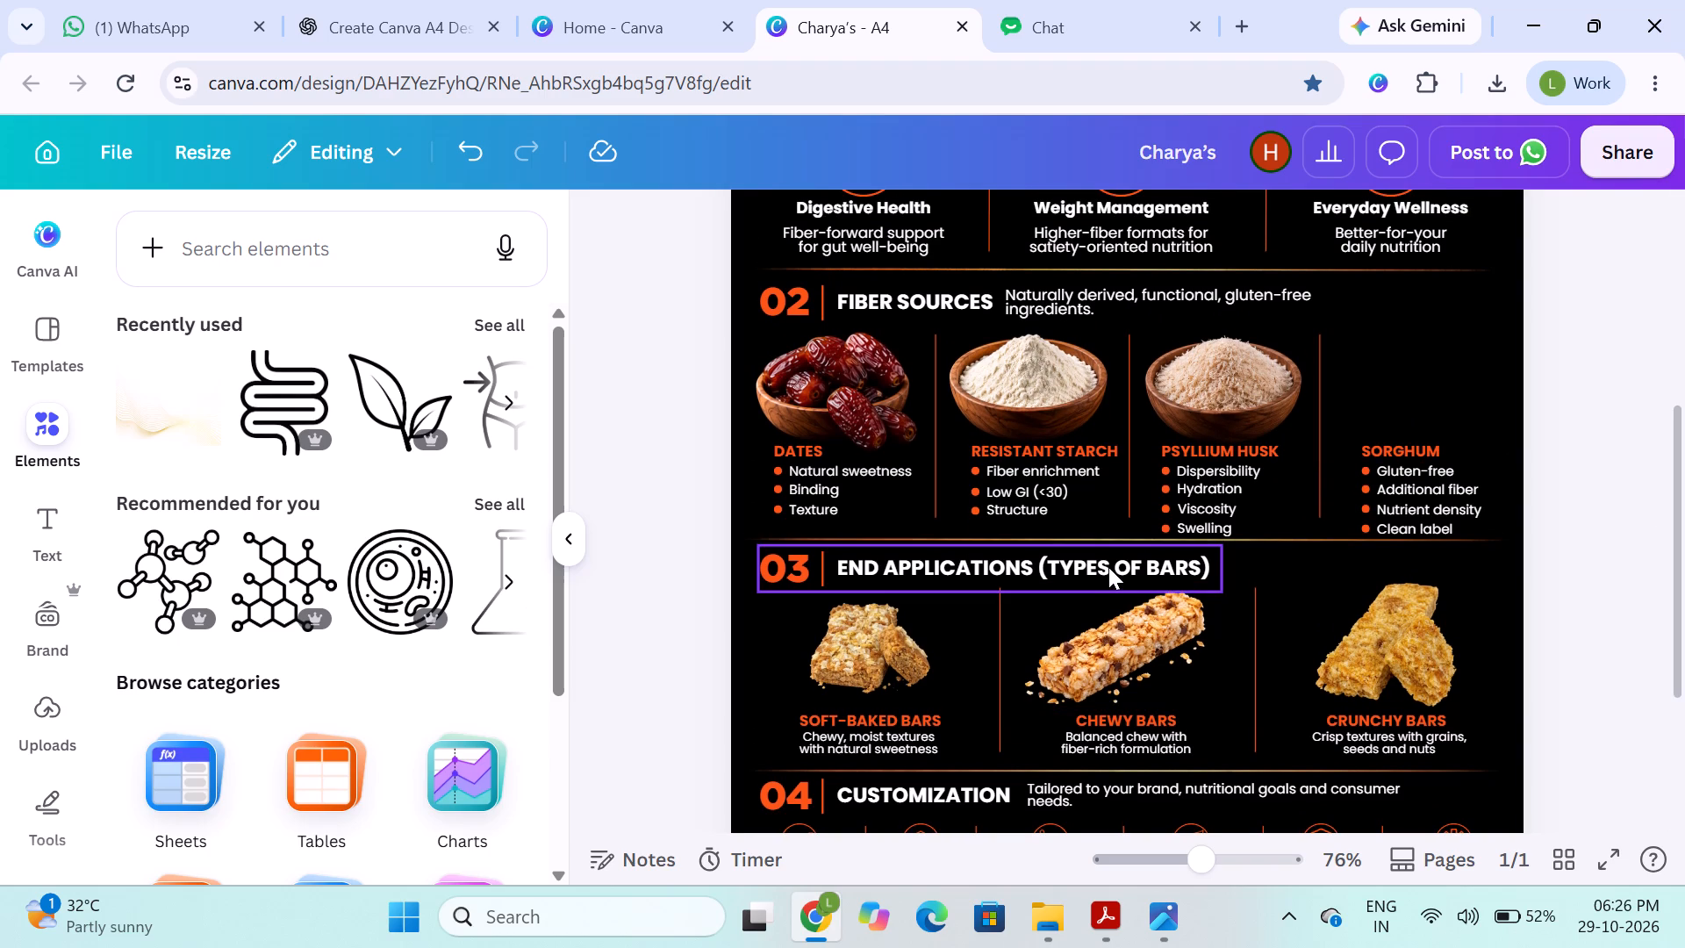
pyautogui.doubleClick(1108, 567)
pyautogui.doubleClick(1105, 565)
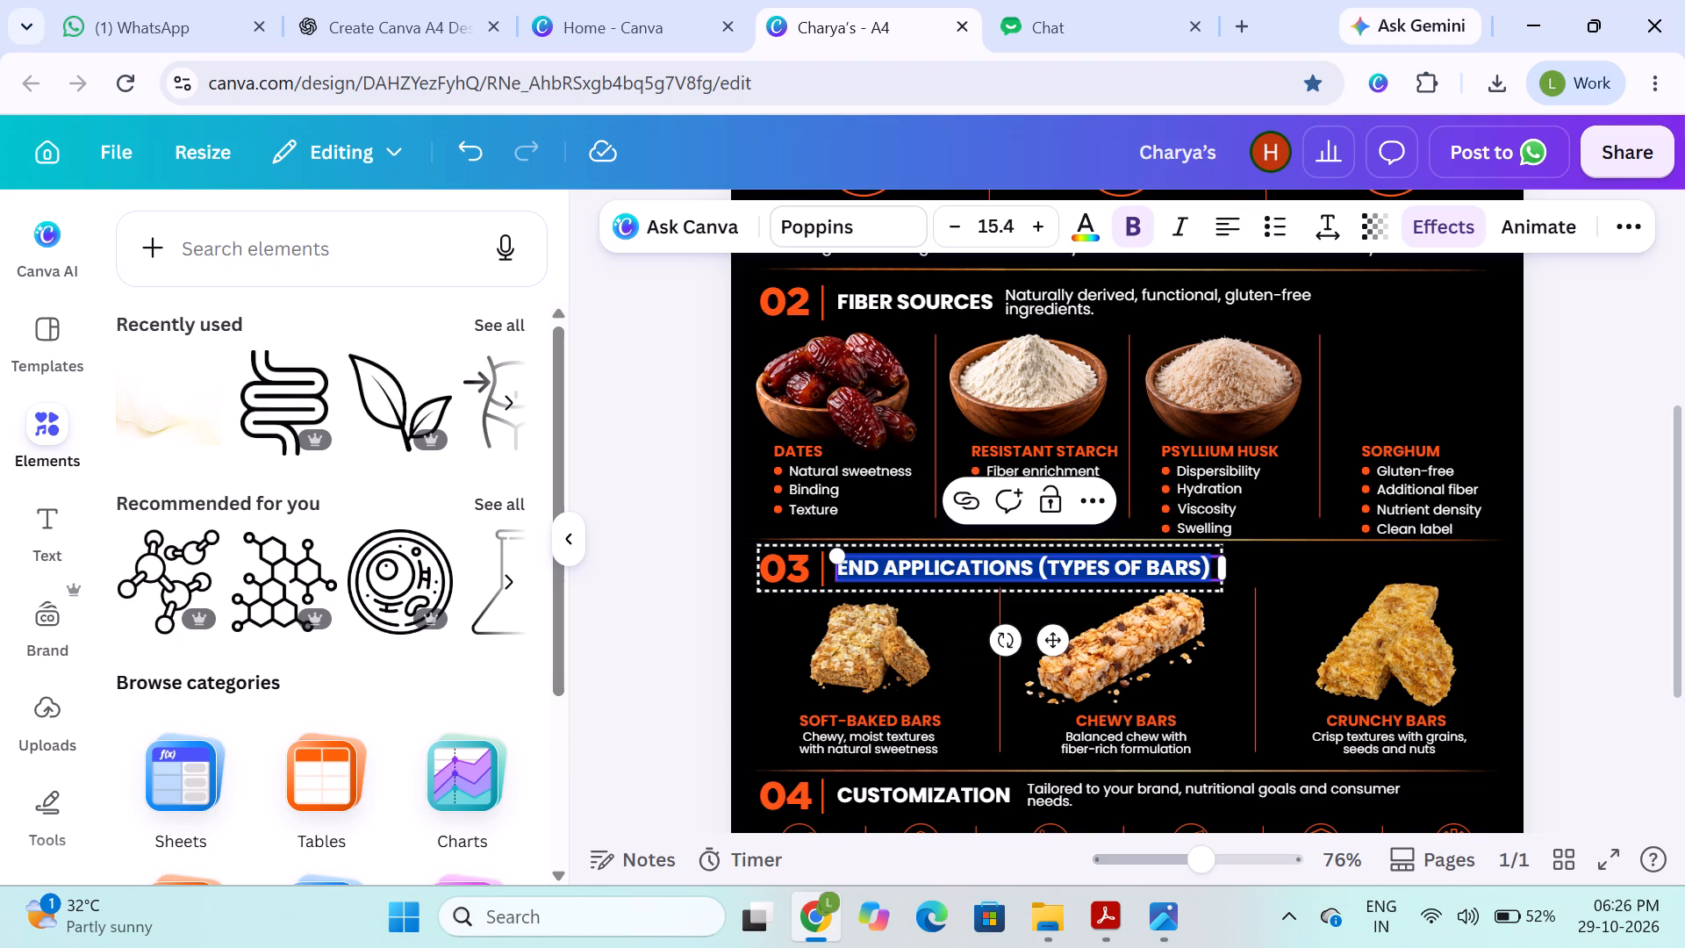
pyautogui.click(1105, 565)
pyautogui.click(1181, 568)
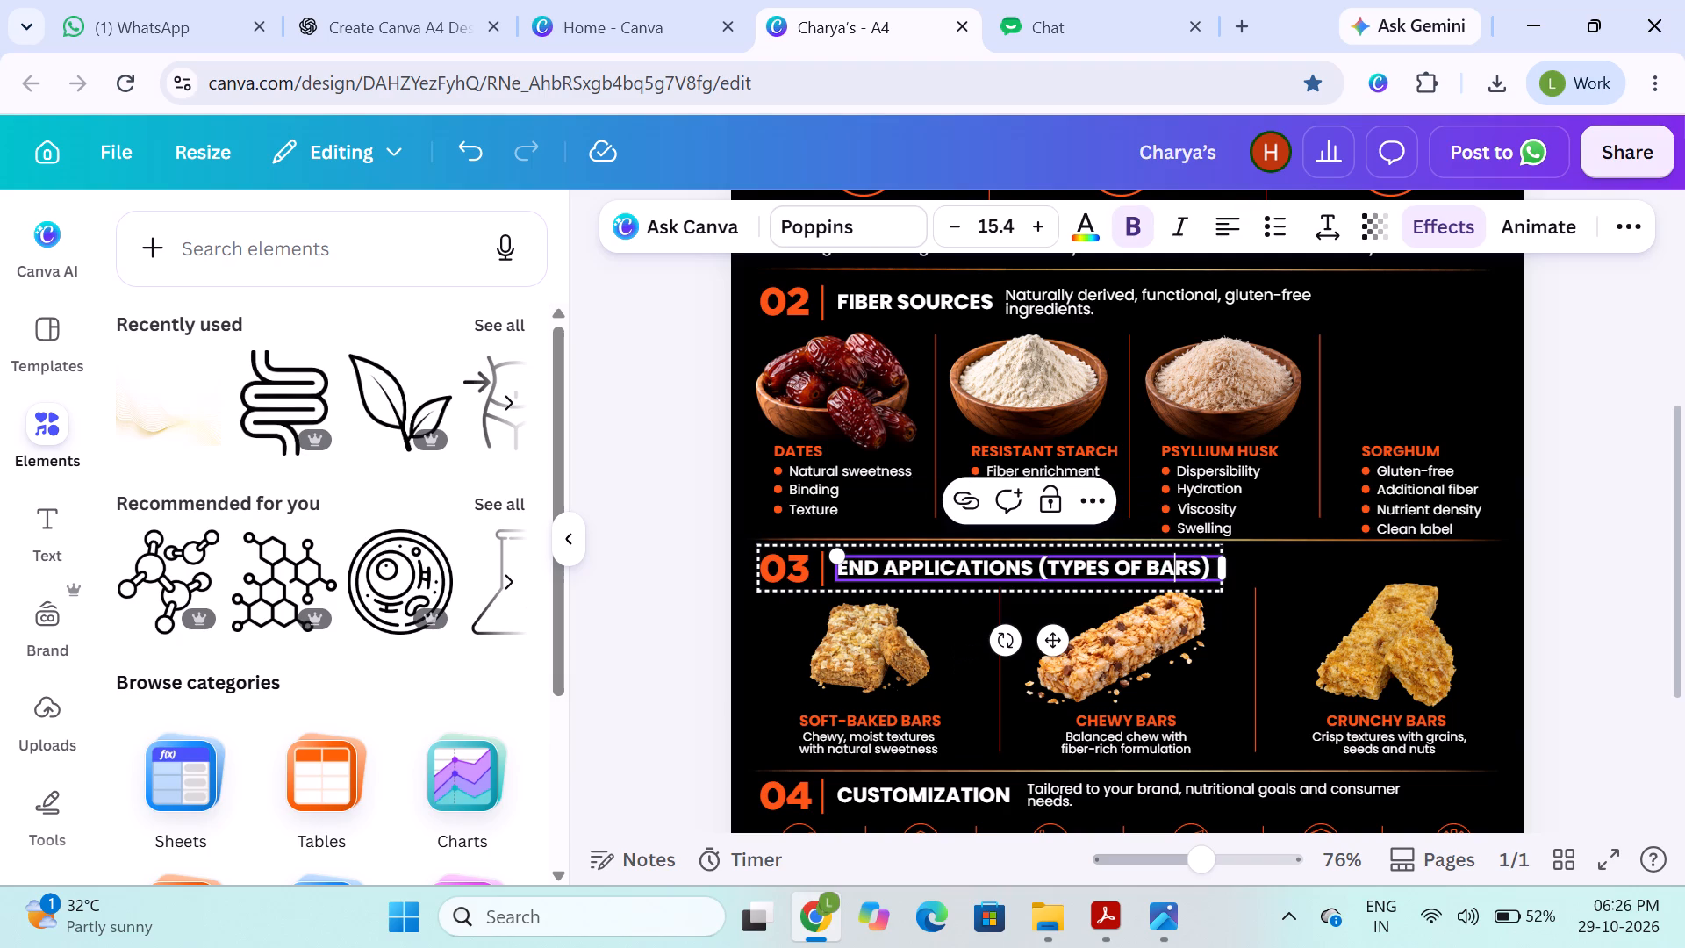
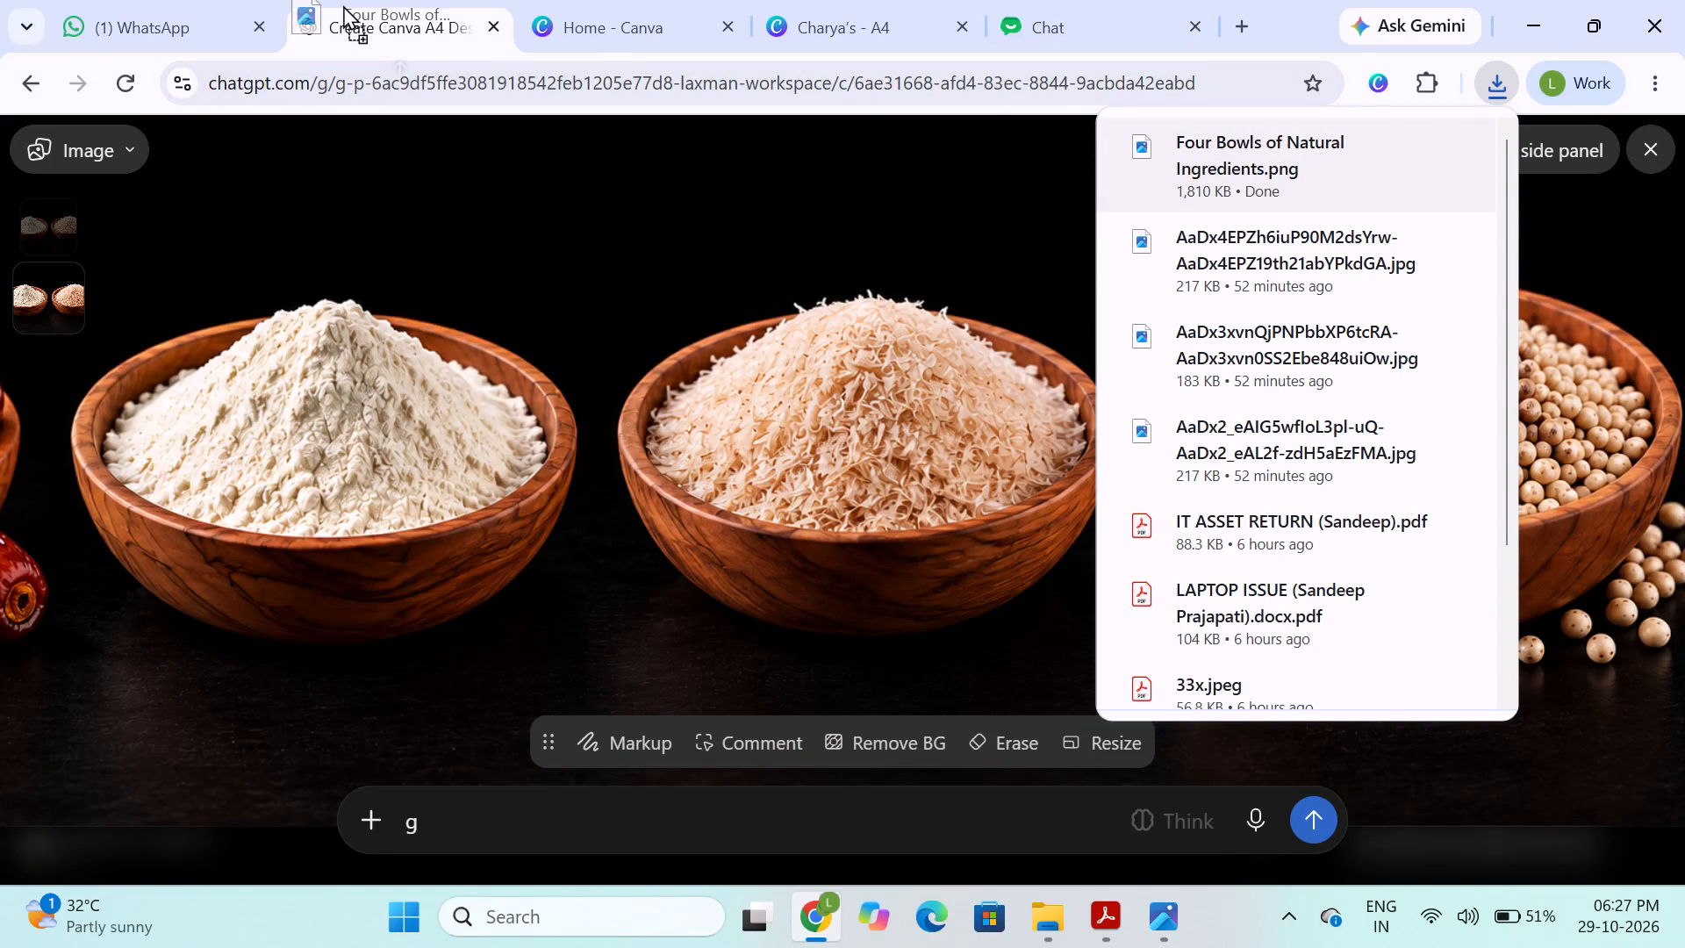
pyautogui.moveTo(343, 5); pyautogui.dragTo(775, 97)
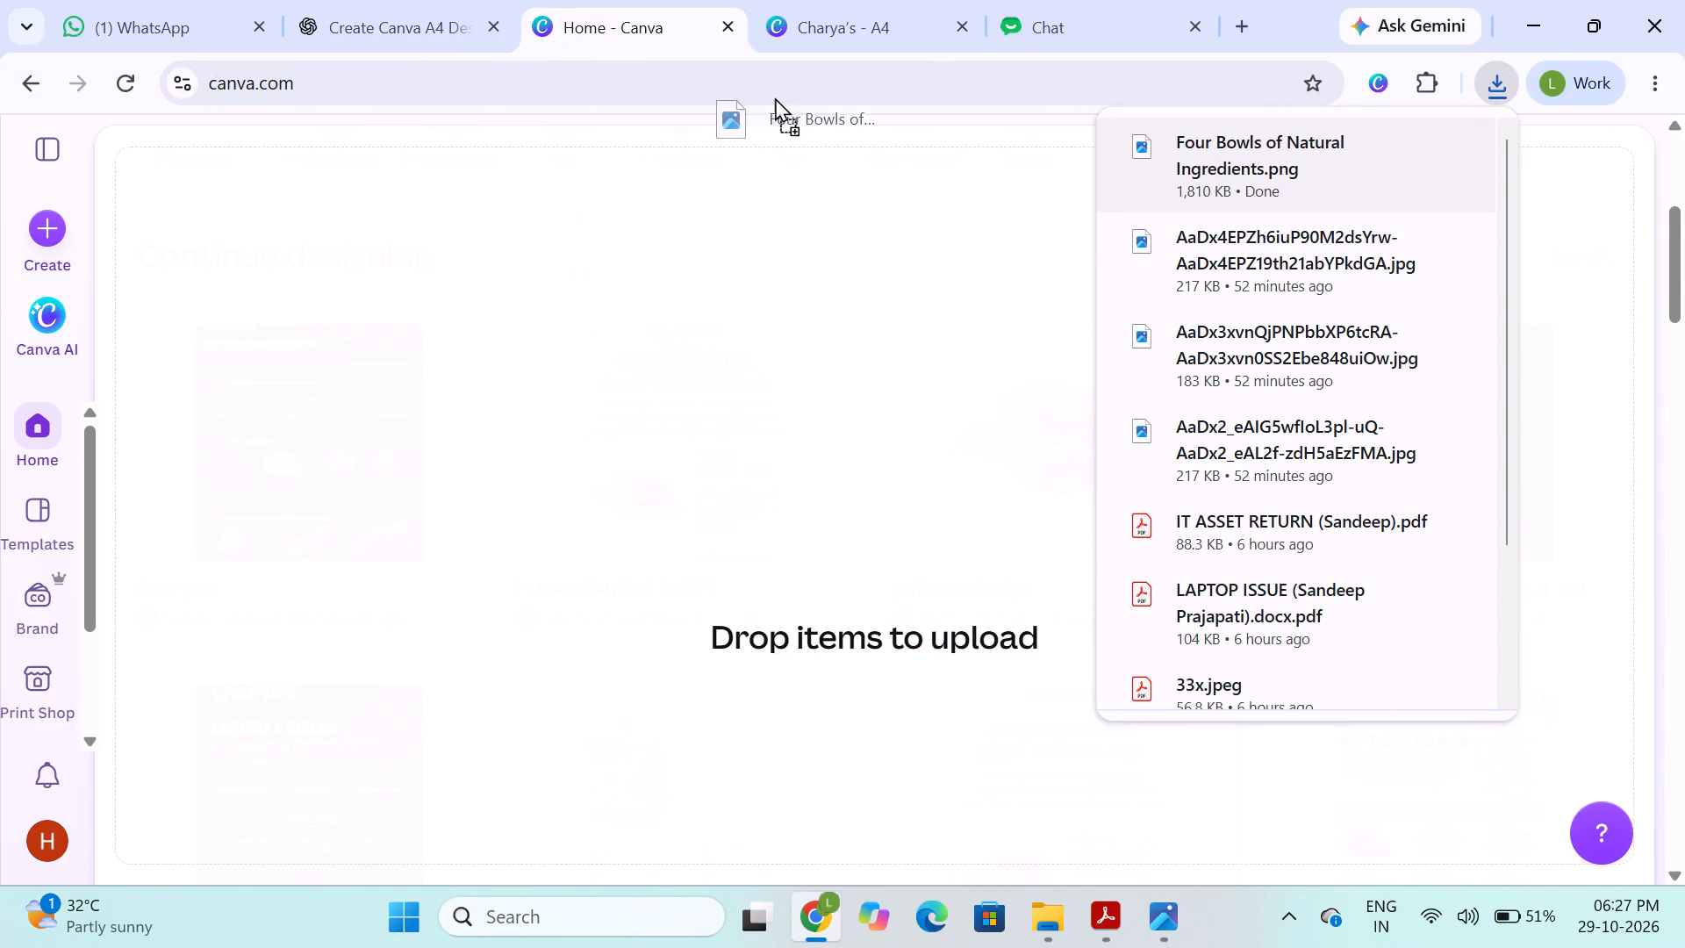
pyautogui.moveTo(775, 97); pyautogui.dragTo(895, 413)
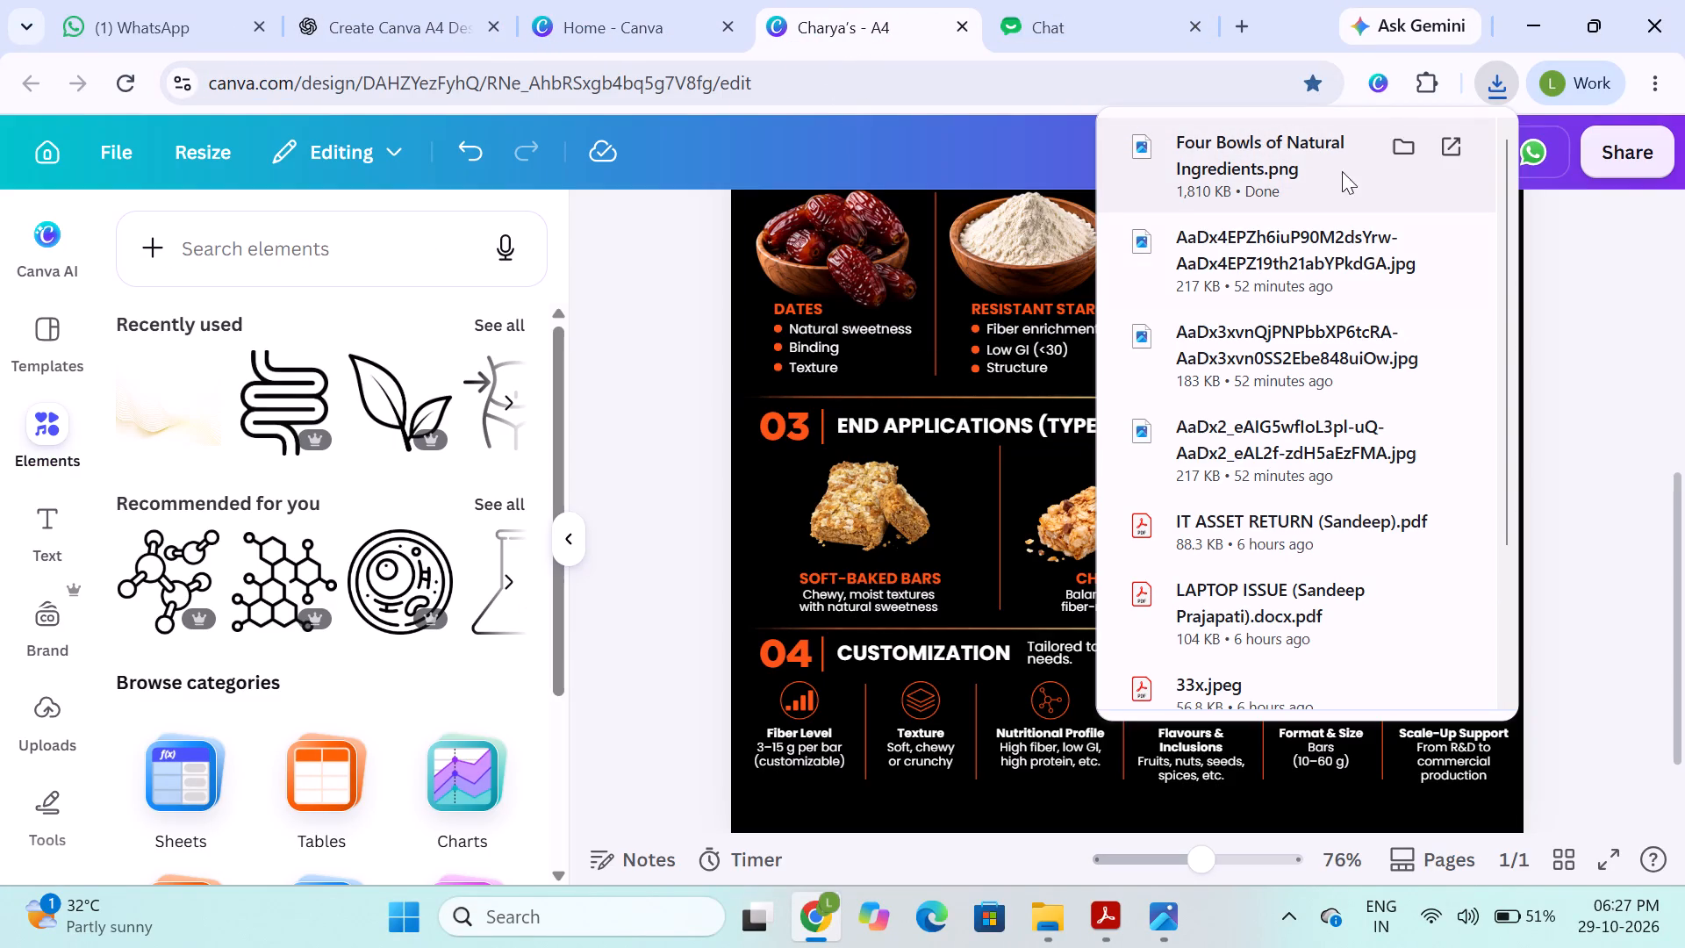
pyautogui.click(639, 457)
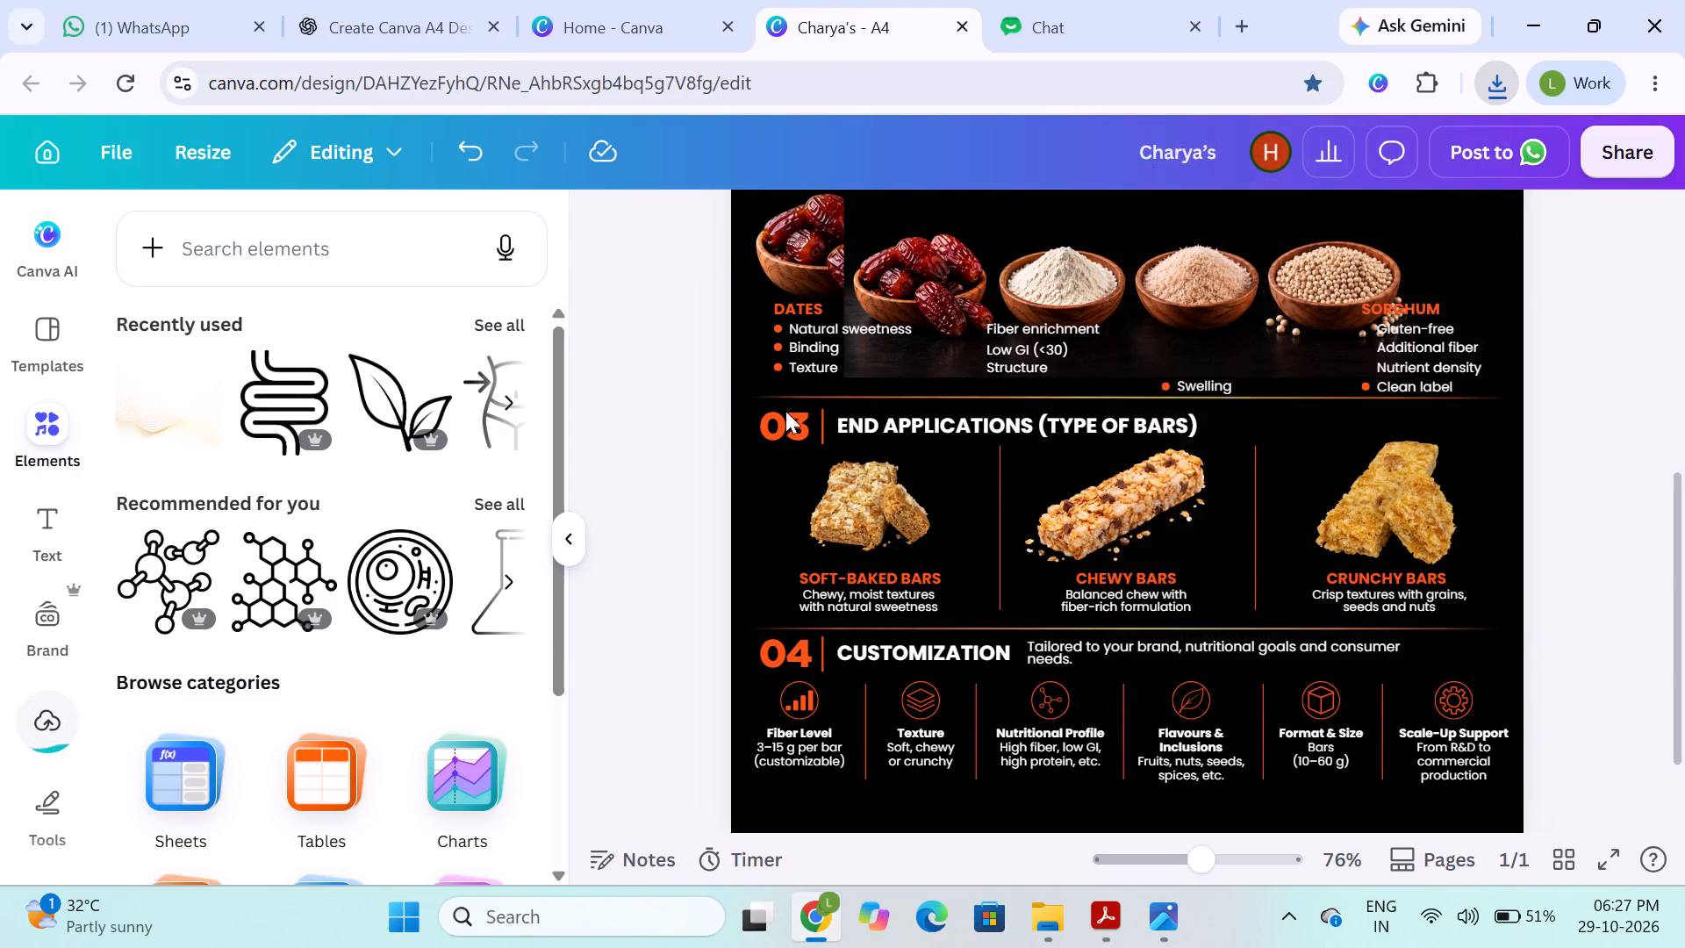
# Remove the background of the inserted four-bowl image.
pyautogui.click(1018, 306)
pyautogui.click(846, 228)
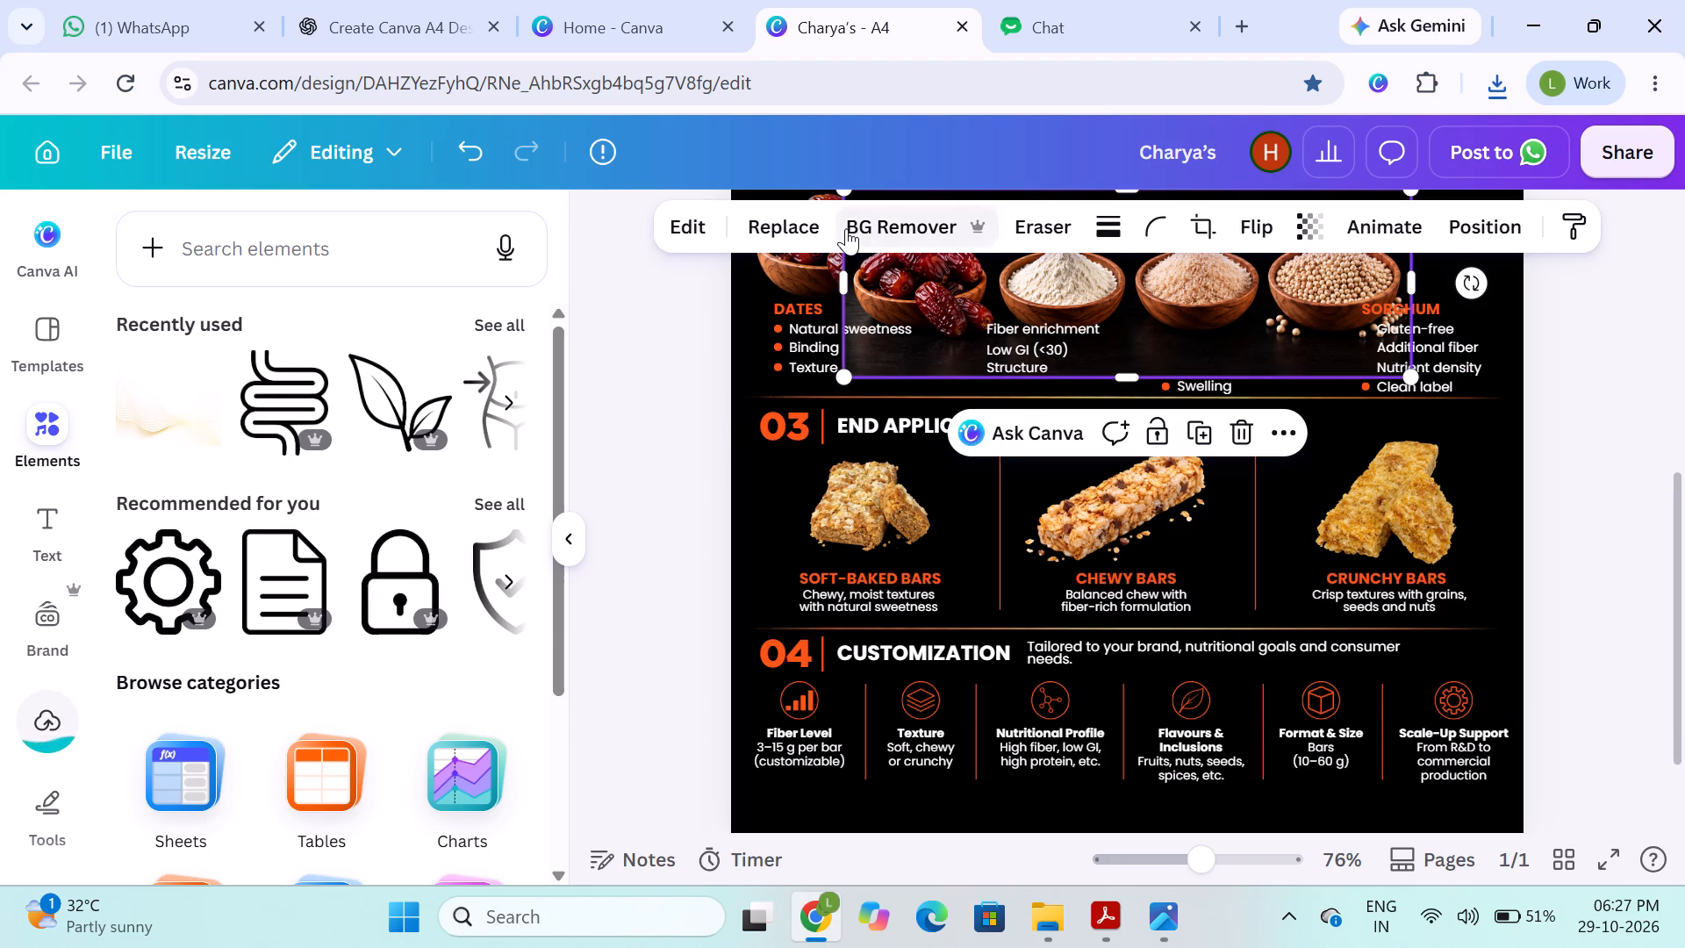
pyautogui.click(658, 380)
pyautogui.scroll(1, 1426, 364)
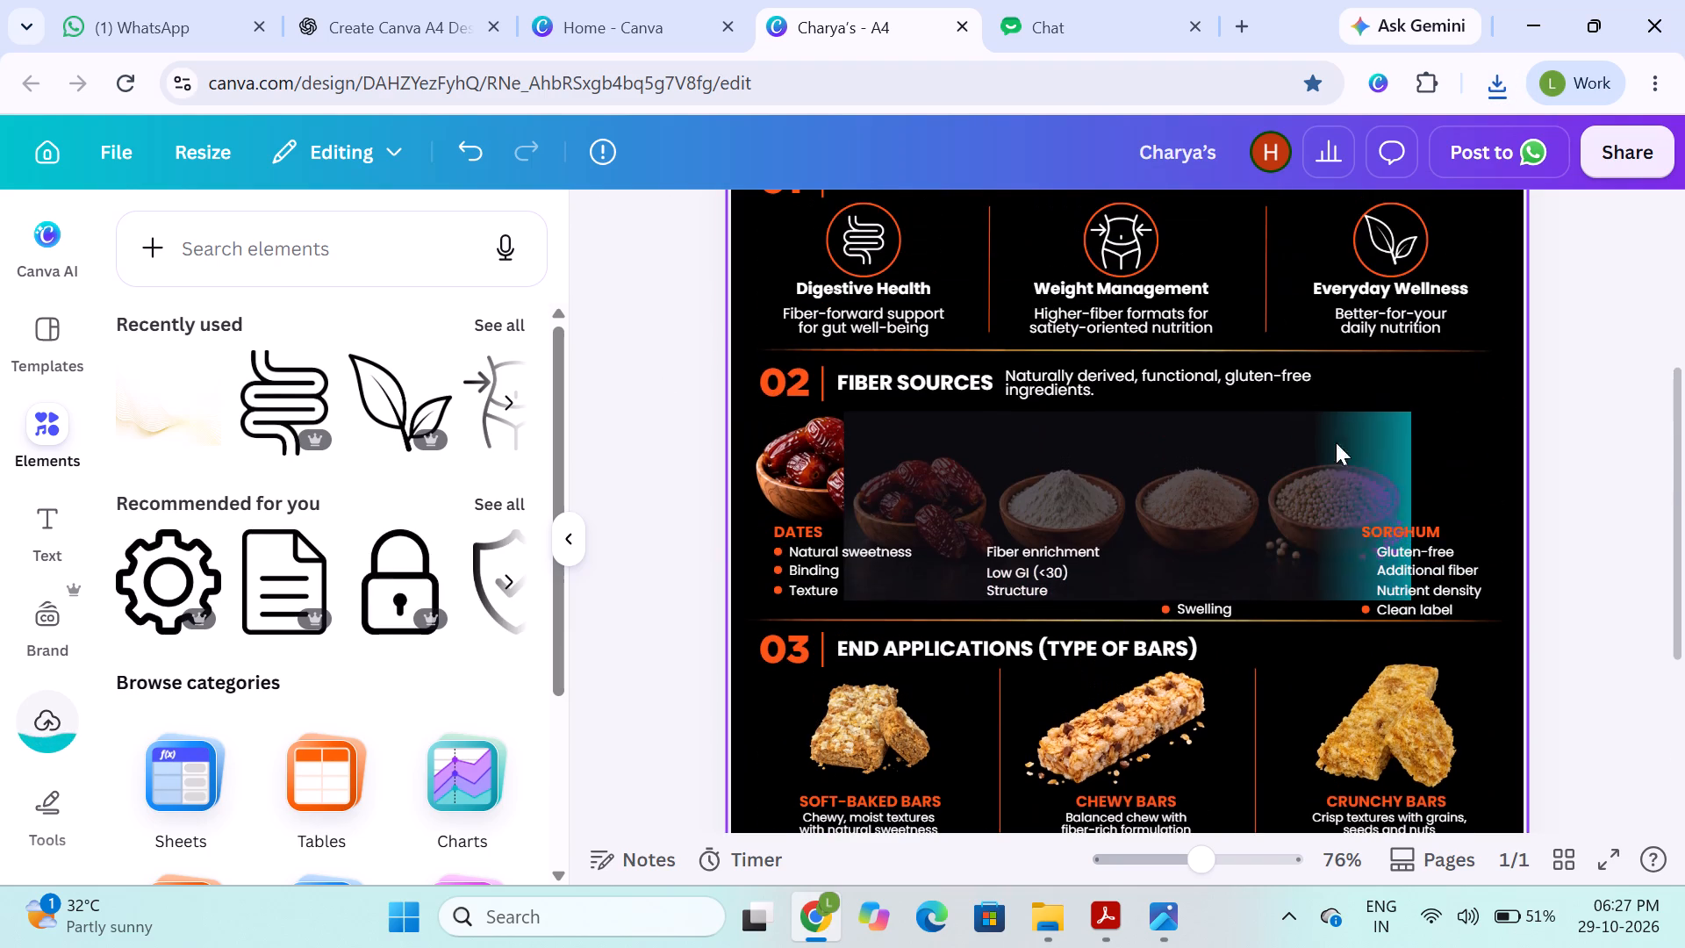
# Crop the four-bowl image down to only the sorghum bowl.
pyautogui.click(871, 500)
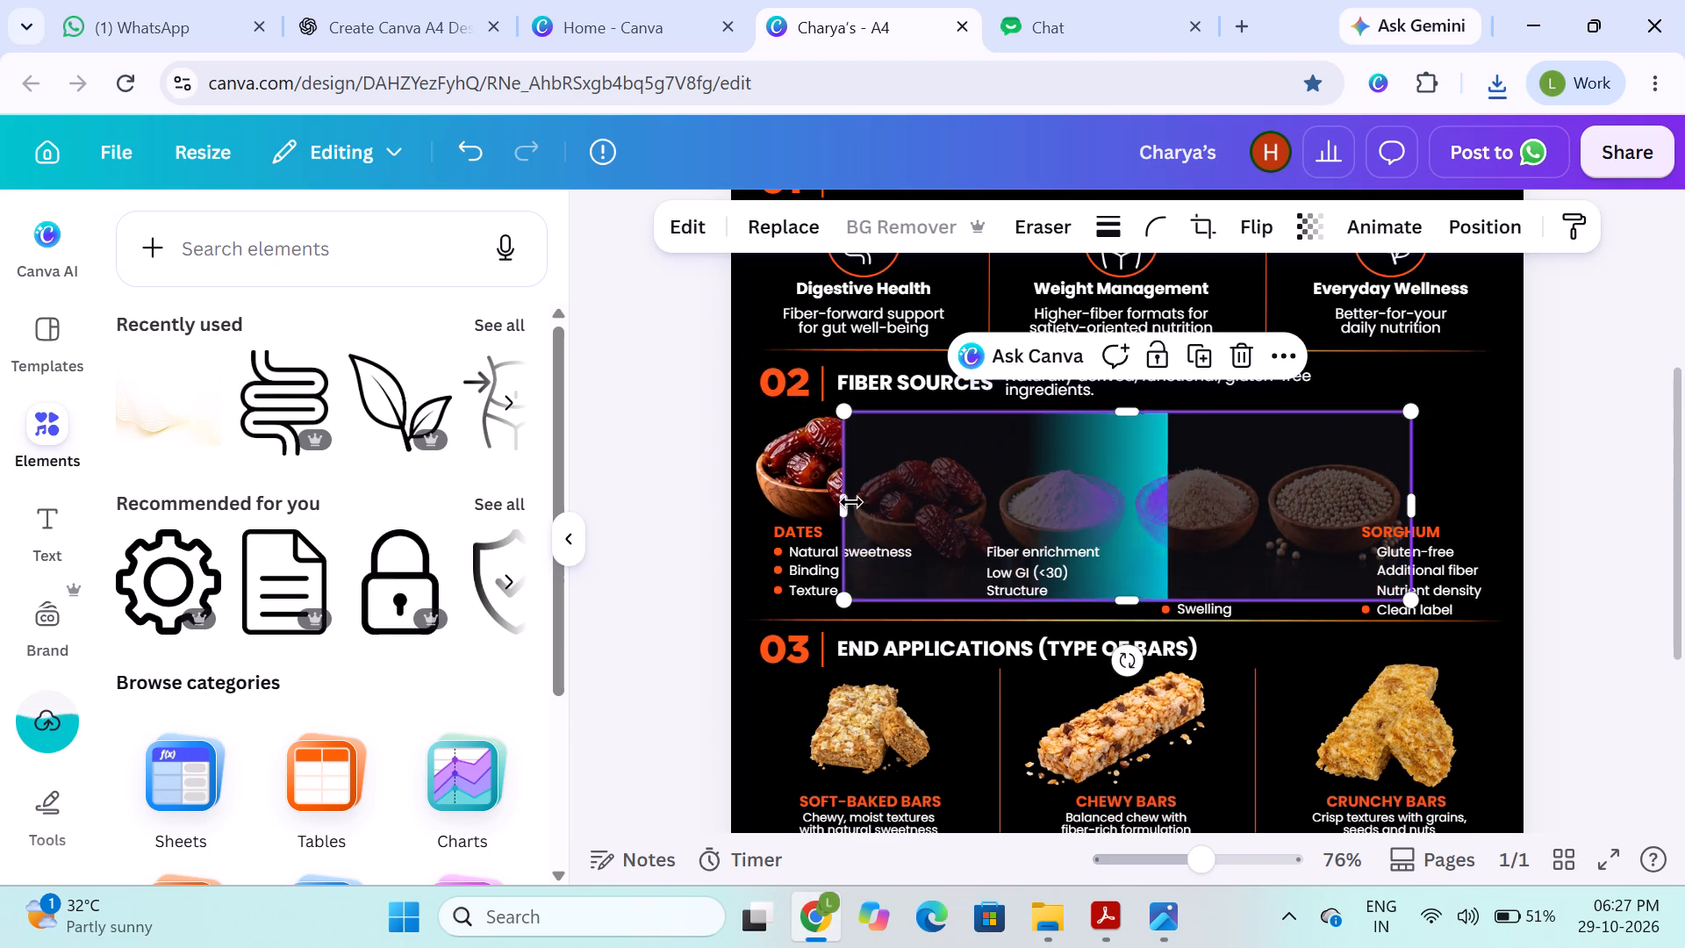
pyautogui.moveTo(843, 504); pyautogui.dragTo(1260, 511)
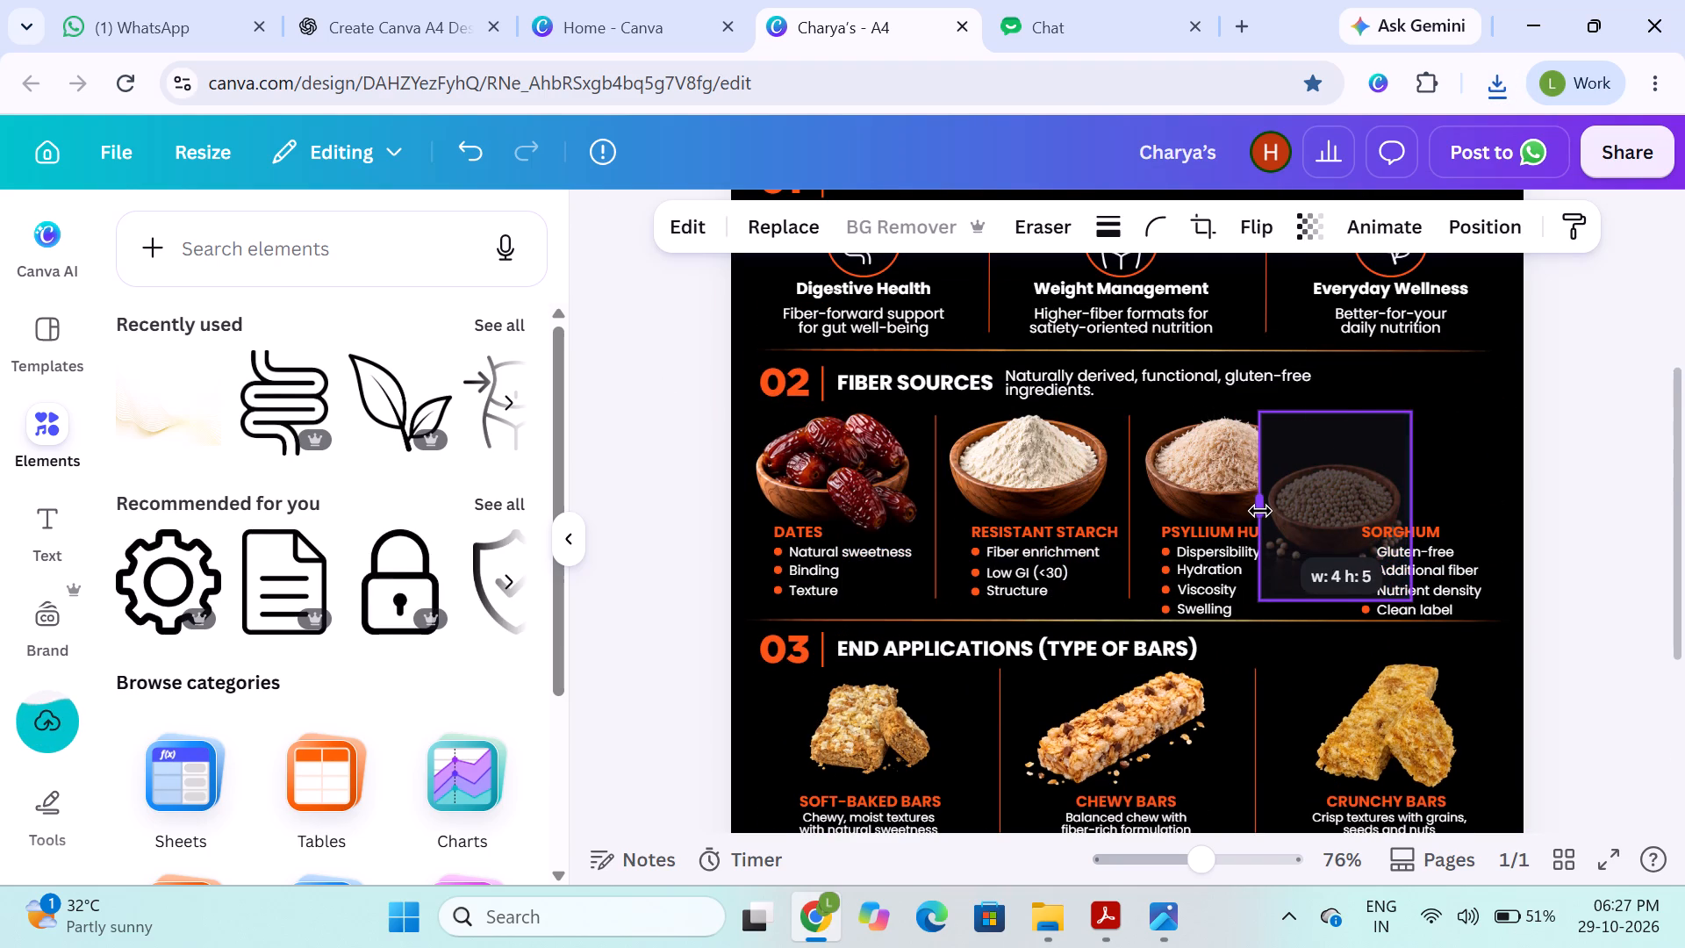
pyautogui.moveTo(1337, 411); pyautogui.dragTo(1337, 460)
pyautogui.moveTo(1342, 600); pyautogui.dragTo(1337, 565)
# Place the cropped sorghum bowl above the SORGHUM heading in Fiber Sources and enlarge it slightly.
pyautogui.moveTo(1344, 519); pyautogui.dragTo(1370, 592)
pyautogui.scroll(-2, 1387, 544)
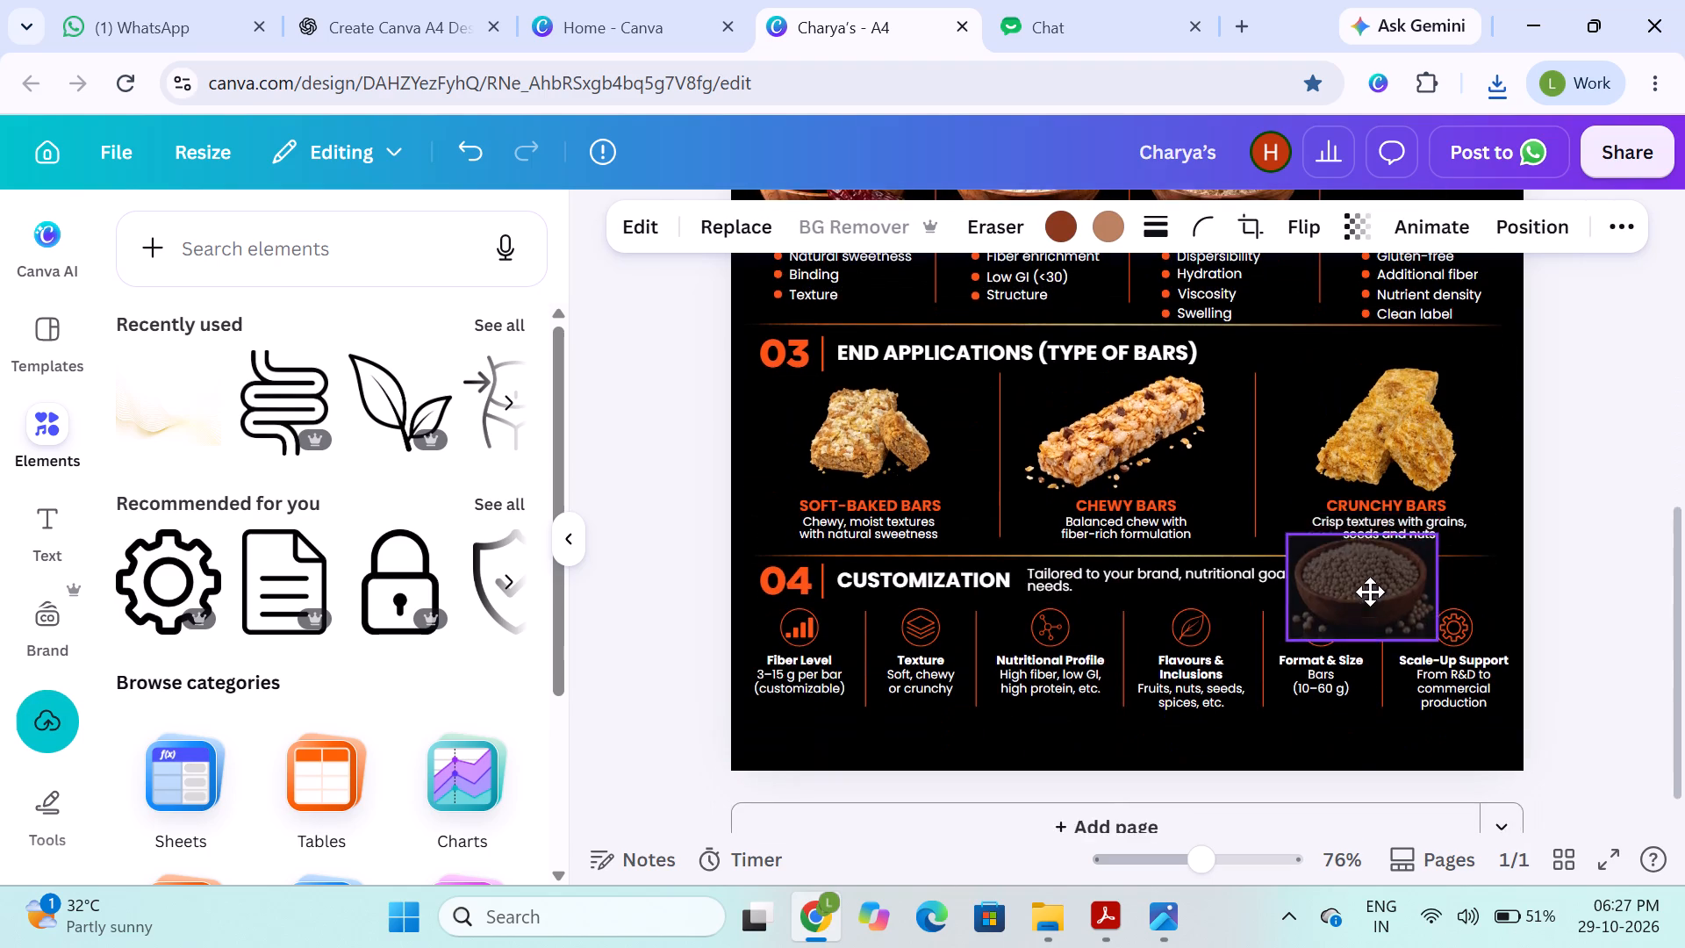
pyautogui.moveTo(1370, 592); pyautogui.dragTo(1425, 539)
pyautogui.scroll(2, 1379, 522)
pyautogui.click(1567, 568)
pyautogui.click(1427, 543)
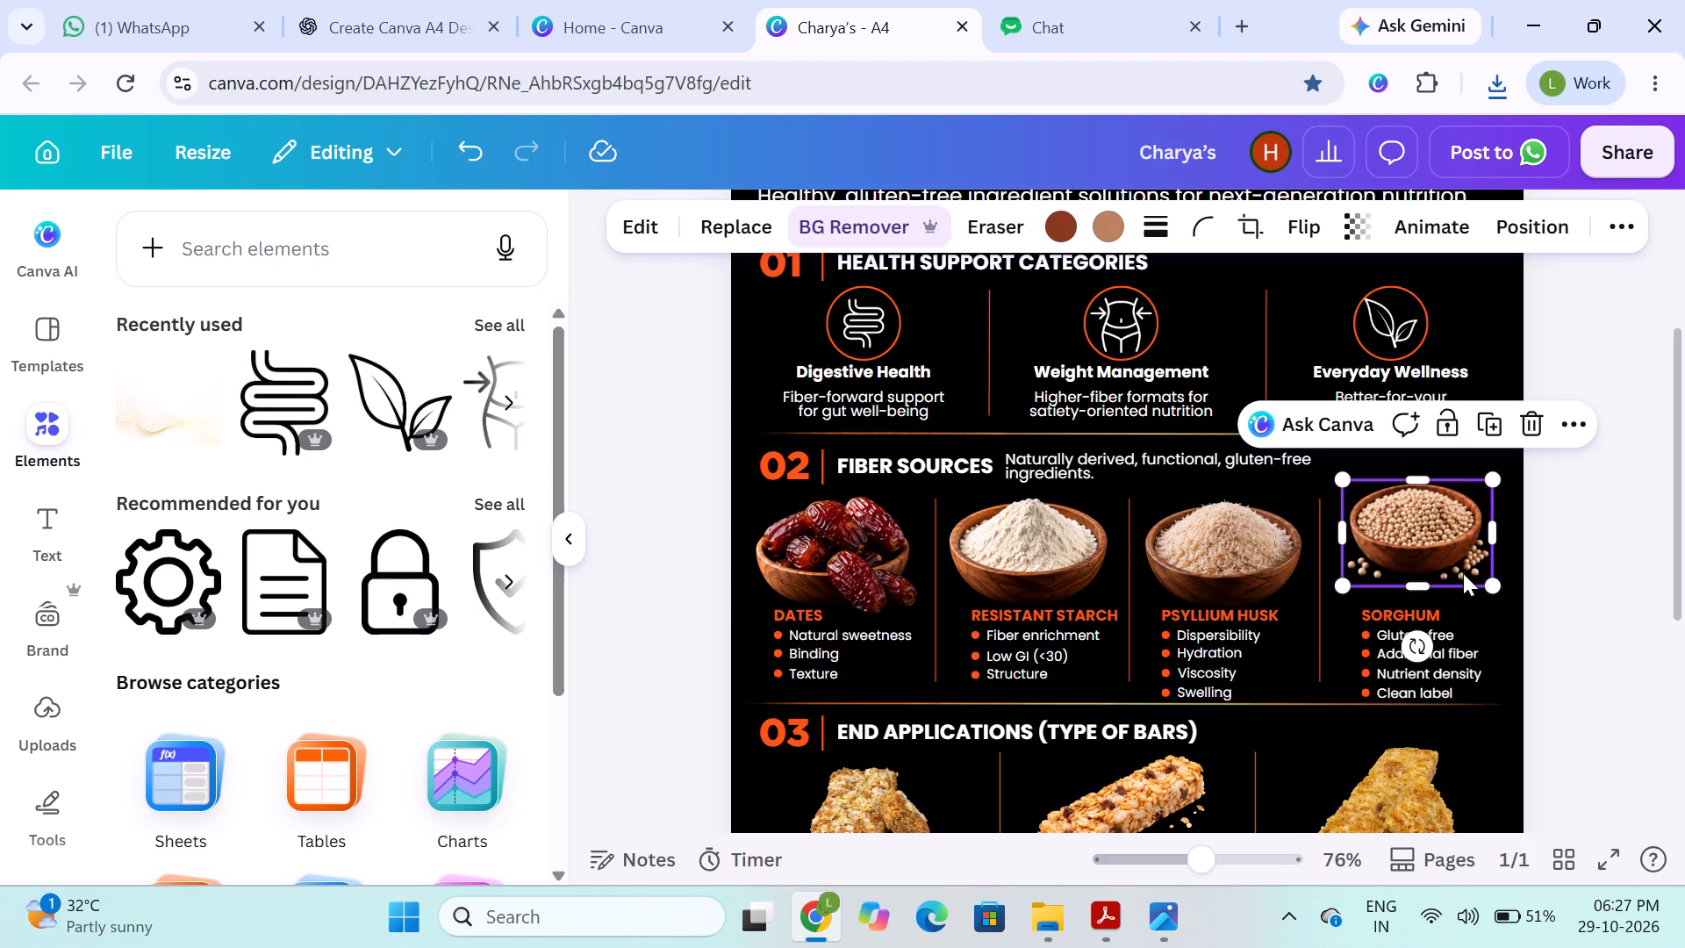
pyautogui.moveTo(1493, 585); pyautogui.dragTo(1501, 592)
pyautogui.moveTo(1435, 549); pyautogui.dragTo(1434, 549)
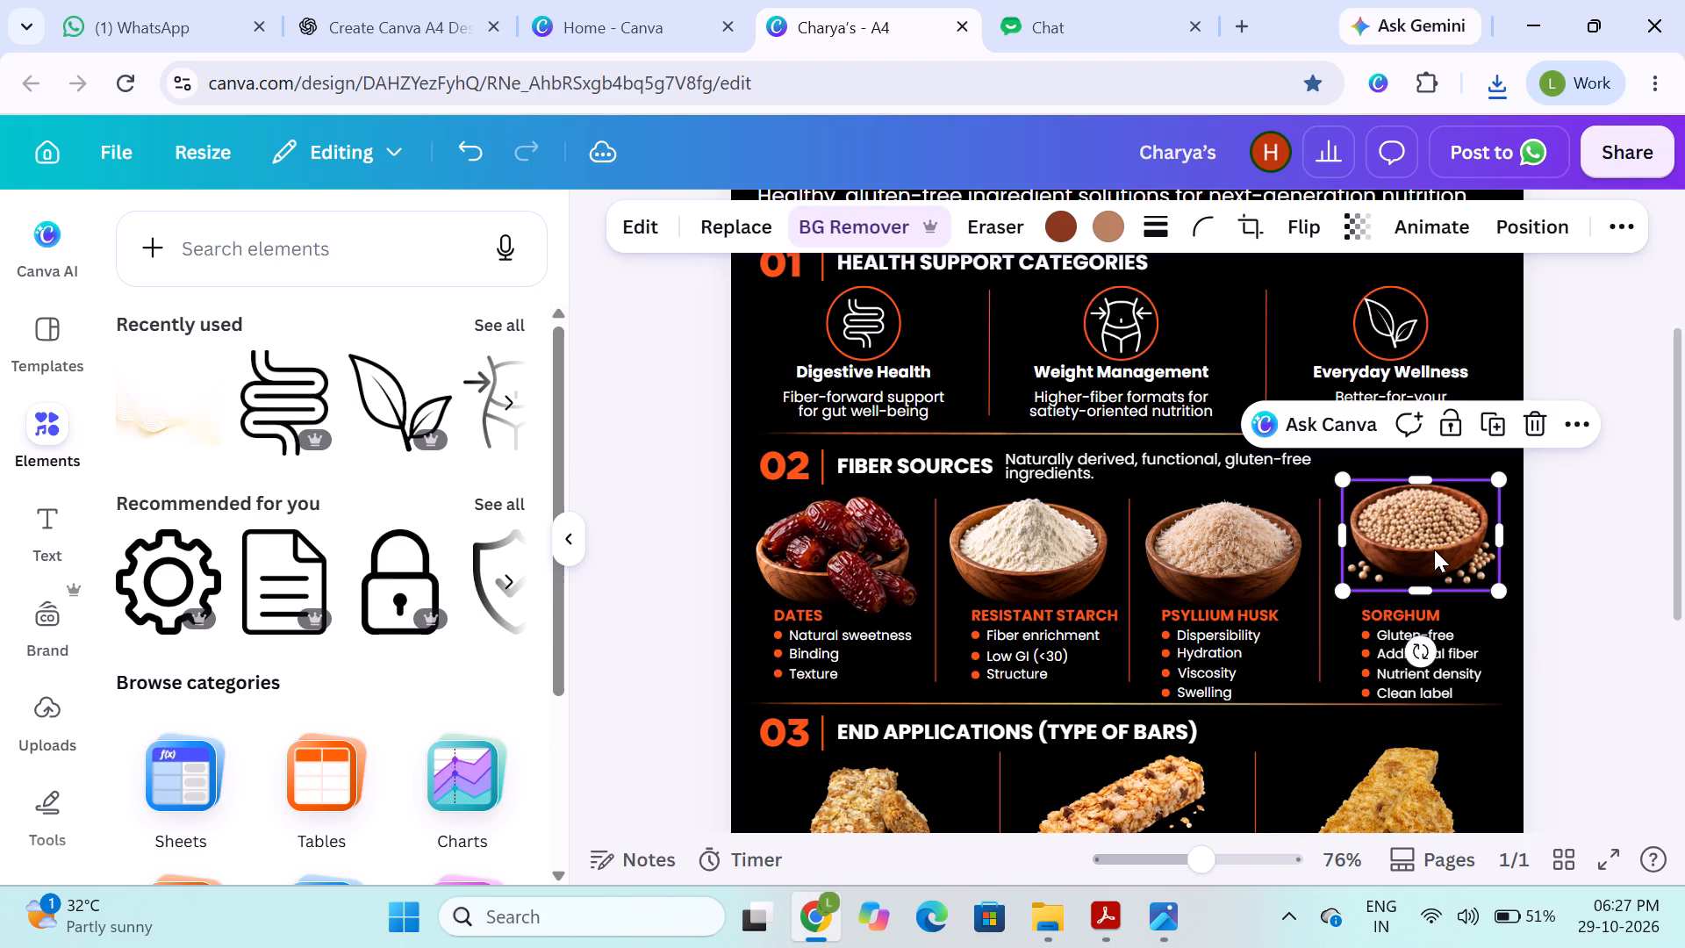
pyautogui.moveTo(1434, 549); pyautogui.dragTo(1431, 563)
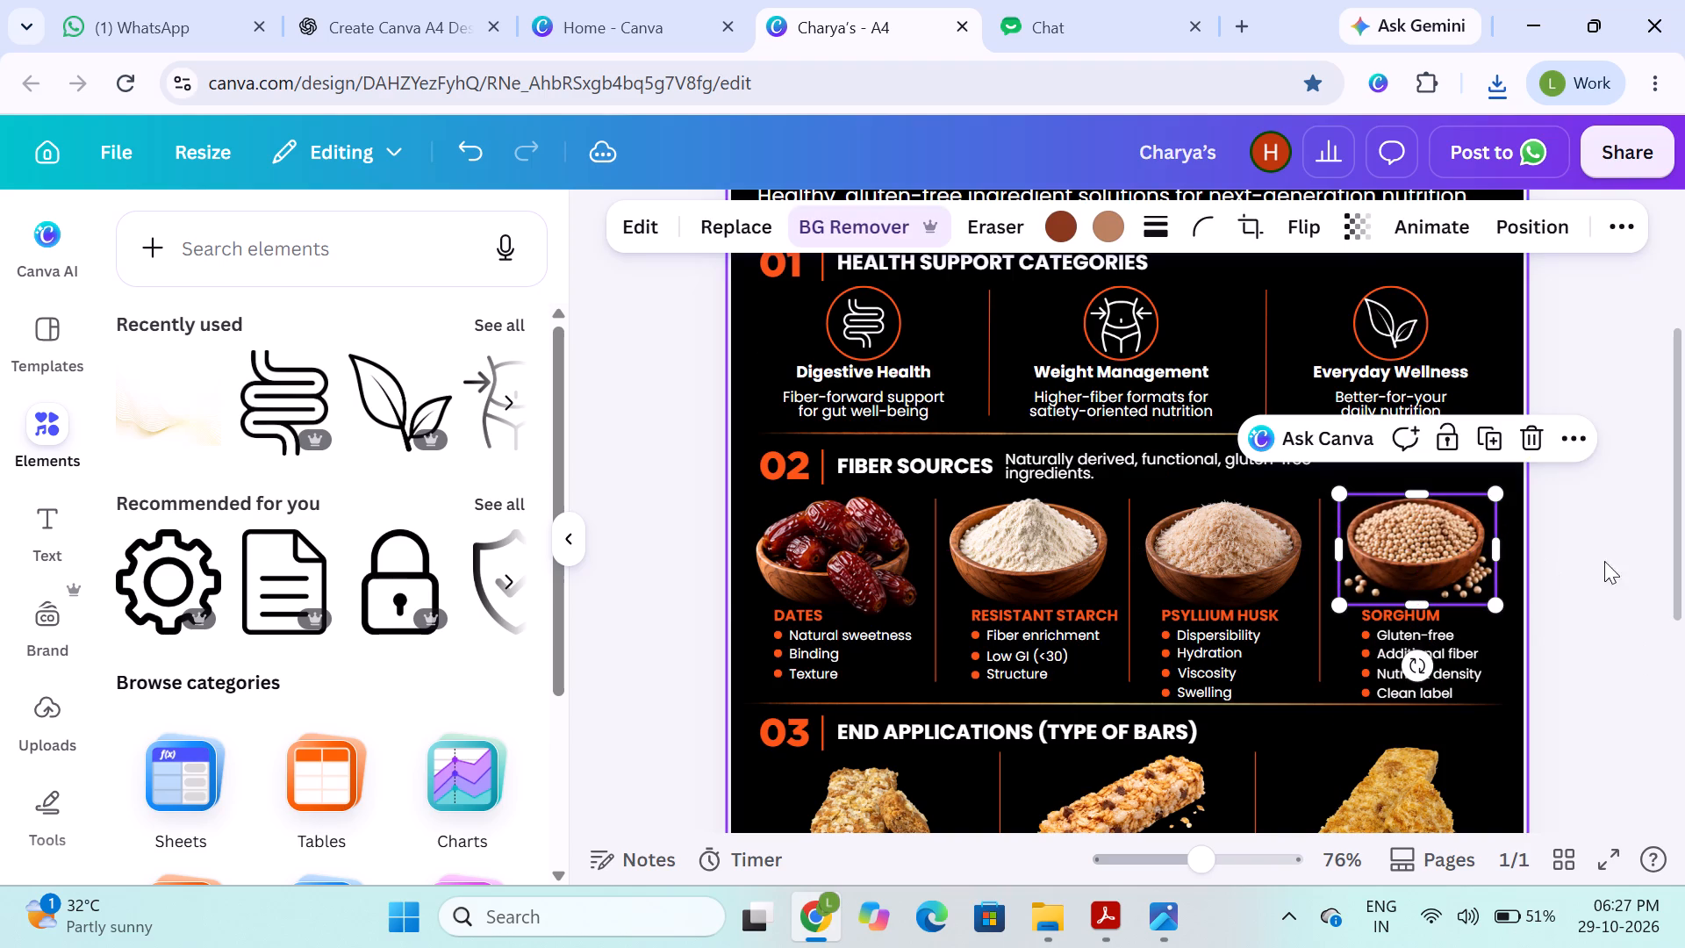
pyautogui.click(1612, 559)
# Open the SUPPLY SIDE STANDEE 2026 (2) design from the Canva home page, and return to the Charya's A4 design.
pyautogui.click(649, 47)
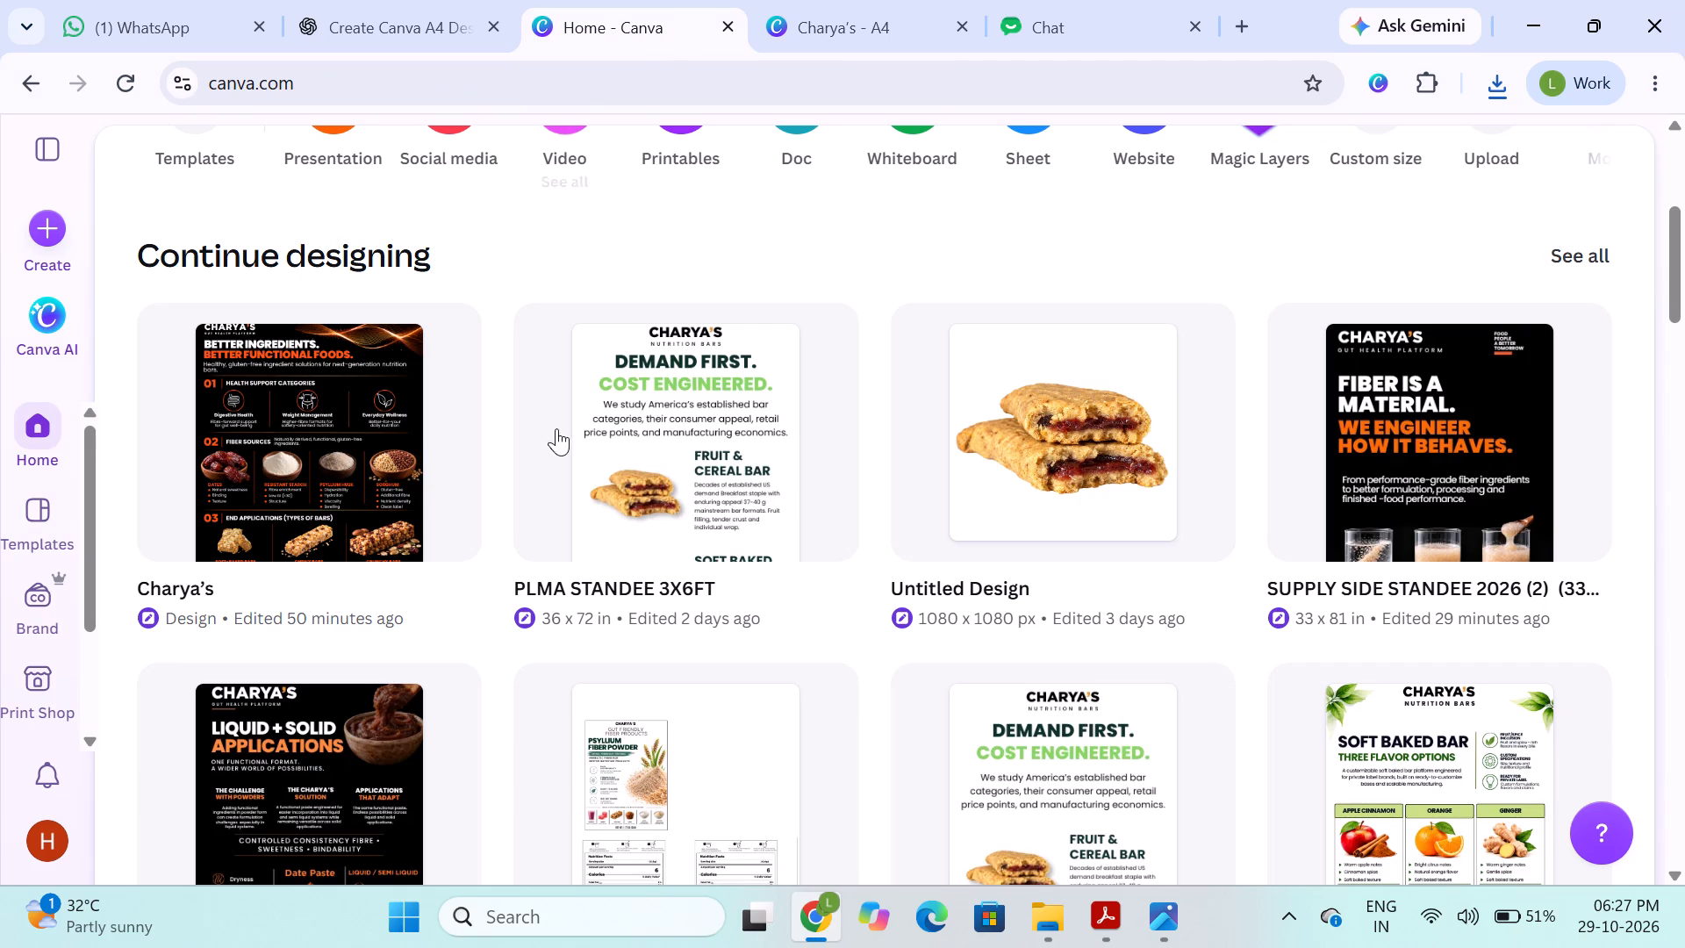
pyautogui.doubleClick(1387, 456)
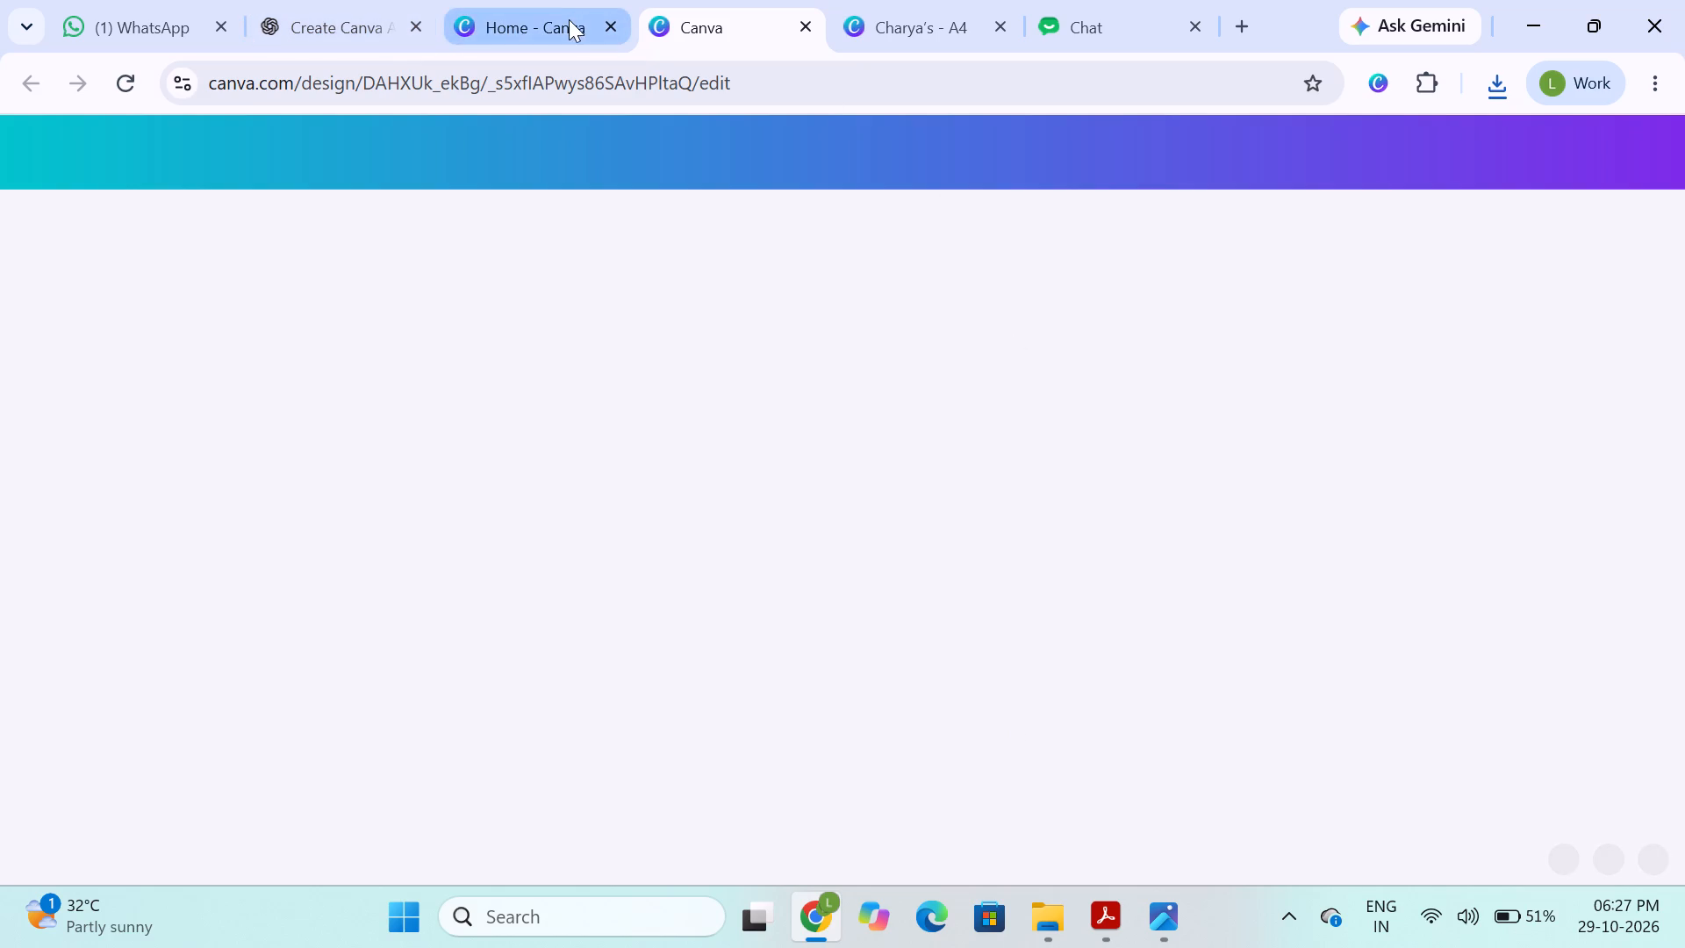
pyautogui.click(937, 26)
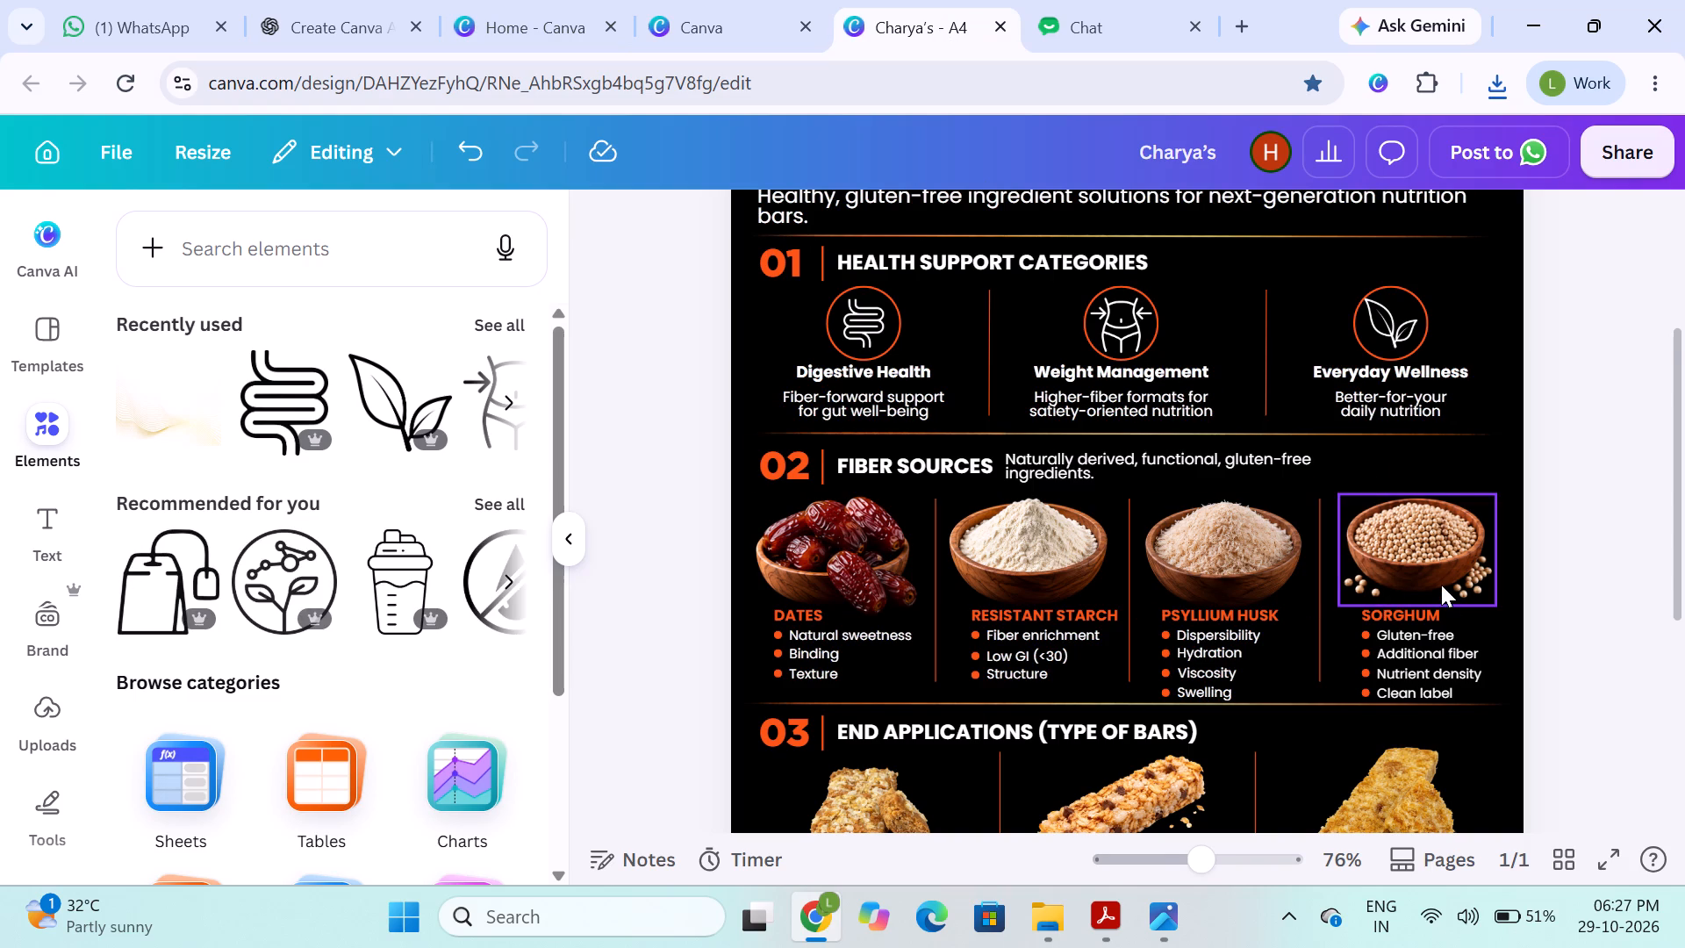
# Enlarge the sorghum bowl a little more and reposition it level with the psyllium husk and resistant starch bowls.
pyautogui.click(1516, 549)
pyautogui.moveTo(1524, 549); pyautogui.dragTo(1521, 562)
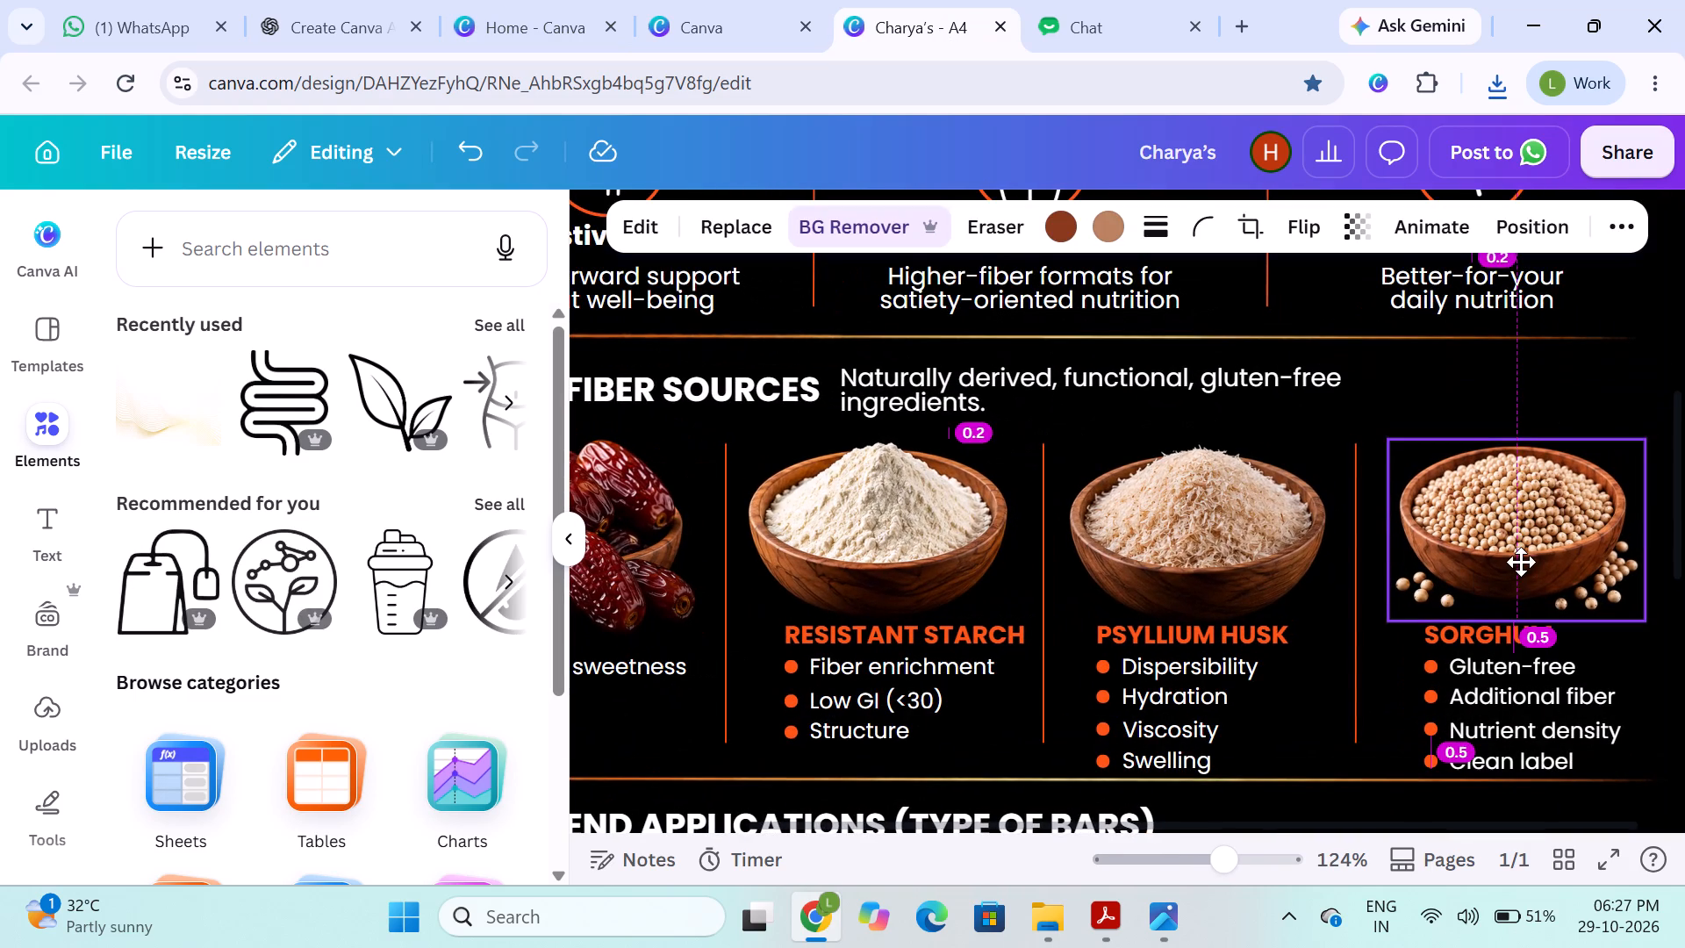
pyautogui.moveTo(1521, 562); pyautogui.dragTo(1521, 558)
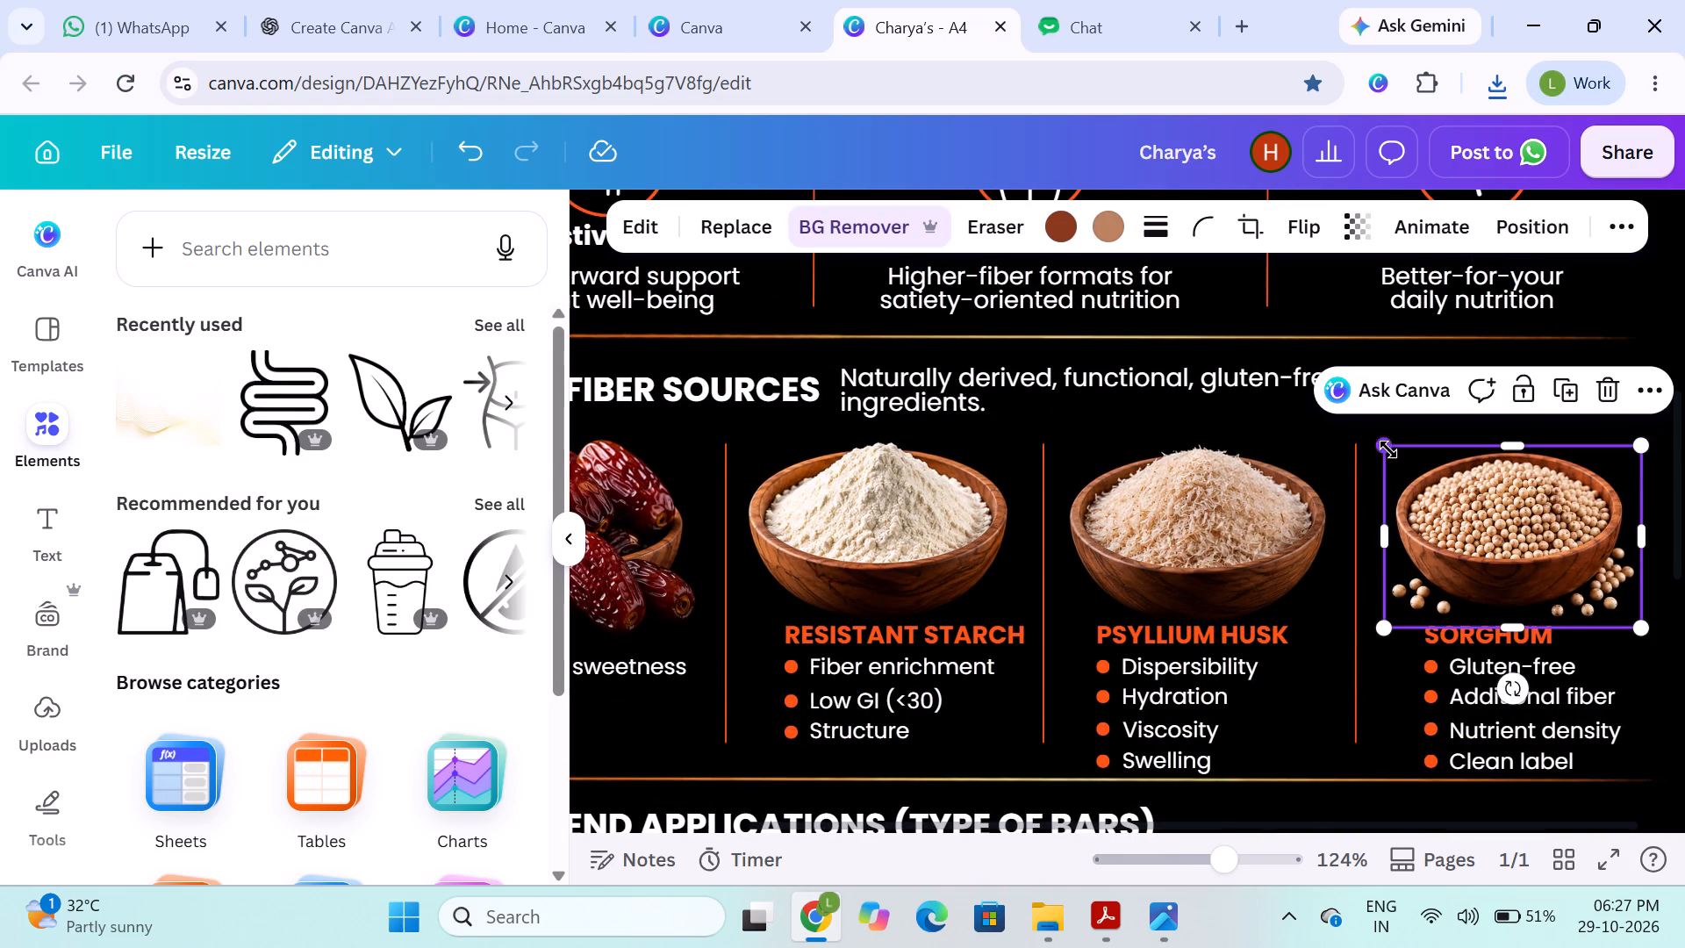
pyautogui.moveTo(1388, 449); pyautogui.dragTo(1371, 435)
pyautogui.moveTo(1499, 528); pyautogui.dragTo(1516, 531)
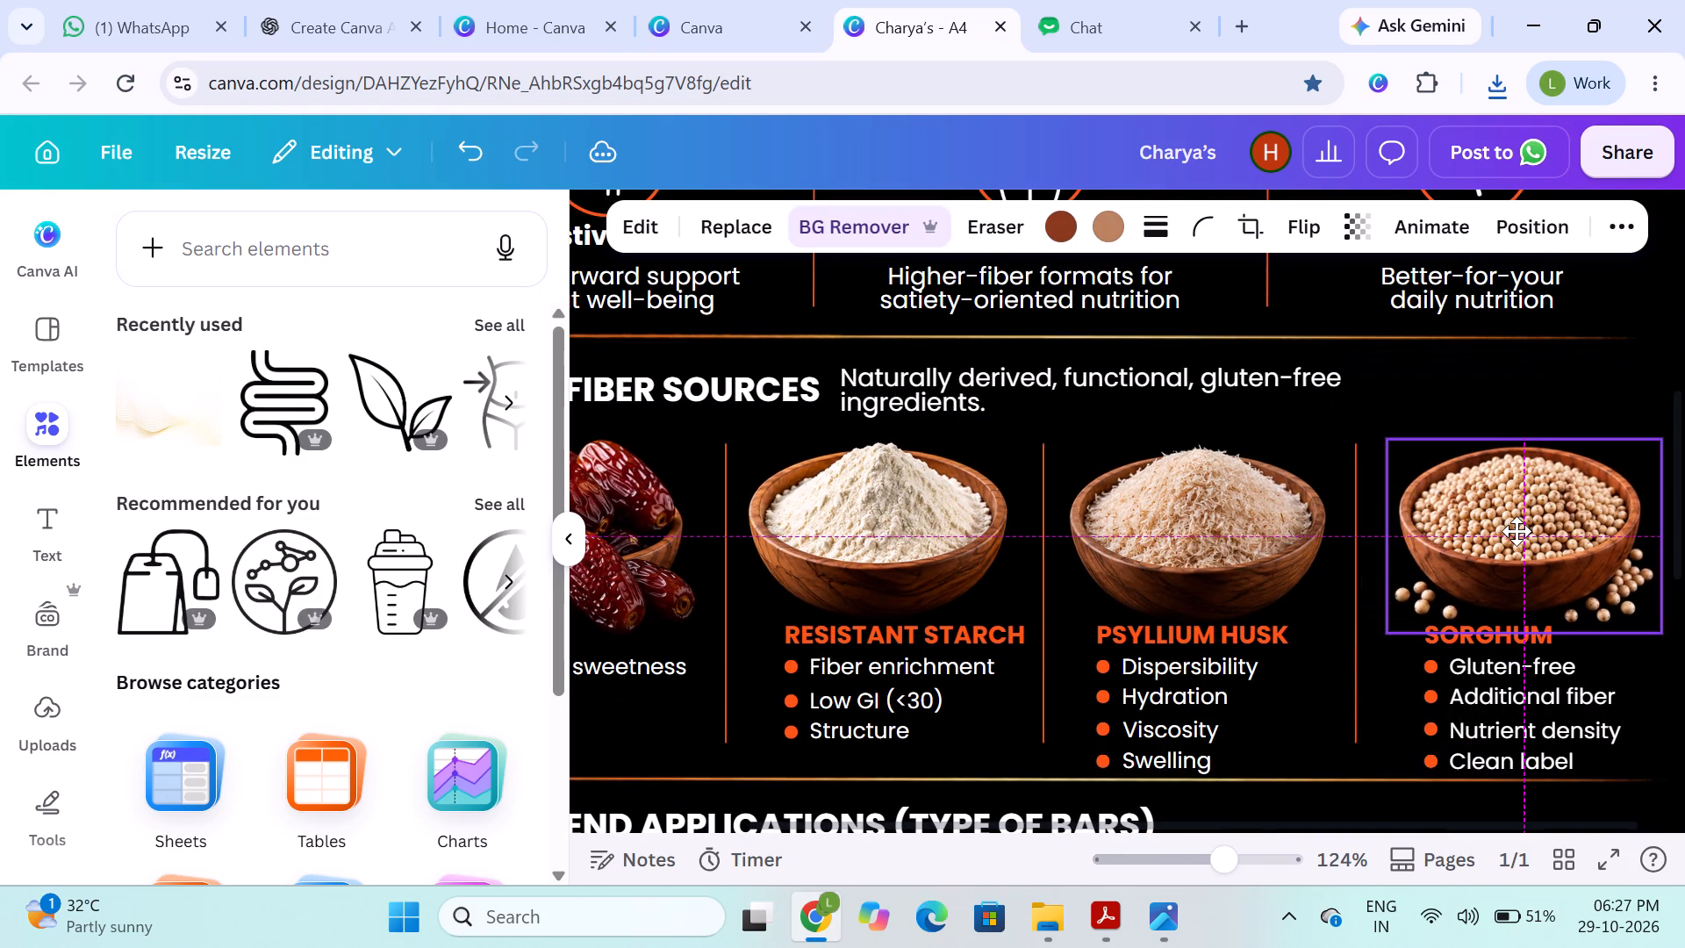
pyautogui.moveTo(1516, 531); pyautogui.dragTo(1517, 531)
pyautogui.hscroll(-1, 1530, 540)
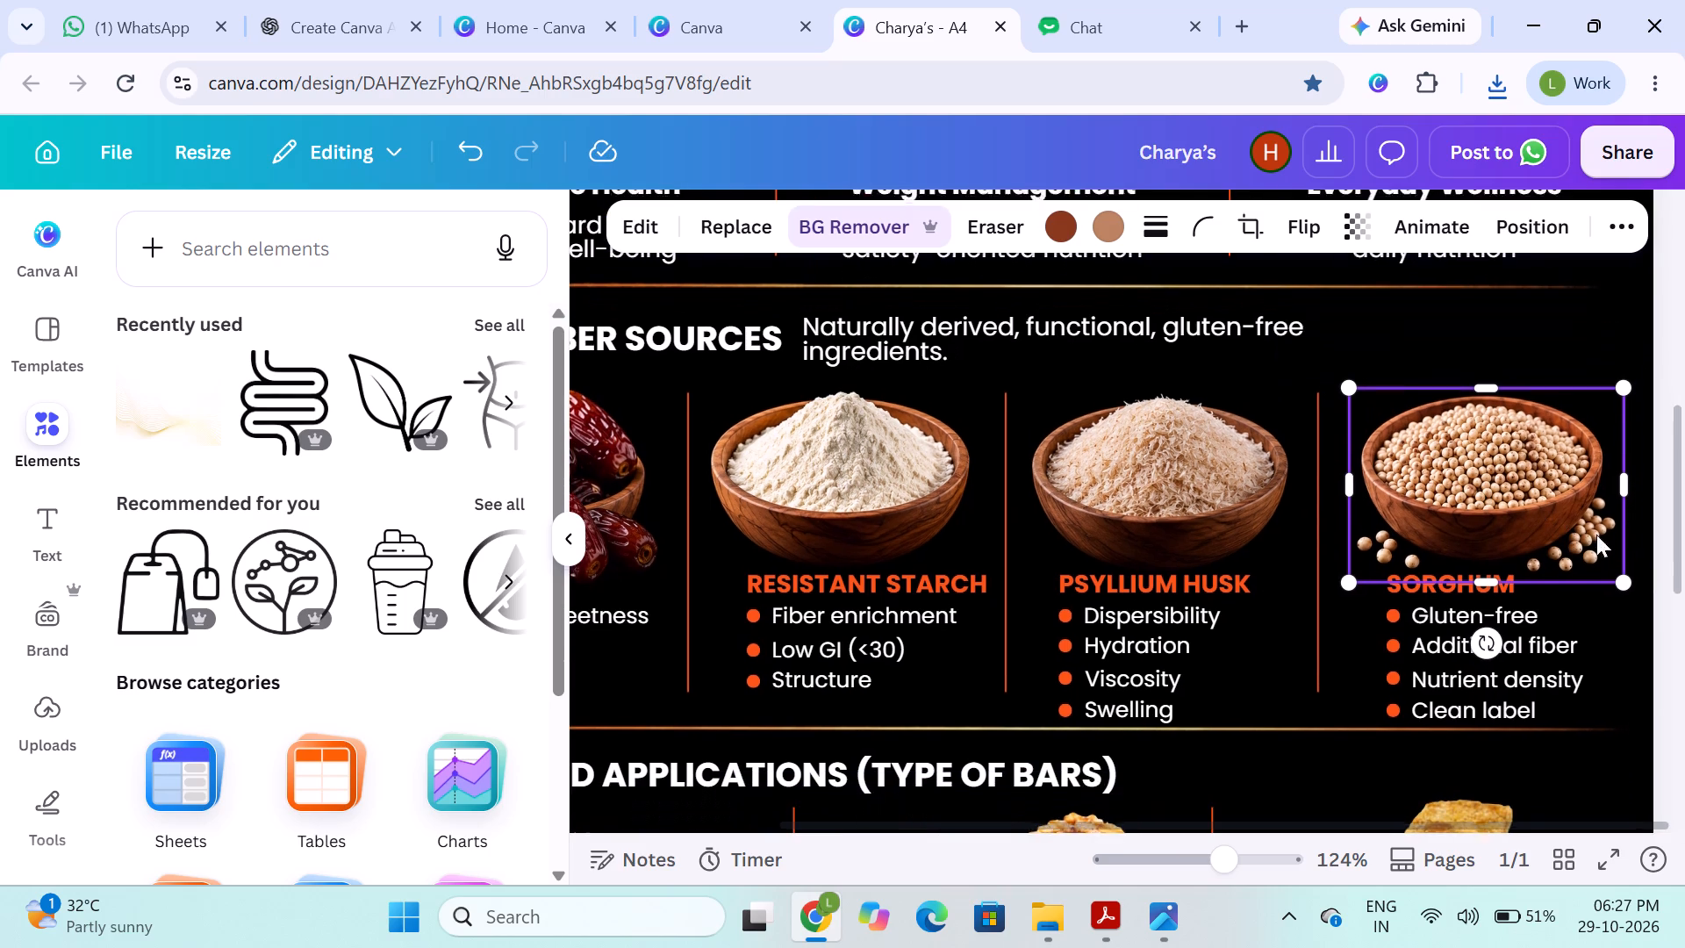
pyautogui.hscroll(-1, 1596, 535)
pyautogui.click(1582, 588)
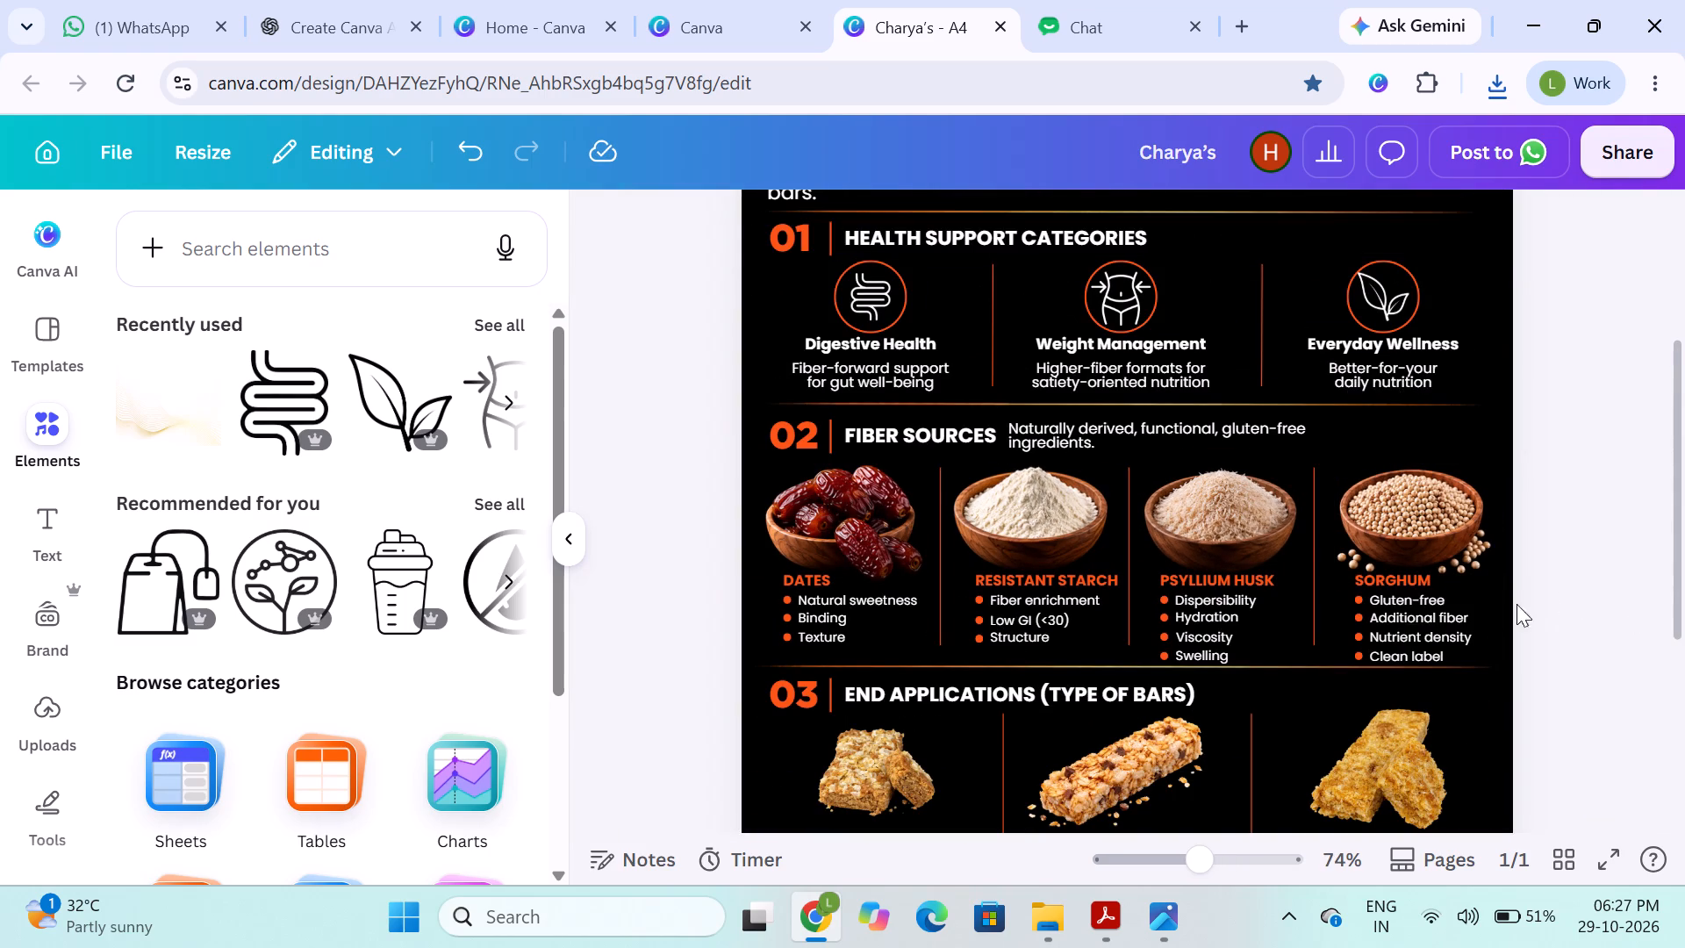
# Group the SORGHUM heading with its four bullet dots and four text lines.
pyautogui.click(1379, 585)
pyautogui.keyDown('shift'); pyautogui.click(1360, 597); pyautogui.keyUp('shift')
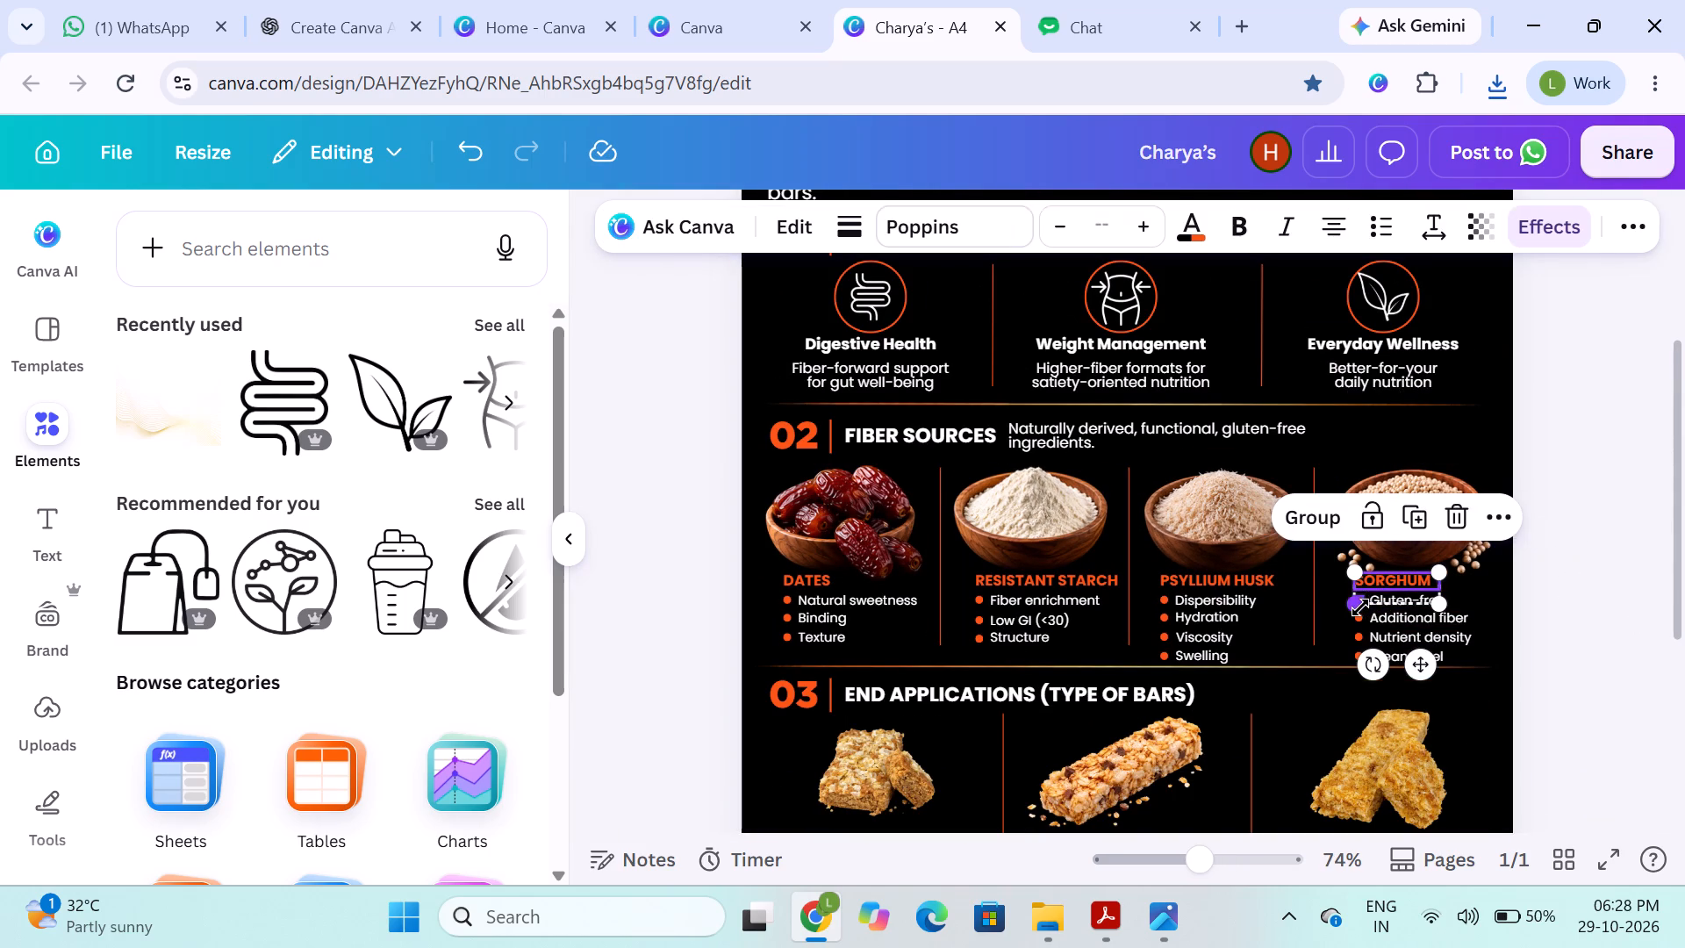
pyautogui.keyDown('shift'); pyautogui.click(1362, 619); pyautogui.keyUp('shift')
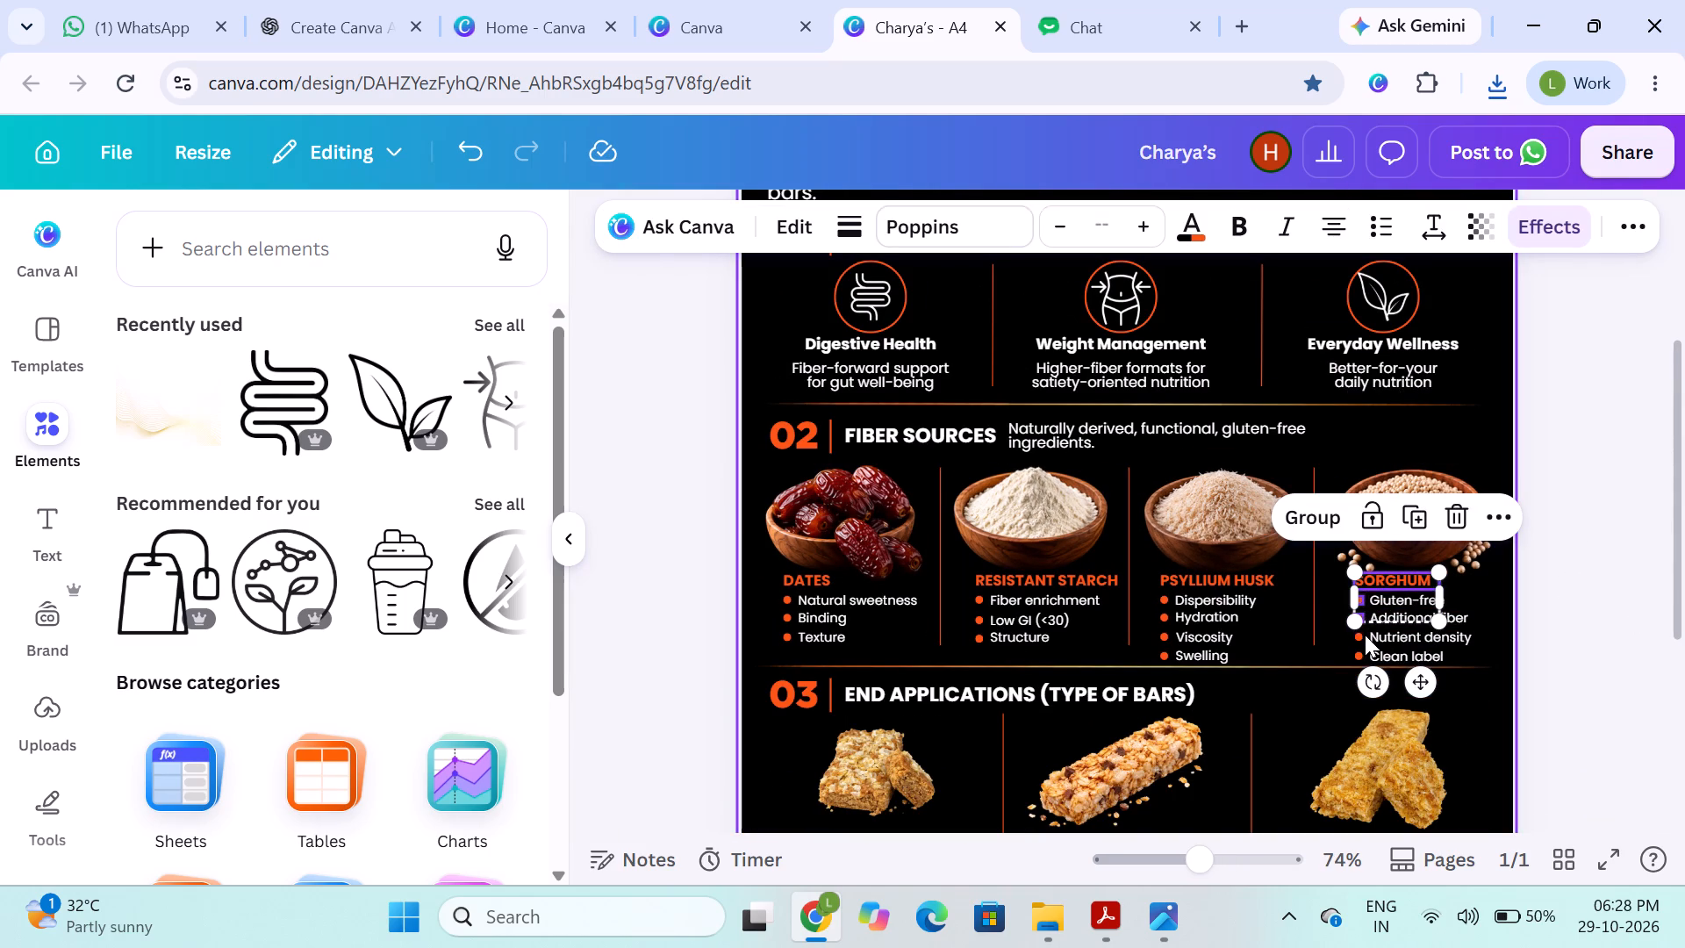
pyautogui.keyDown('shift'); pyautogui.click(1361, 635); pyautogui.keyUp('shift')
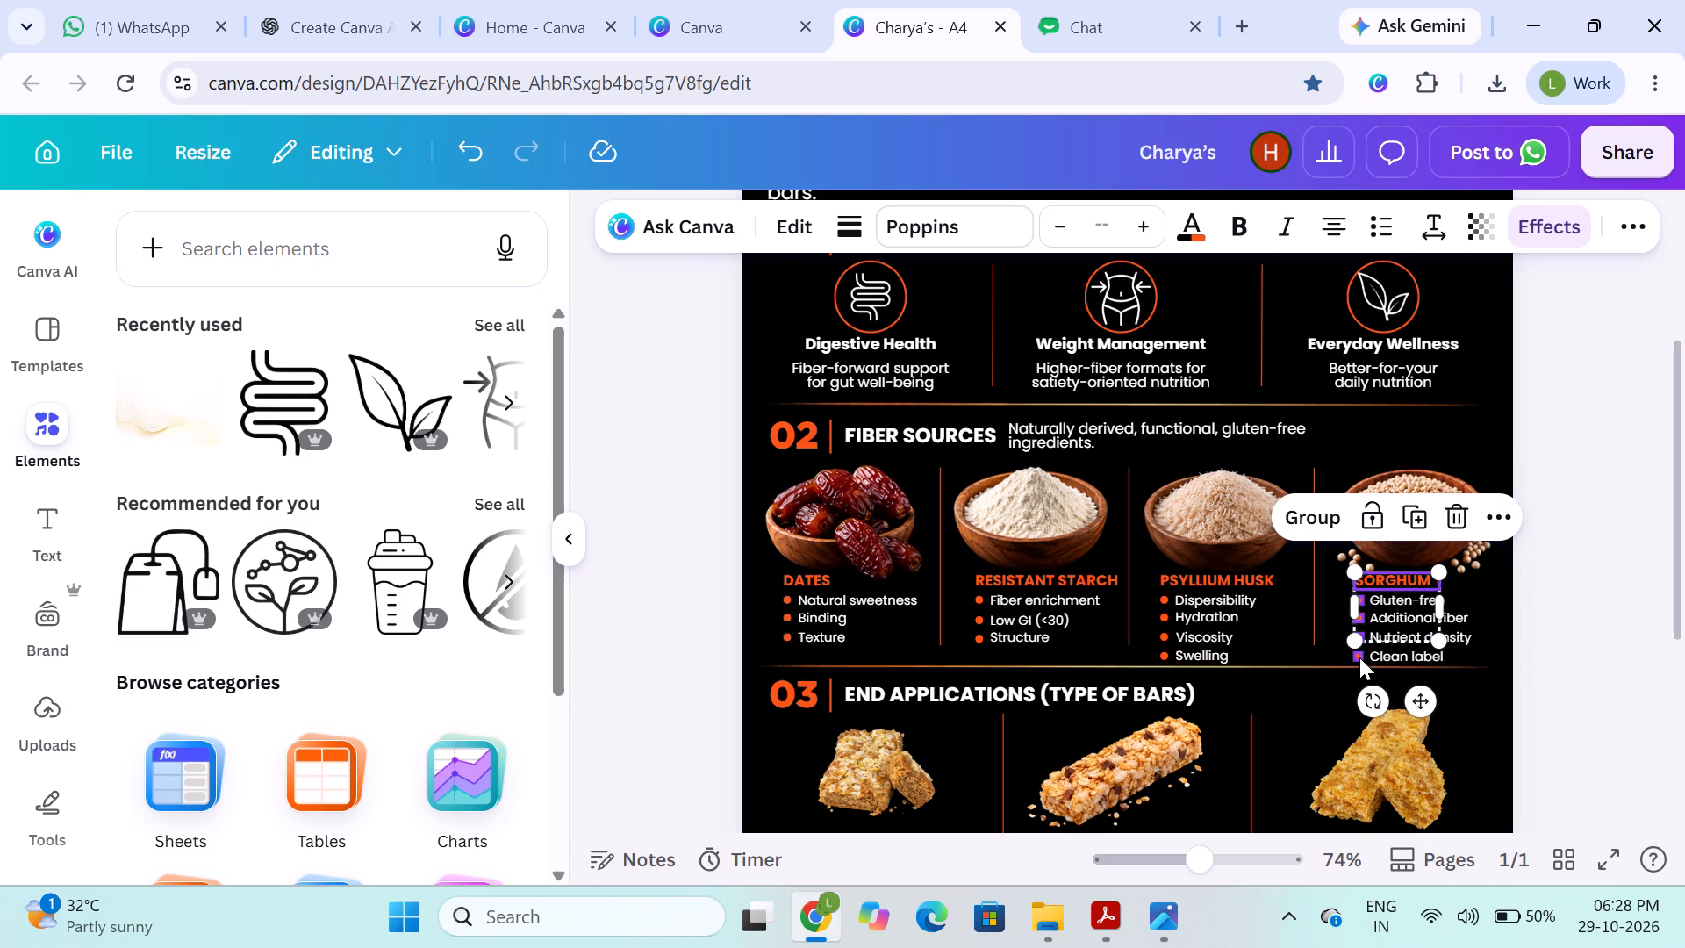
pyautogui.keyDown('shift'); pyautogui.click(1359, 657); pyautogui.keyUp('shift')
pyautogui.keyDown('shift'); pyautogui.click(1388, 604); pyautogui.keyUp('shift')
pyautogui.keyDown('shift'); pyautogui.click(1395, 620); pyautogui.keyUp('shift')
pyautogui.keyDown('shift'); pyautogui.click(1395, 636); pyautogui.keyUp('shift')
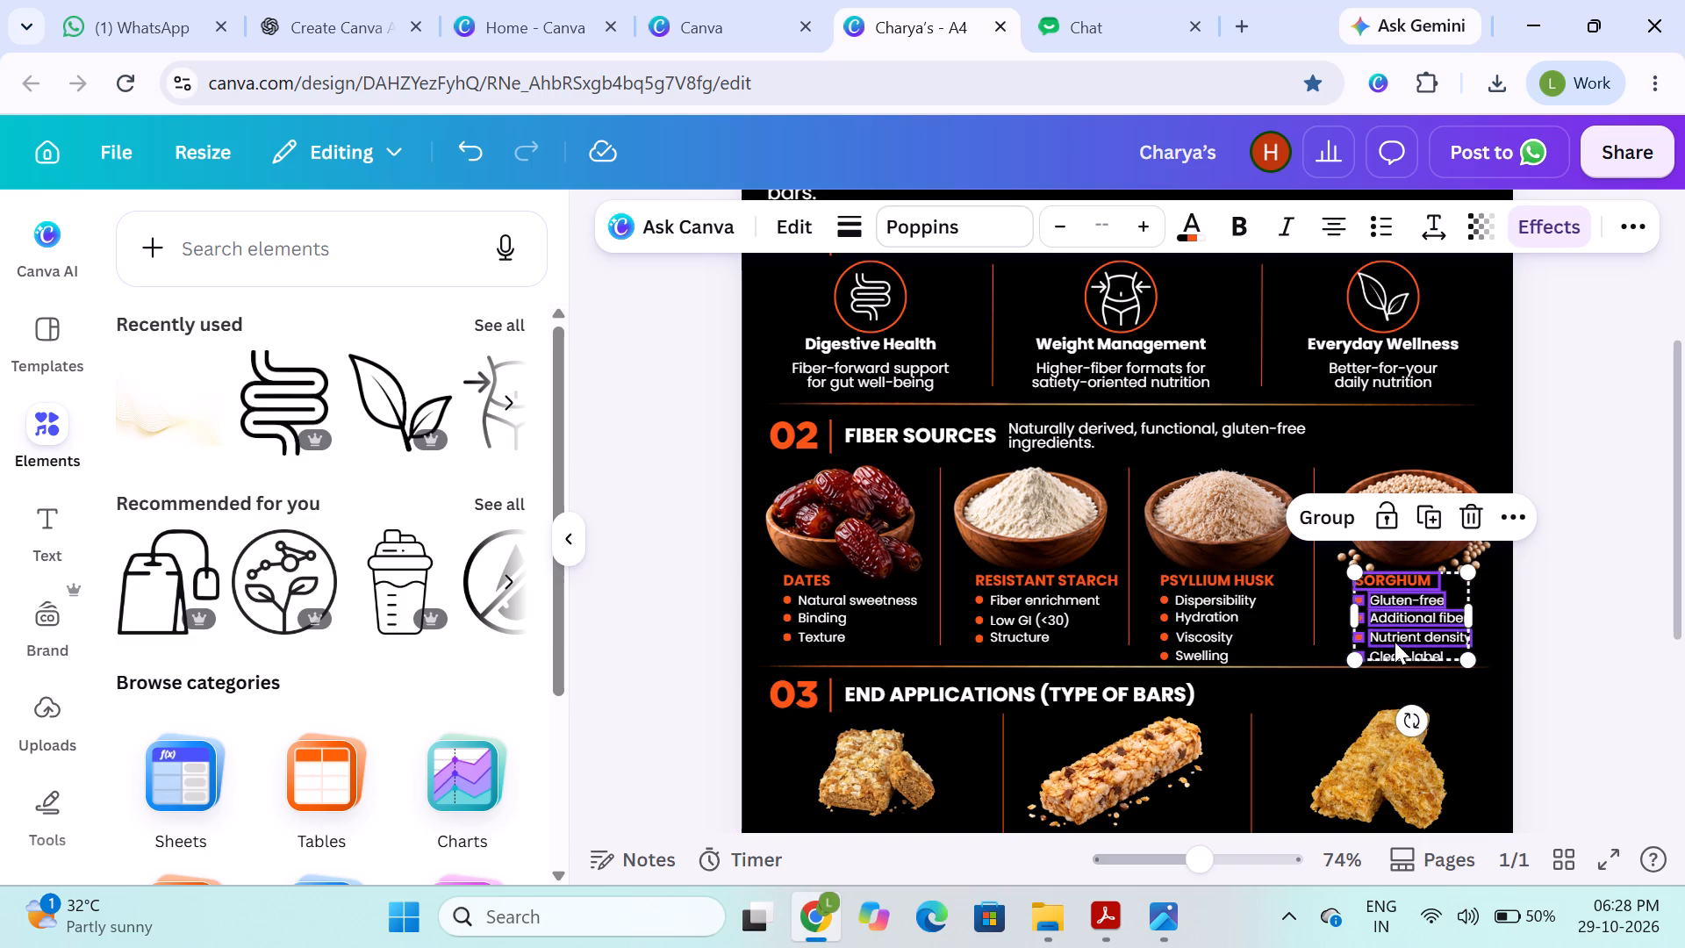
pyautogui.keyDown('shift'); pyautogui.click(1395, 651); pyautogui.keyUp('shift')
pyautogui.click(1342, 522)
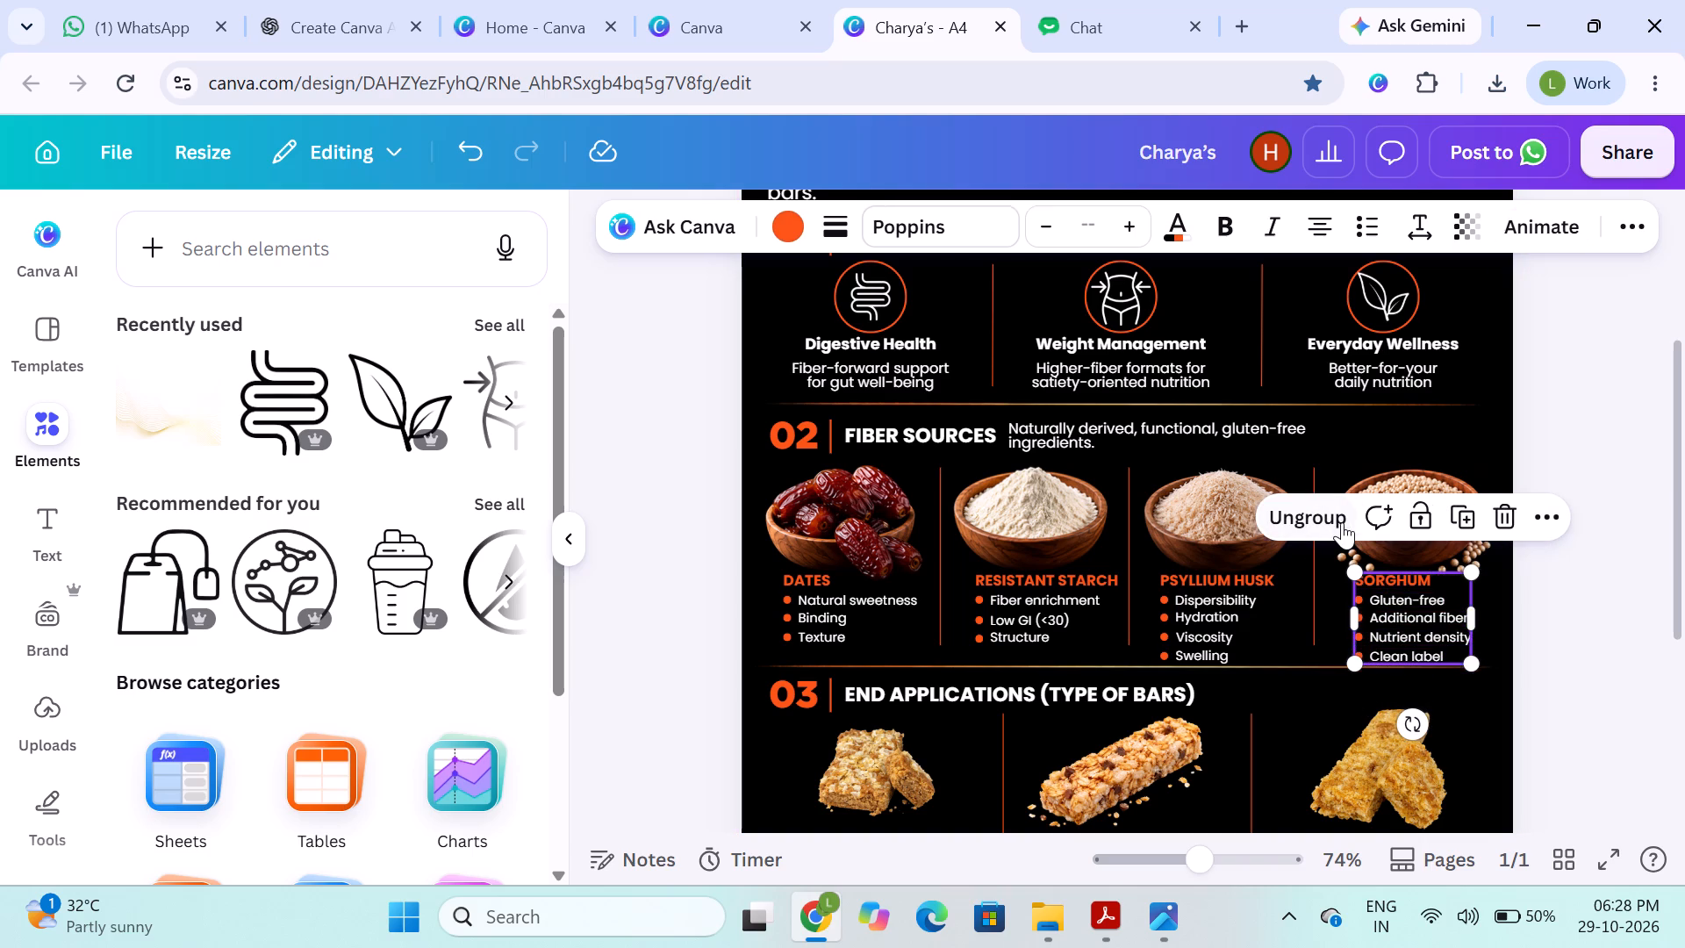
# Align the sorghum bowl and the grouped SORGHUM text on a common vertical centre line.
pyautogui.keyDown('shift'); pyautogui.click(1456, 552); pyautogui.keyUp('shift')
pyautogui.click(1312, 241)
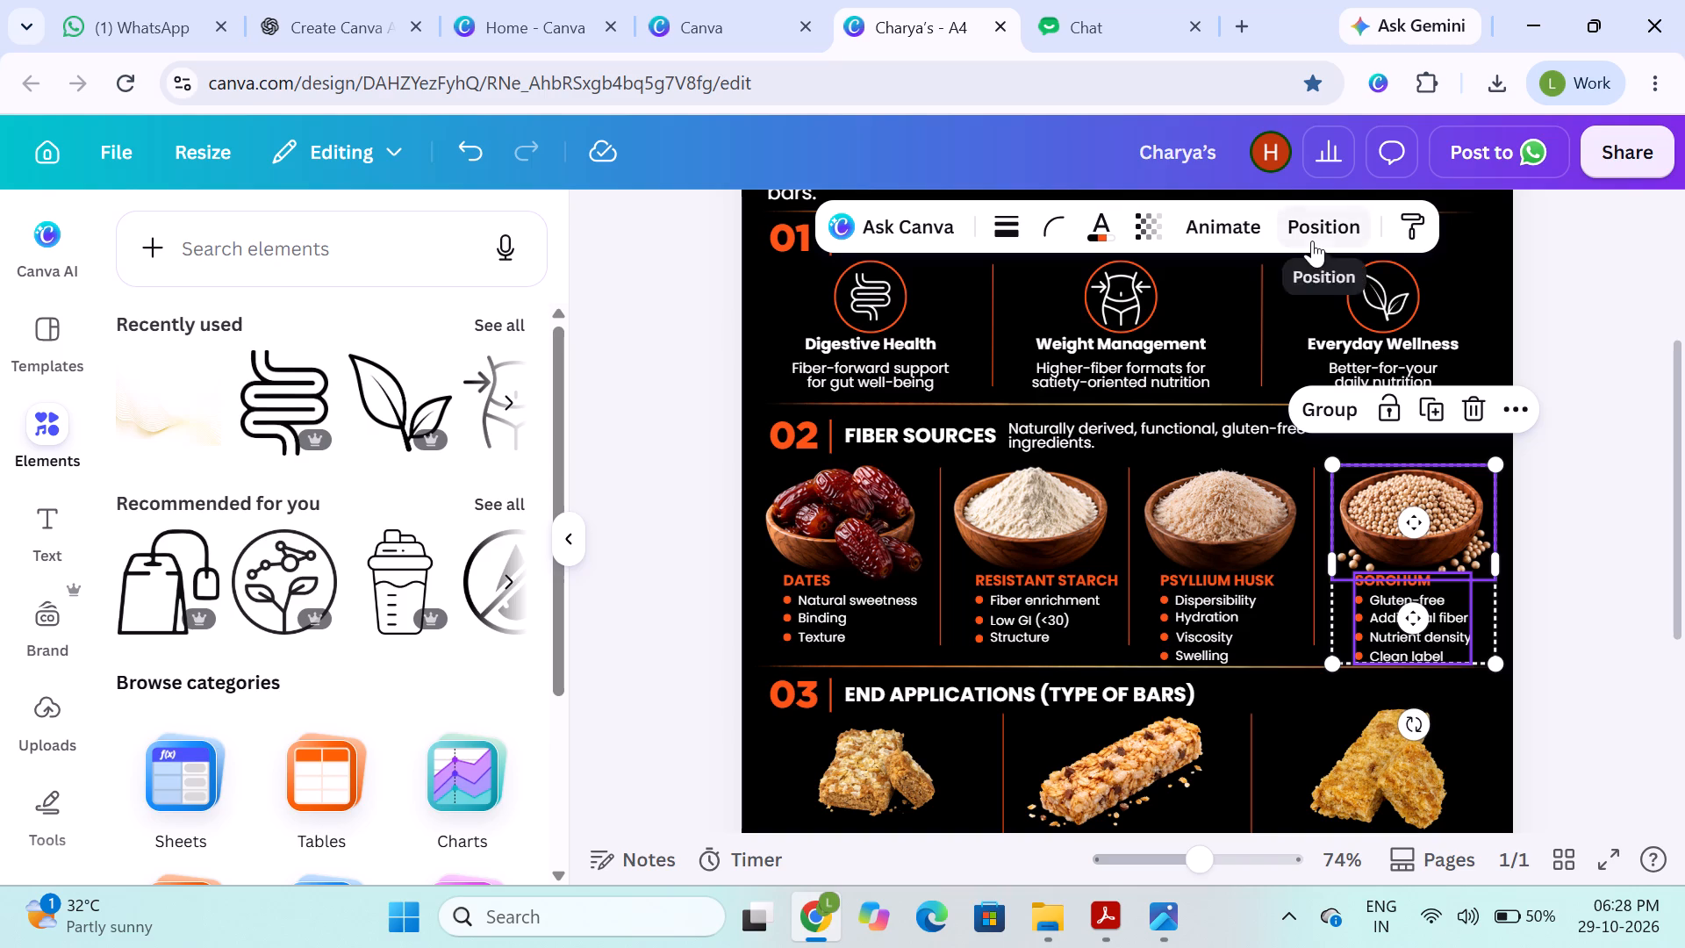
pyautogui.click(426, 614)
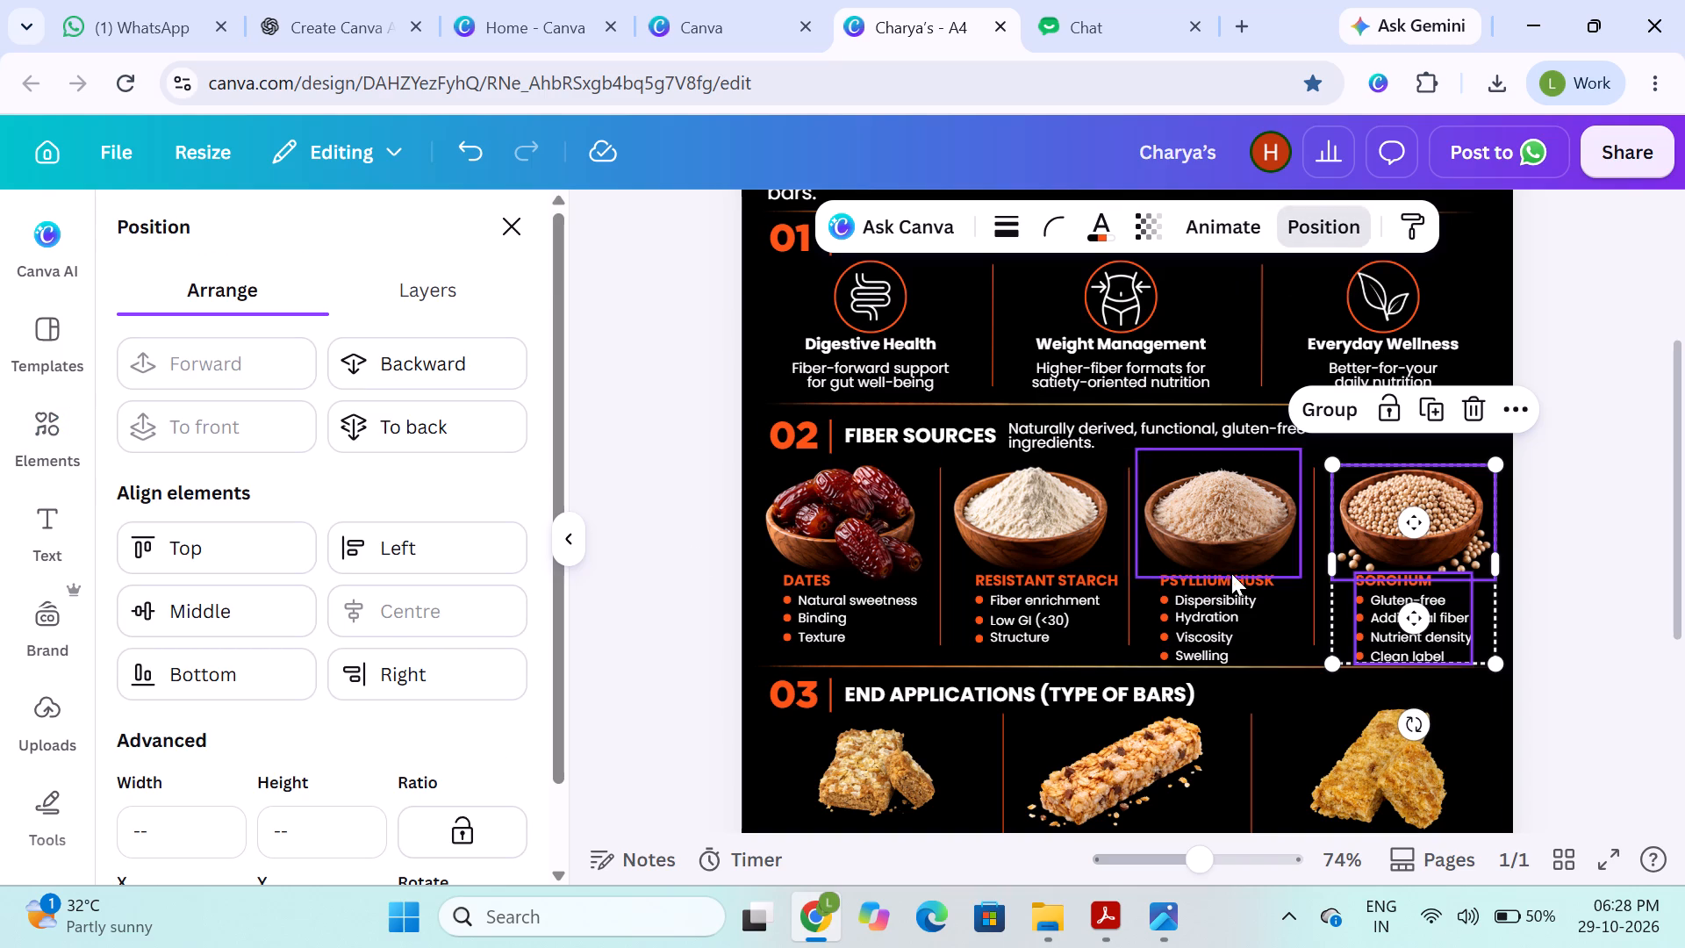
pyautogui.click(1614, 608)
pyautogui.click(1556, 646)
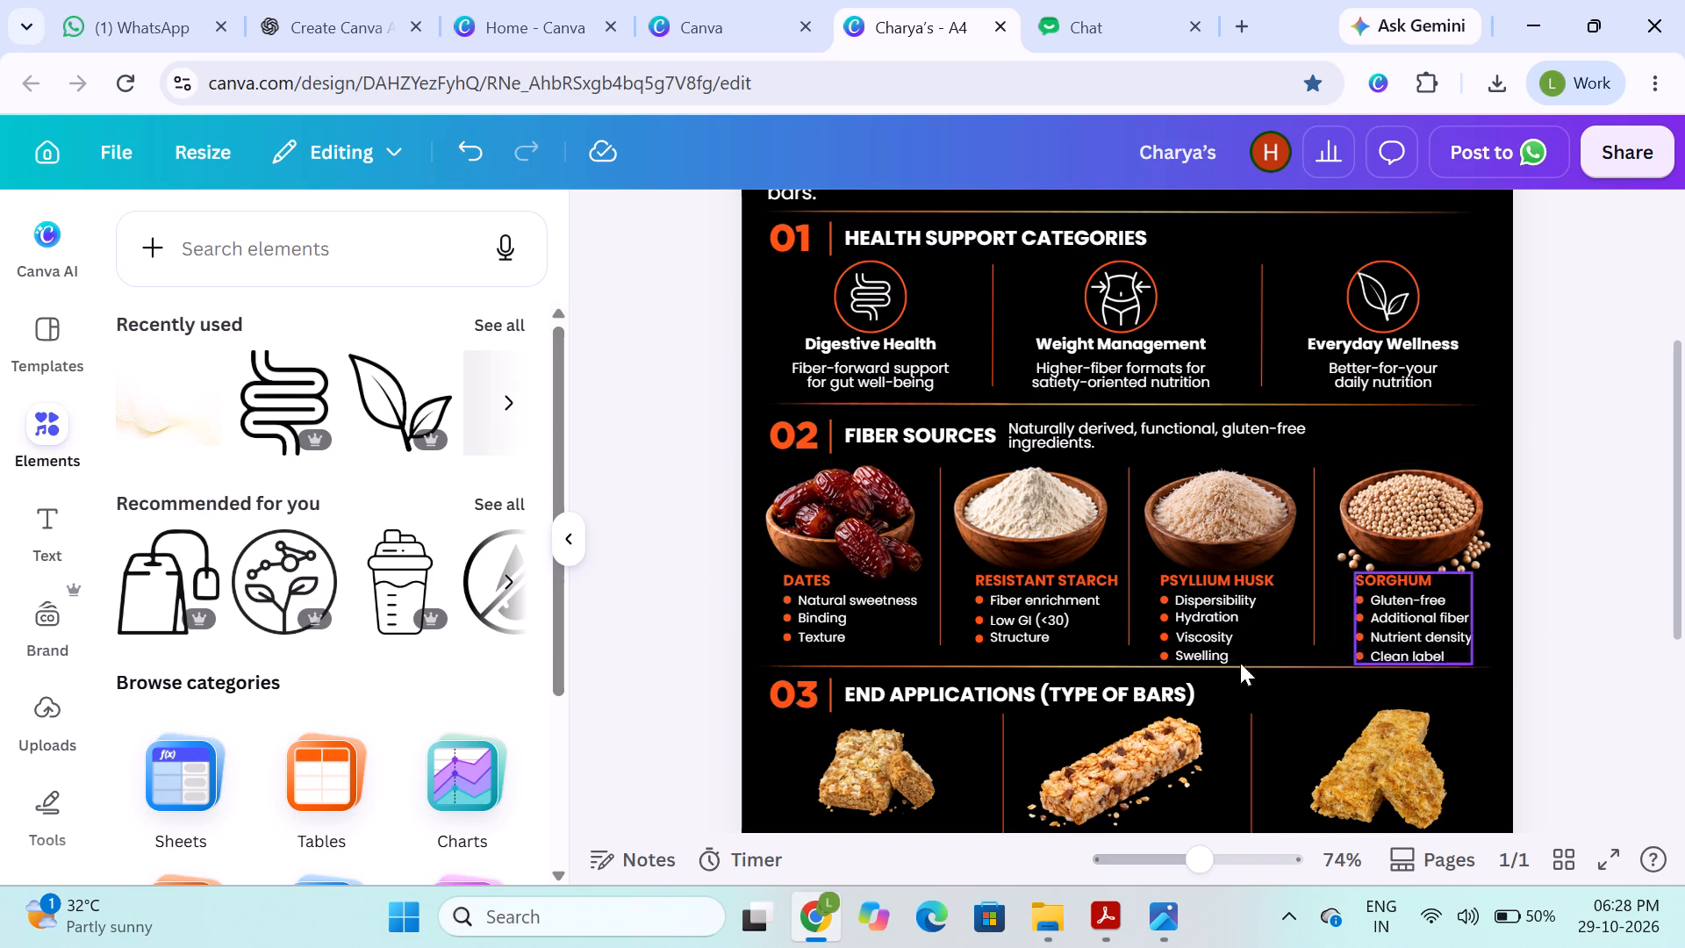
# Group the RESISTANT STARCH heading with its three bullet dots and three text lines.
pyautogui.keyDown('shift'); pyautogui.click(1000, 579); pyautogui.keyUp('shift')
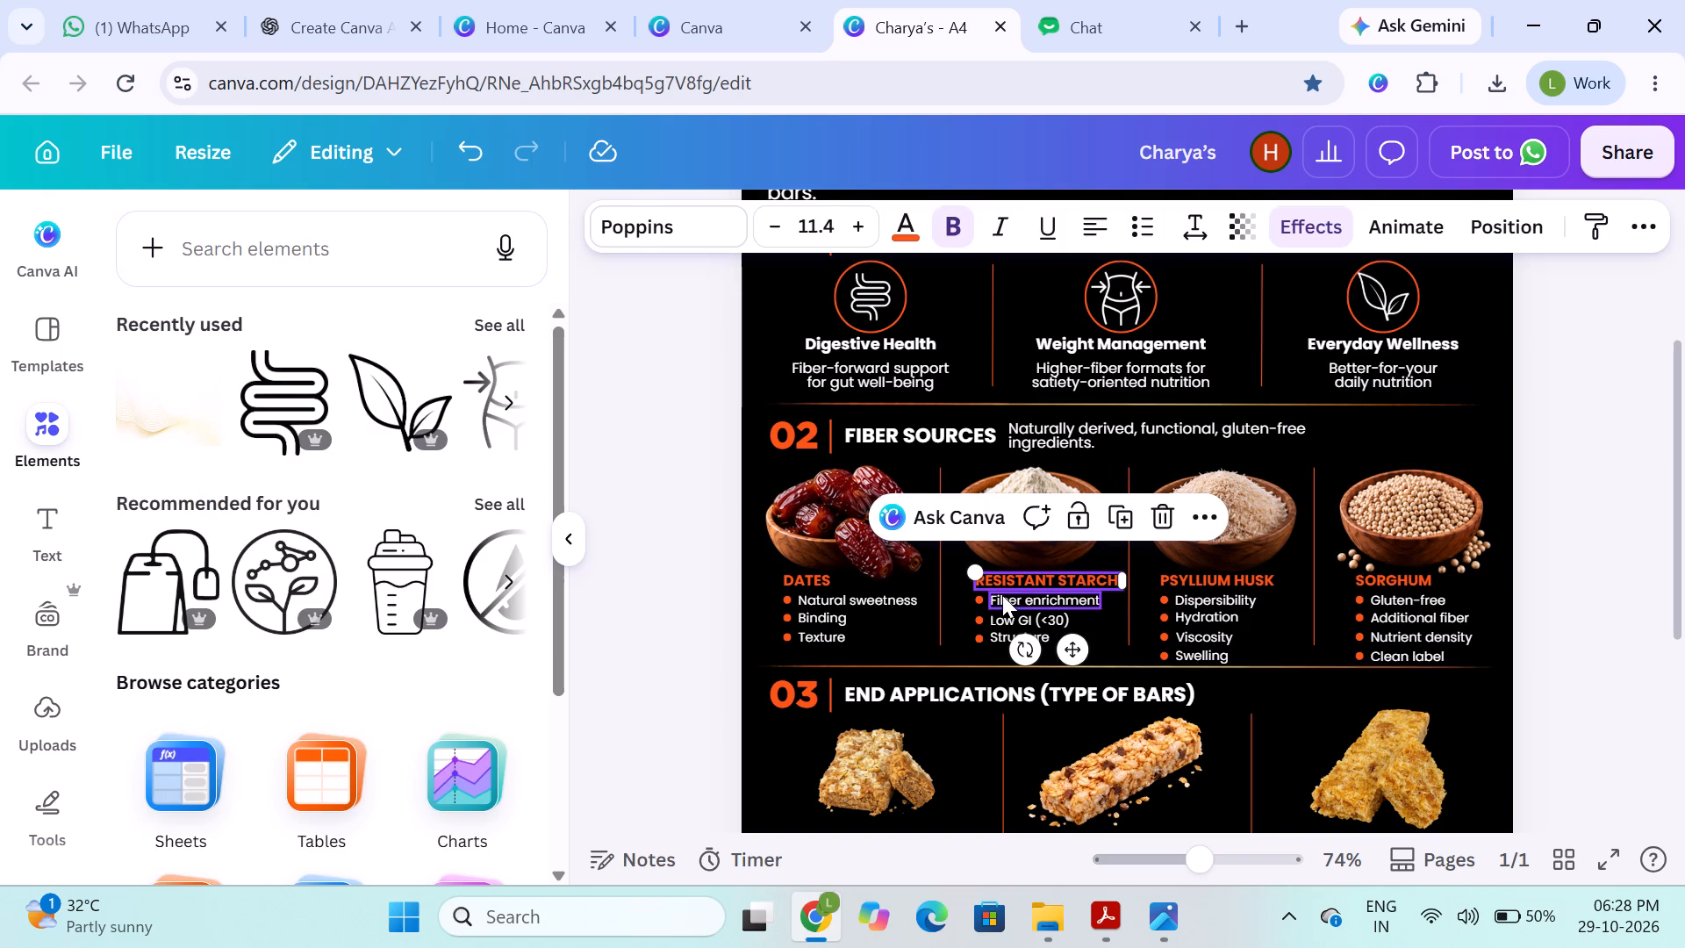
pyautogui.keyDown('shift'); pyautogui.click(1002, 595); pyautogui.keyUp('shift')
pyautogui.keyDown('shift'); pyautogui.click(999, 616); pyautogui.keyUp('shift')
pyautogui.keyDown('shift'); pyautogui.click(998, 632); pyautogui.keyUp('shift')
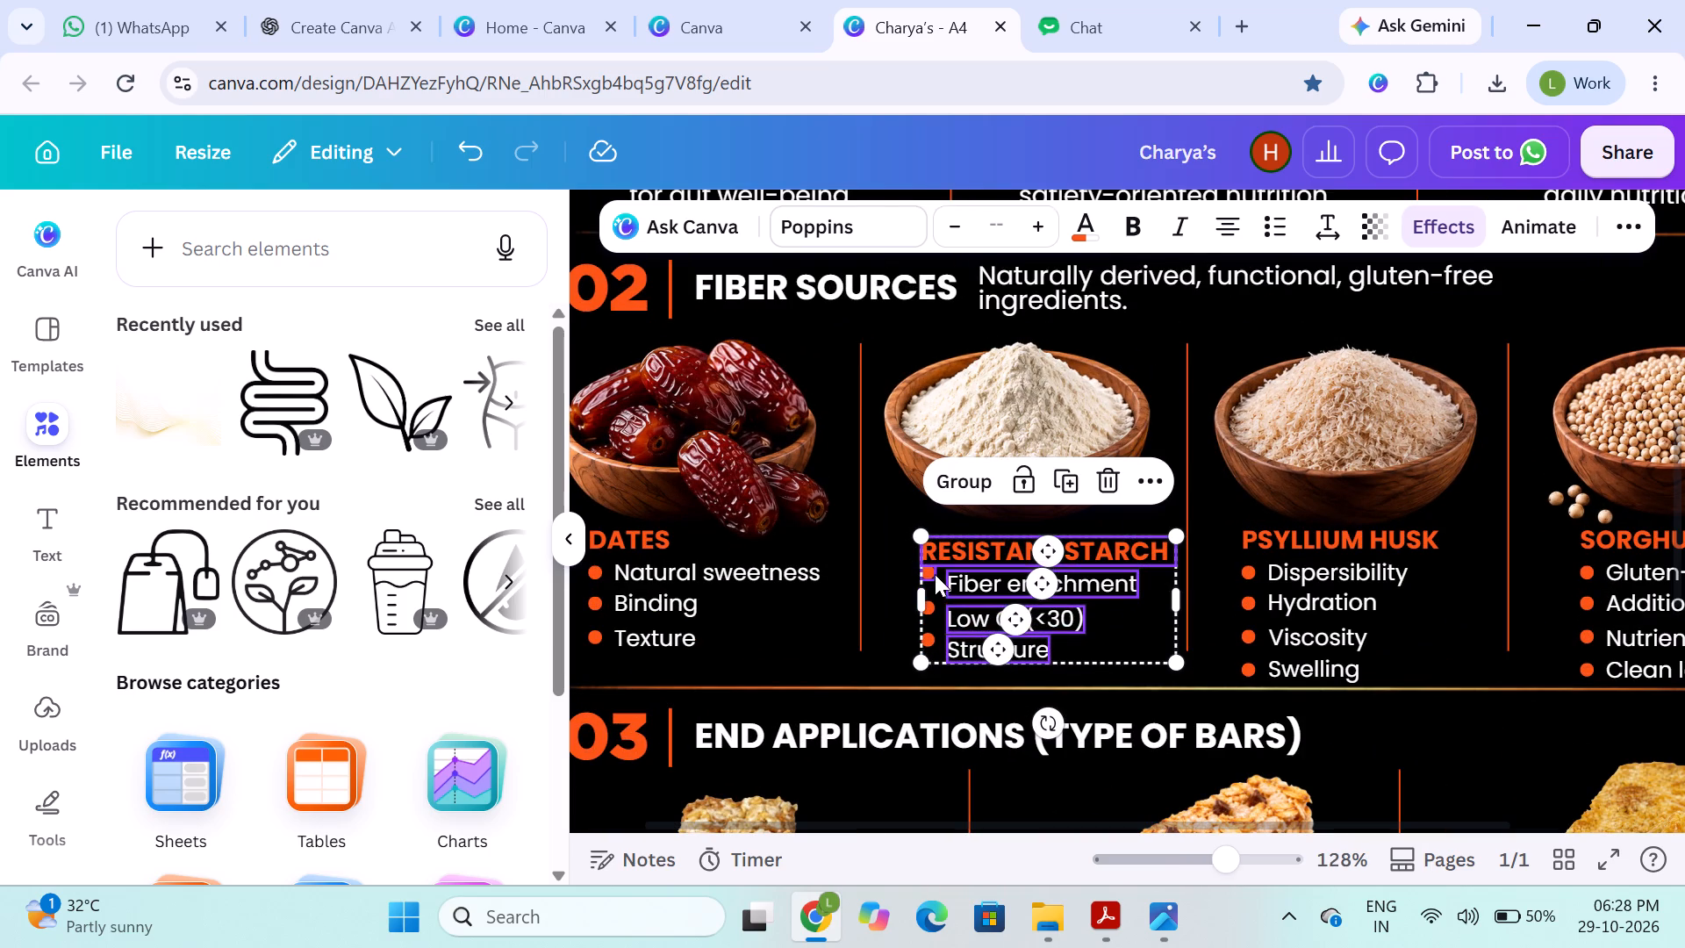
pyautogui.keyDown('shift'); pyautogui.click(935, 574); pyautogui.keyUp('shift')
pyautogui.keyDown('shift'); pyautogui.click(934, 605); pyautogui.keyUp('shift')
pyautogui.keyDown('shift'); pyautogui.click(930, 634); pyautogui.keyUp('shift')
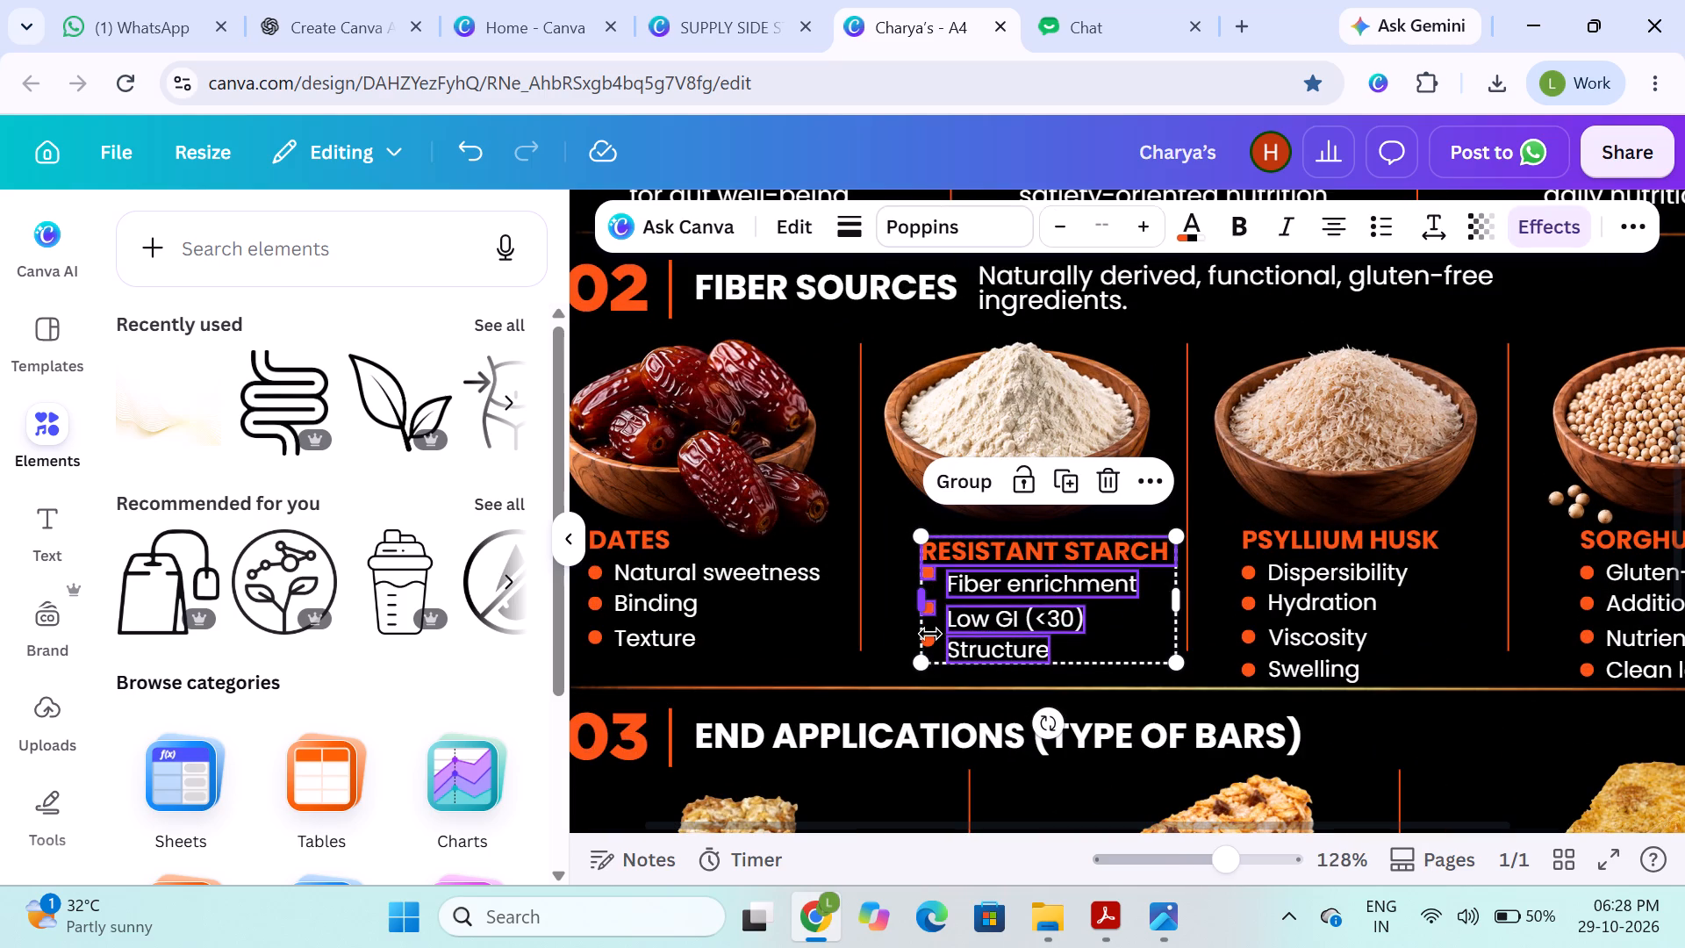
pyautogui.keyDown('shift'); pyautogui.click(925, 639); pyautogui.keyUp('shift')
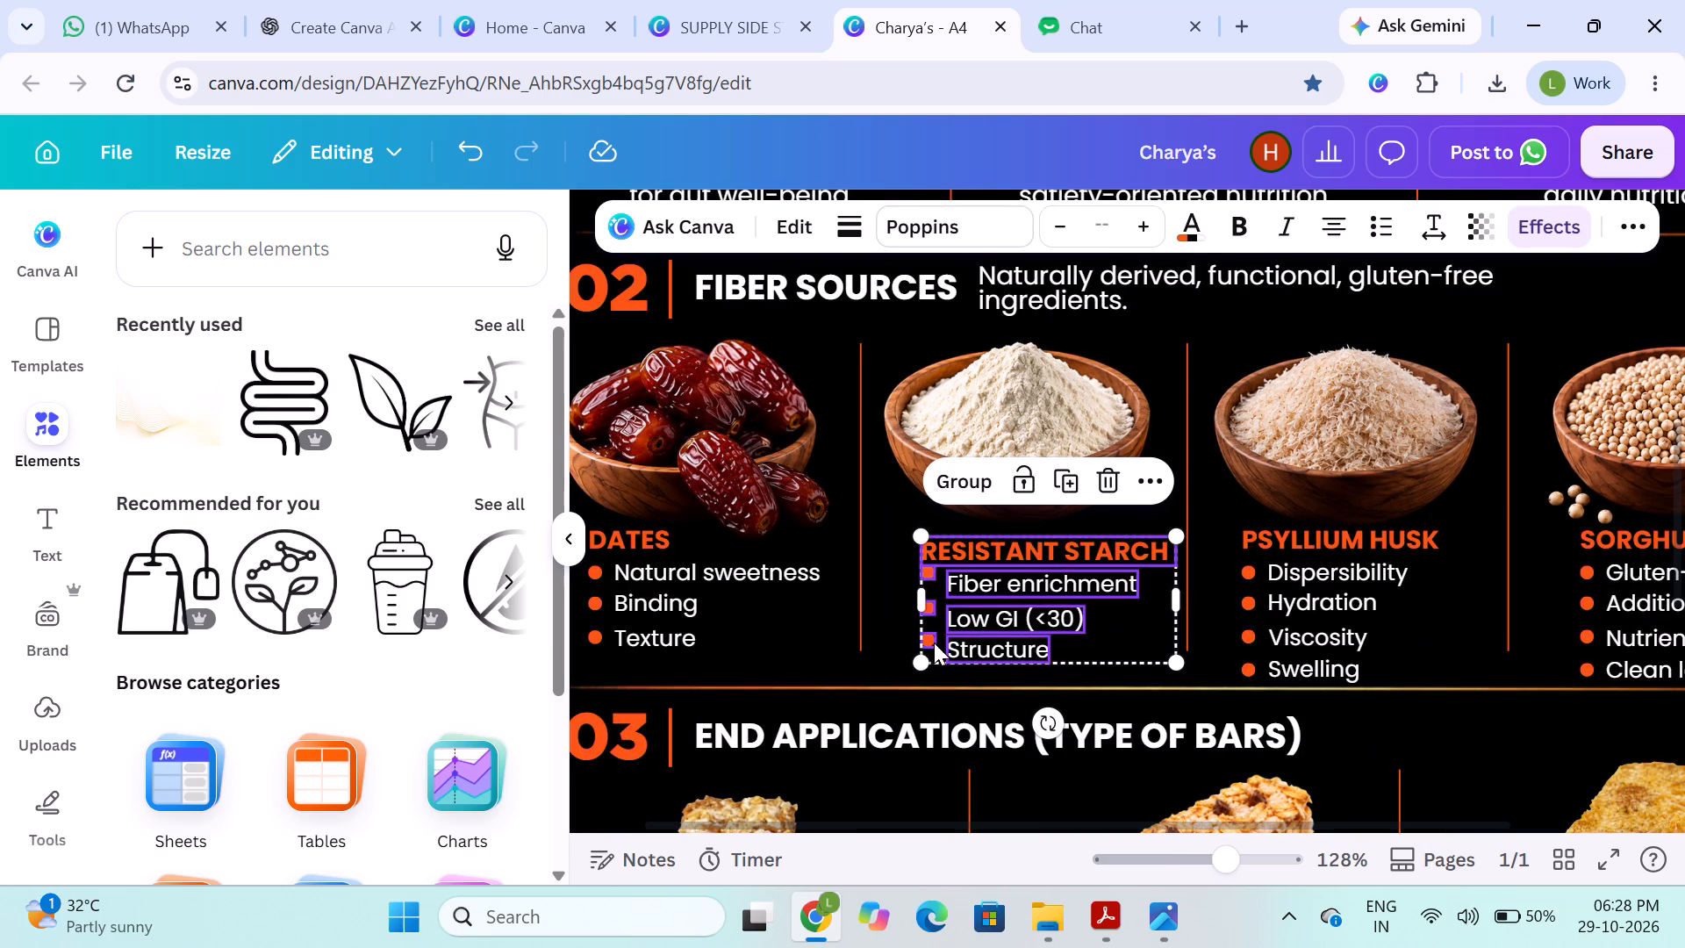
pyautogui.keyDown('shift'); pyautogui.click(930, 640); pyautogui.keyUp('shift')
pyautogui.keyDown('shift'); pyautogui.click(935, 643); pyautogui.keyUp('shift')
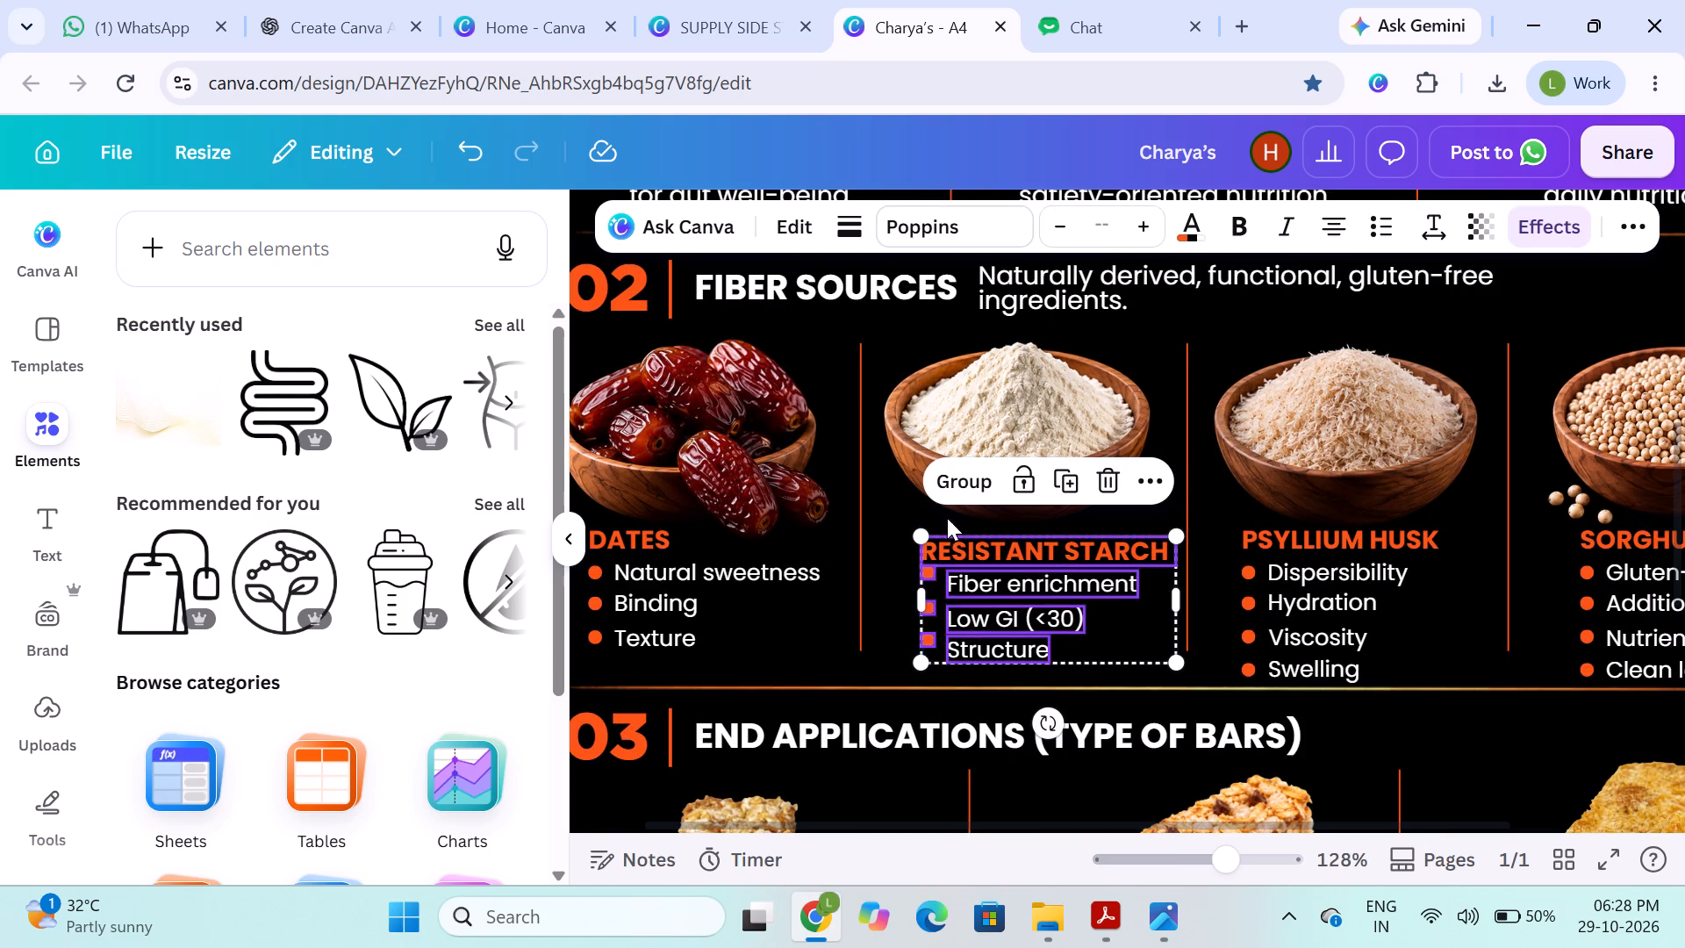
pyautogui.click(948, 497)
# Align the resistant starch bowl and its grouped text on a common vertical centre line.
pyautogui.keyDown('shift'); pyautogui.click(1007, 405); pyautogui.keyUp('shift')
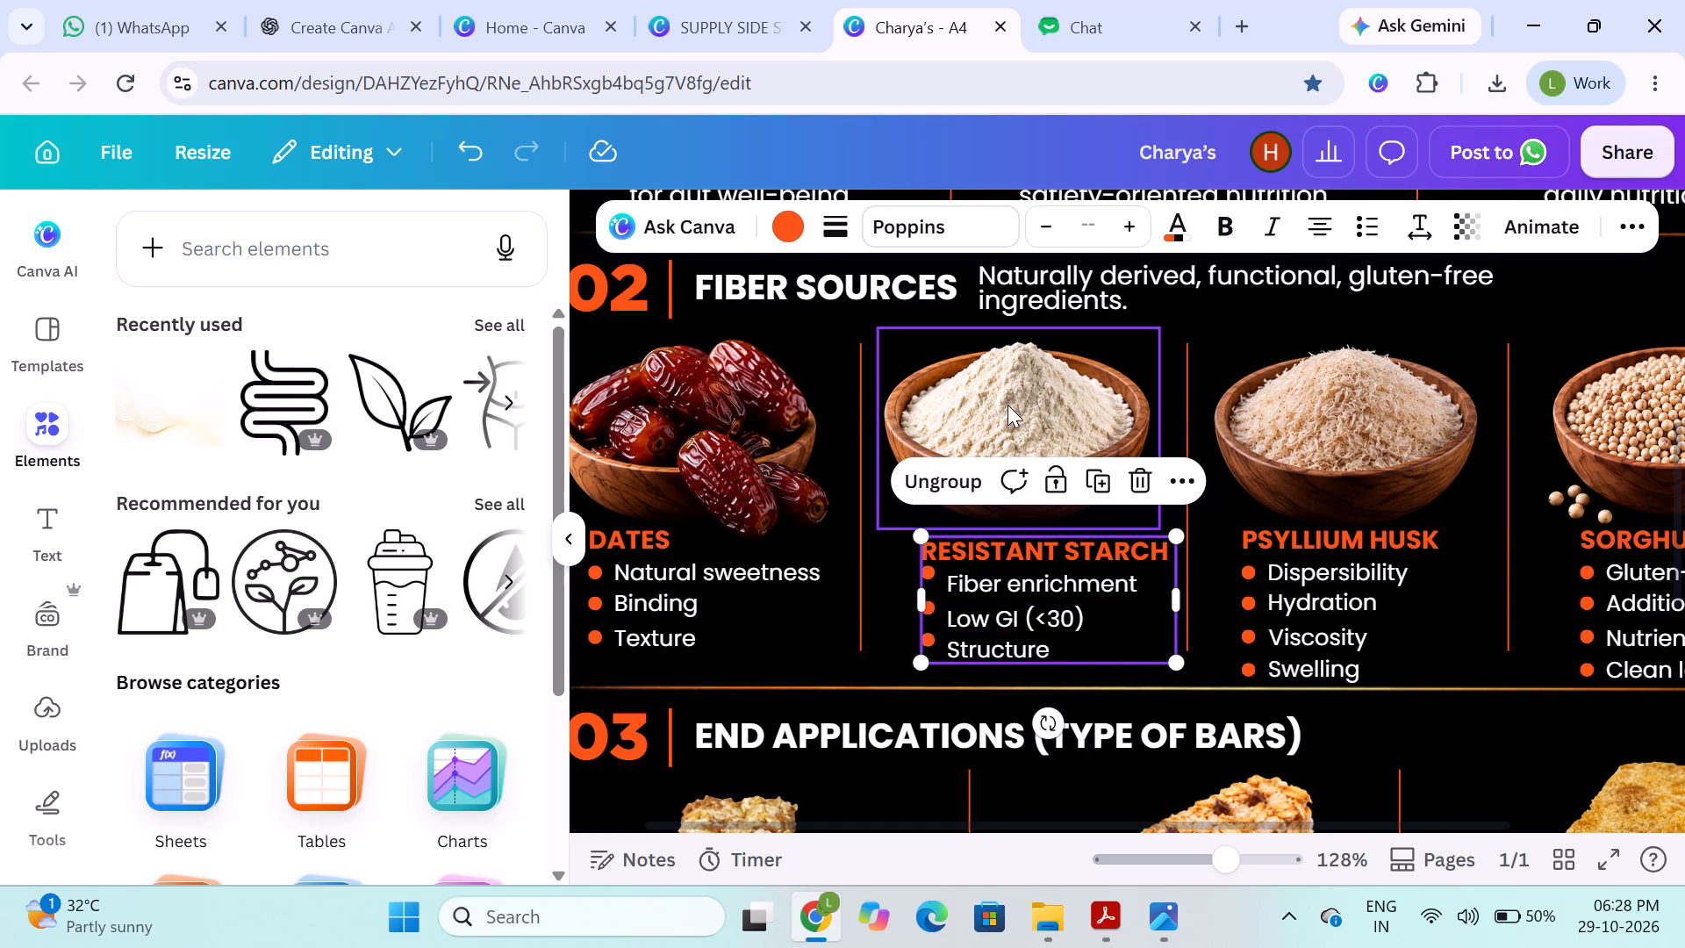
pyautogui.click(1352, 226)
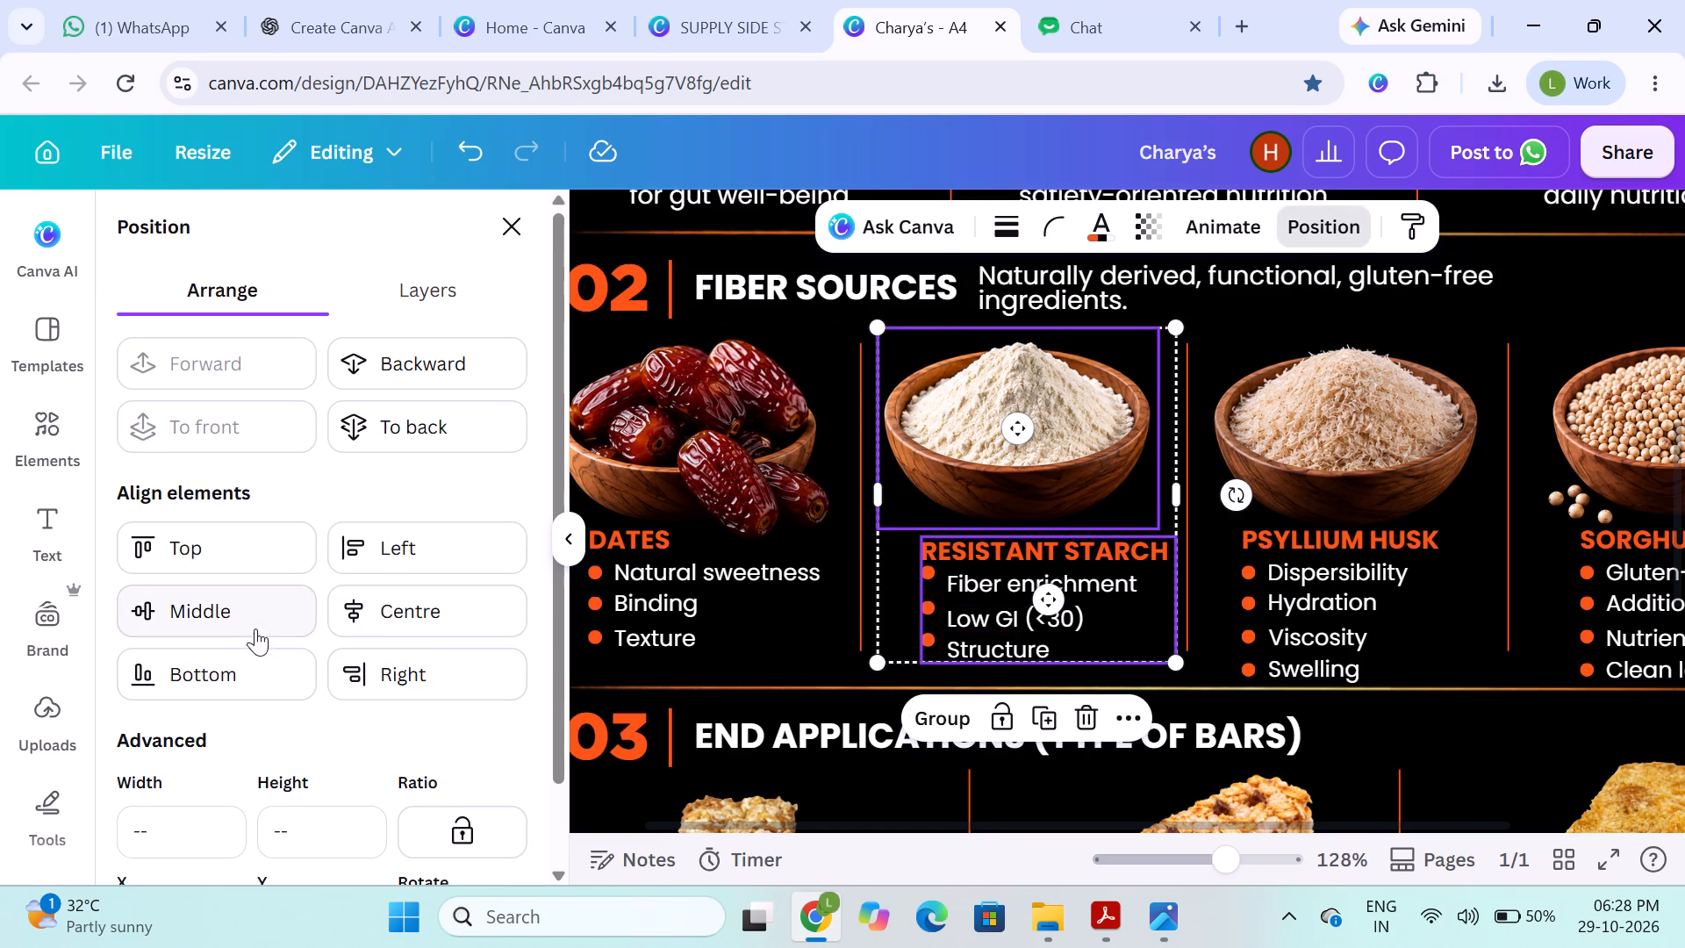
pyautogui.click(365, 615)
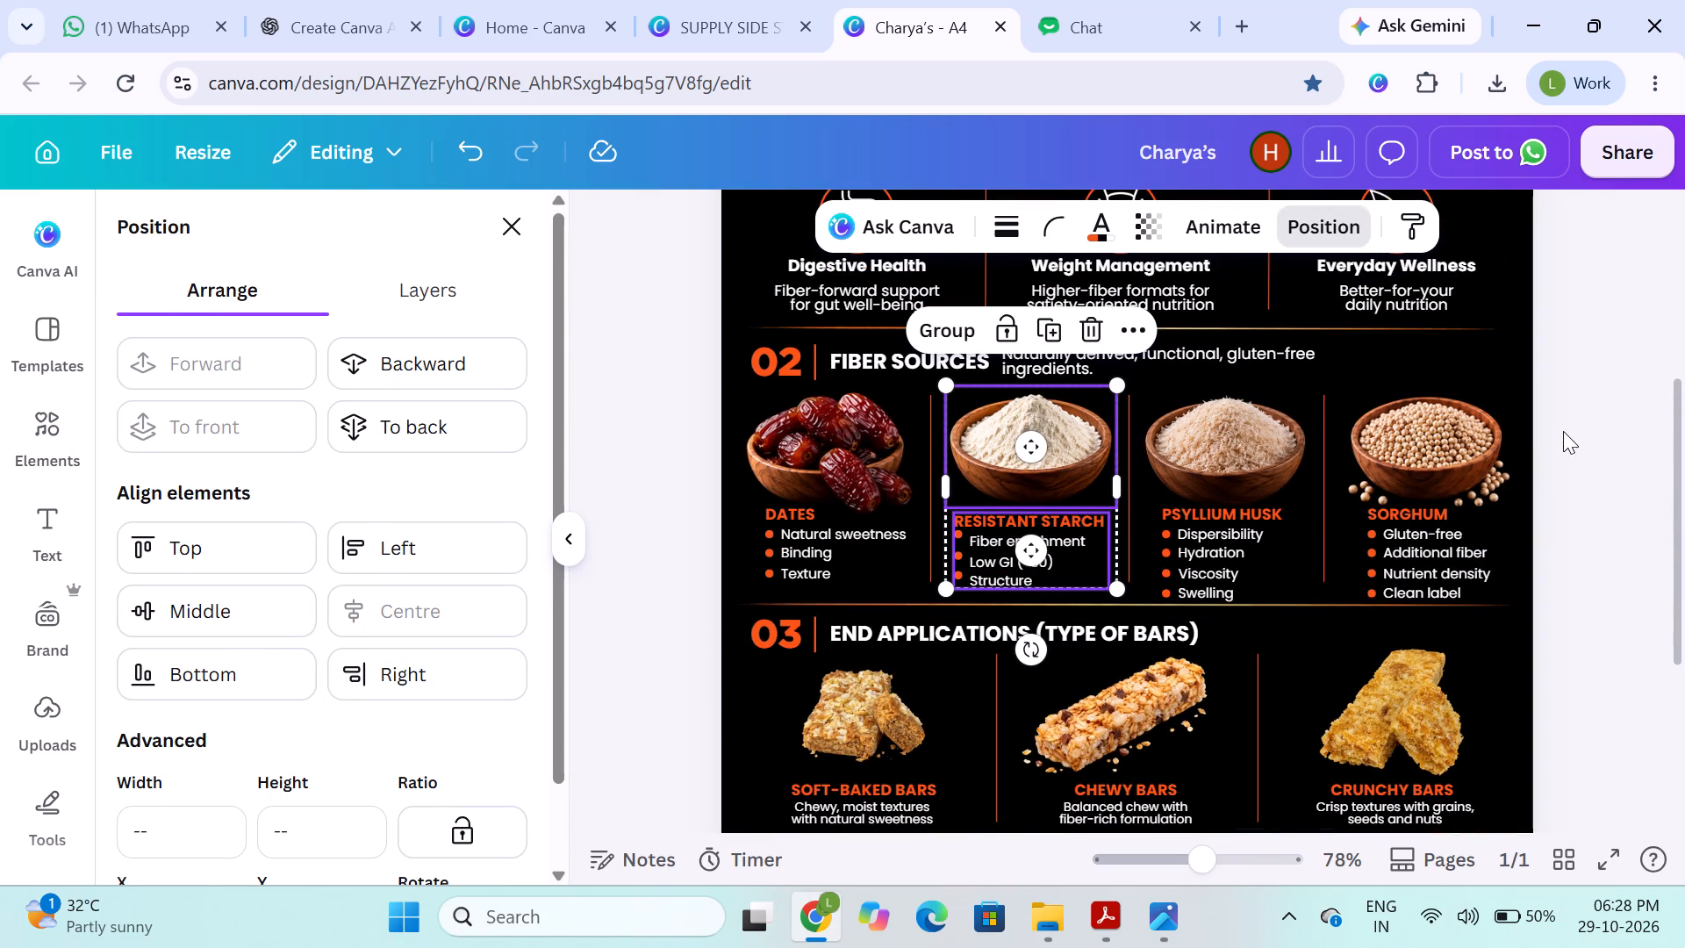
pyautogui.click(1565, 430)
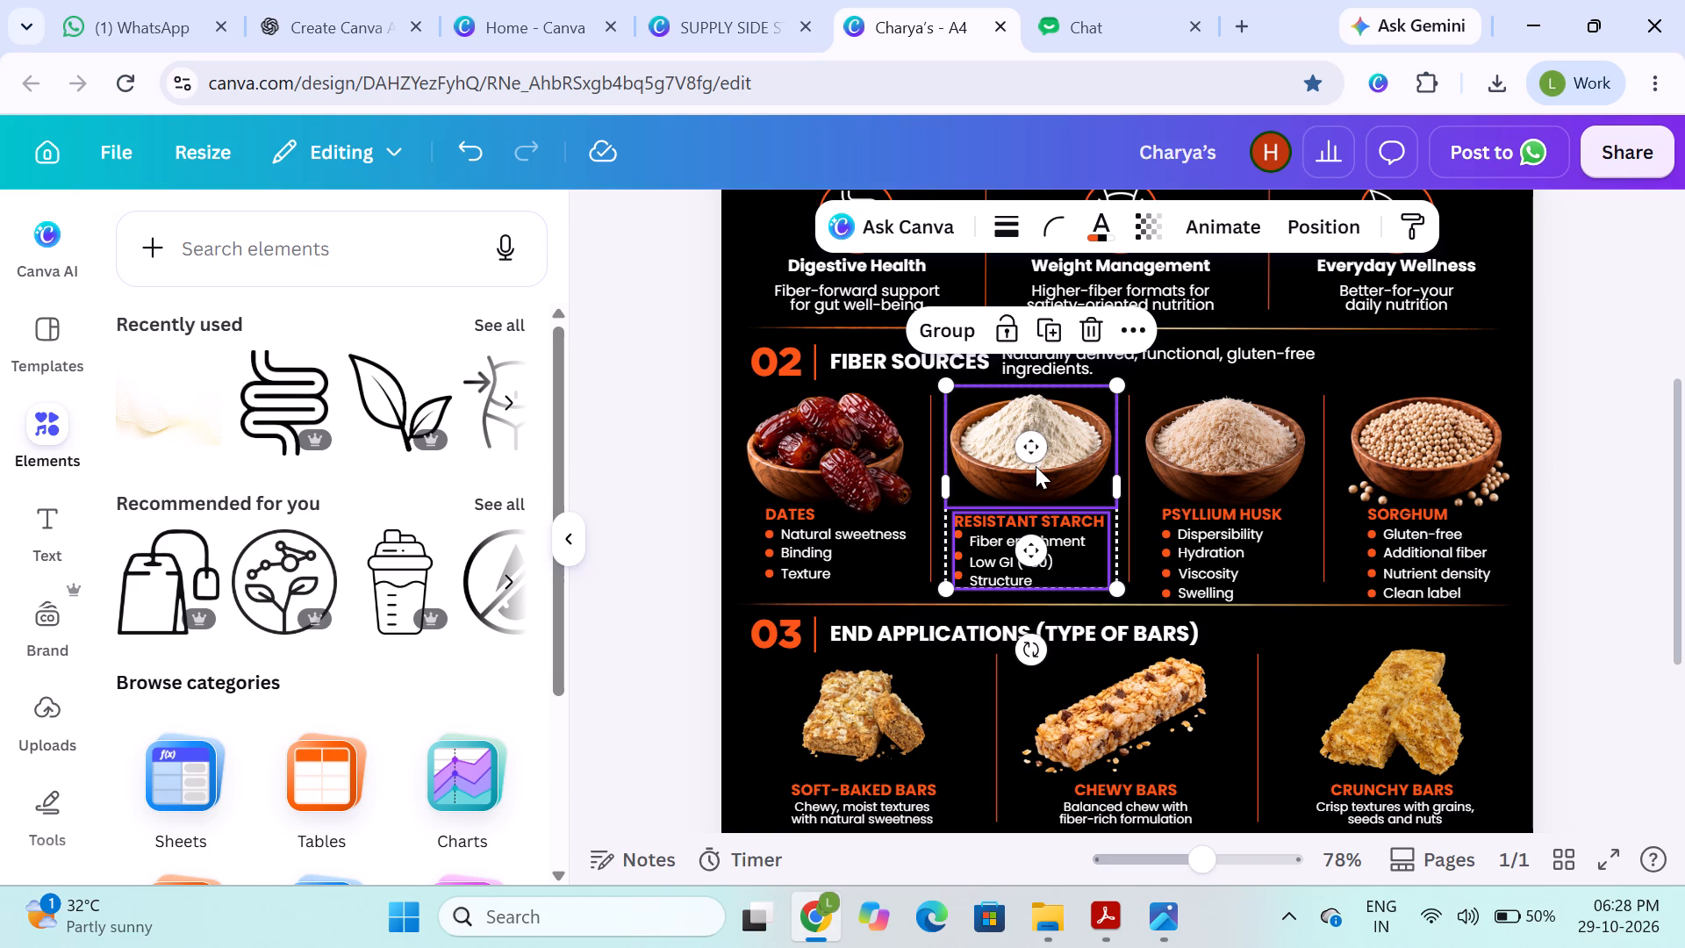
# Nudge the resistant starch bowl and its grouped text slightly left together within their column.
pyautogui.press('Left')
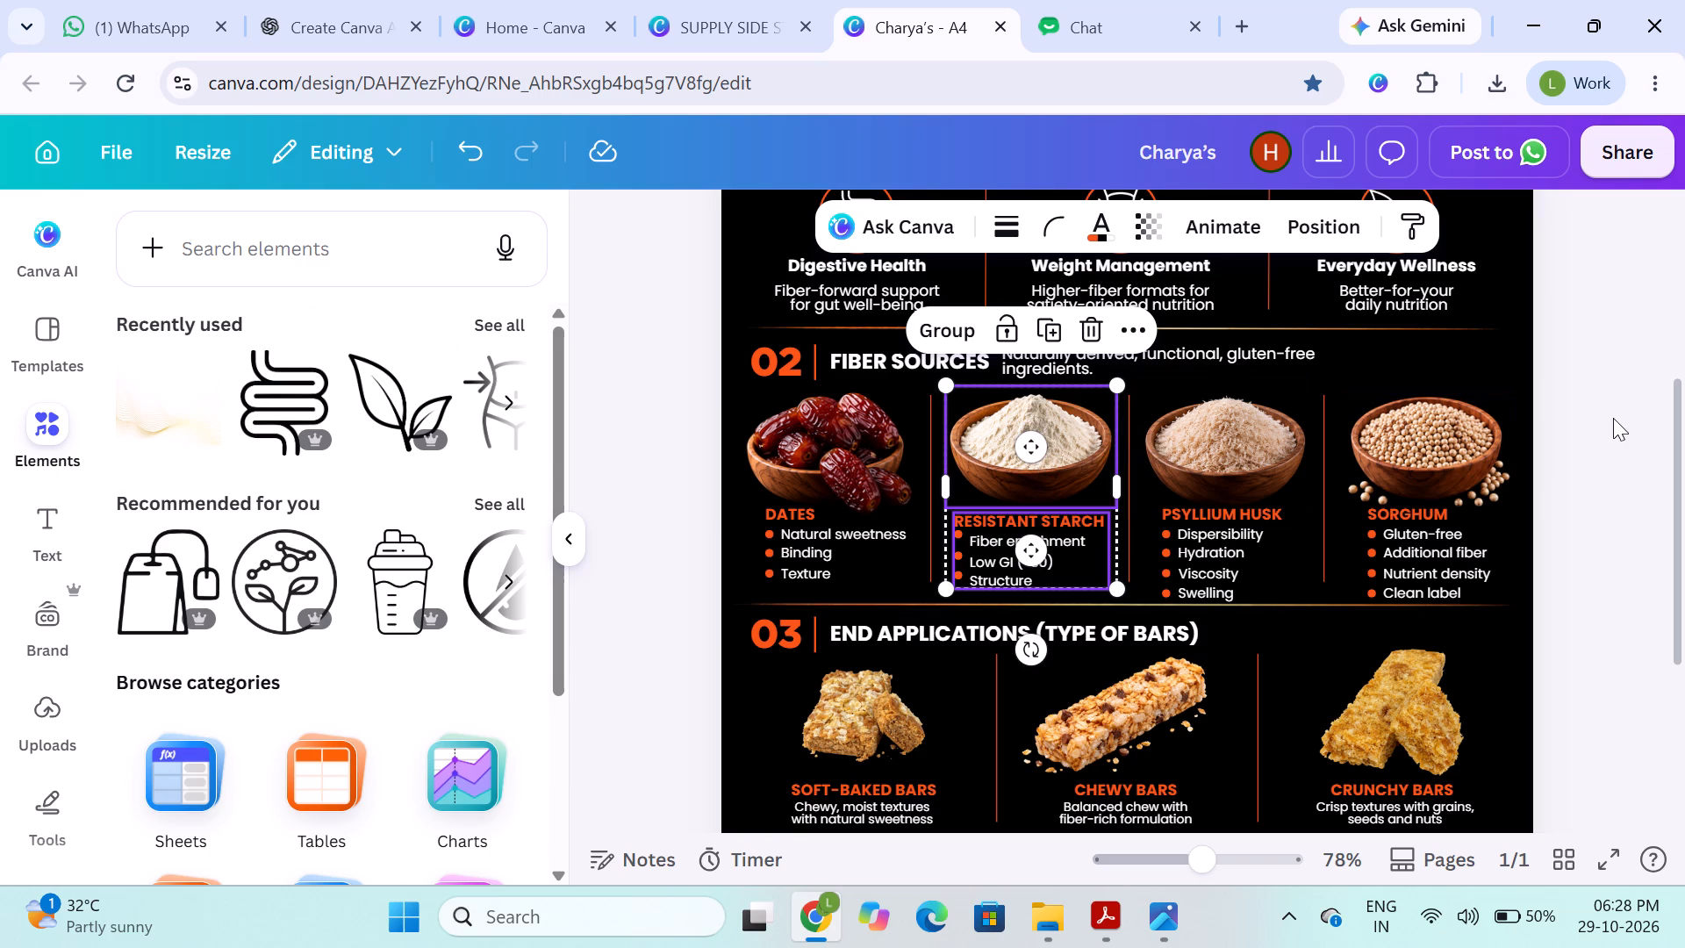
pyautogui.click(1613, 418)
pyautogui.click(1052, 467)
pyautogui.keyDown('shift'); pyautogui.click(1001, 562); pyautogui.keyUp('shift')
pyautogui.press('Left')
# Group the DATES heading with its three bullet dots and three text lines, leaving the dates bowl out.
pyautogui.click(816, 444)
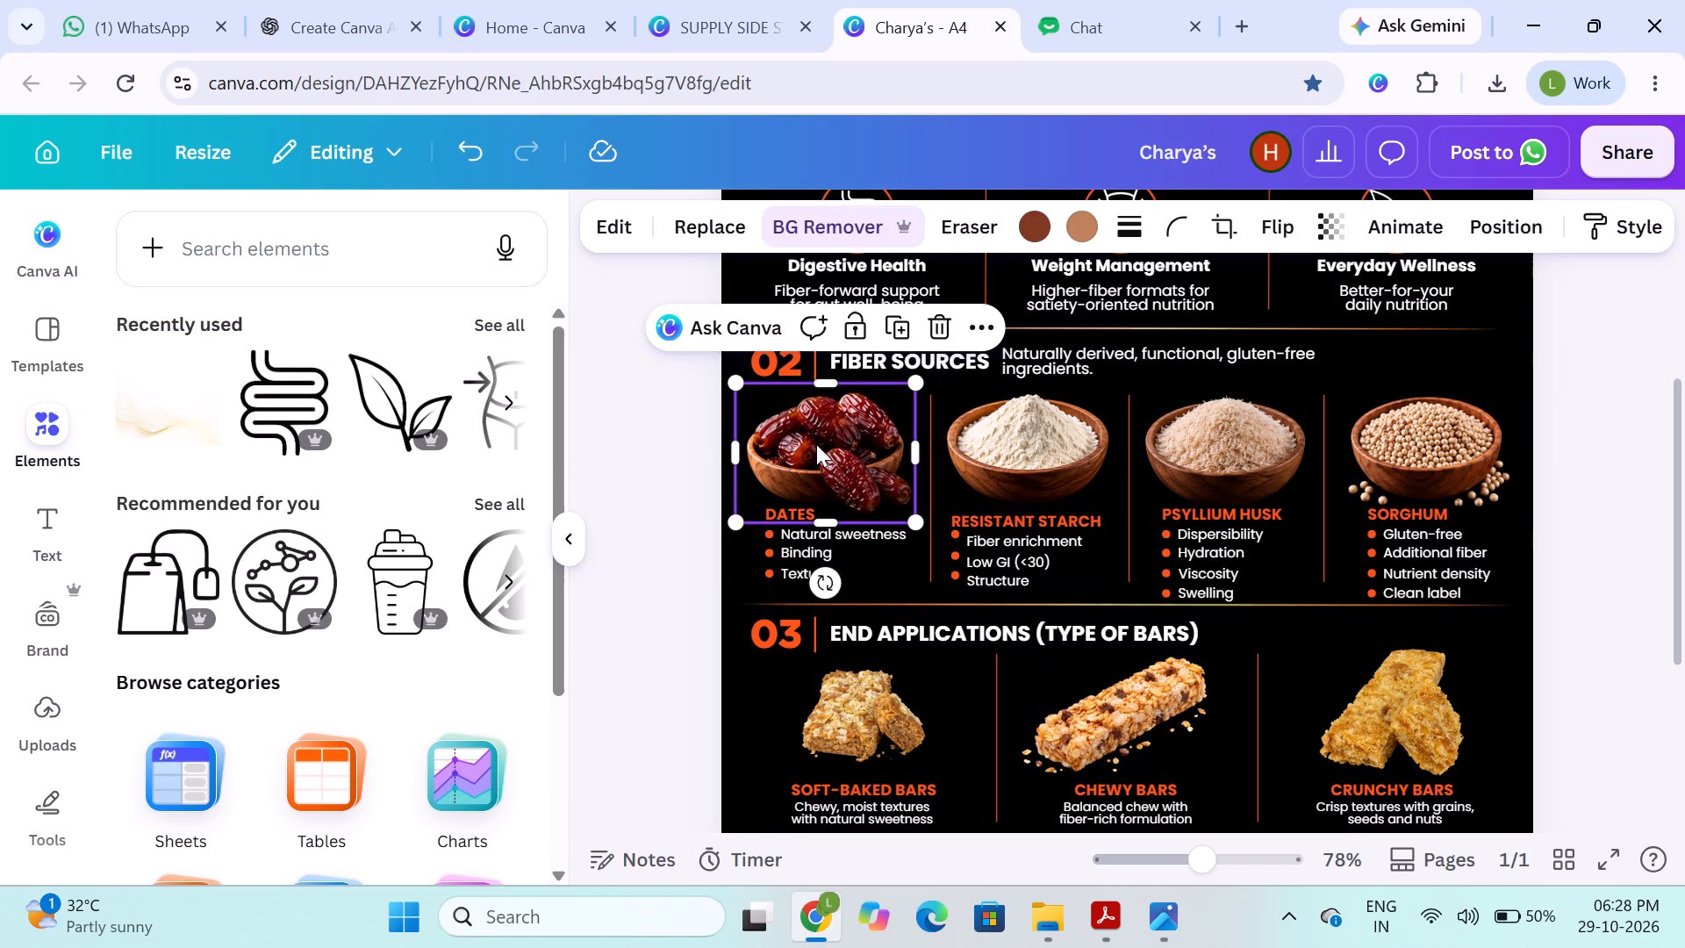
pyautogui.moveTo(662, 551); pyautogui.dragTo(654, 541)
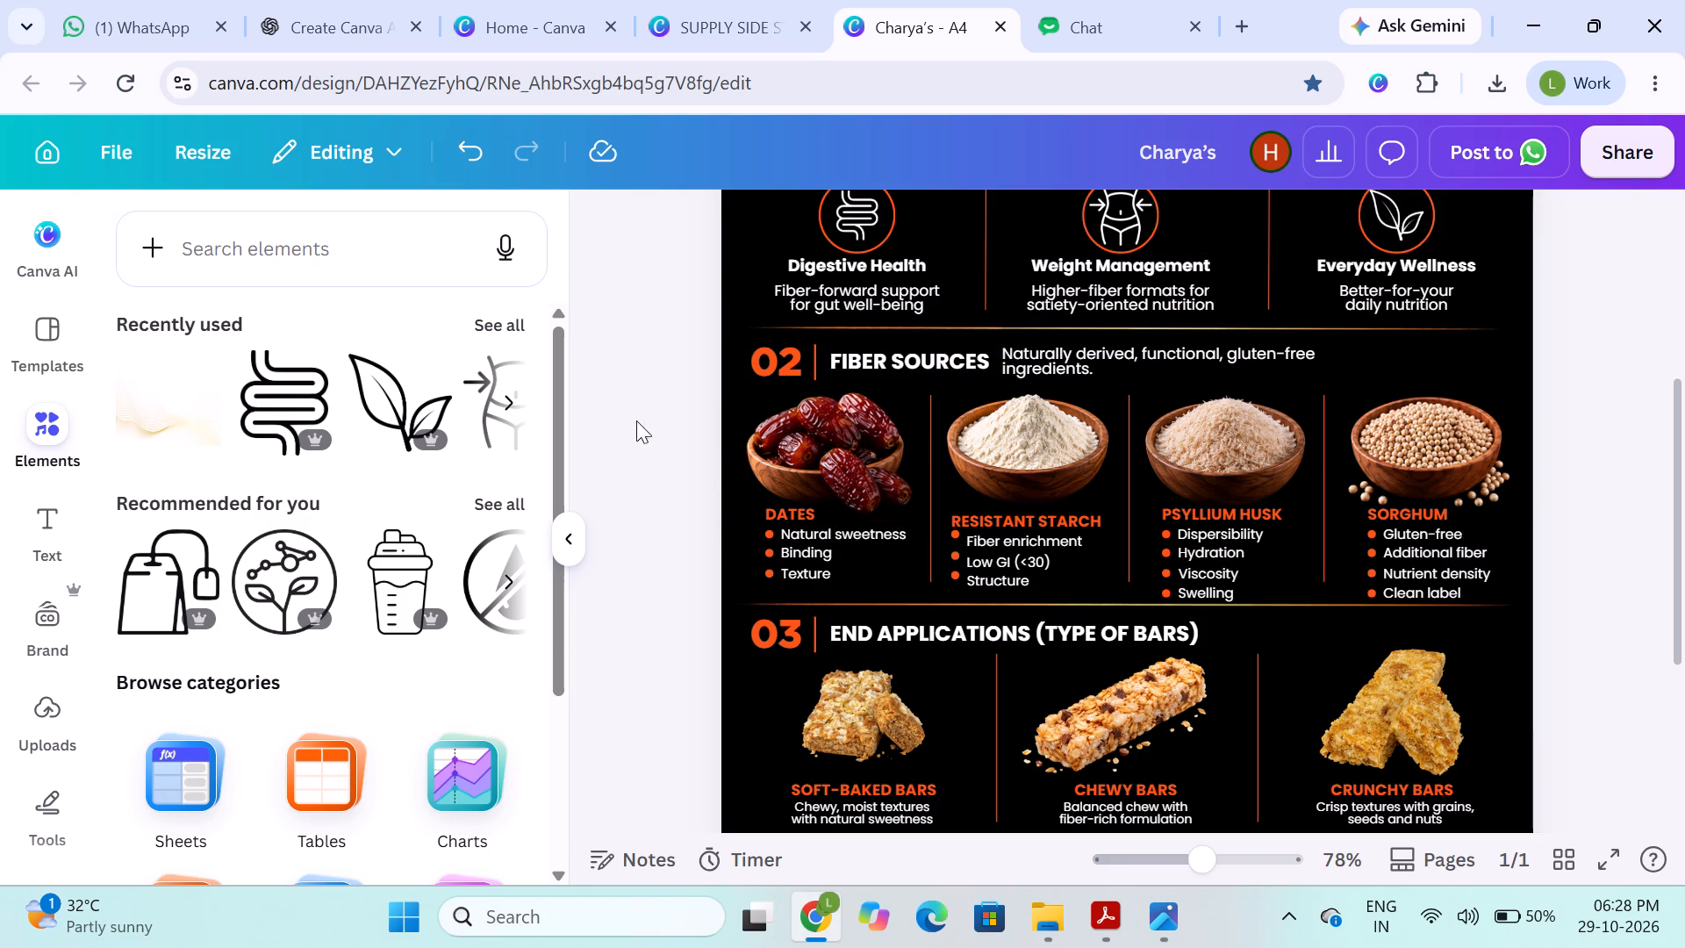
pyautogui.moveTo(640, 404); pyautogui.dragTo(808, 568)
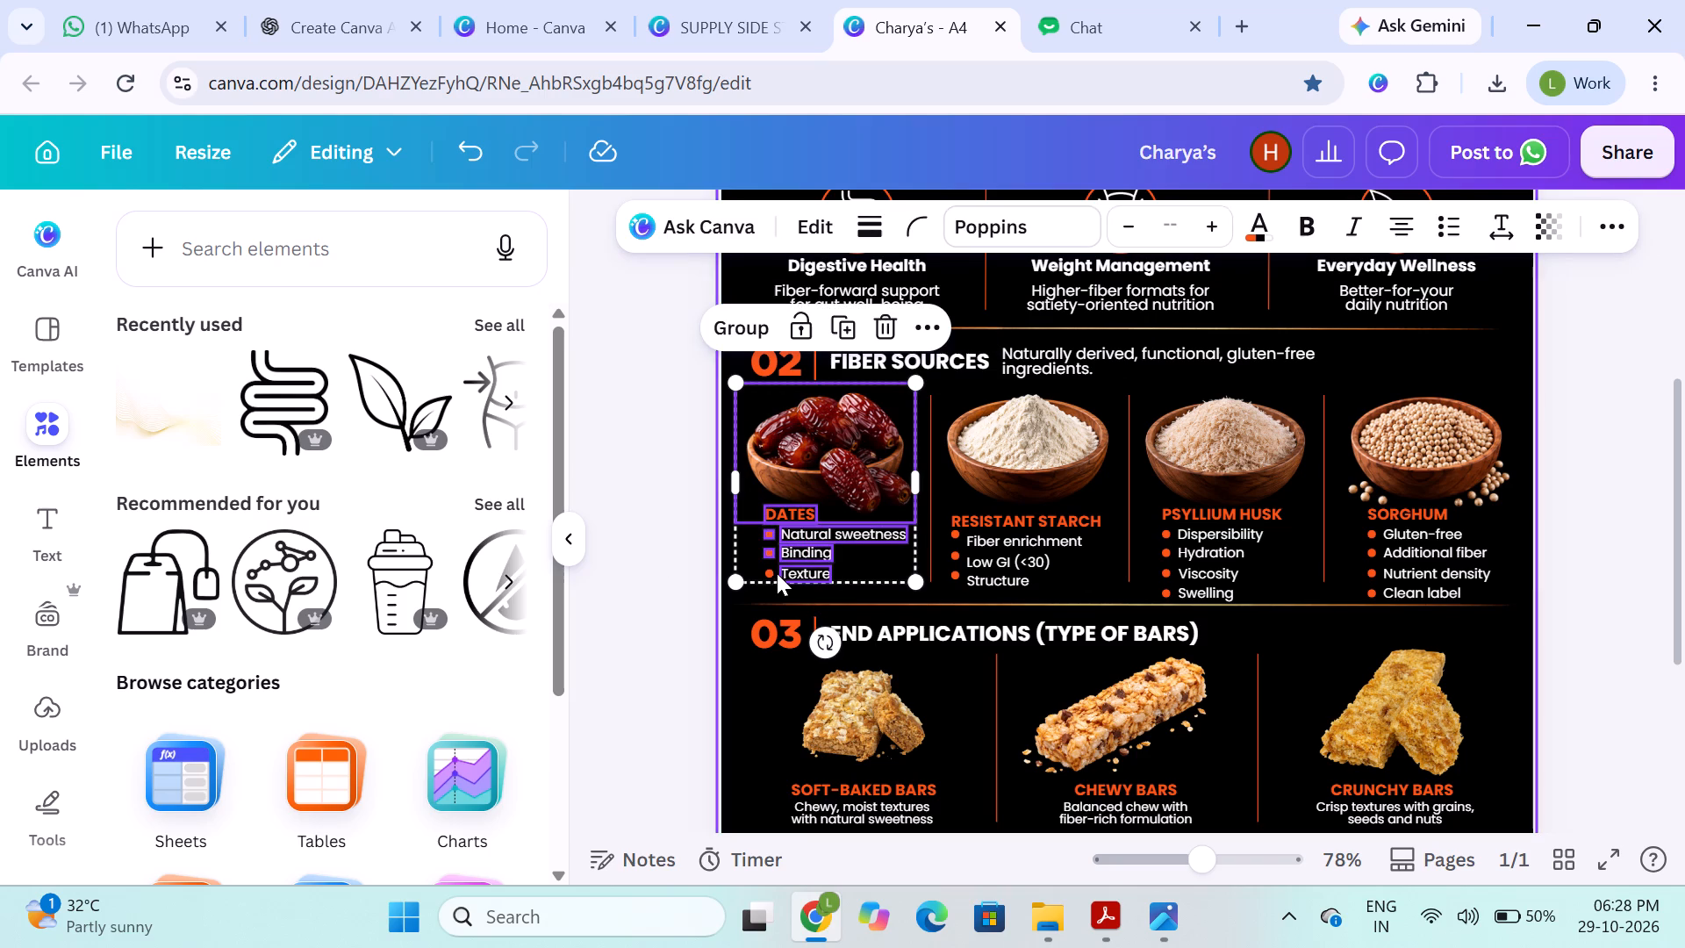
pyautogui.keyDown('shift'); pyautogui.click(771, 571); pyautogui.keyUp('shift')
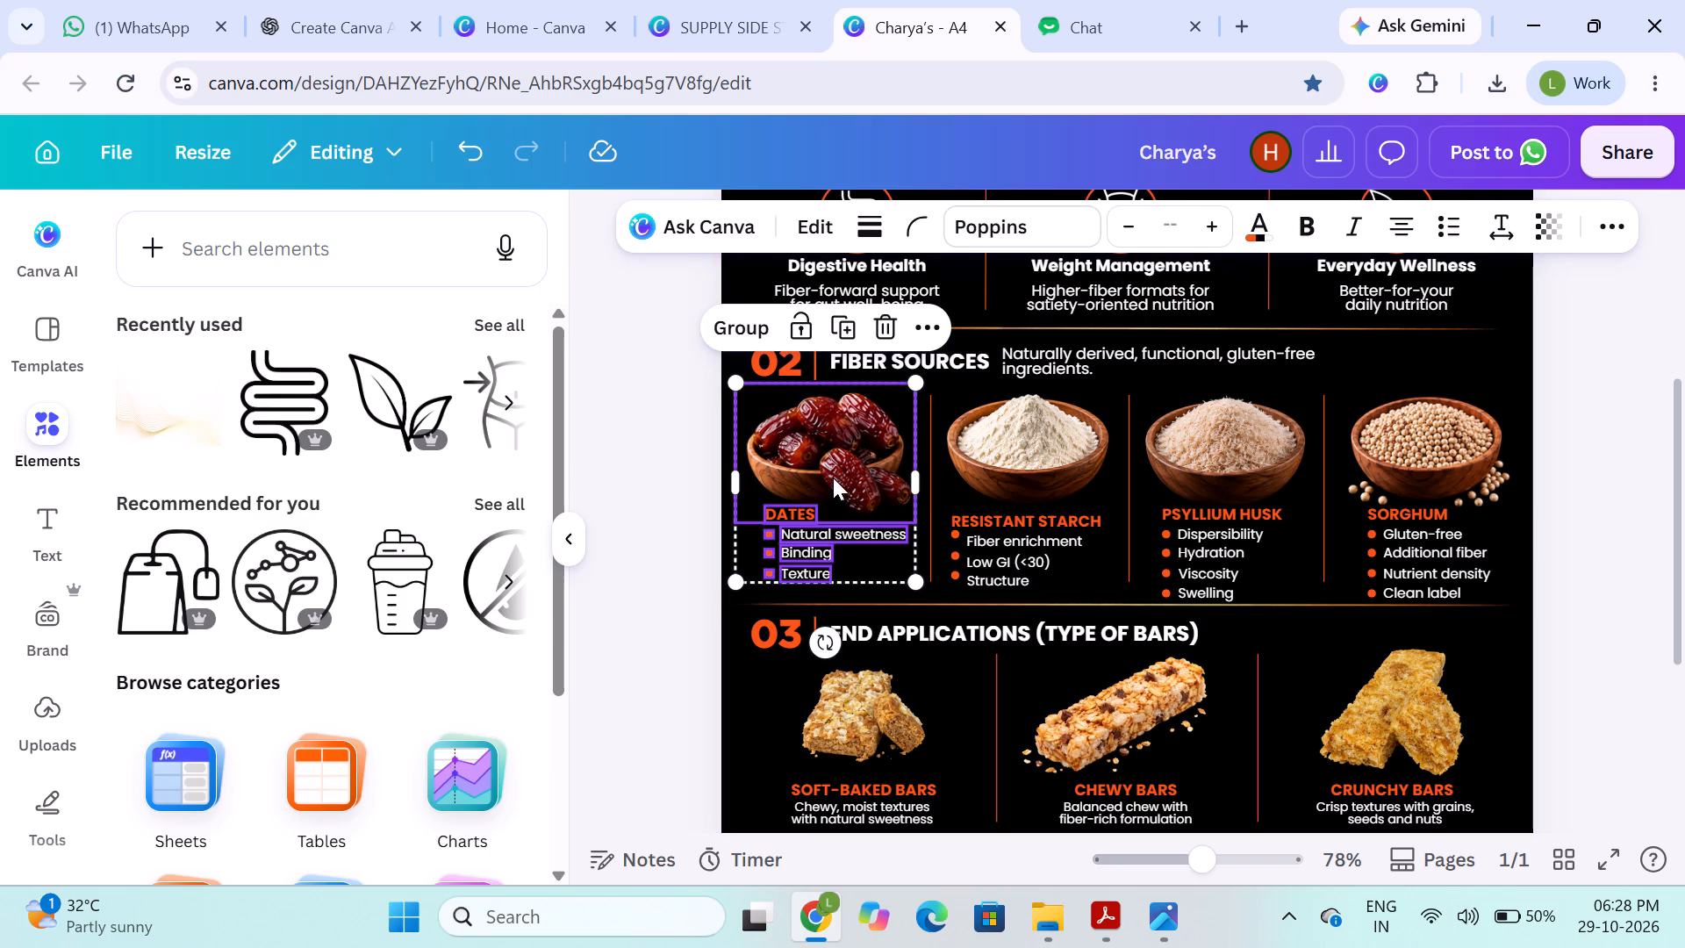
pyautogui.click(701, 548)
pyautogui.moveTo(680, 499); pyautogui.dragTo(821, 579)
pyautogui.keyDown('shift'); pyautogui.click(804, 463); pyautogui.keyUp('shift')
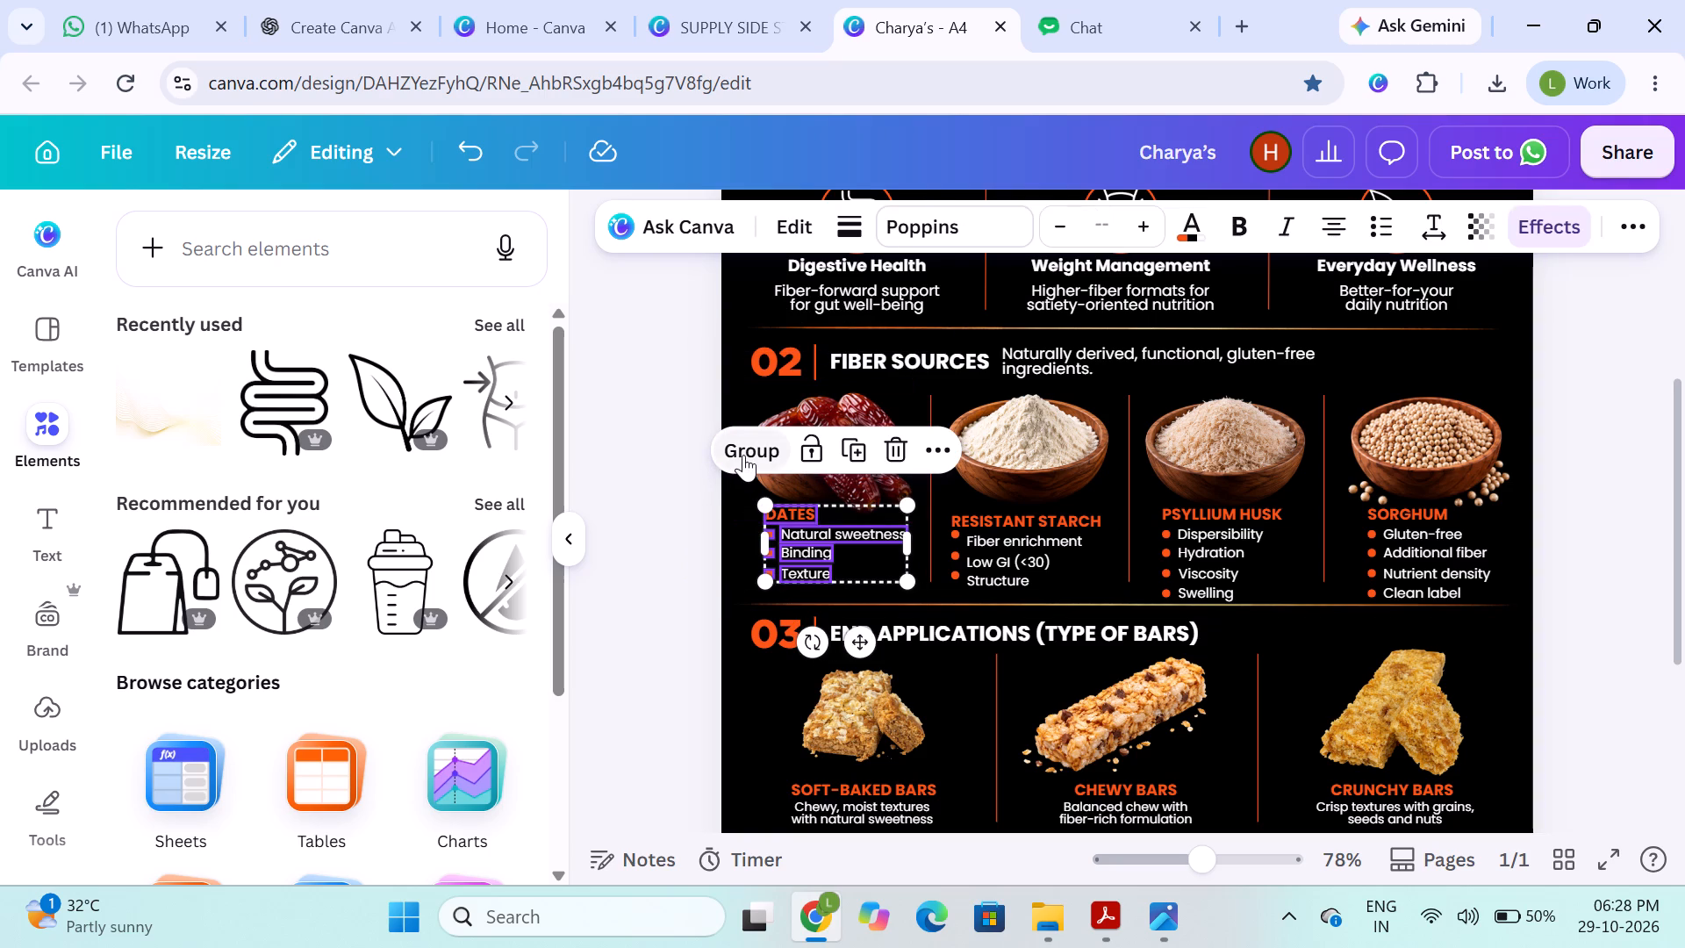
pyautogui.click(743, 455)
# Align the dates bowl and the grouped DATES text on a common vertical centre line.
pyautogui.keyDown('shift'); pyautogui.click(821, 481); pyautogui.keyUp('shift')
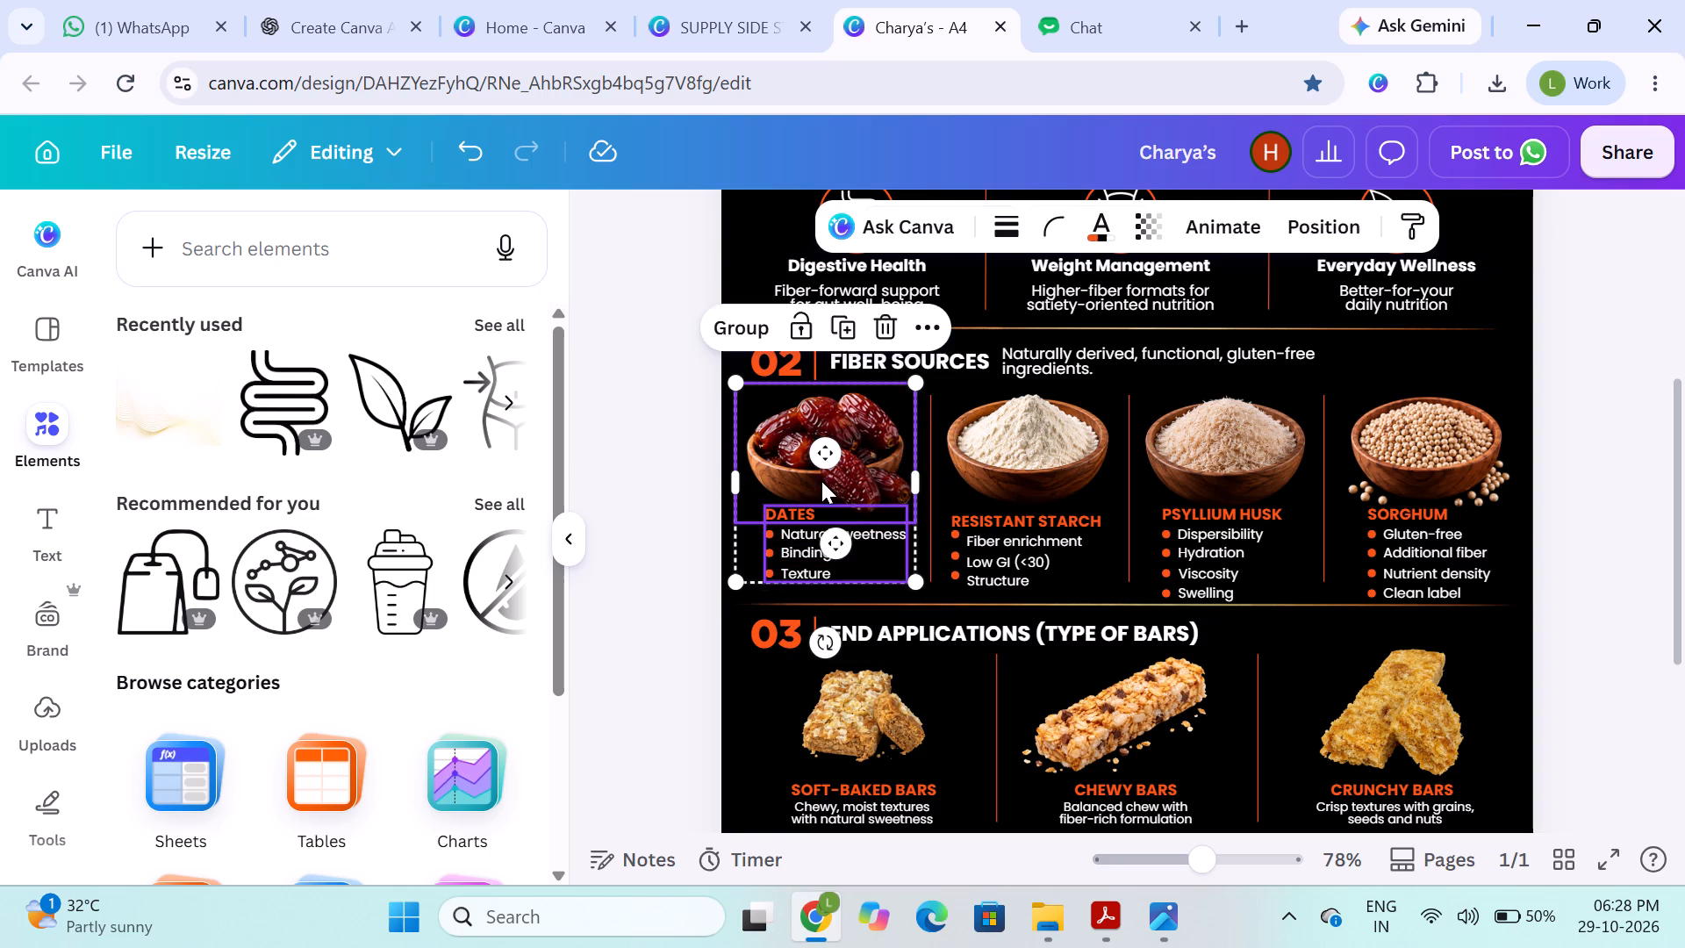
pyautogui.click(1368, 219)
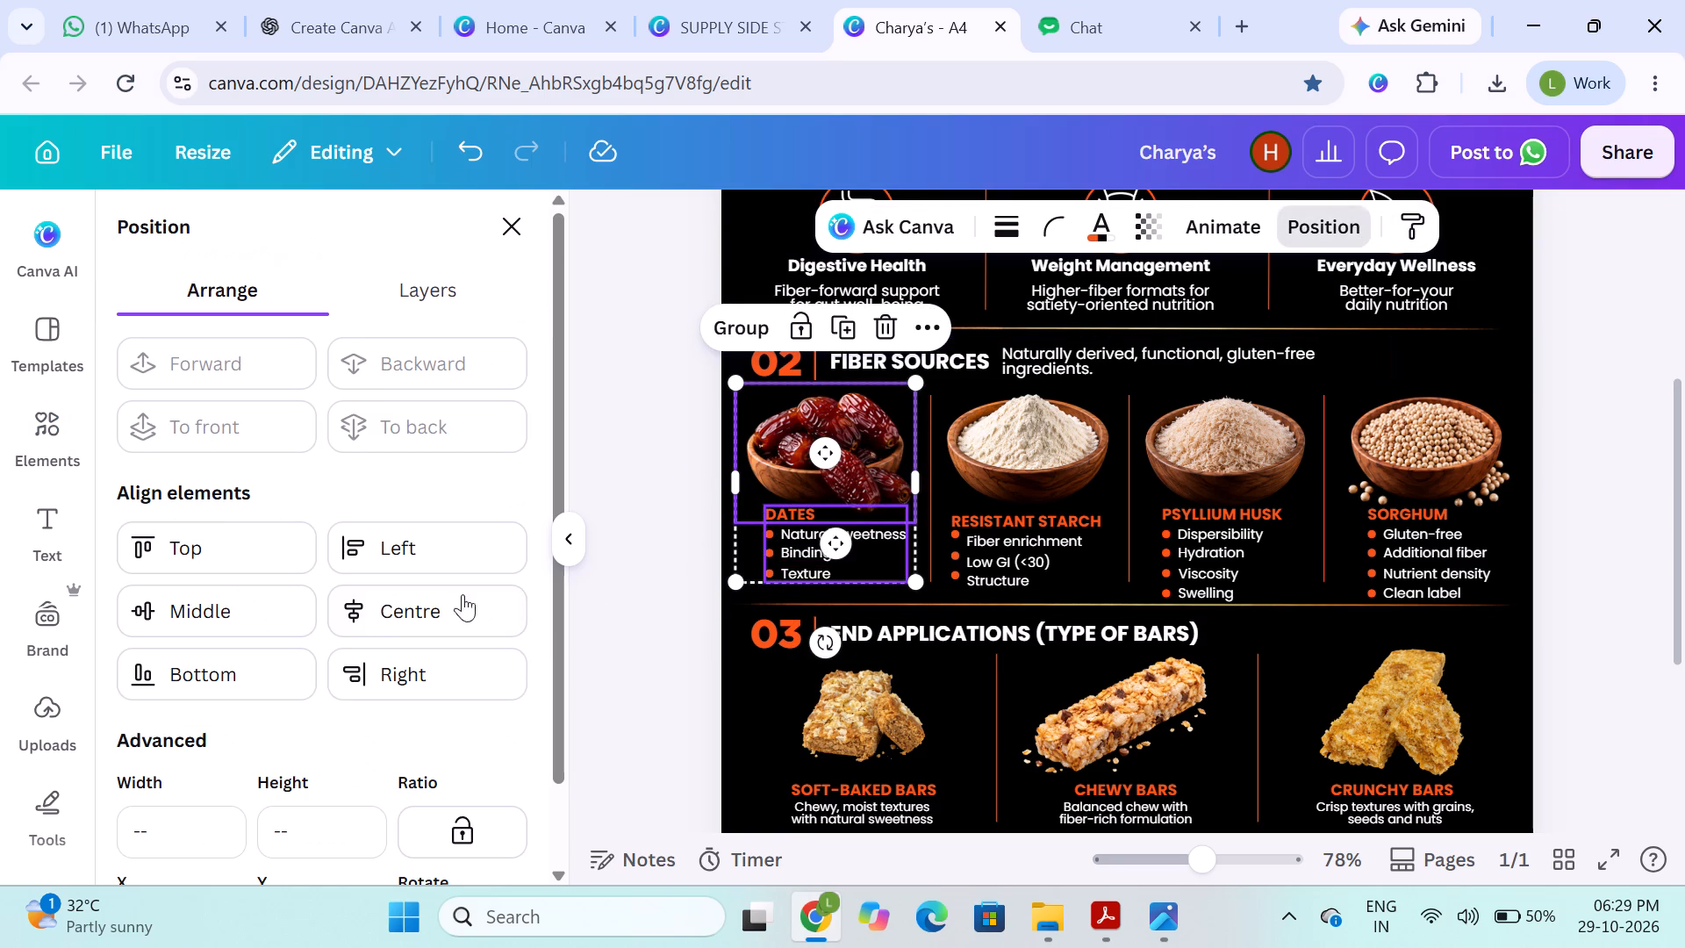
pyautogui.click(394, 615)
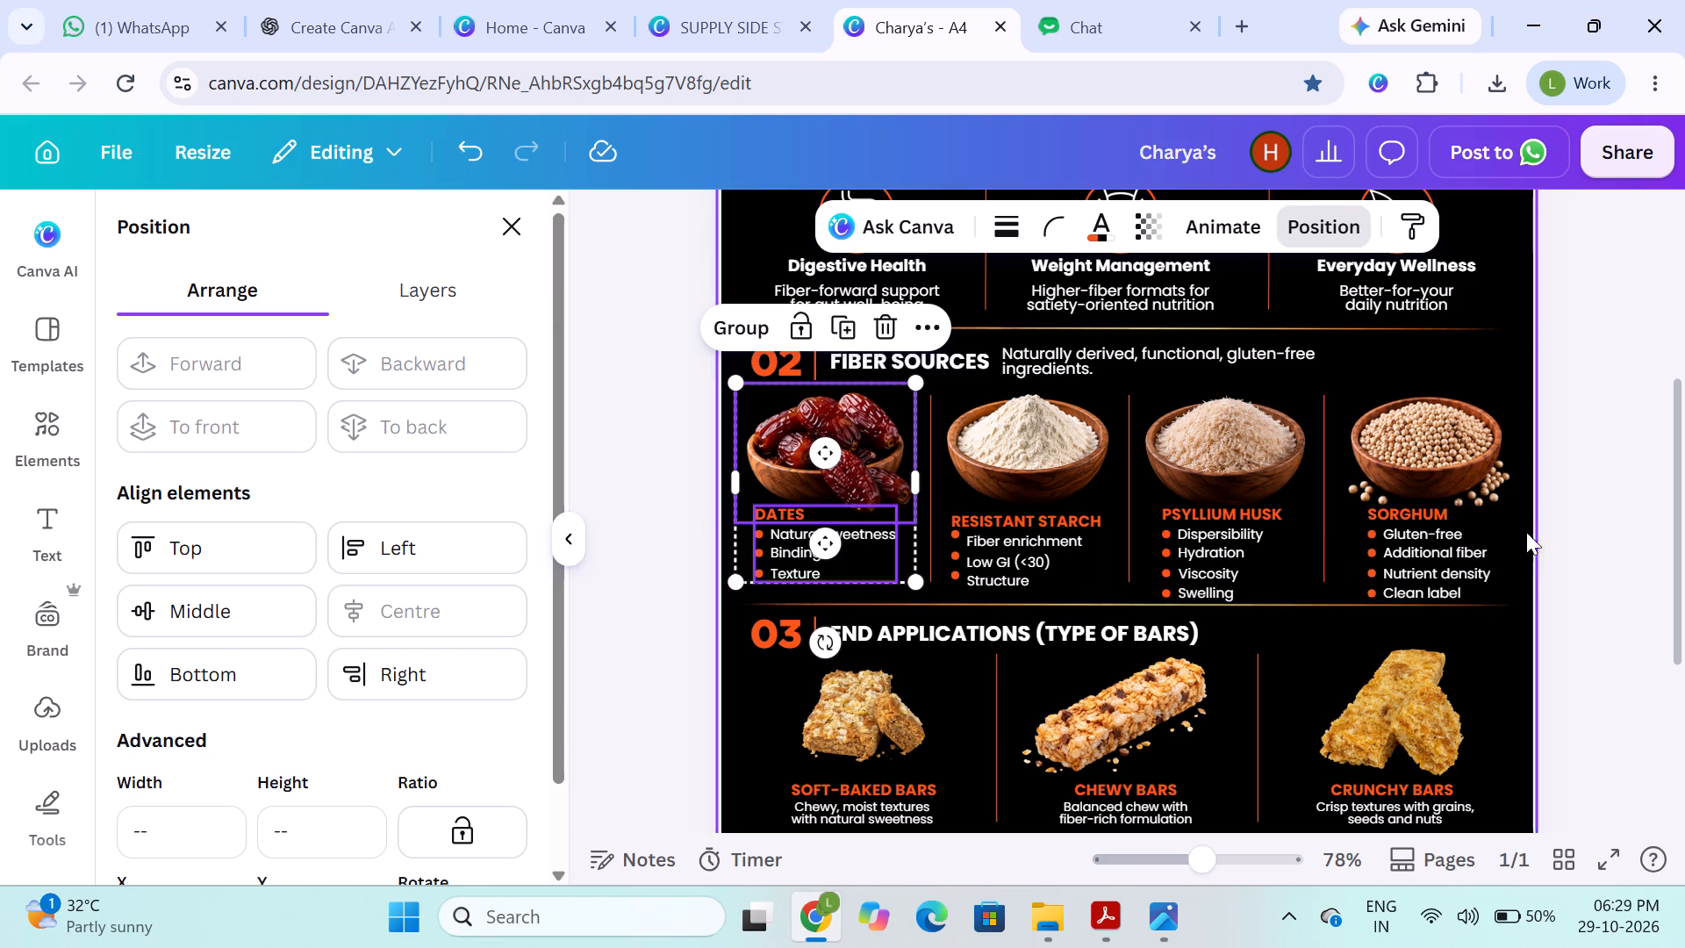
pyautogui.click(1631, 515)
# Check the centre alignment of the sorghum bowl and its grouped text.
pyautogui.click(1438, 463)
pyautogui.keyDown('shift'); pyautogui.click(1418, 536); pyautogui.keyUp('shift')
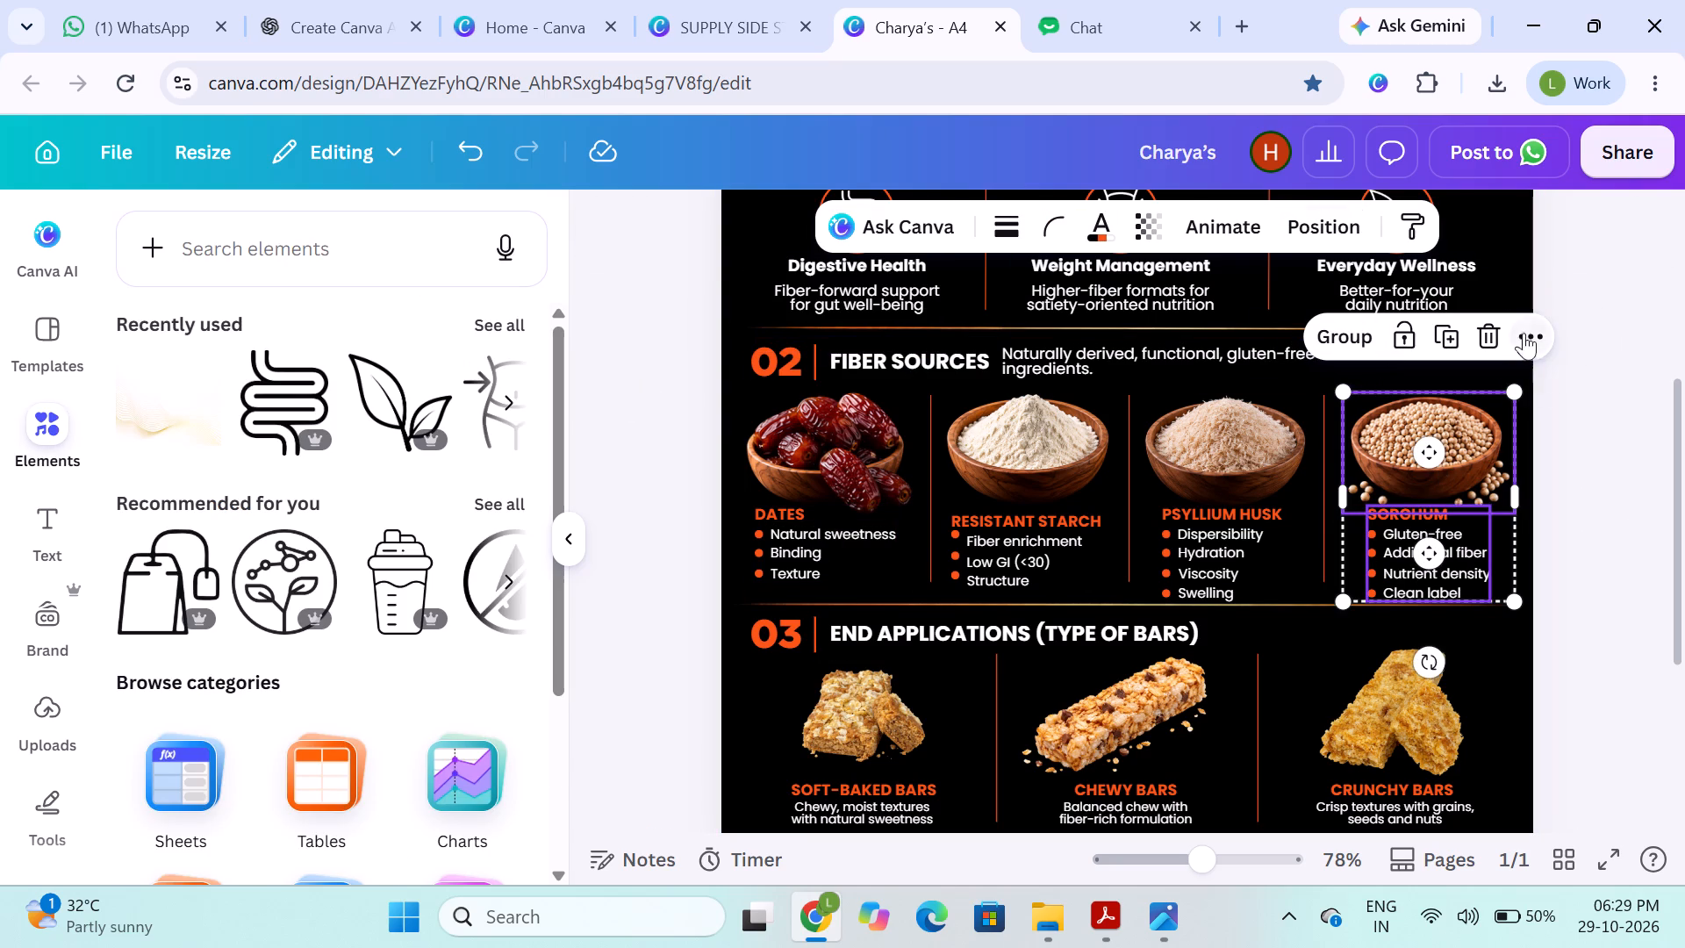
pyautogui.click(1314, 221)
pyautogui.click(655, 564)
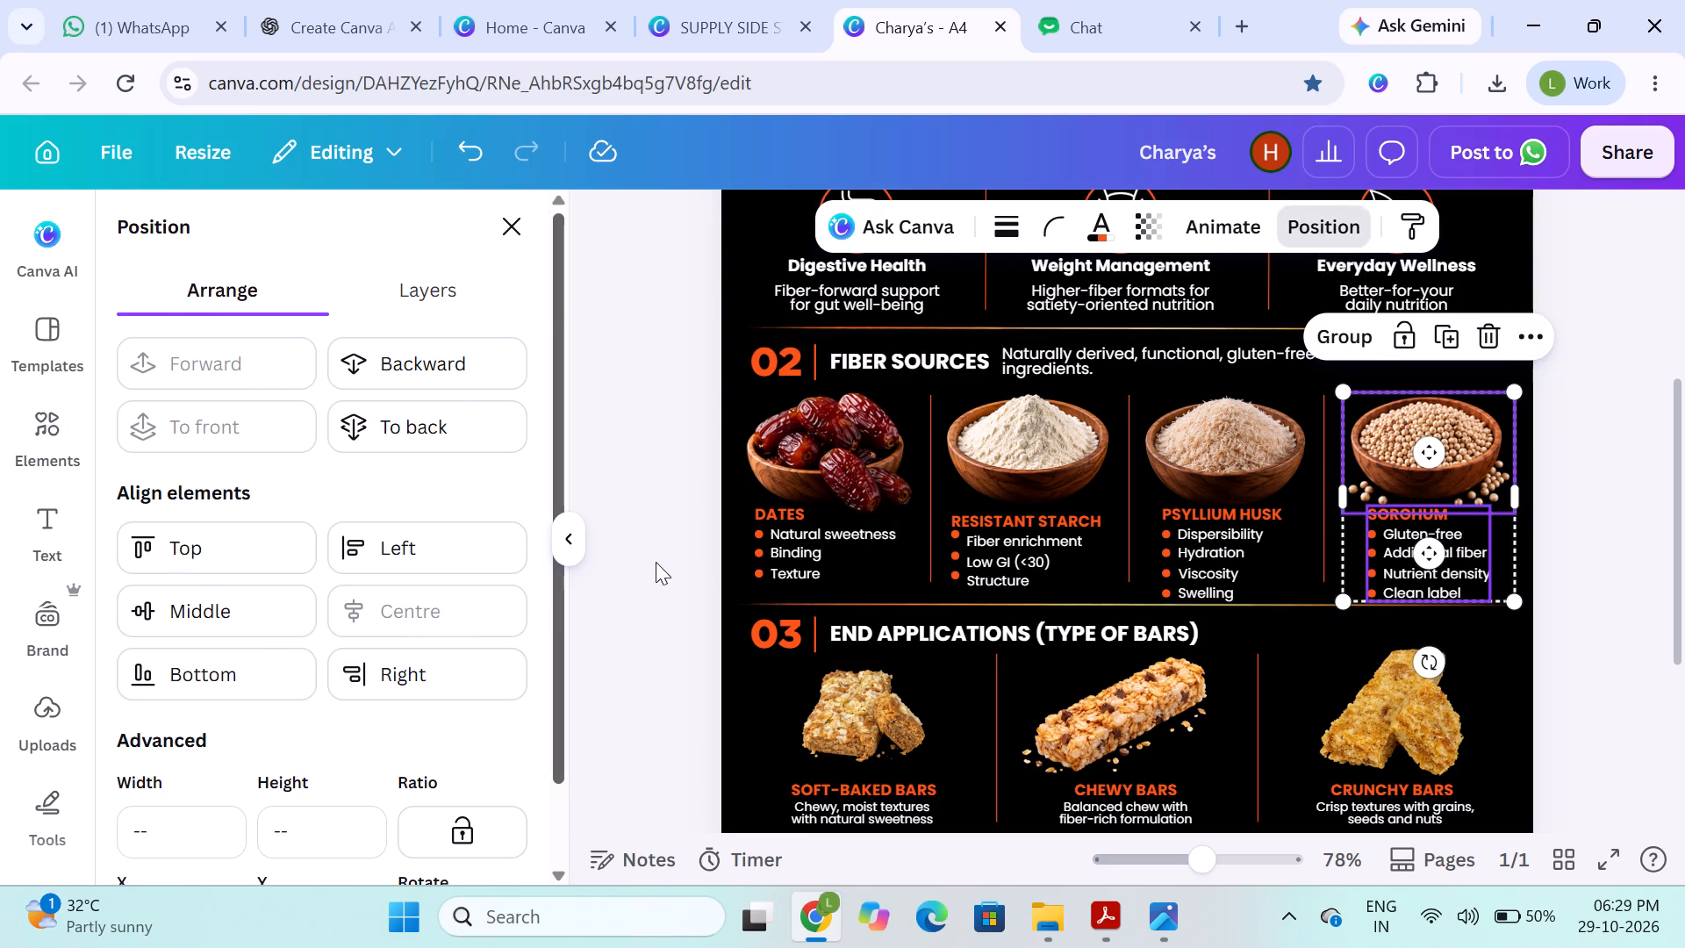
pyautogui.click(1622, 537)
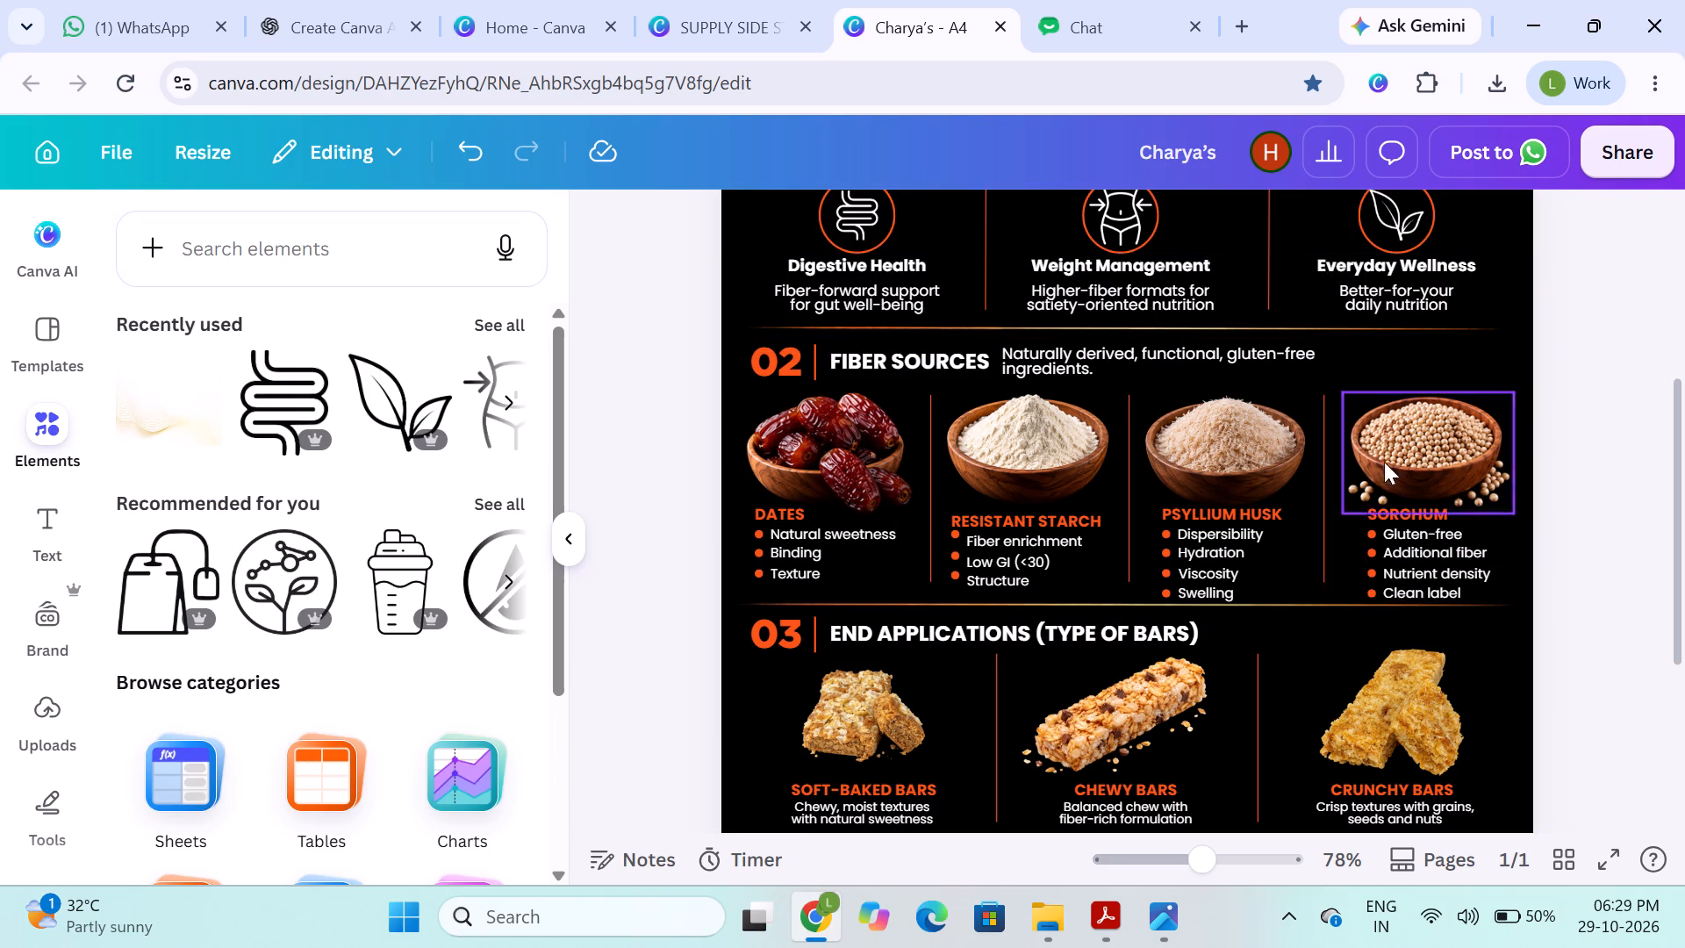
# Nudge the sorghum and resistant starch bowls vertically, raising the sorghum bowl slightly to level the Fiber Sources row.
pyautogui.click(1393, 456)
pyautogui.press('Up')
pyautogui.press('Down')
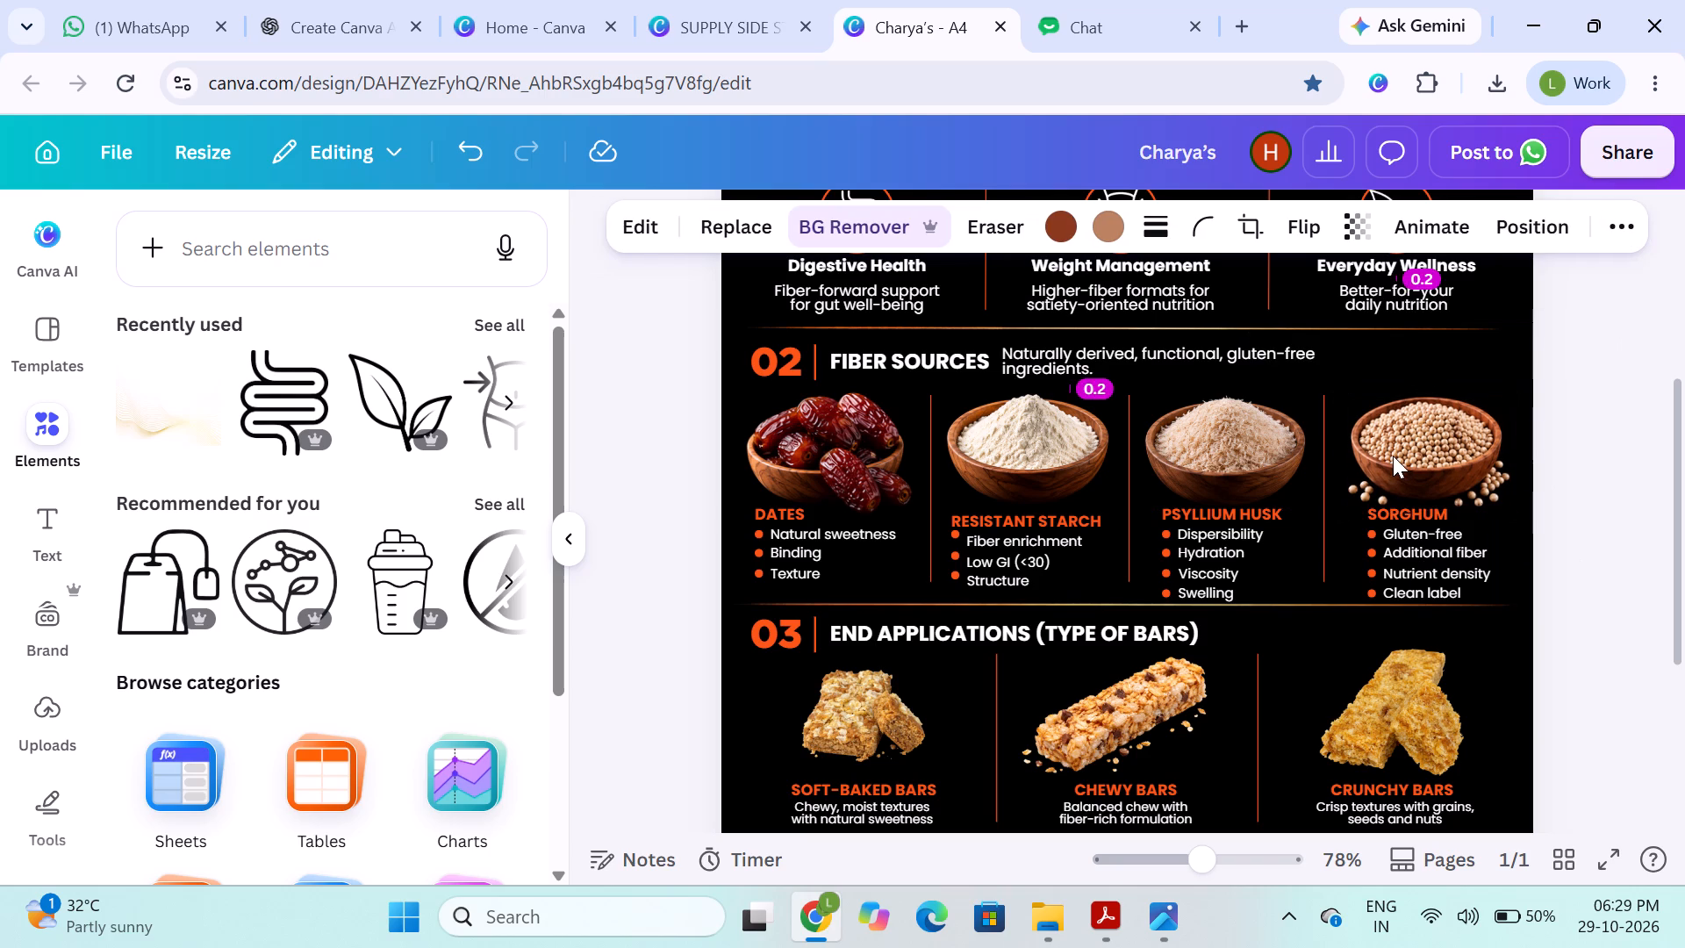
pyautogui.press('Up')
pyautogui.click(1067, 478)
pyautogui.press('Up')
pyautogui.press('Down')
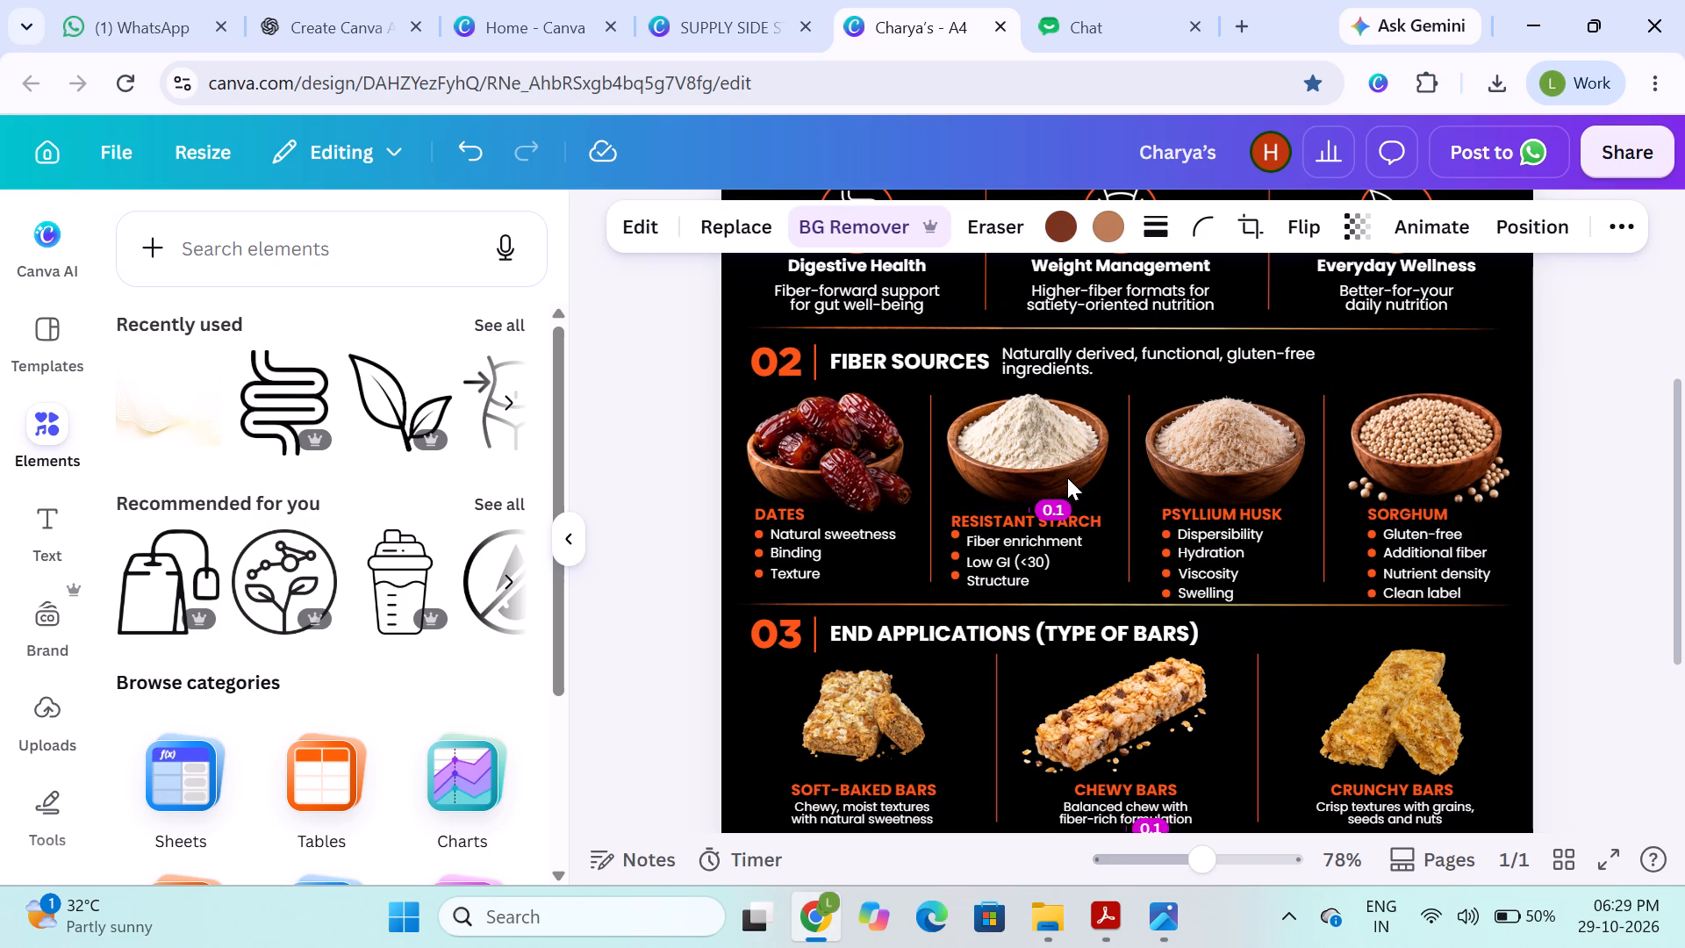
pyautogui.press('Up')
pyautogui.press('Down')
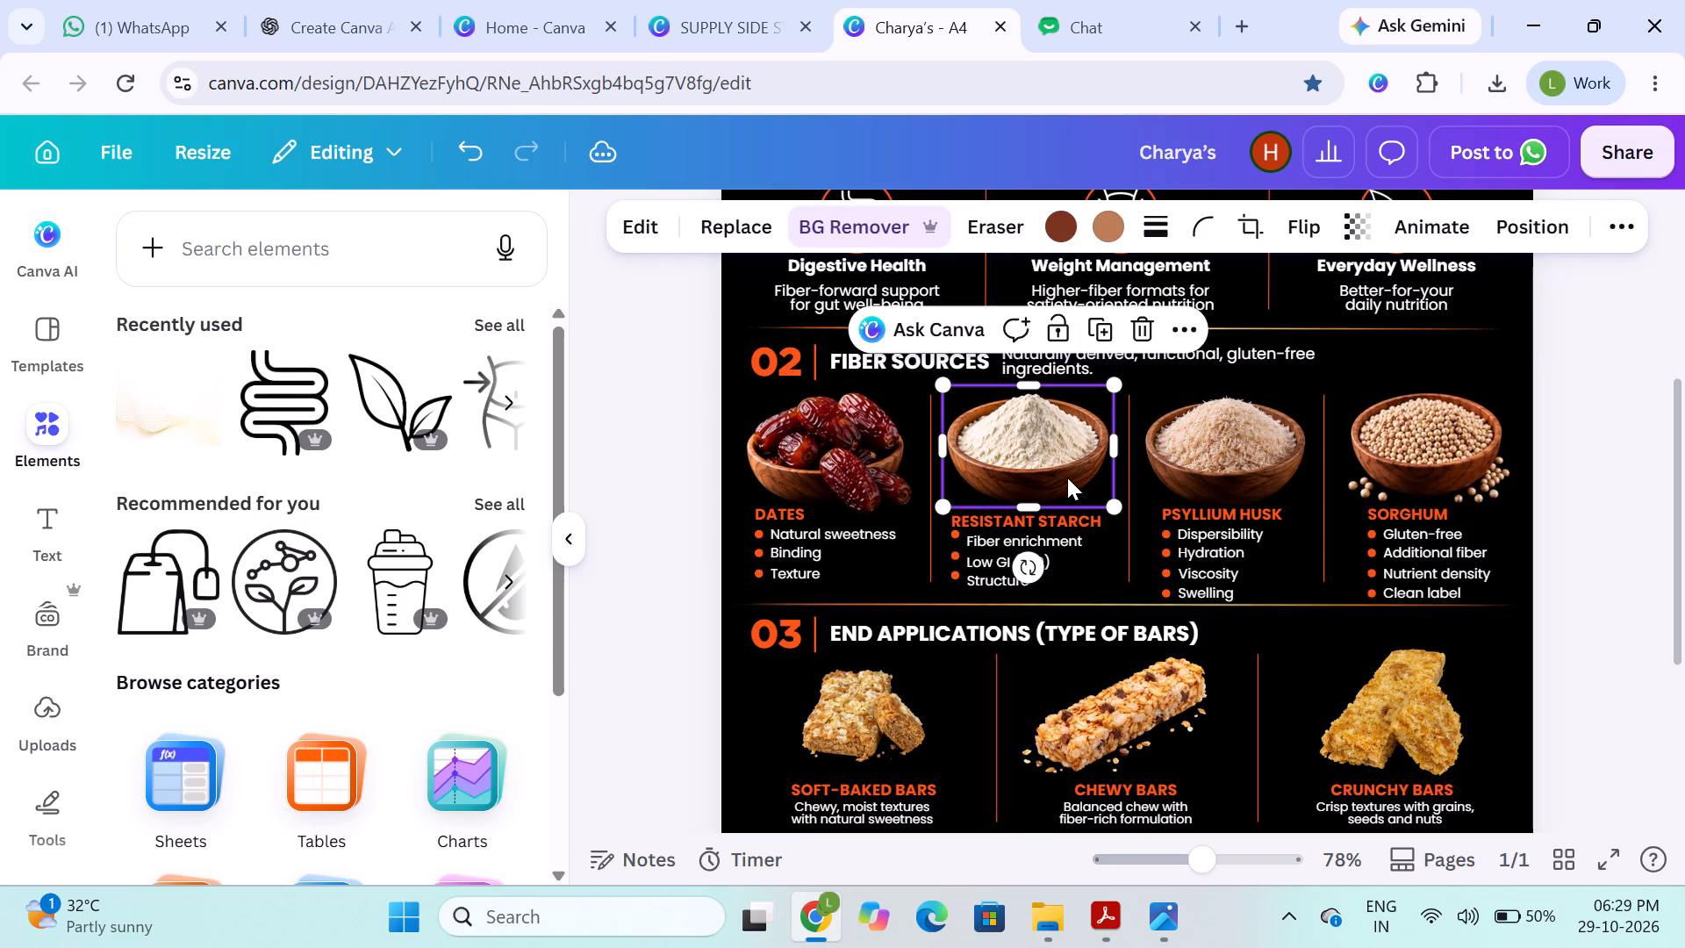
pyautogui.click(1406, 437)
pyautogui.press('Down')
pyautogui.press('Up')
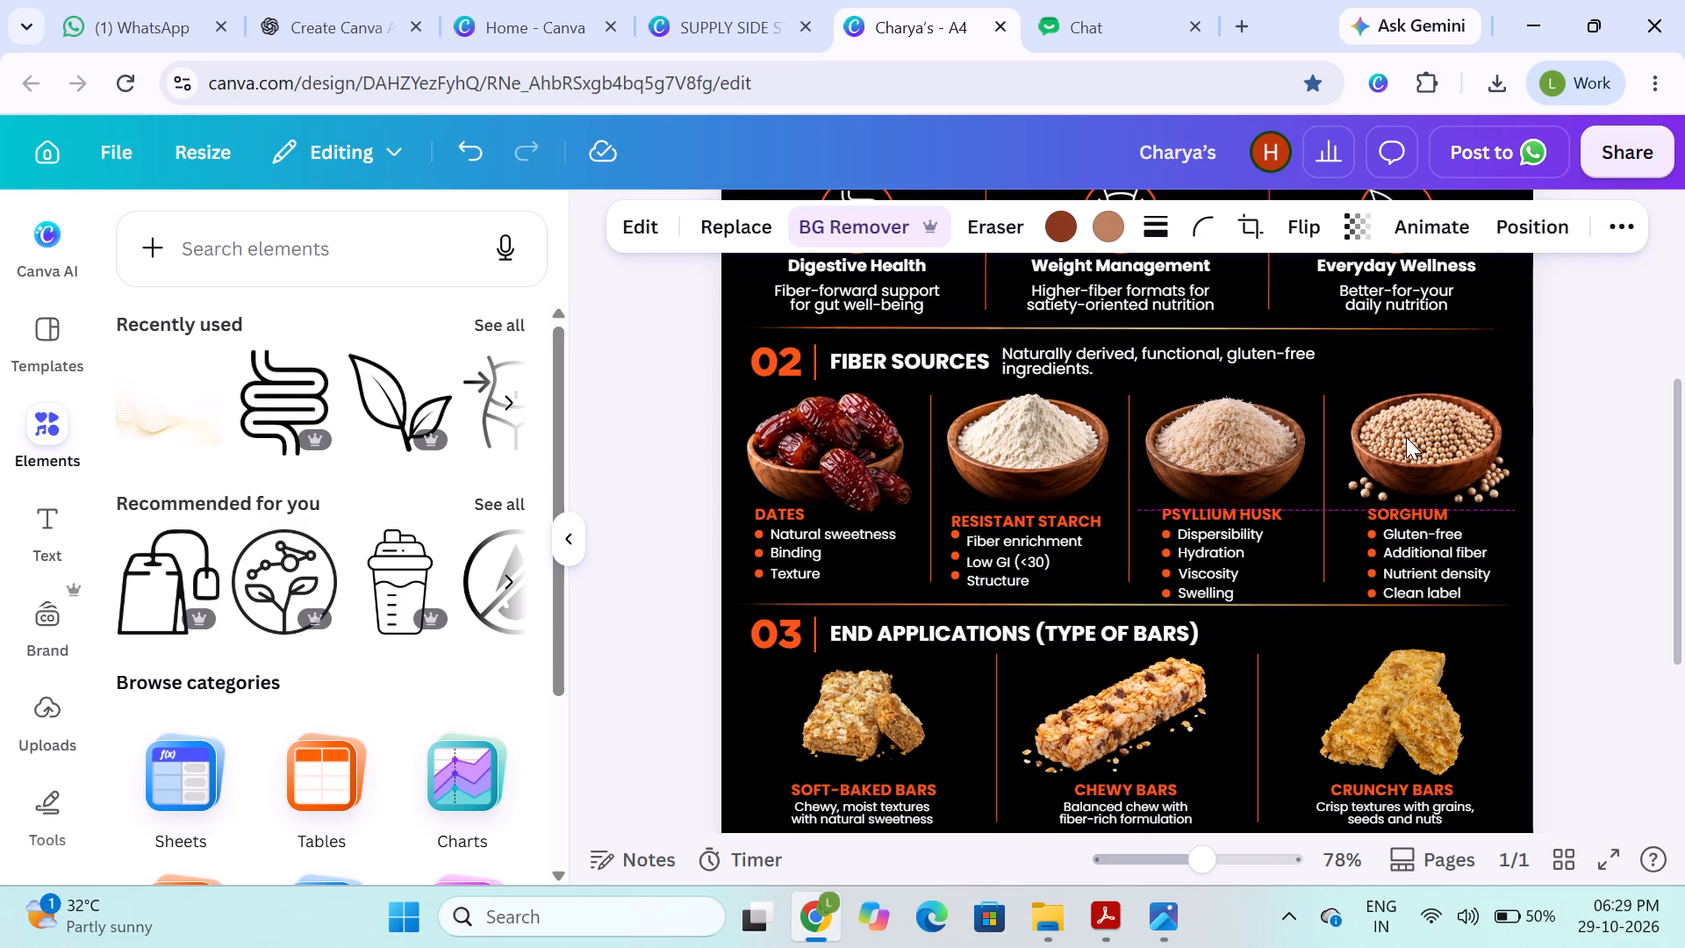
pyautogui.click(640, 493)
# Select all the CUSTOMIZATION section's headings, icons, dividers and text, and move them slightly down the page.
pyautogui.scroll(-3, 1577, 599)
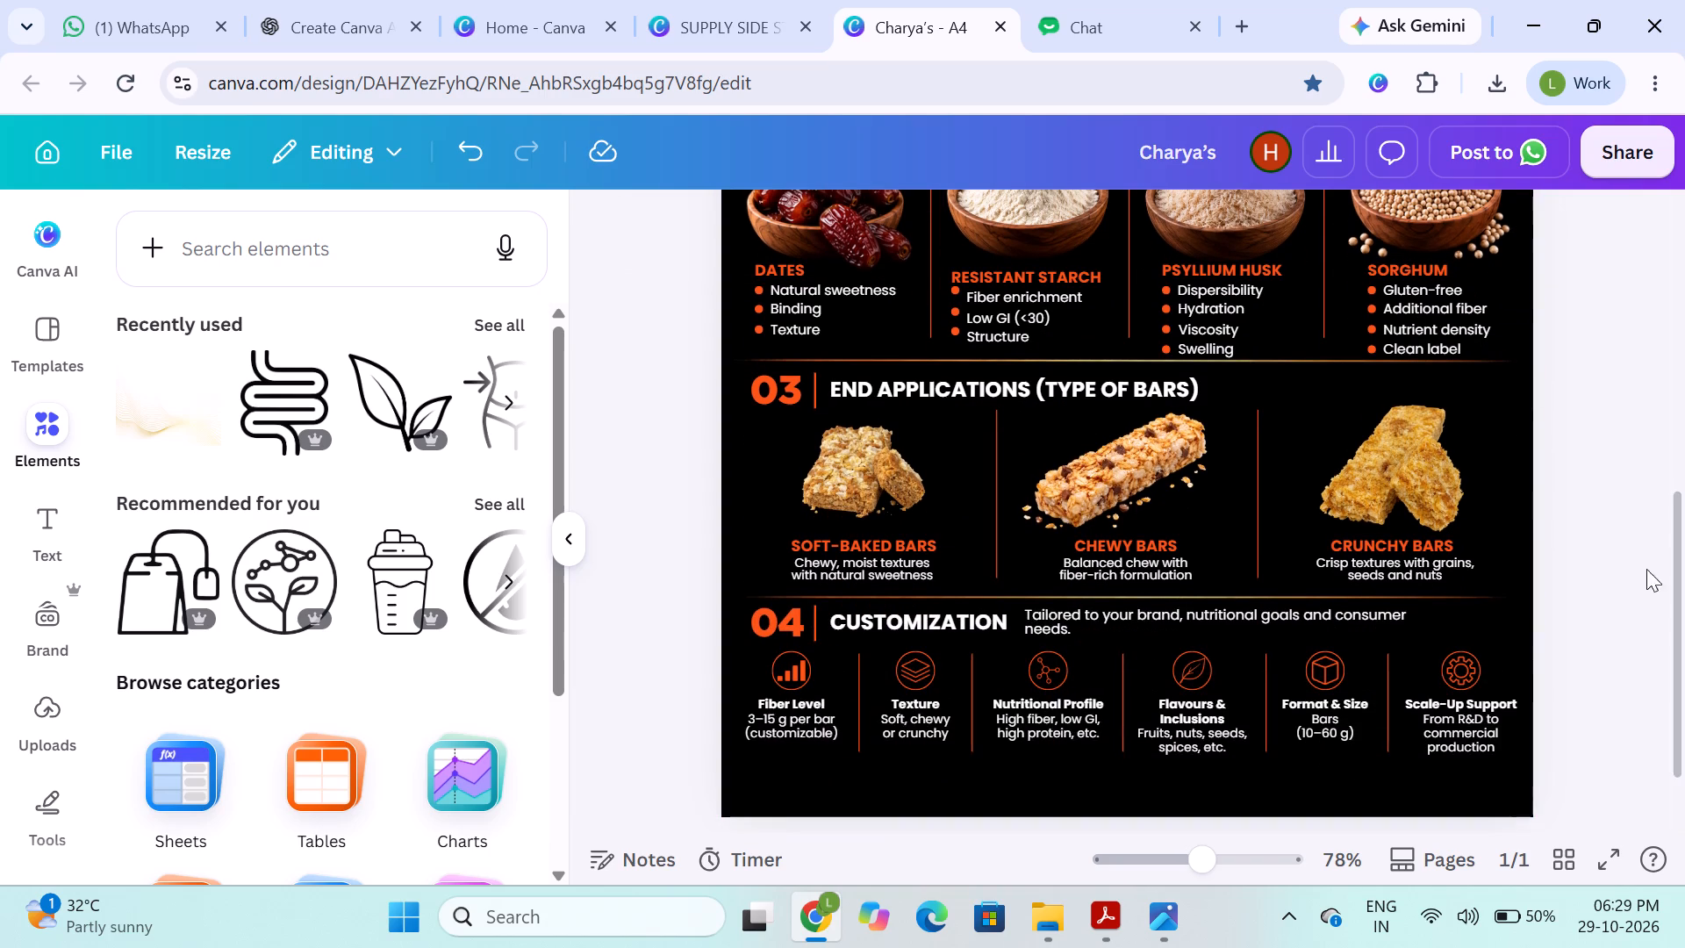
pyautogui.click(1616, 592)
pyautogui.scroll(-2, 1031, 645)
pyautogui.moveTo(604, 524); pyautogui.dragTo(761, 578)
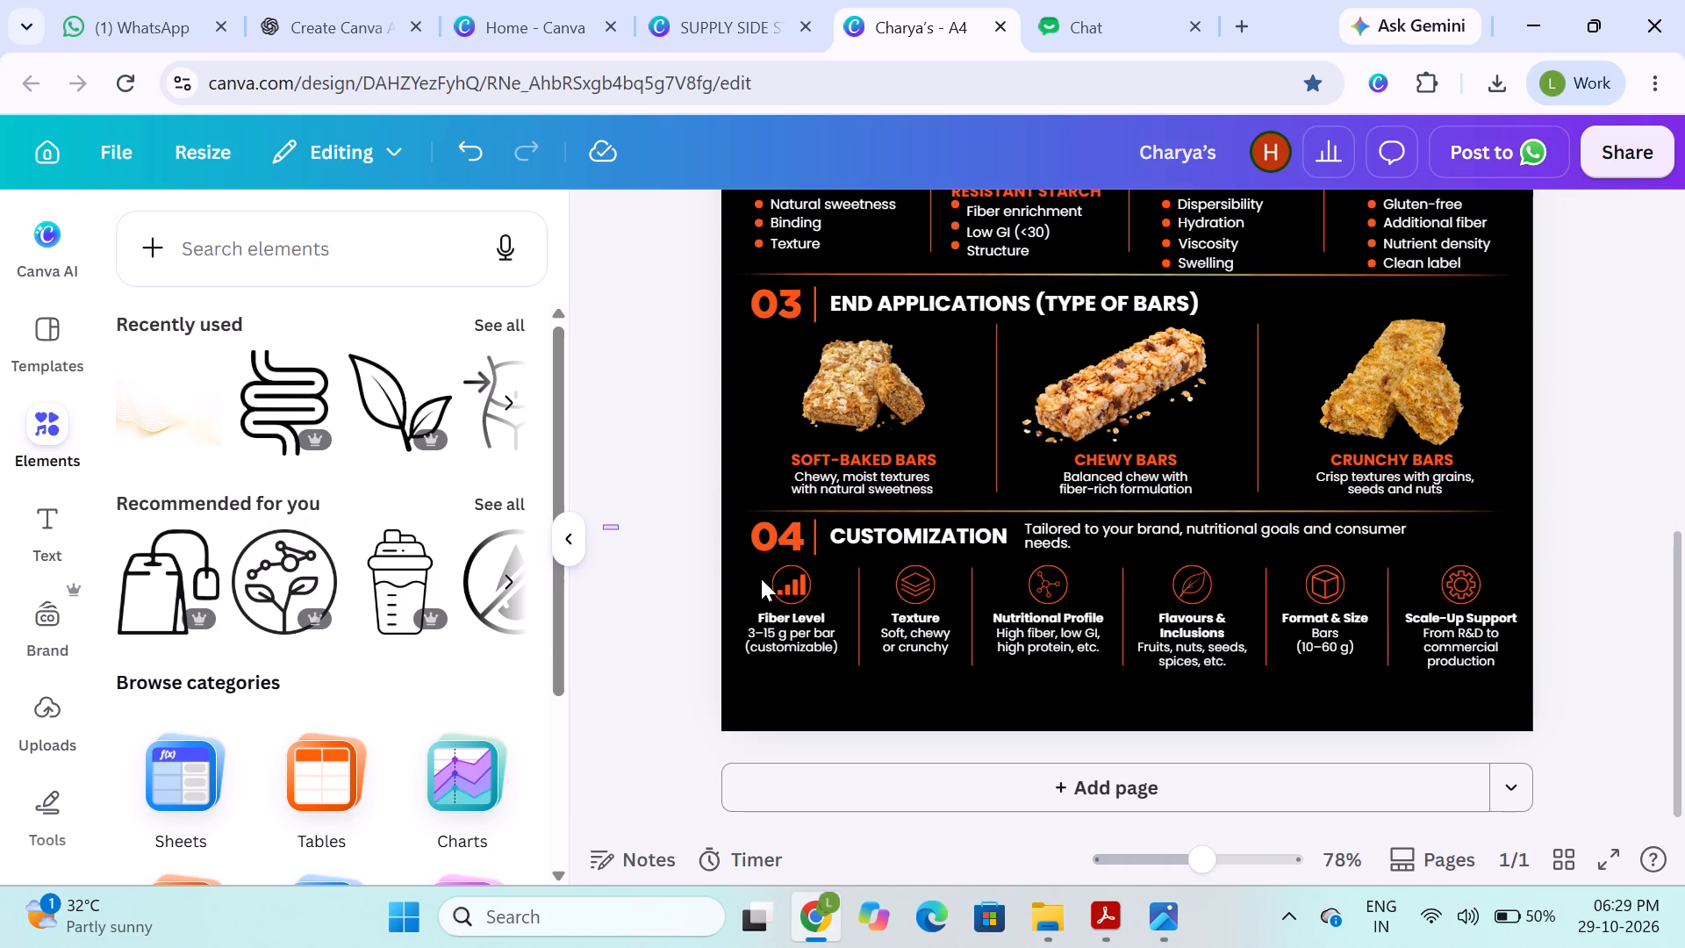
pyautogui.moveTo(761, 578); pyautogui.dragTo(1471, 651)
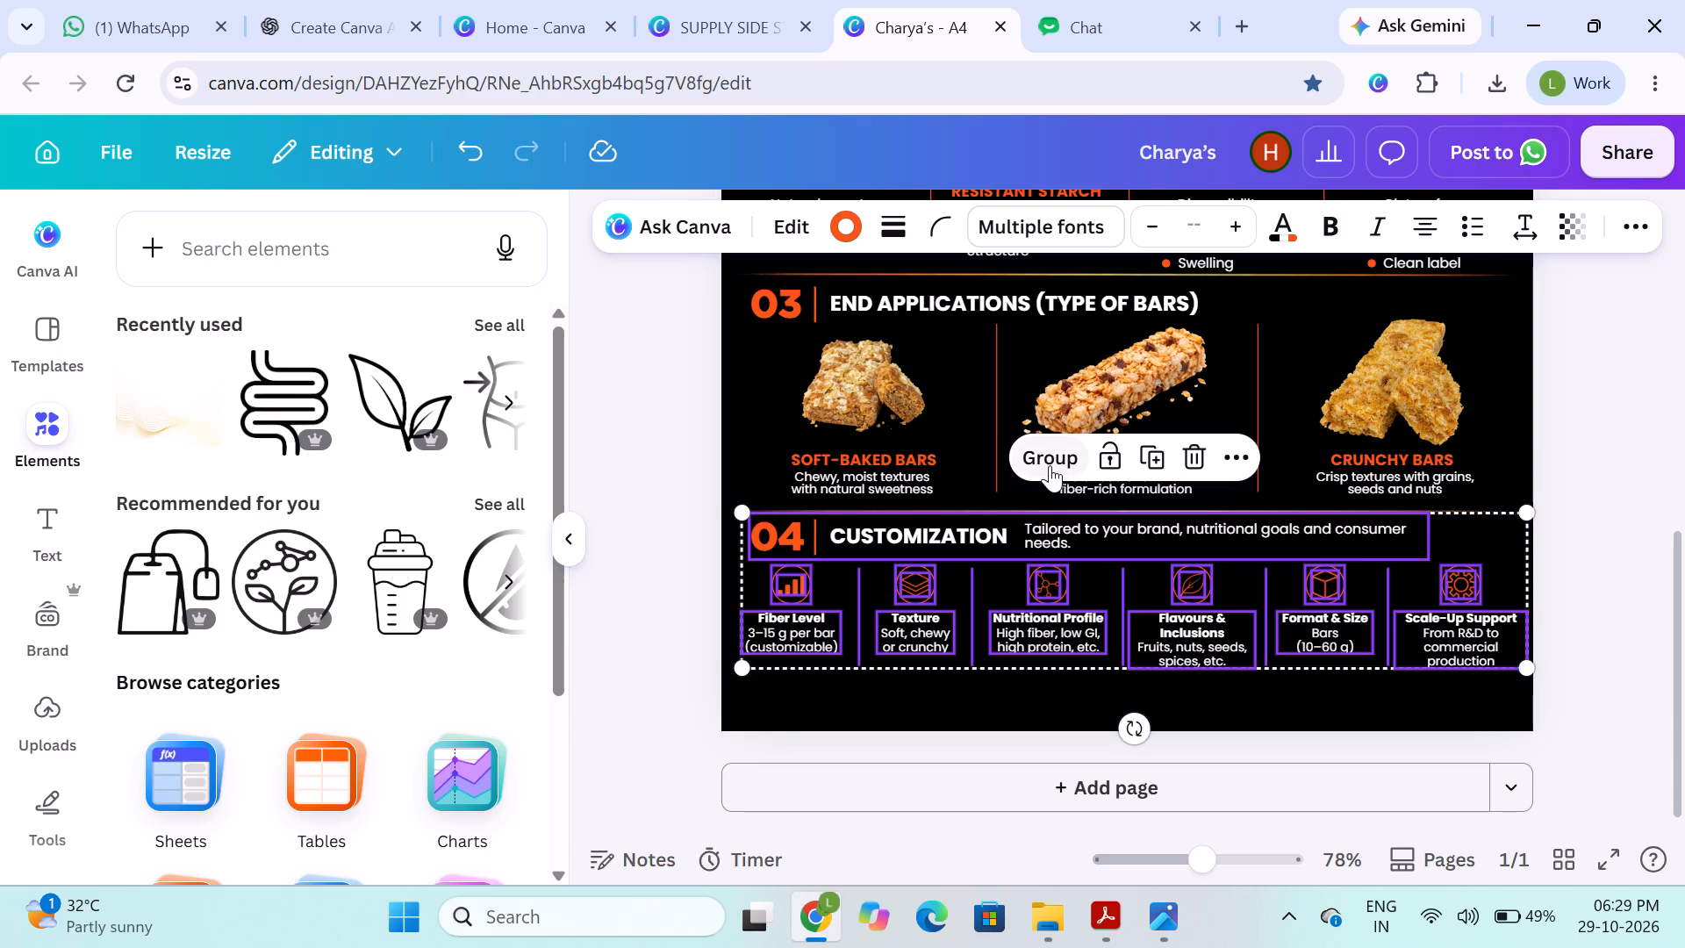
pyautogui.click(704, 522)
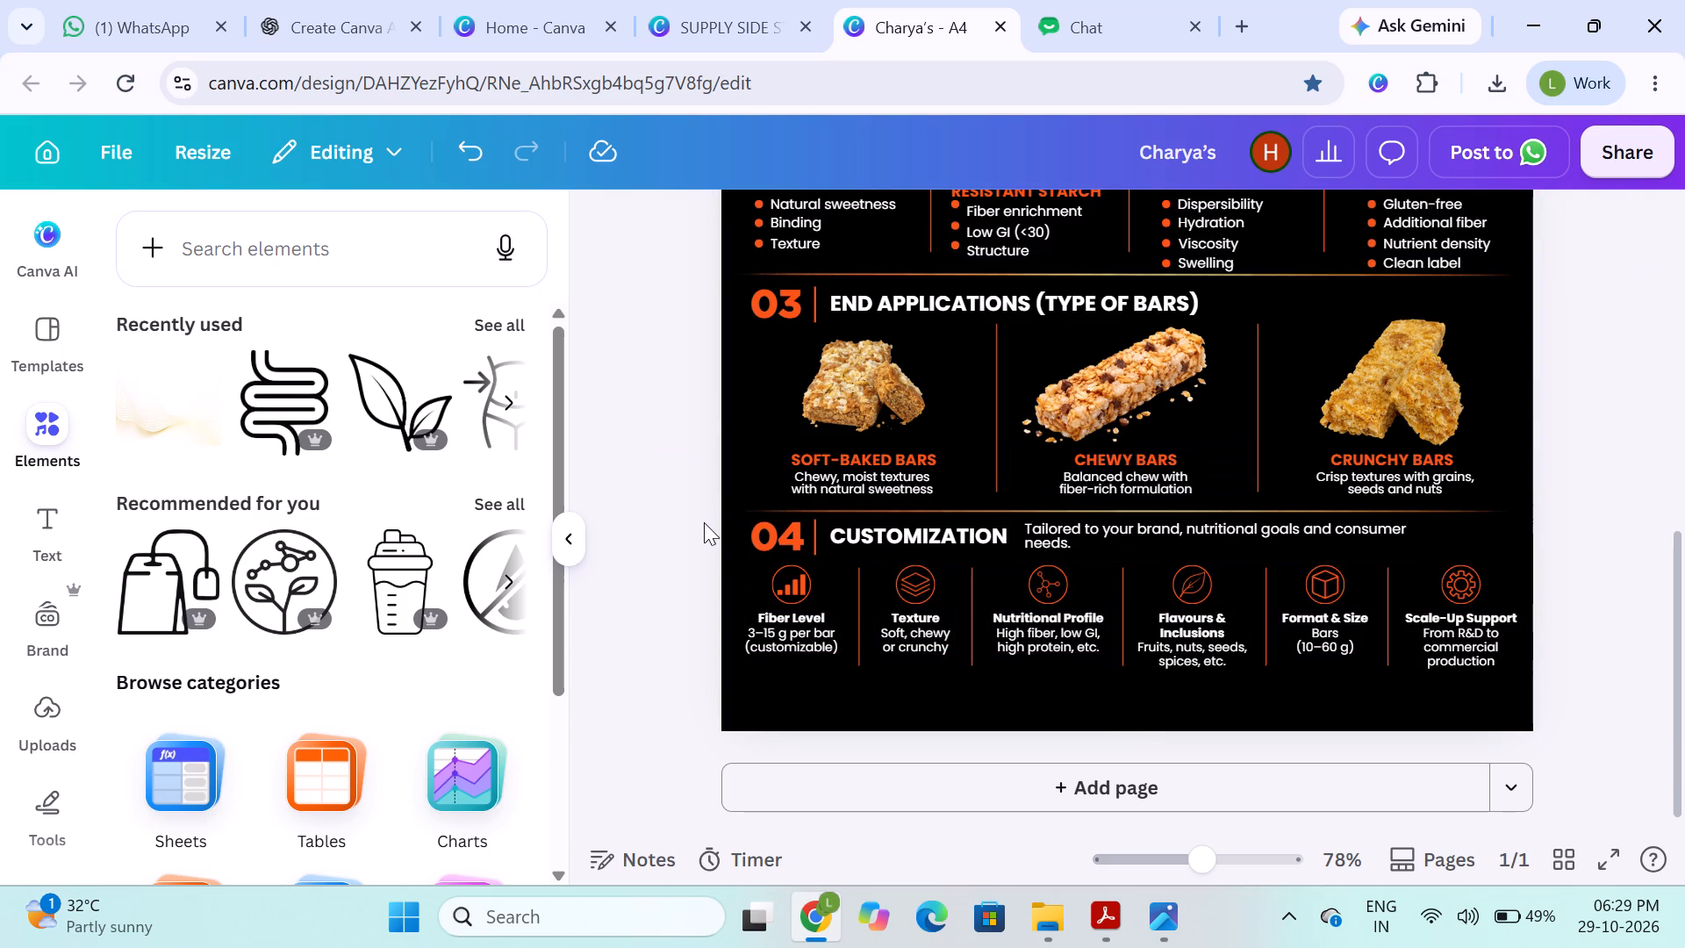
pyautogui.moveTo(677, 535); pyautogui.dragTo(1454, 655)
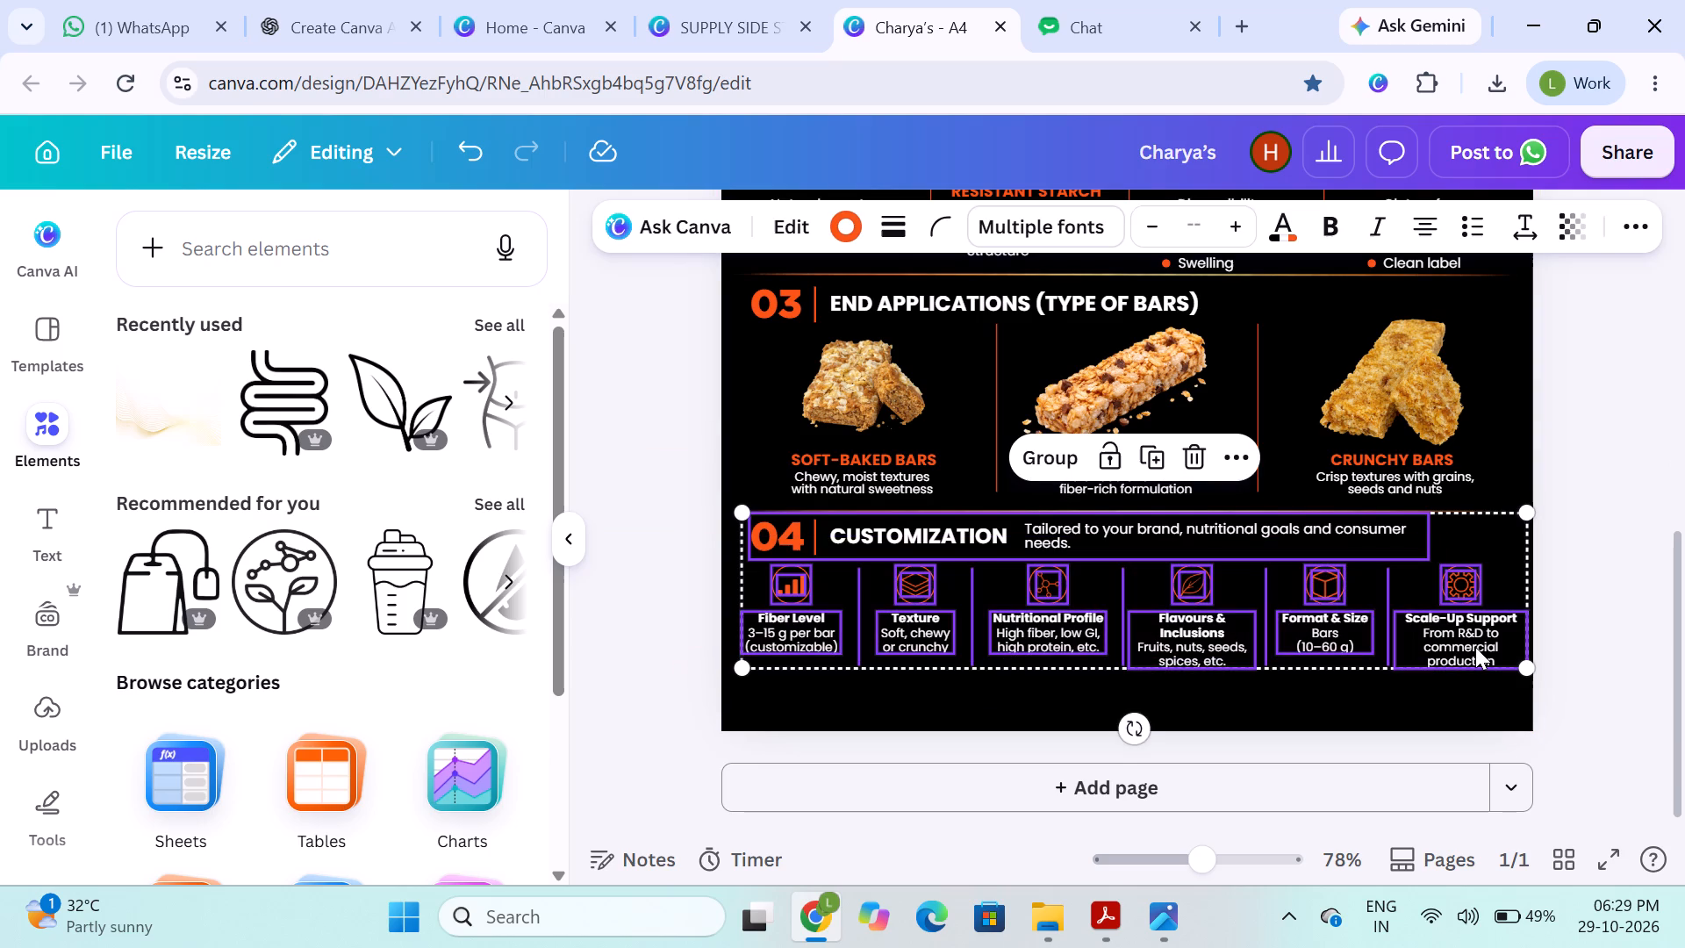
pyautogui.press('Down')
pyautogui.press('Down')
pyautogui.press('Down')
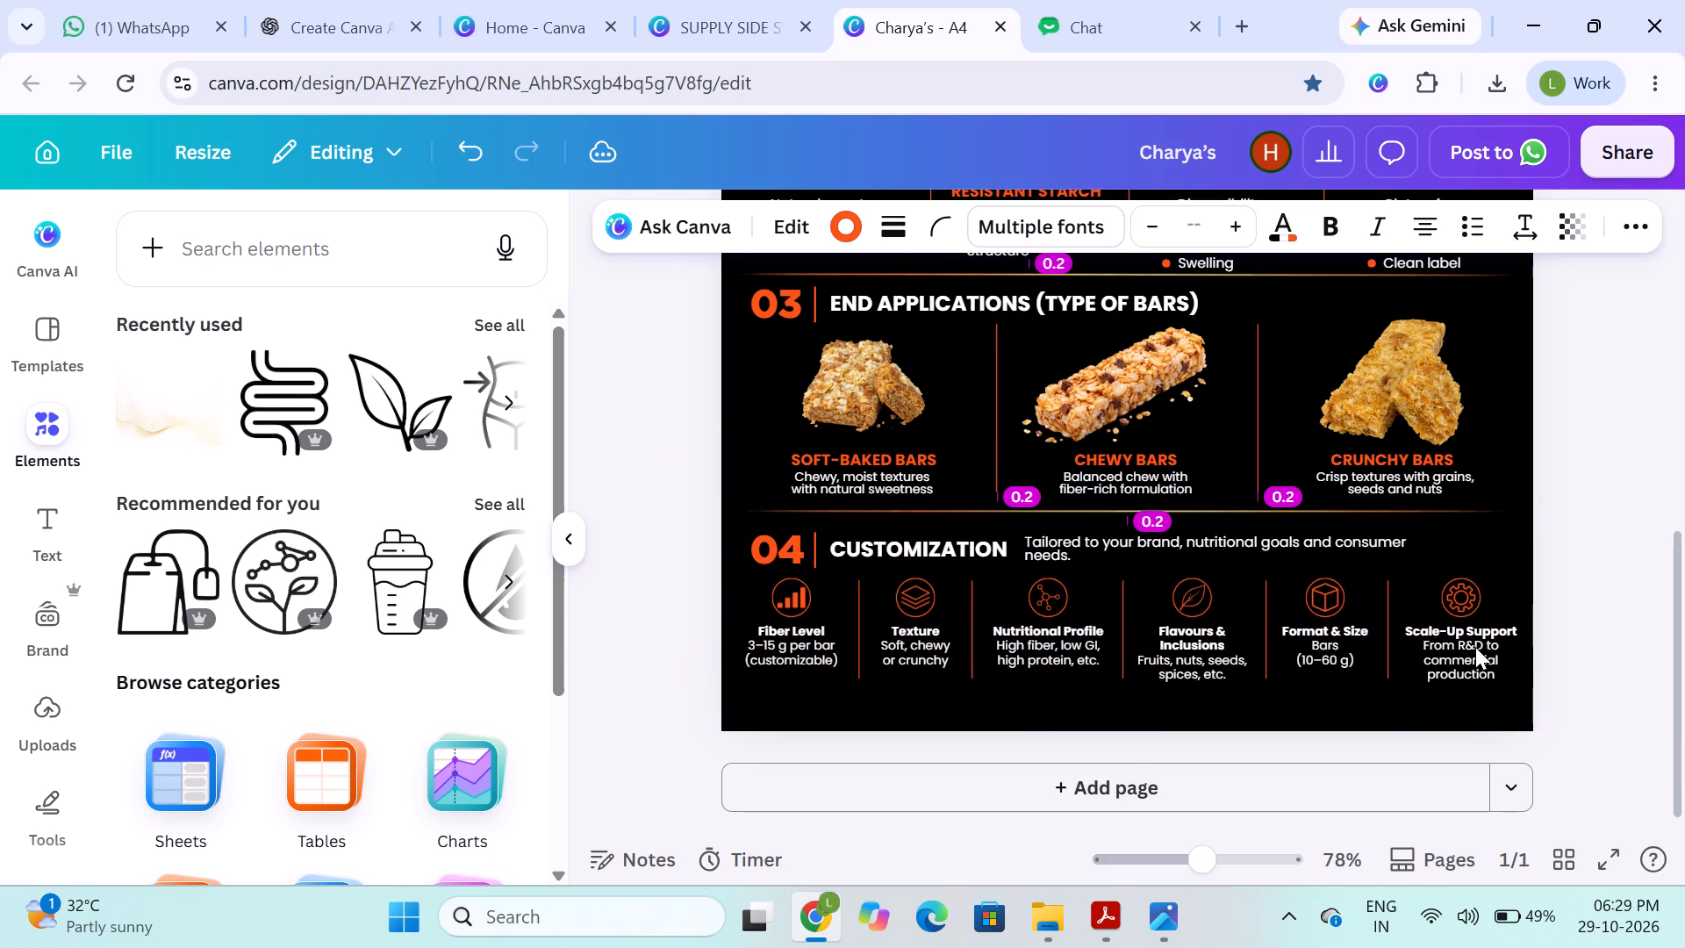
# Nudge the horizontal divider line between END APPLICATIONS and CUSTOMIZATION slightly down.
pyautogui.click(1261, 508)
pyautogui.press('Down')
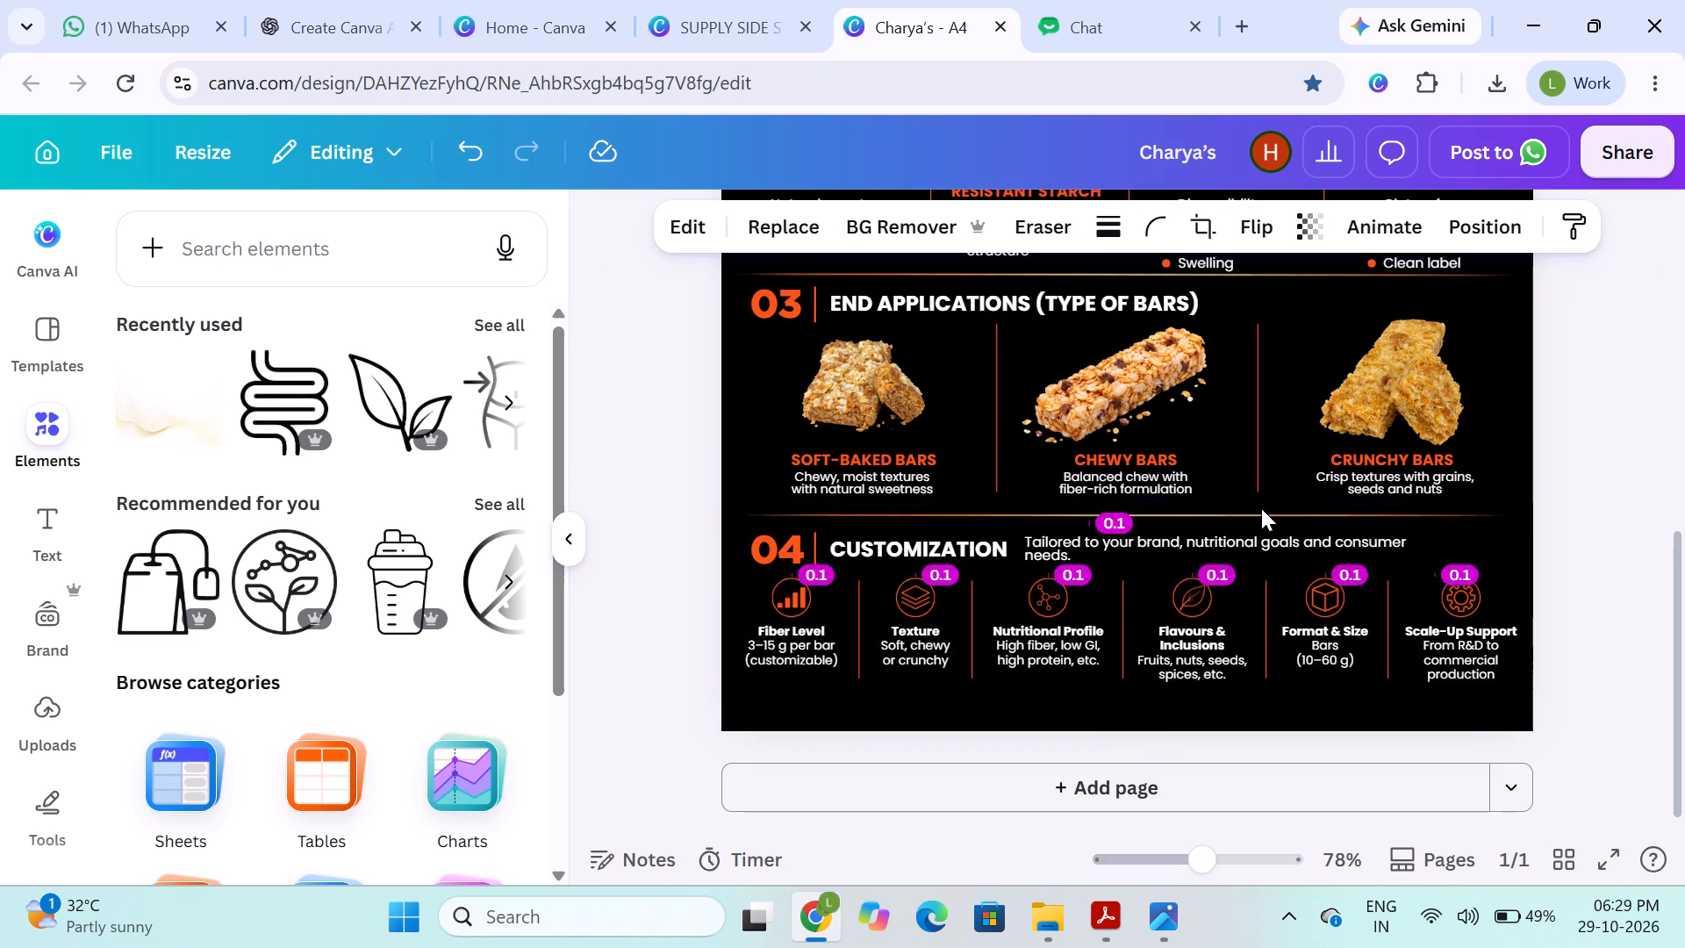
pyautogui.press('Down')
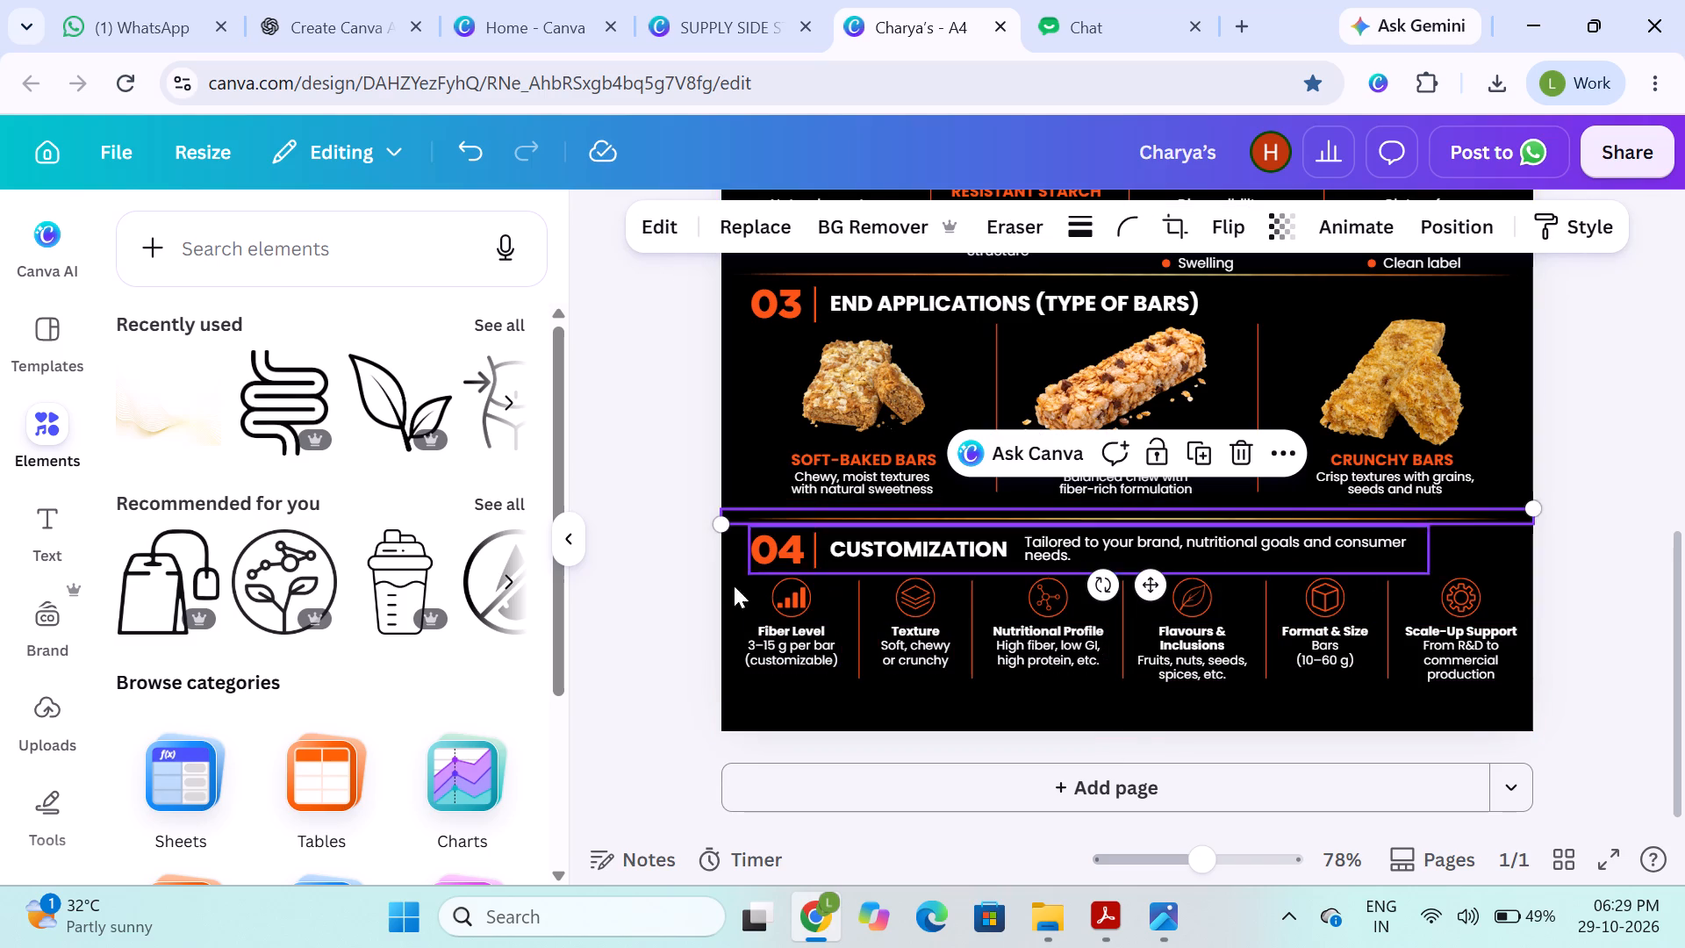
# Group the whole CUSTOMIZATION section, including its heading row, six icons, text blocks and vertical dividers.
pyautogui.click(616, 594)
pyautogui.moveTo(629, 527); pyautogui.dragTo(1480, 689)
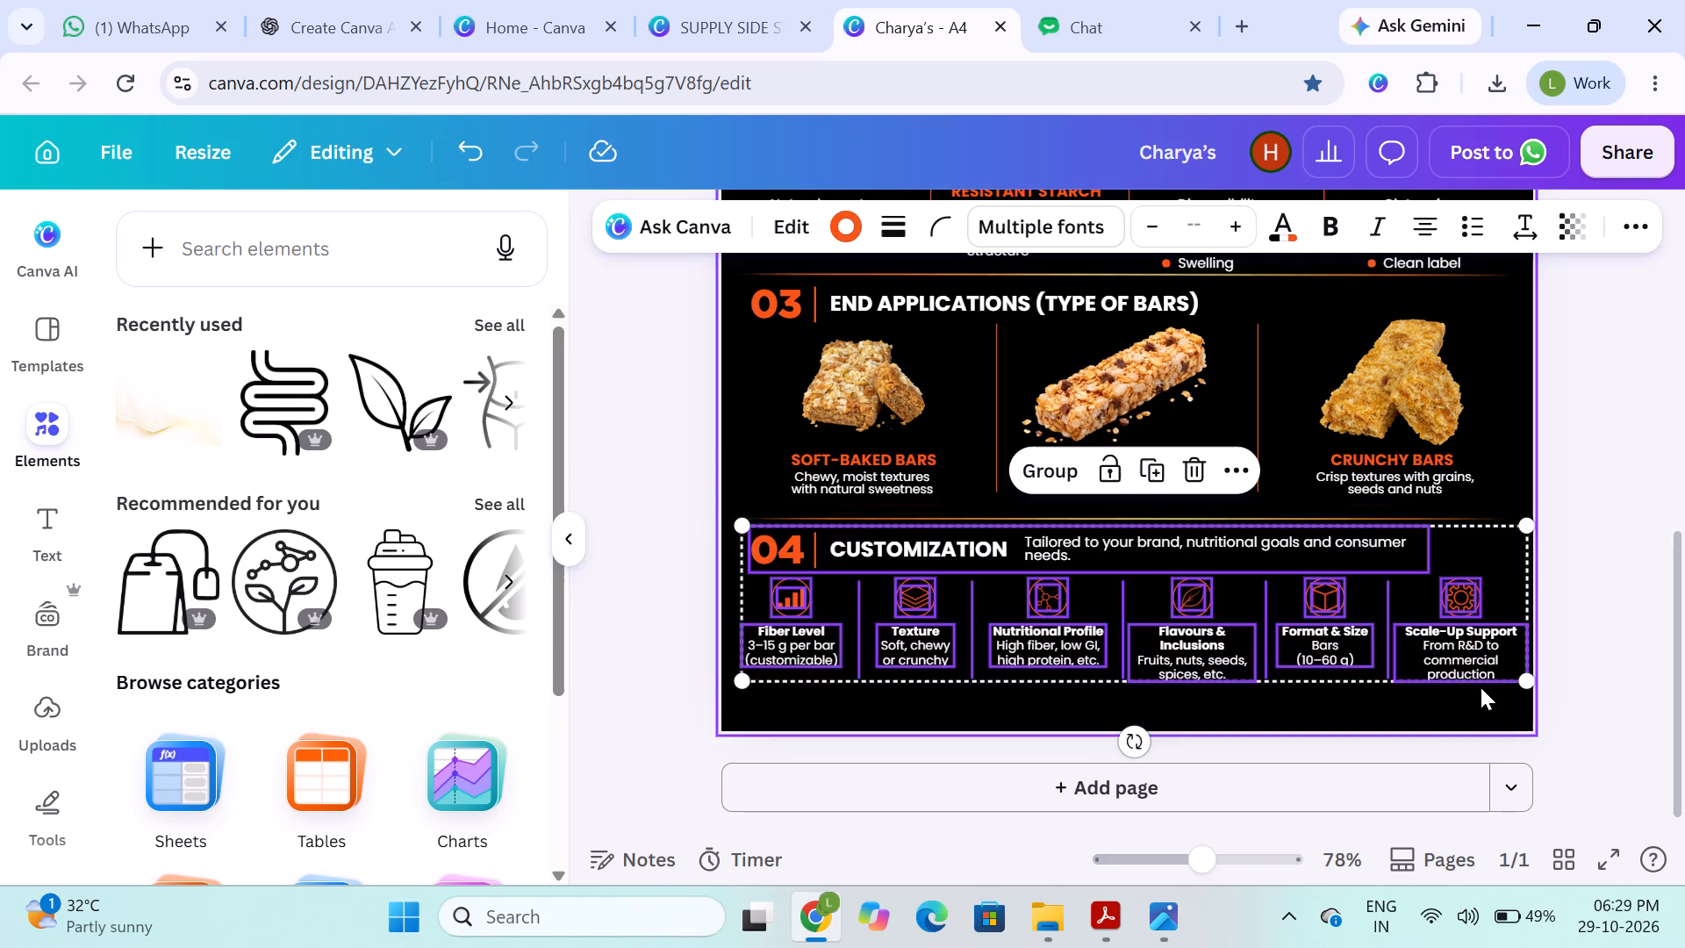
pyautogui.click(1047, 482)
pyautogui.click(631, 504)
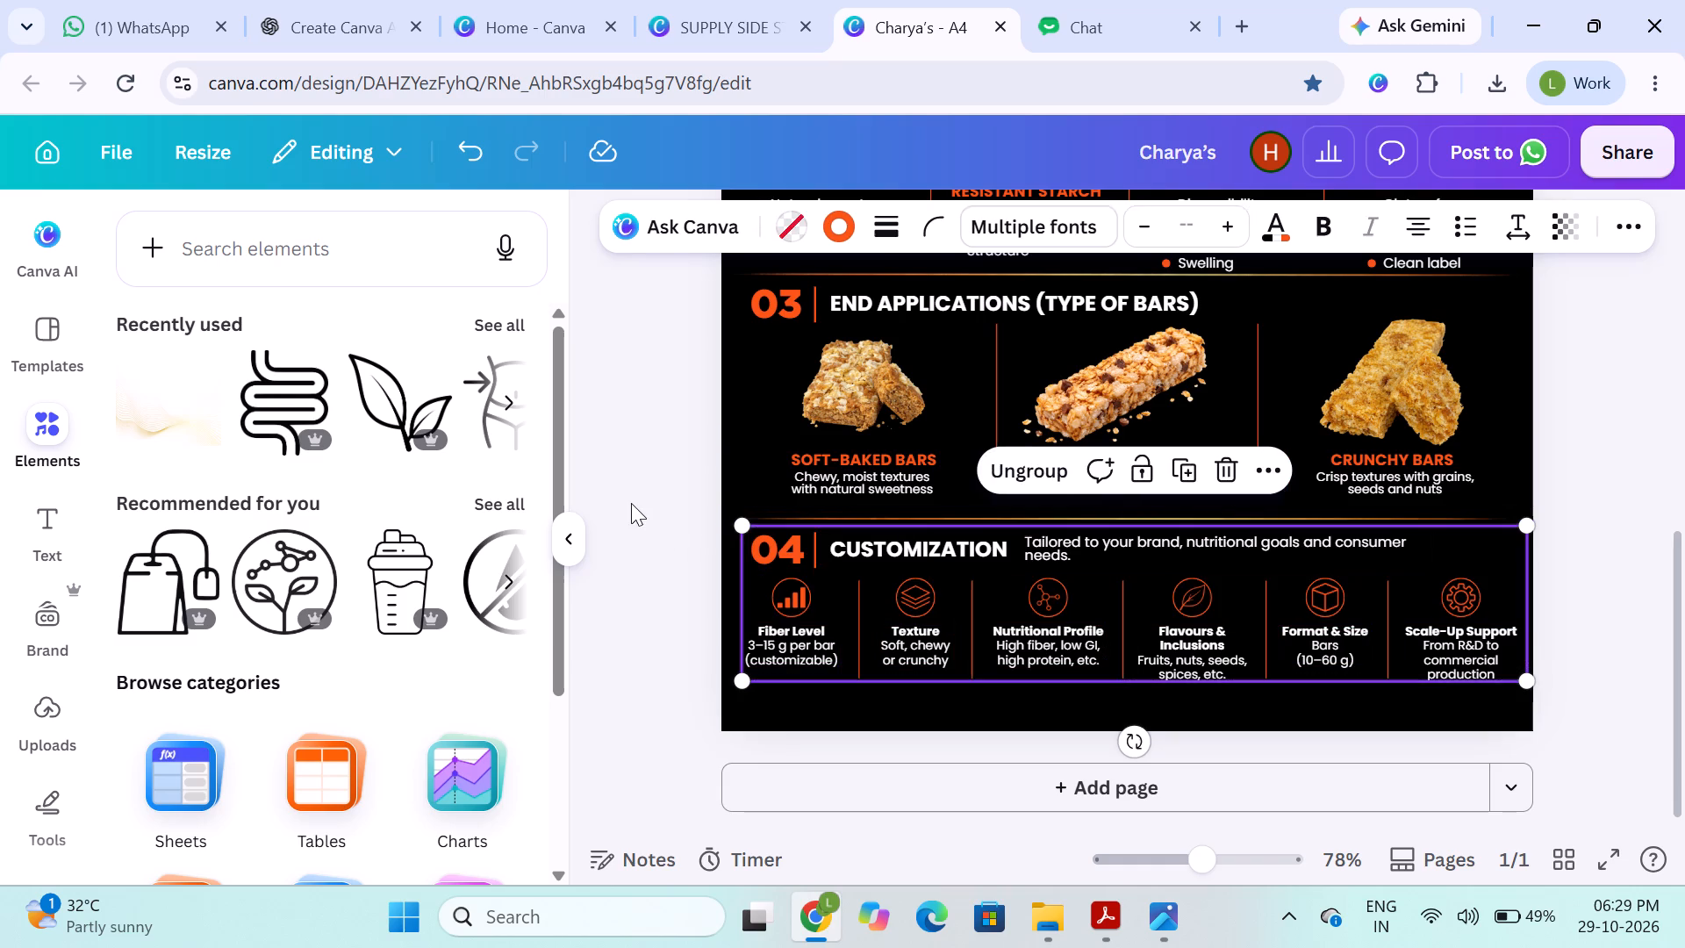
# Move the grouped CUSTOMIZATION section a little further down the page.
pyautogui.click(1022, 564)
pyautogui.press('Down')
pyautogui.press('Down')
pyautogui.press('Down')
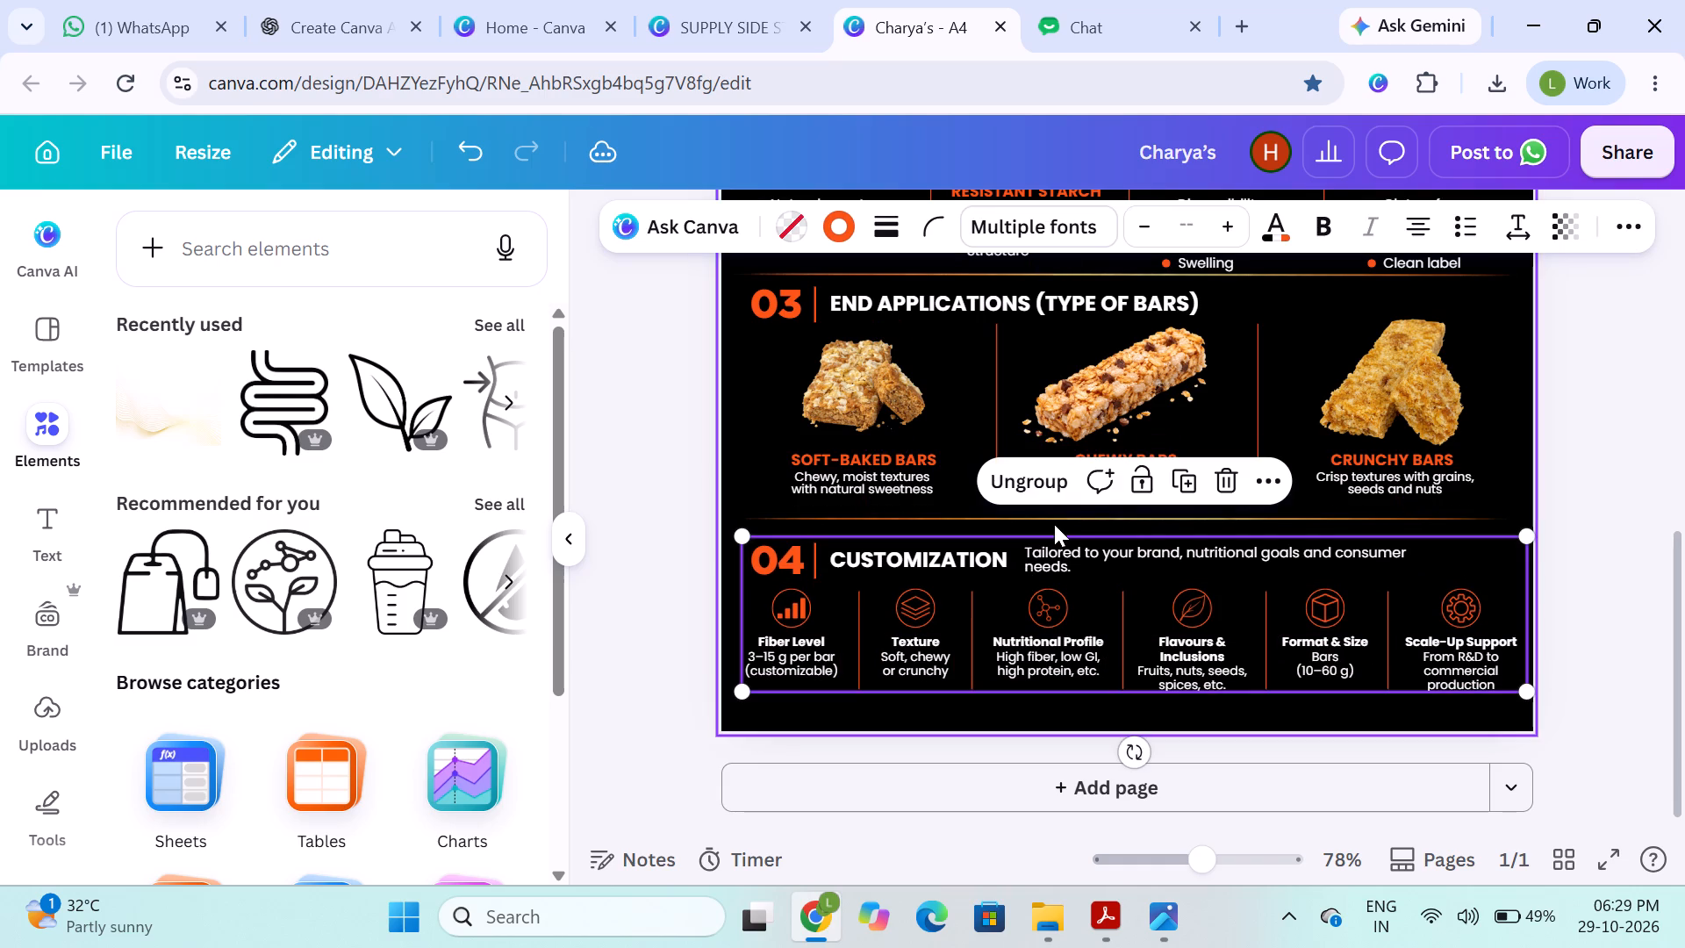
# Nudge the divider line above CUSTOMIZATION further down, closer to the section's heading.
pyautogui.click(1055, 519)
pyautogui.press('Down')
pyautogui.press('Down')
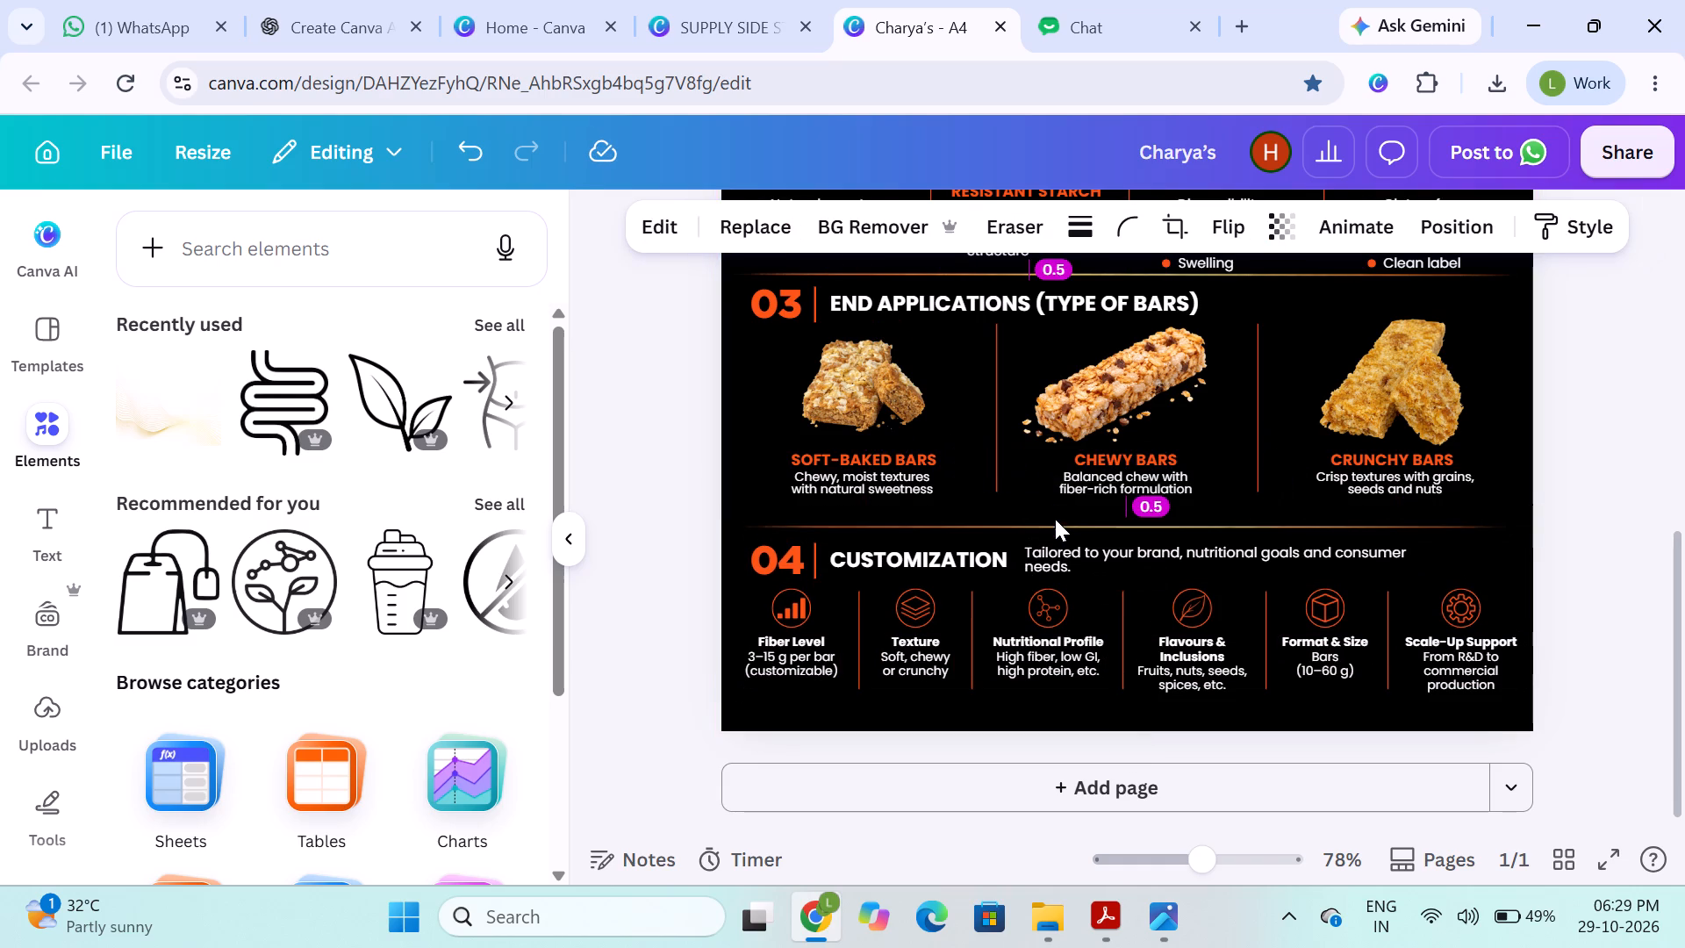
pyautogui.scroll(1, 647, 410)
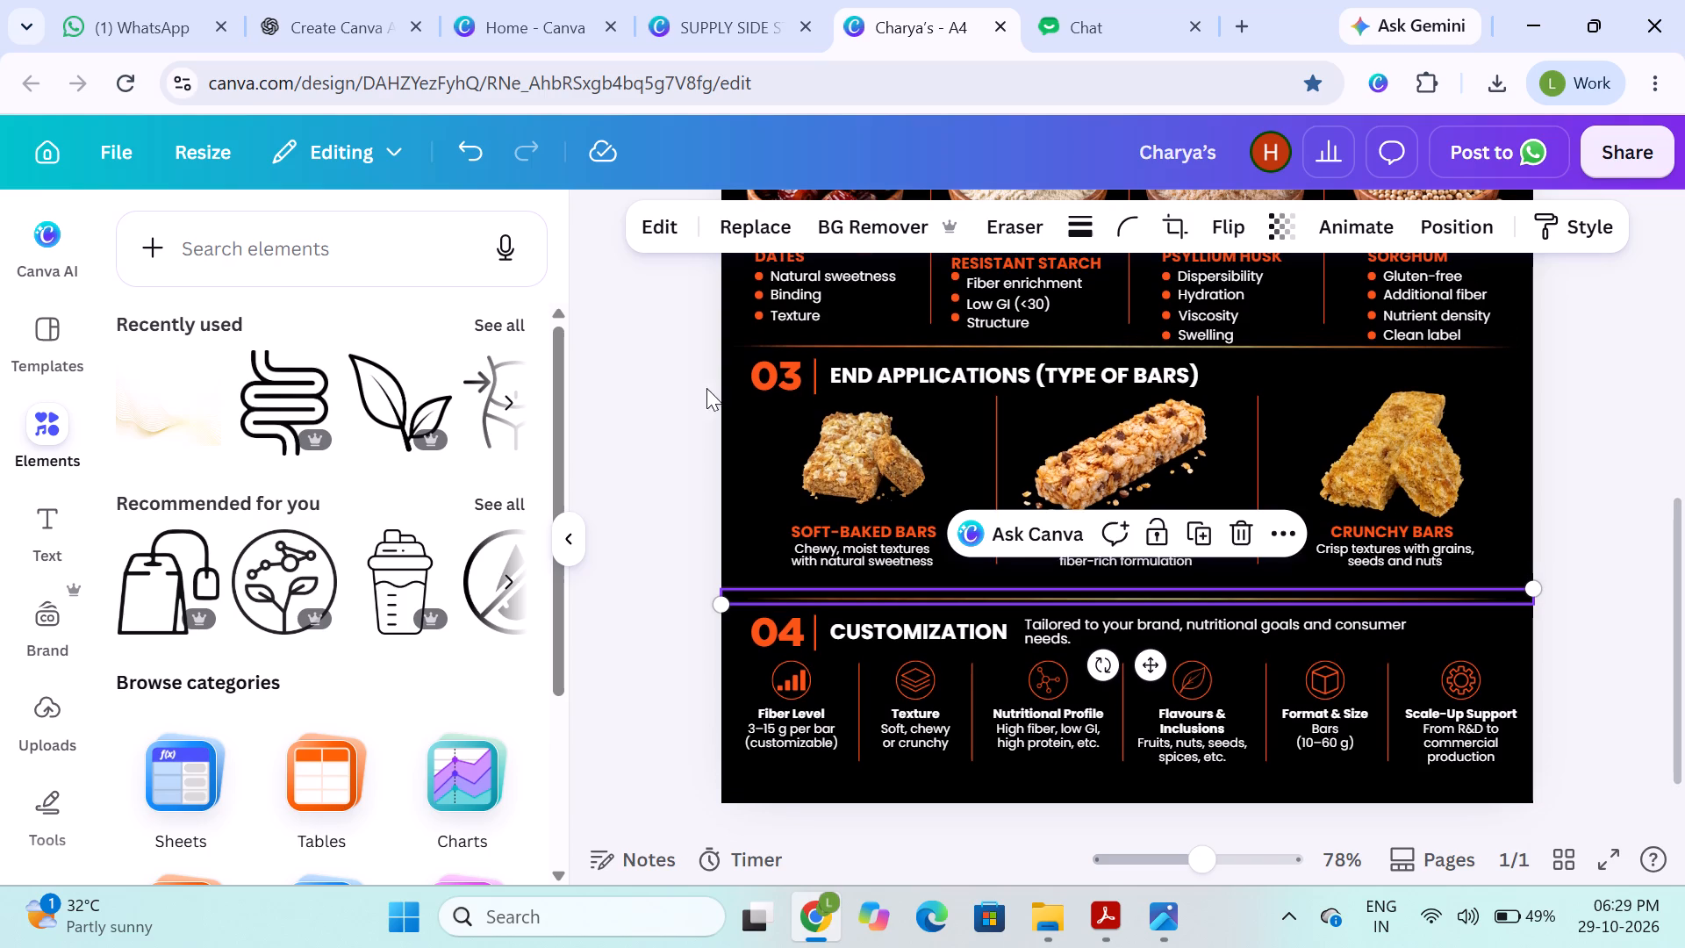
# Group the END APPLICATIONS section with the divider line above it and nudge the group slightly down the page.
pyautogui.moveTo(687, 348); pyautogui.dragTo(1423, 553)
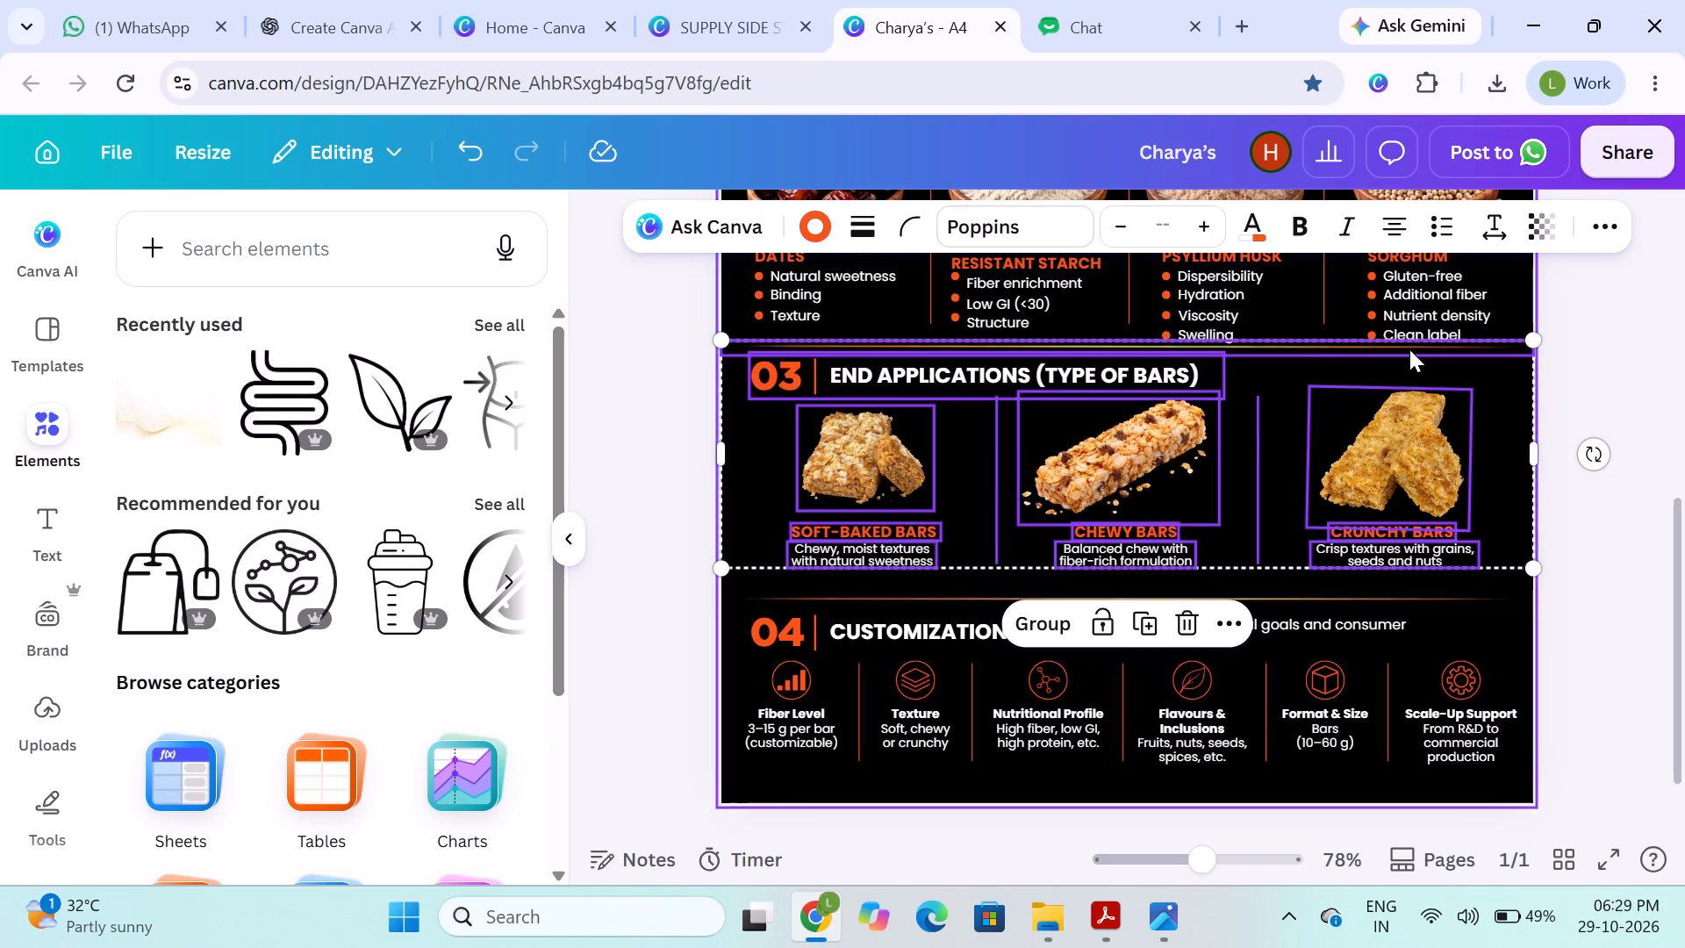
pyautogui.click(1051, 625)
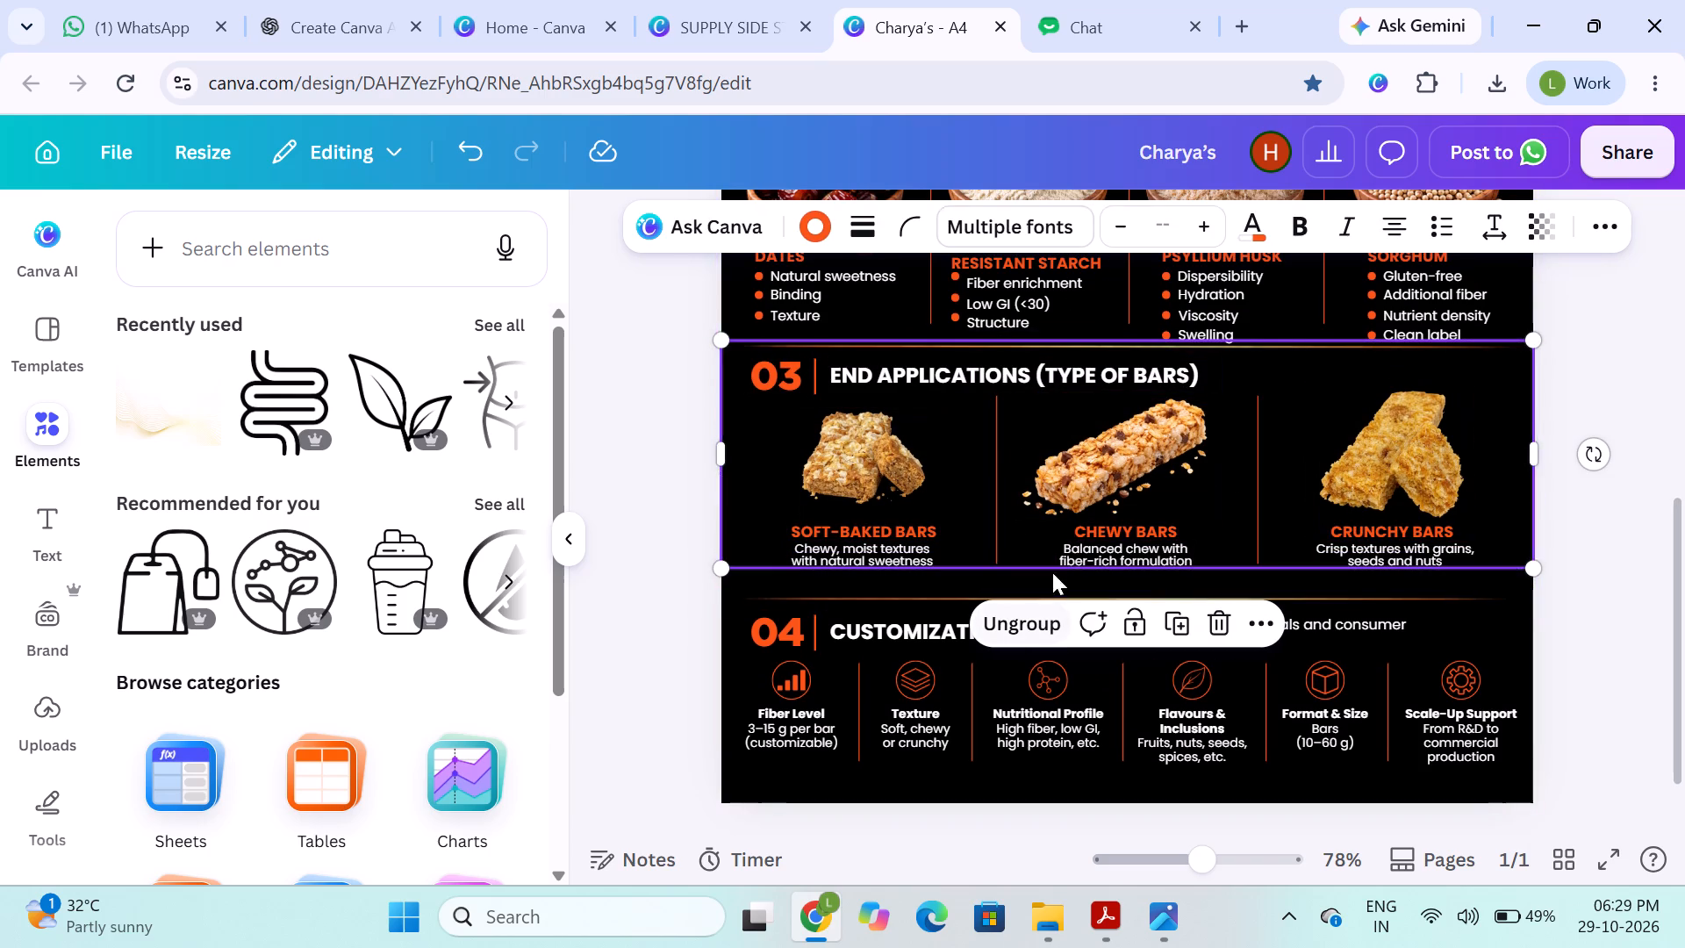
pyautogui.press('Down')
pyautogui.press('Down')
pyautogui.press('Down')
pyautogui.click(634, 395)
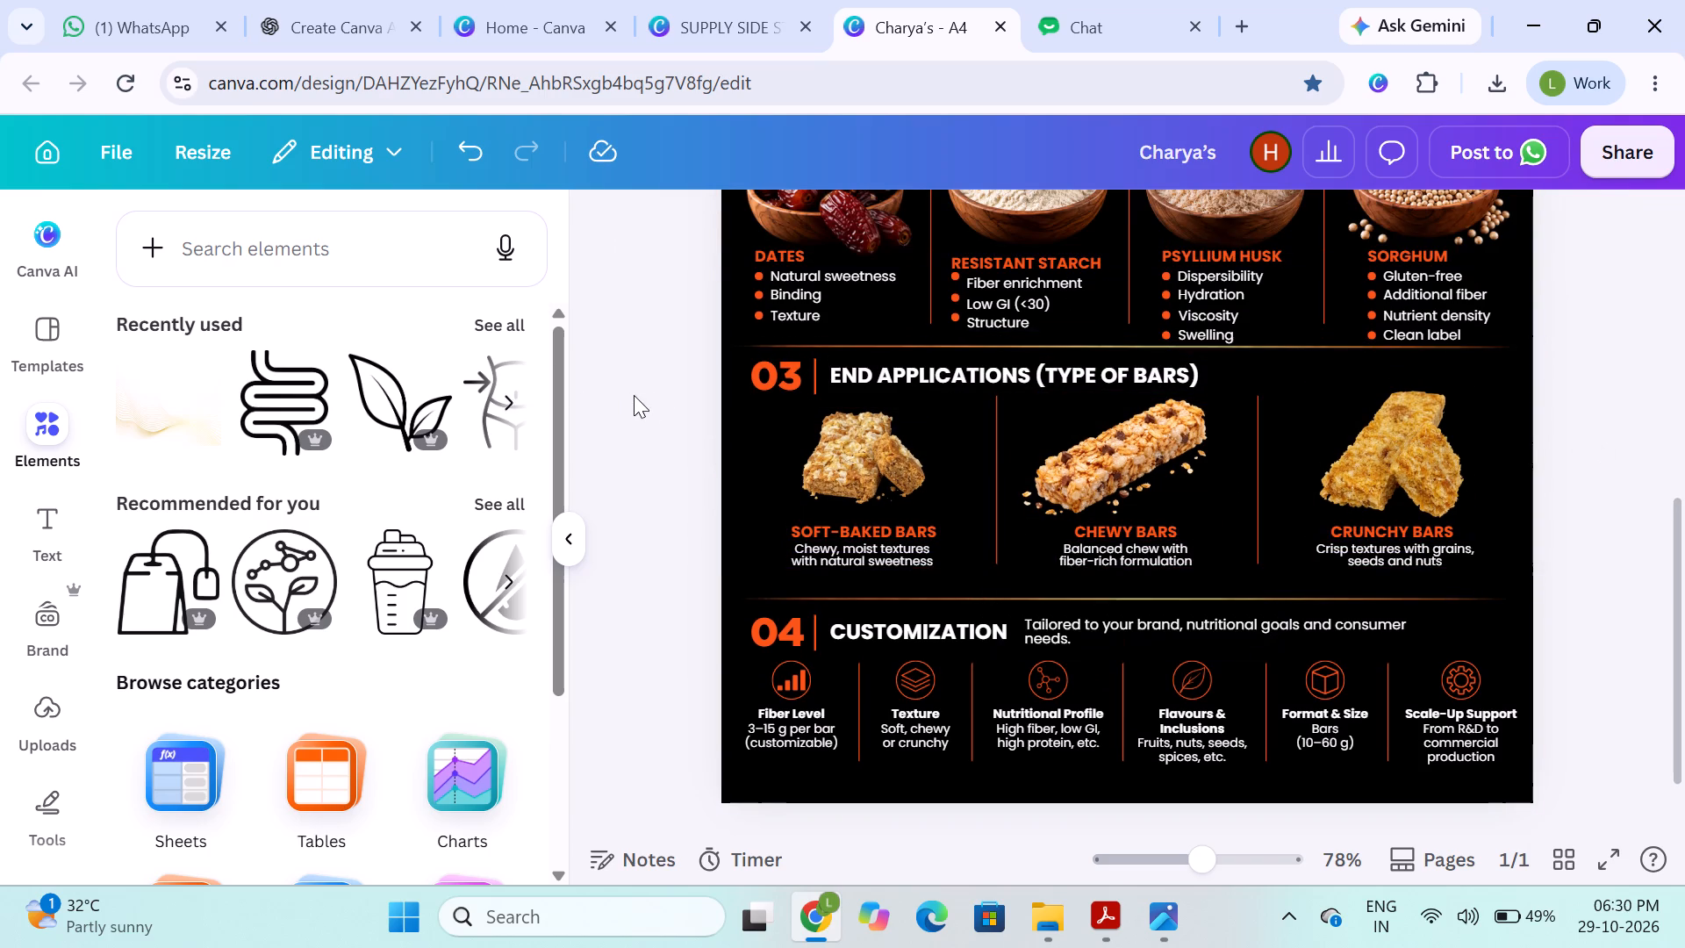
pyautogui.click(952, 451)
pyautogui.press('Down')
pyautogui.press('Down')
pyautogui.press('Down')
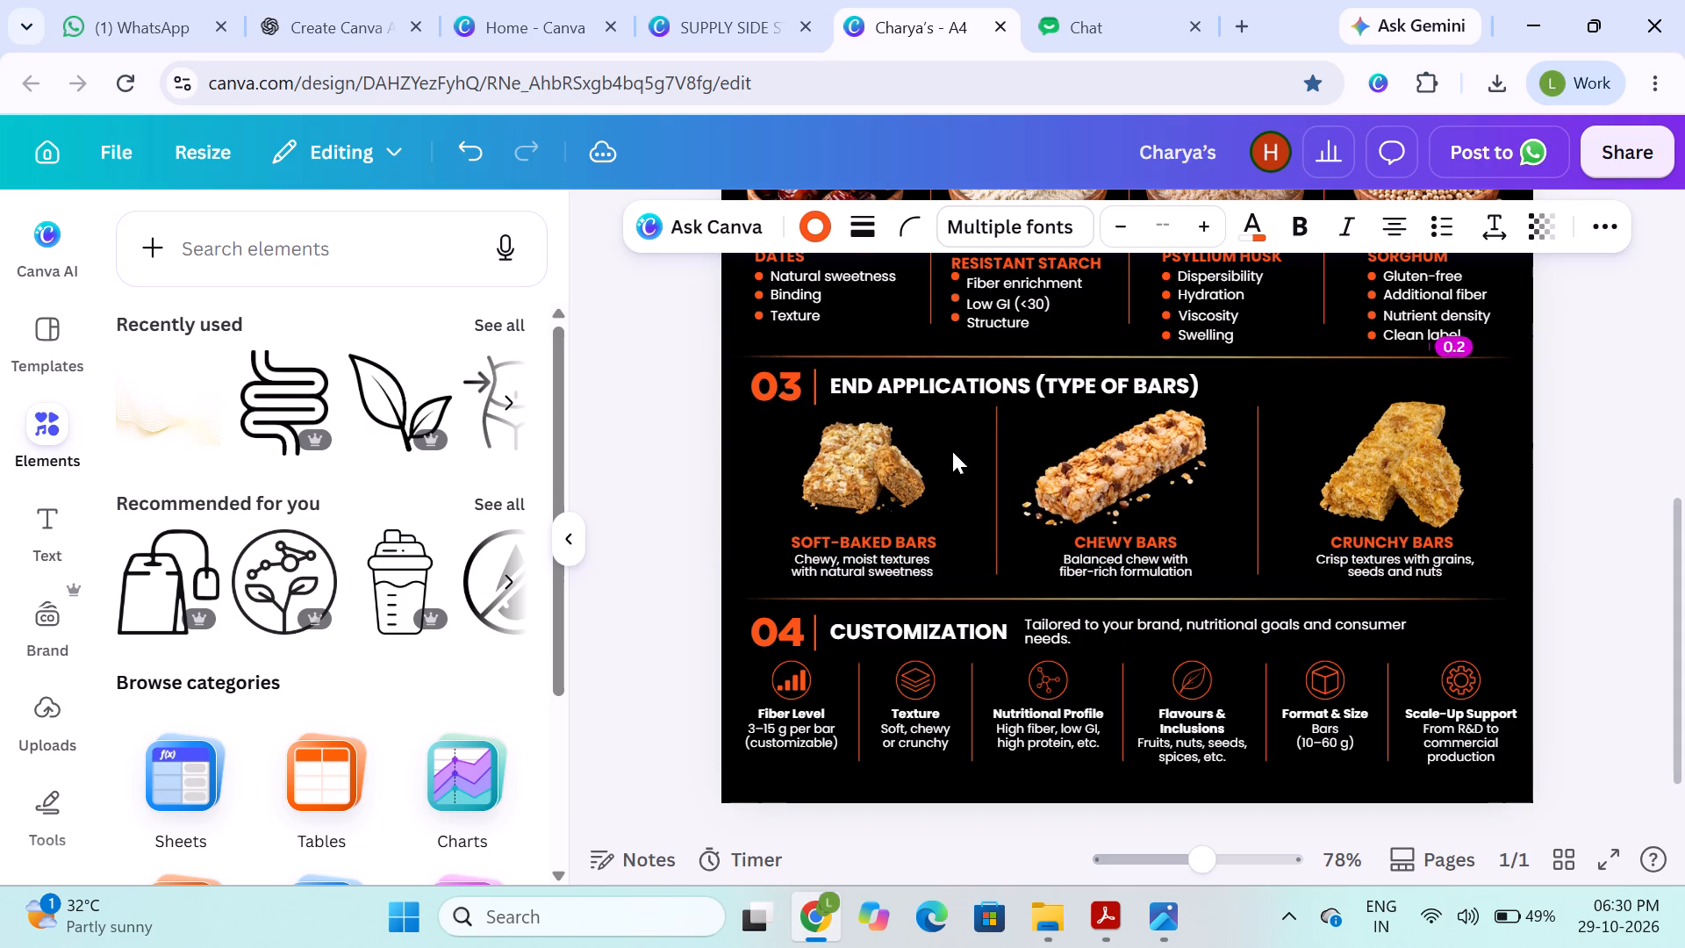
pyautogui.click(630, 371)
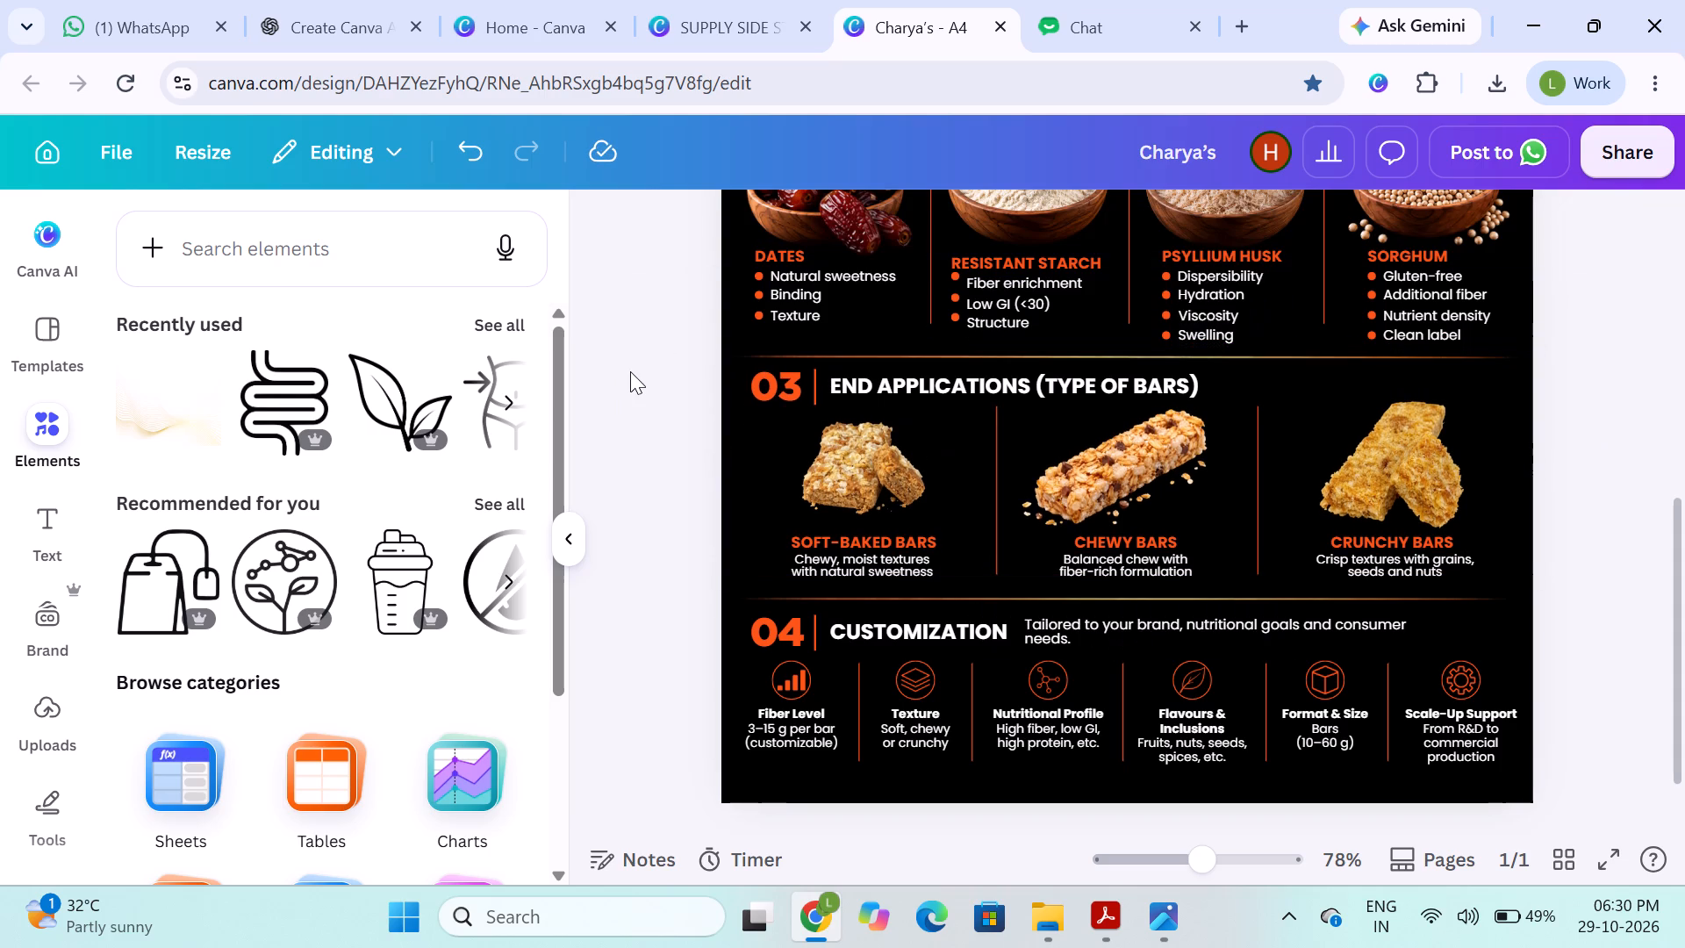
# Group the whole FIBER SOURCES section, including its heading, bowls, text and vertical dividers, and centre it horizontally on the page.
pyautogui.scroll(2, 630, 371)
pyautogui.moveTo(633, 276); pyautogui.dragTo(1240, 434)
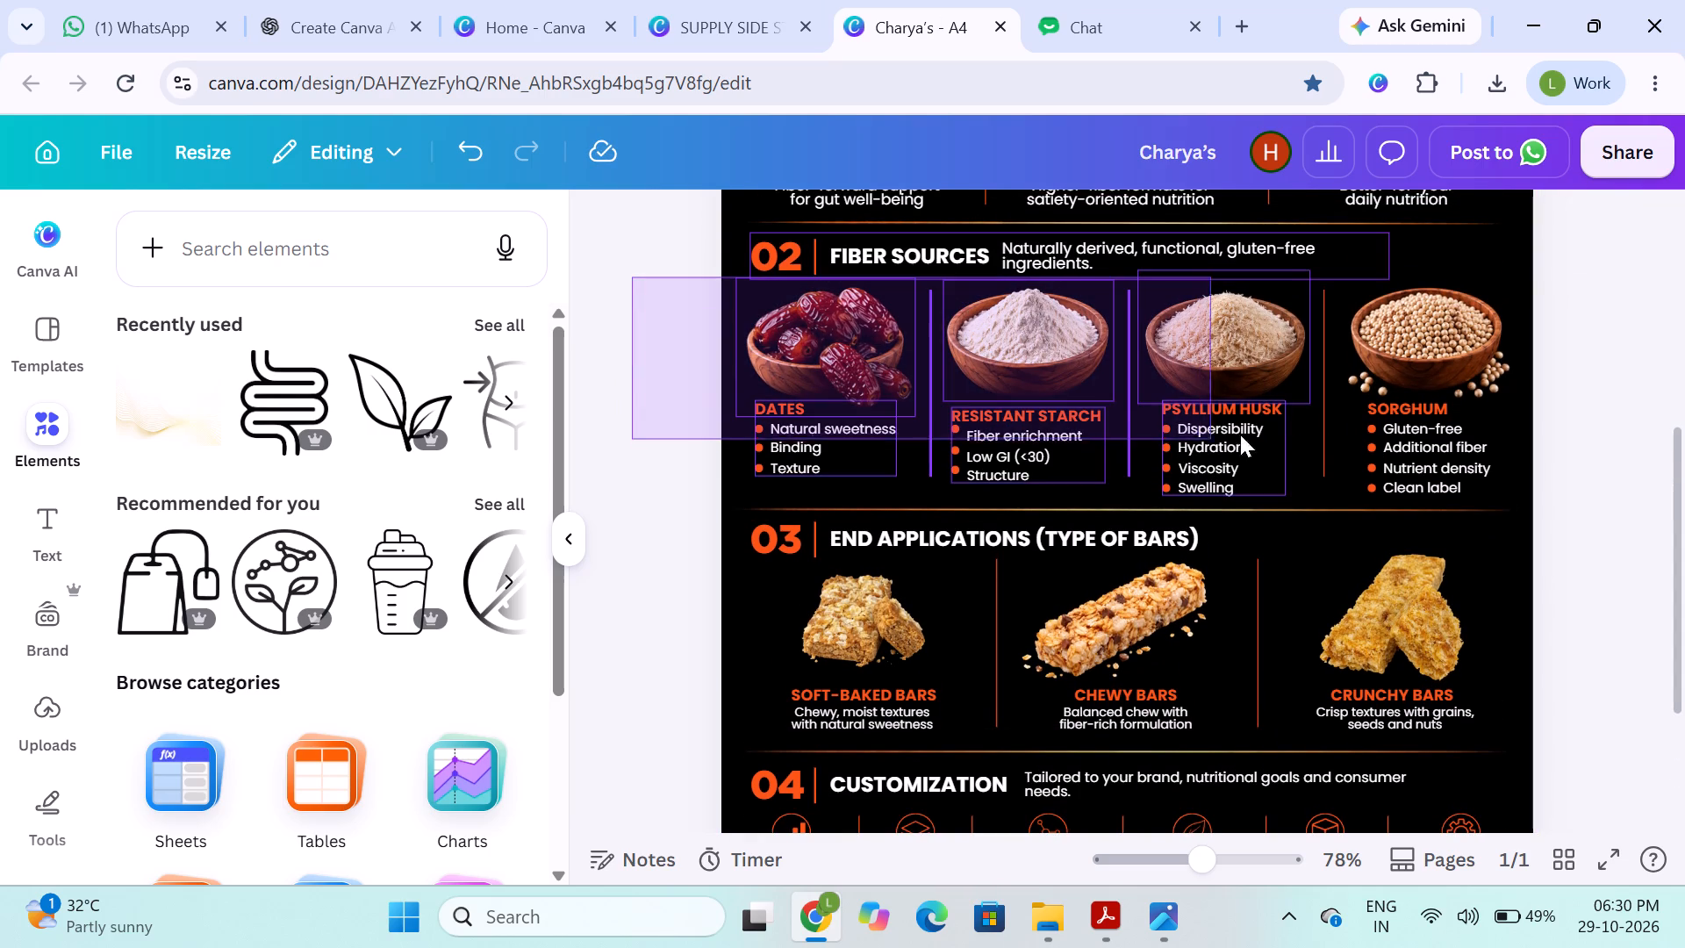
pyautogui.moveTo(1240, 434); pyautogui.dragTo(1430, 445)
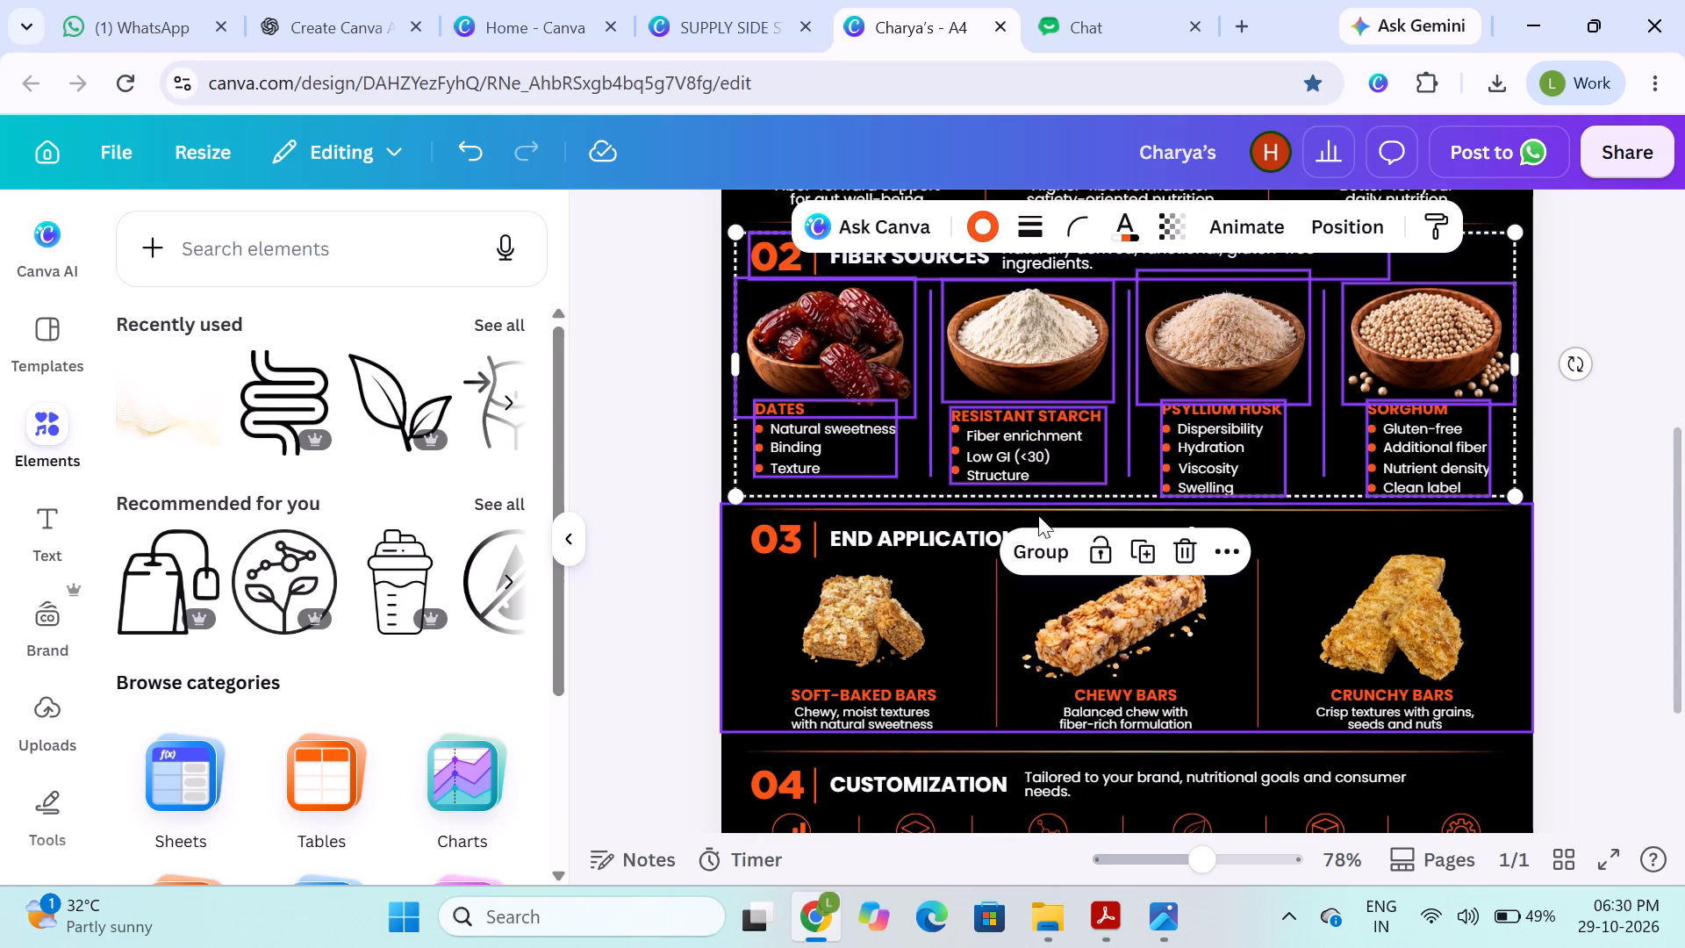
pyautogui.click(1039, 553)
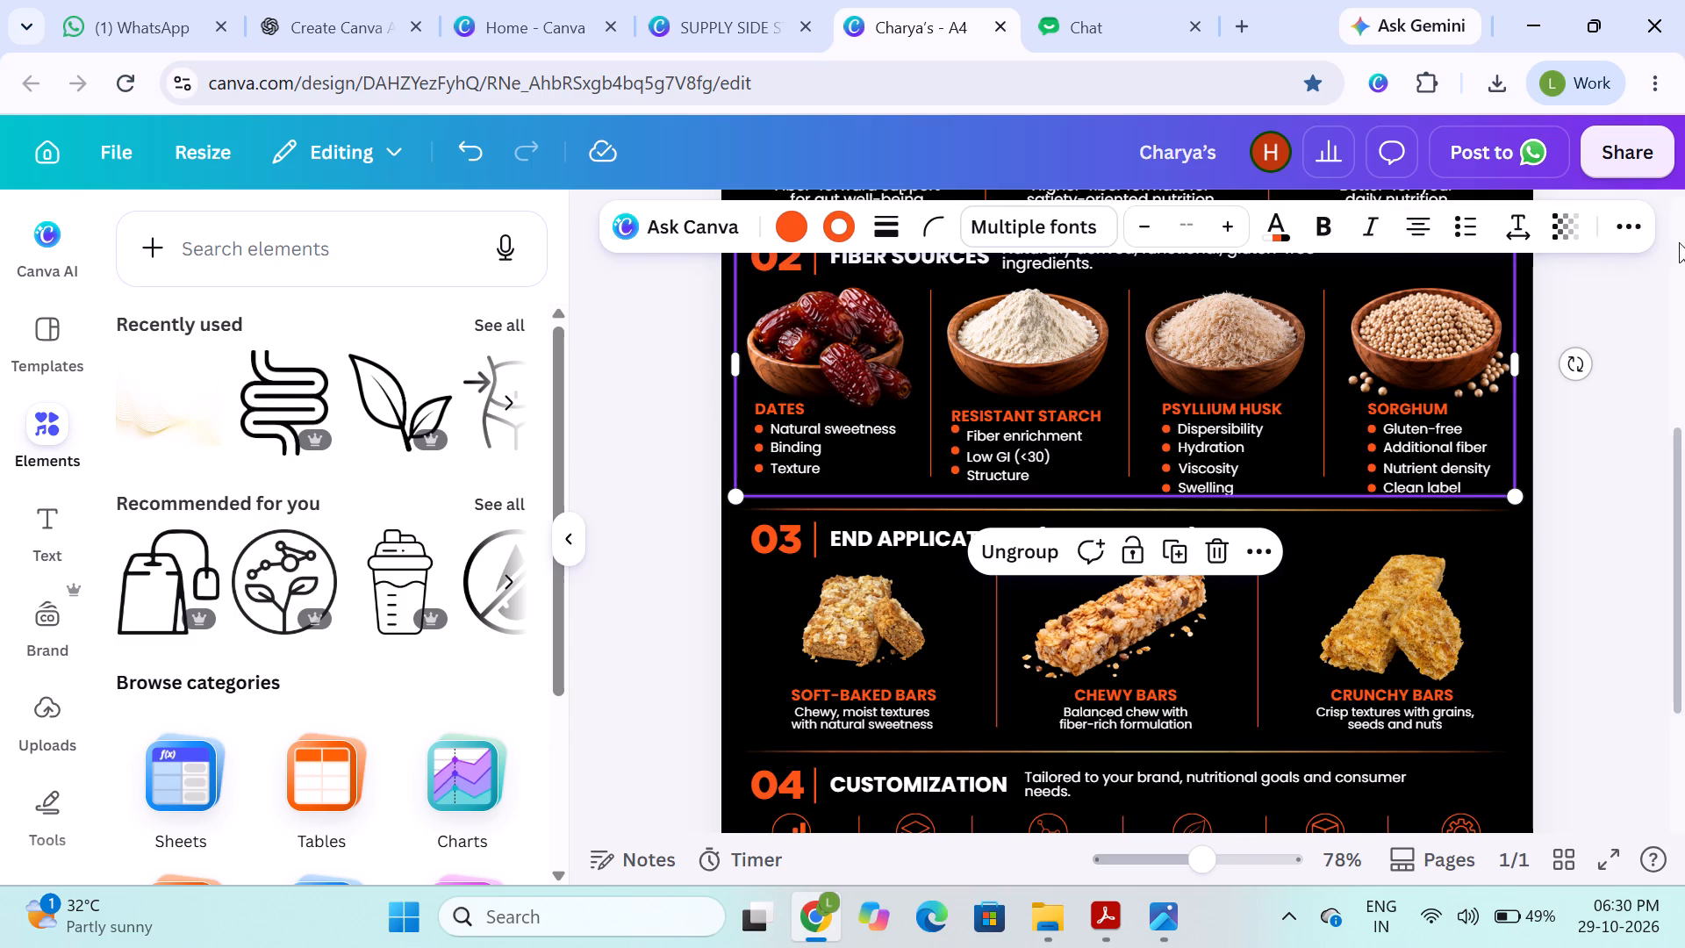
pyautogui.click(726, 448)
pyautogui.click(1056, 404)
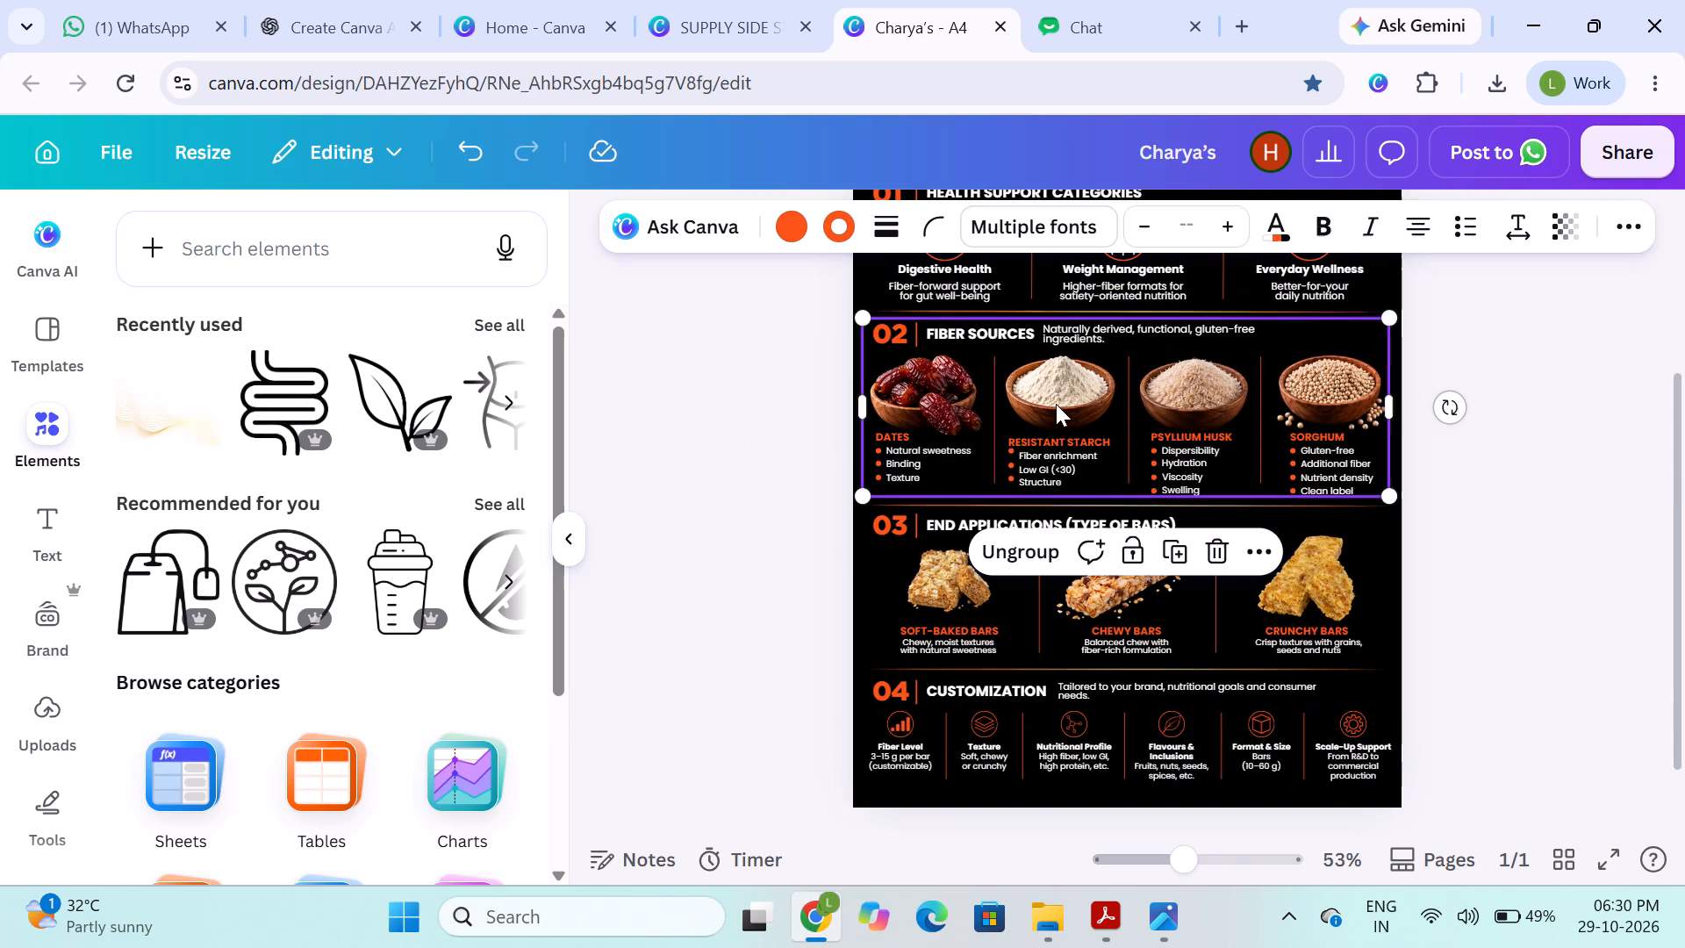
pyautogui.click(1634, 213)
pyautogui.click(1539, 279)
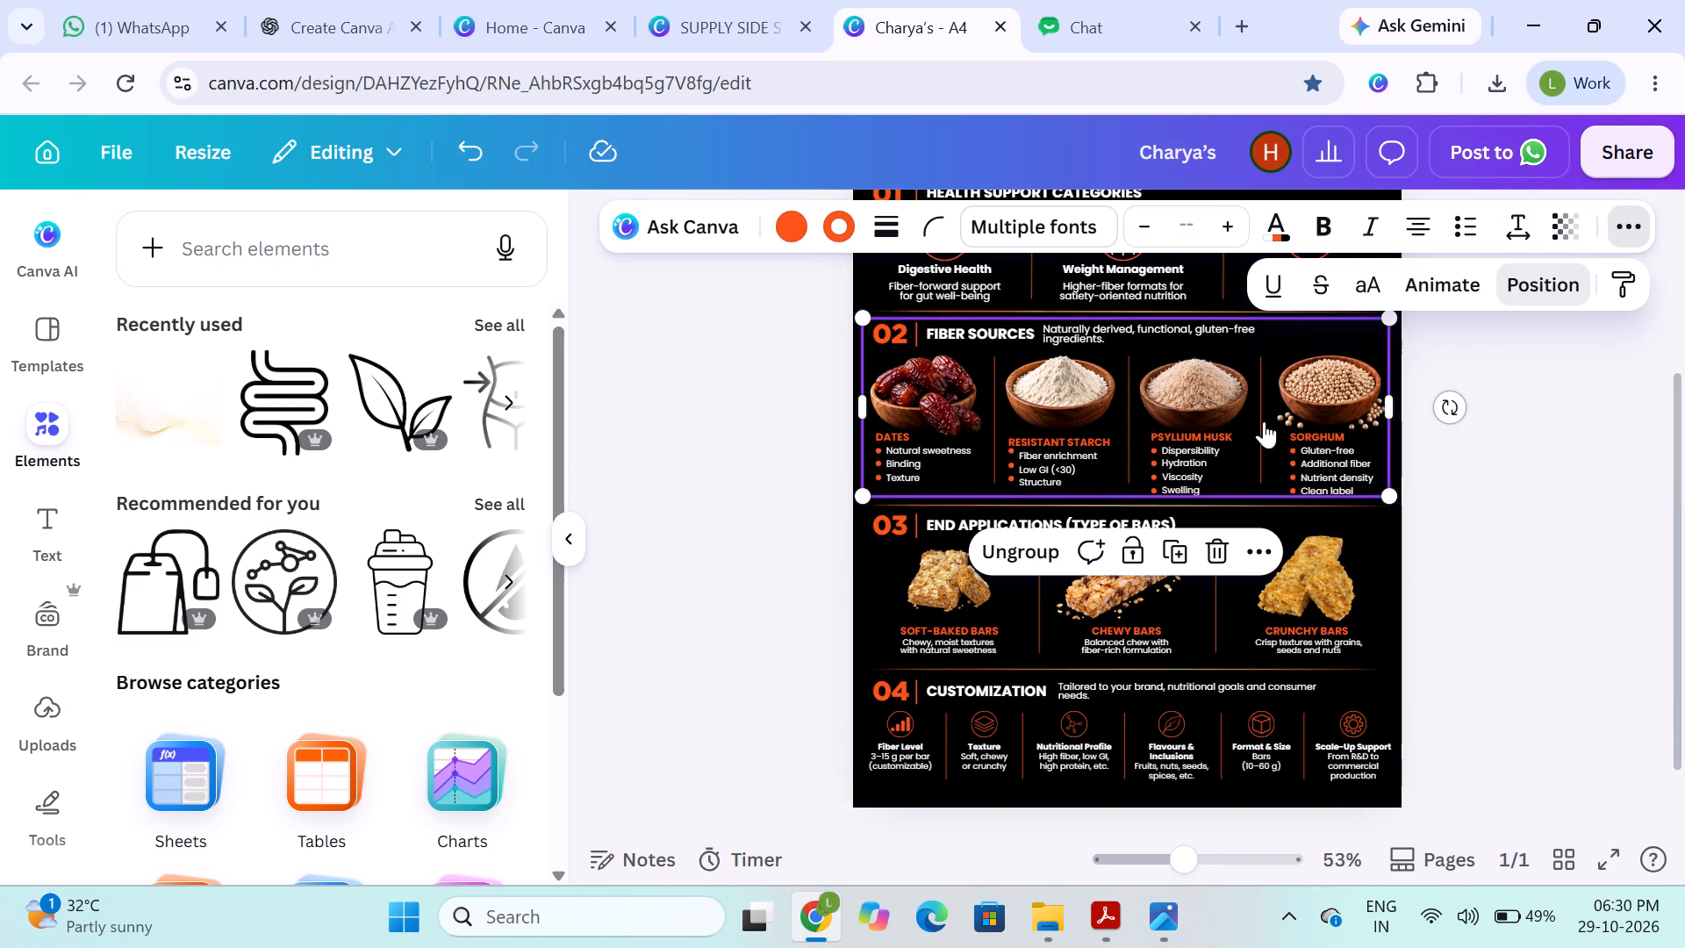
pyautogui.click(464, 607)
pyautogui.click(729, 502)
# Align the END APPLICATIONS group, the divider below it and the CUSTOMIZATION group to a common horizontal centre.
pyautogui.moveTo(777, 489); pyautogui.dragTo(776, 491)
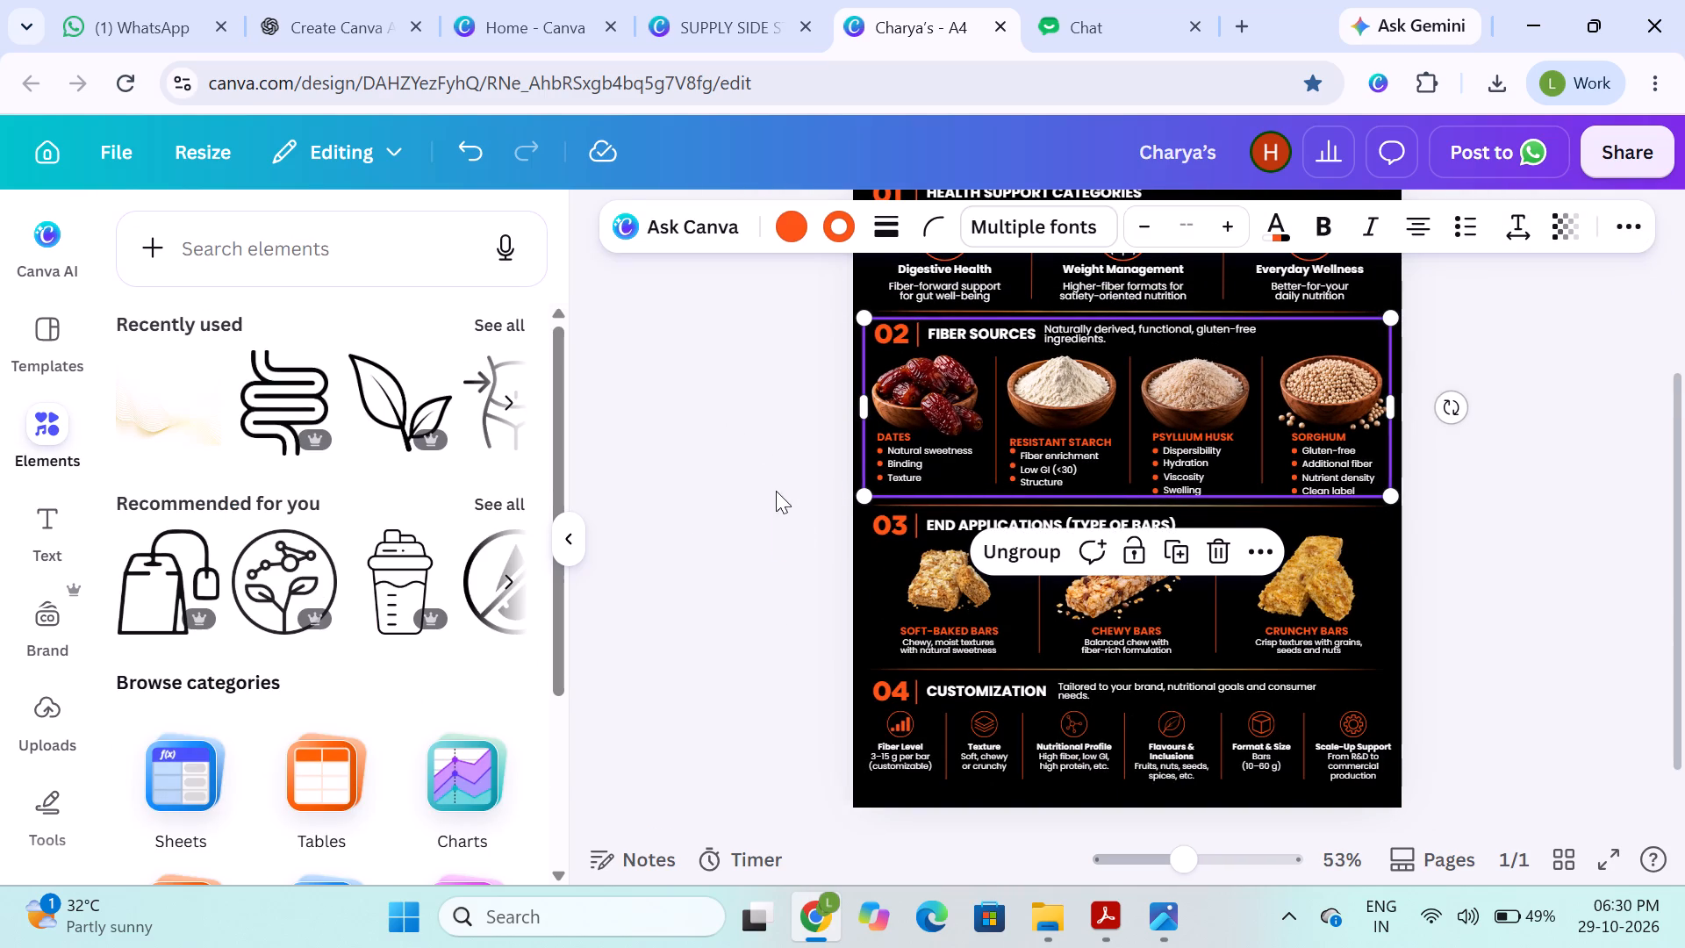
pyautogui.moveTo(776, 491); pyautogui.dragTo(1384, 775)
pyautogui.click(1498, 661)
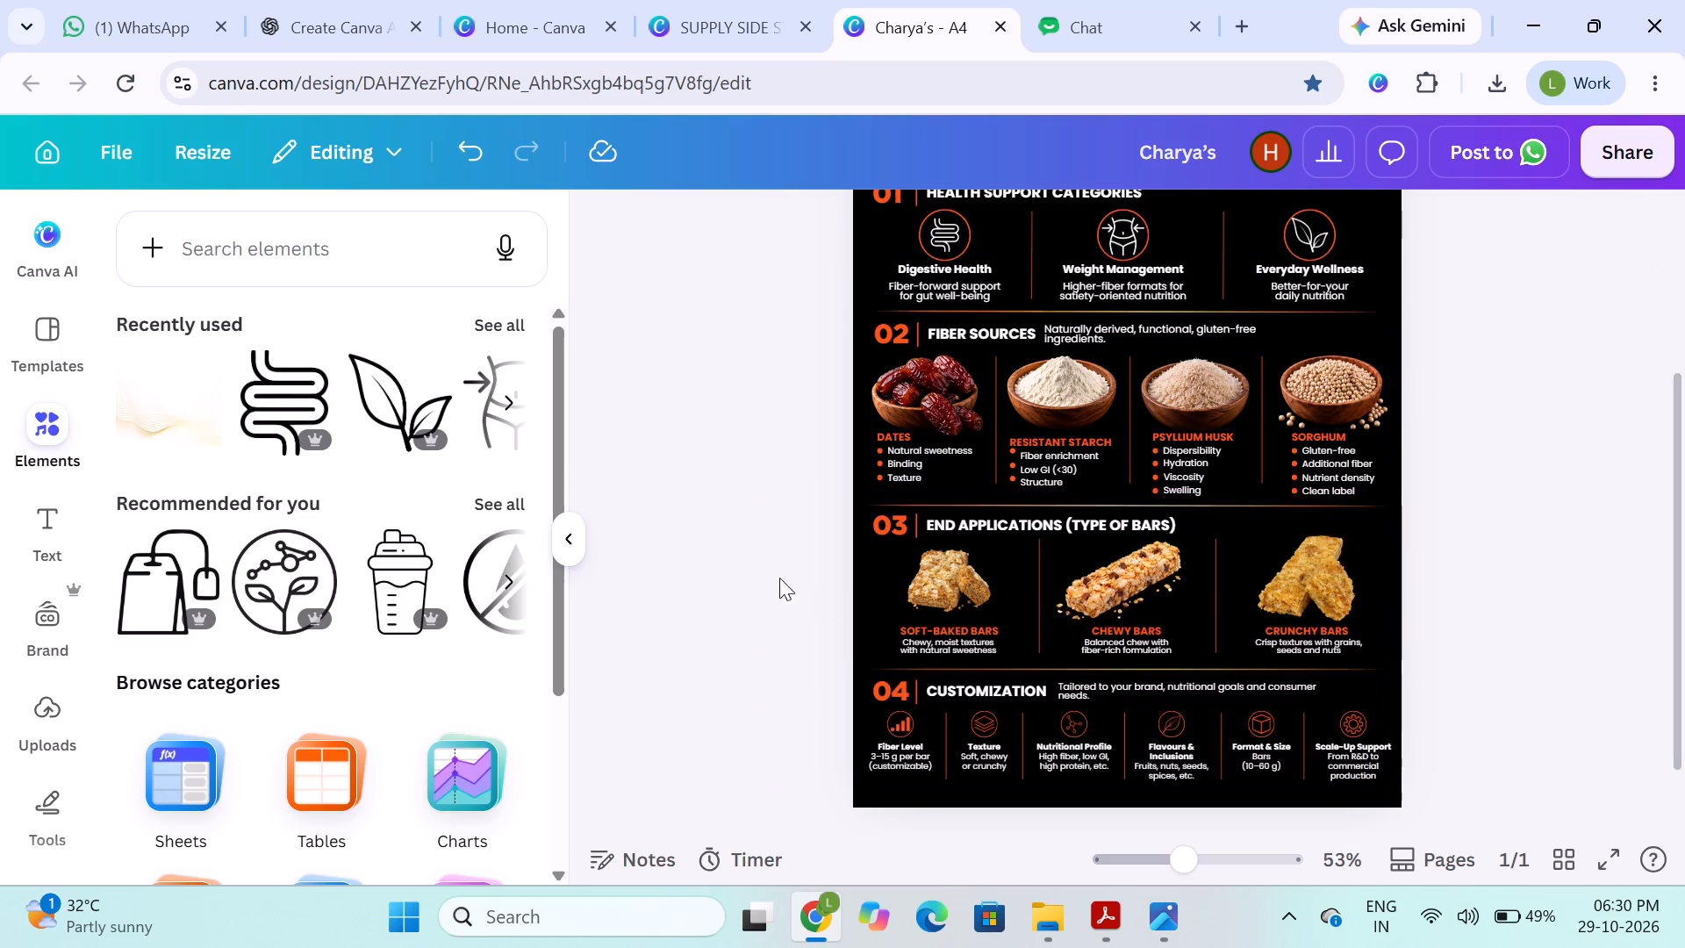
pyautogui.moveTo(681, 555); pyautogui.dragTo(1237, 729)
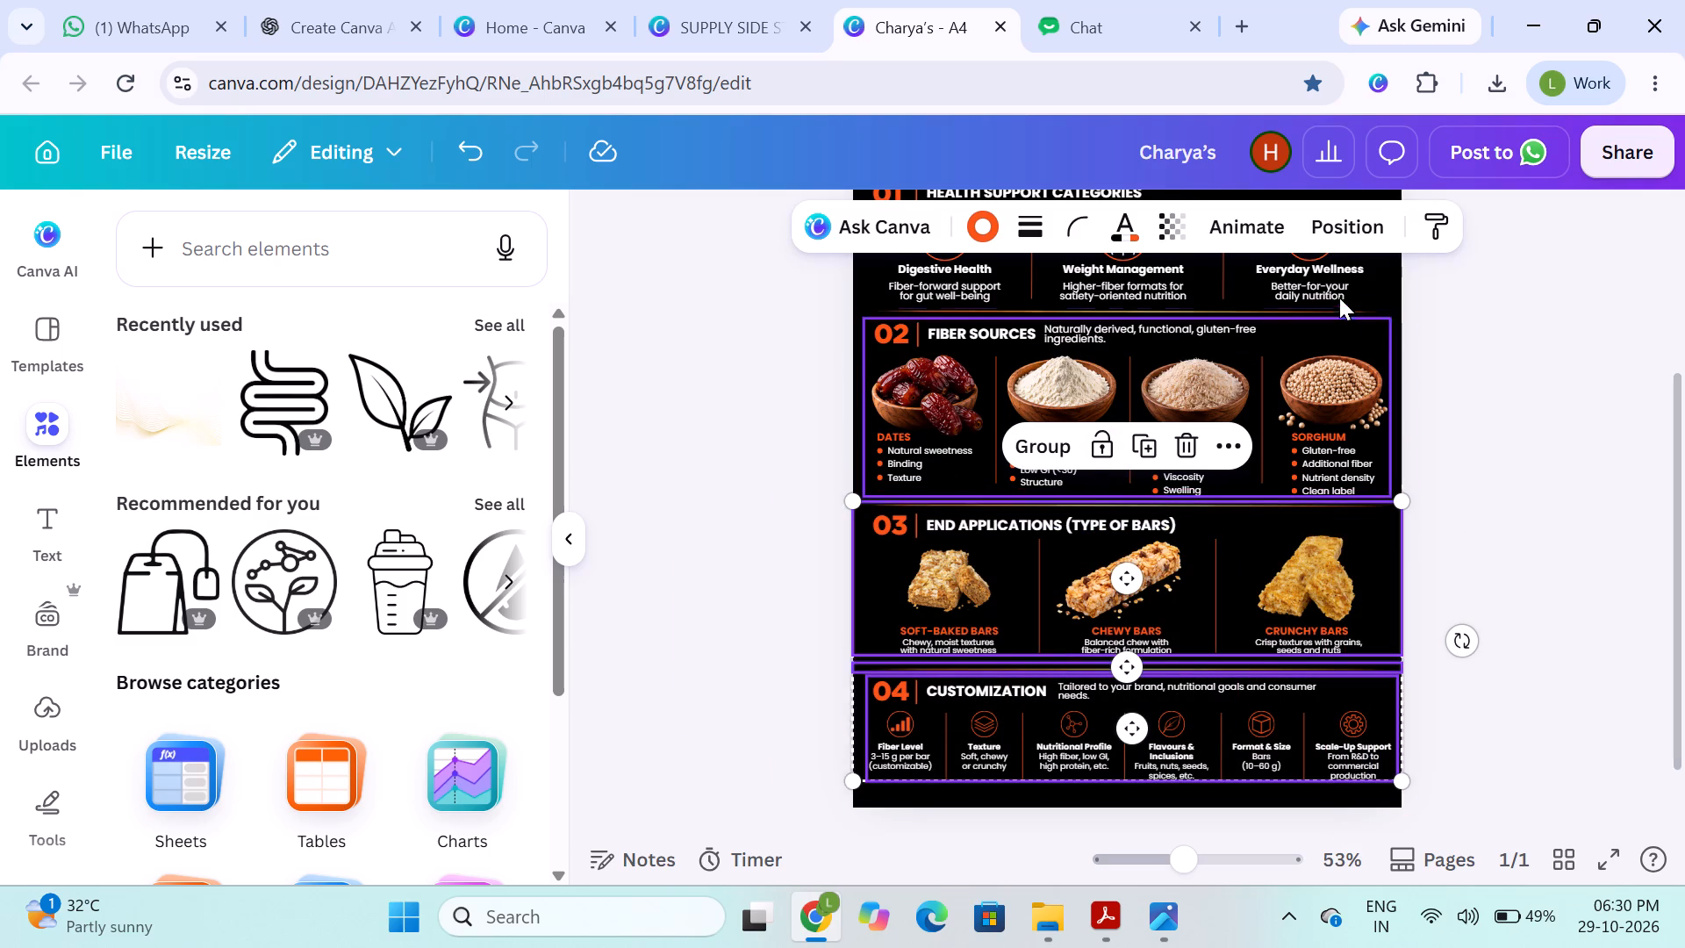
pyautogui.click(1356, 225)
pyautogui.click(415, 601)
pyautogui.click(714, 511)
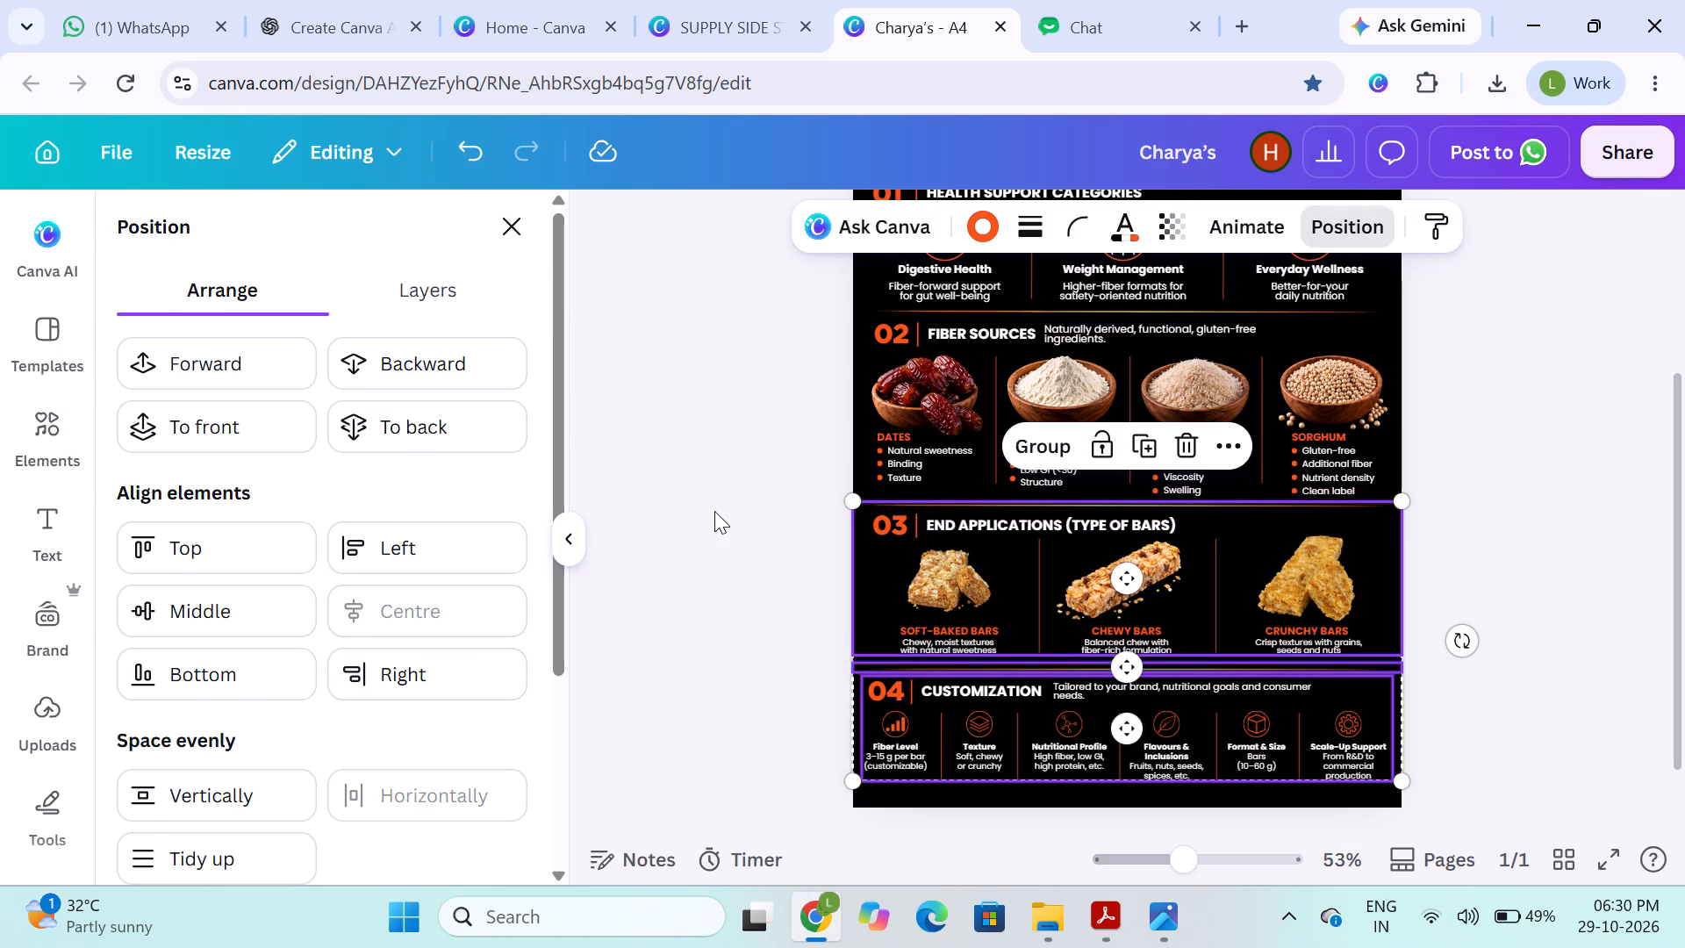
pyautogui.click(720, 534)
# Group the HEALTH SUPPORT CATEGORIES section, including its heading, icons, text and vertical dividers, and centre it horizontally on the page.
pyautogui.scroll(1, 894, 440)
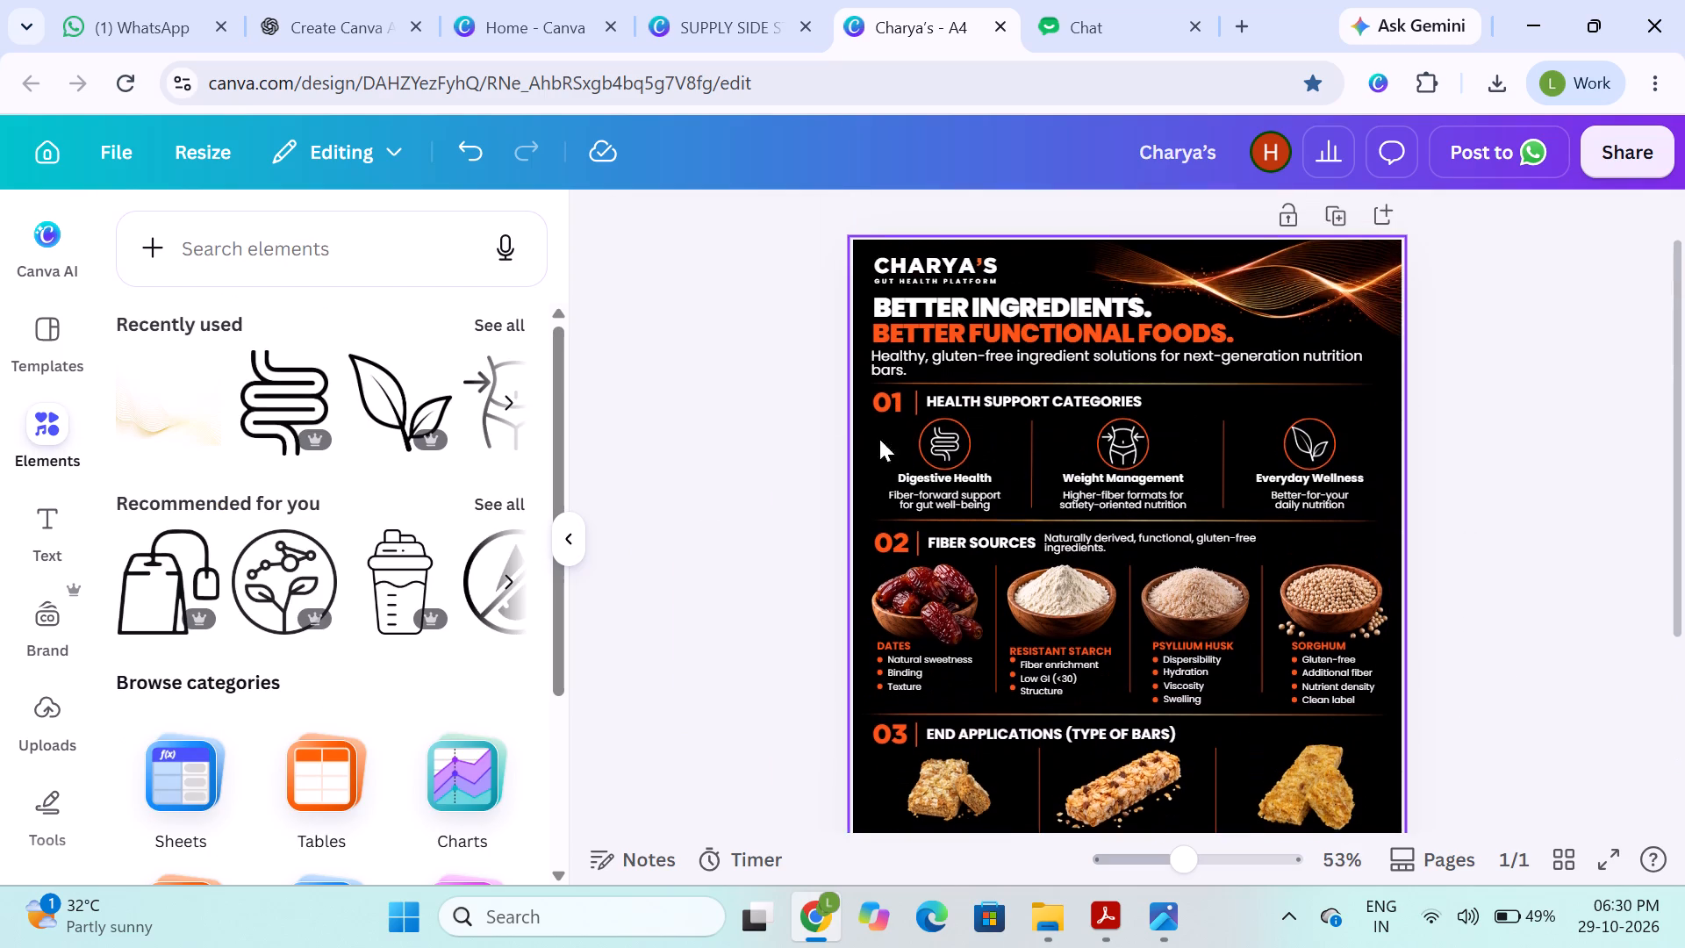
pyautogui.moveTo(774, 397); pyautogui.dragTo(1315, 510)
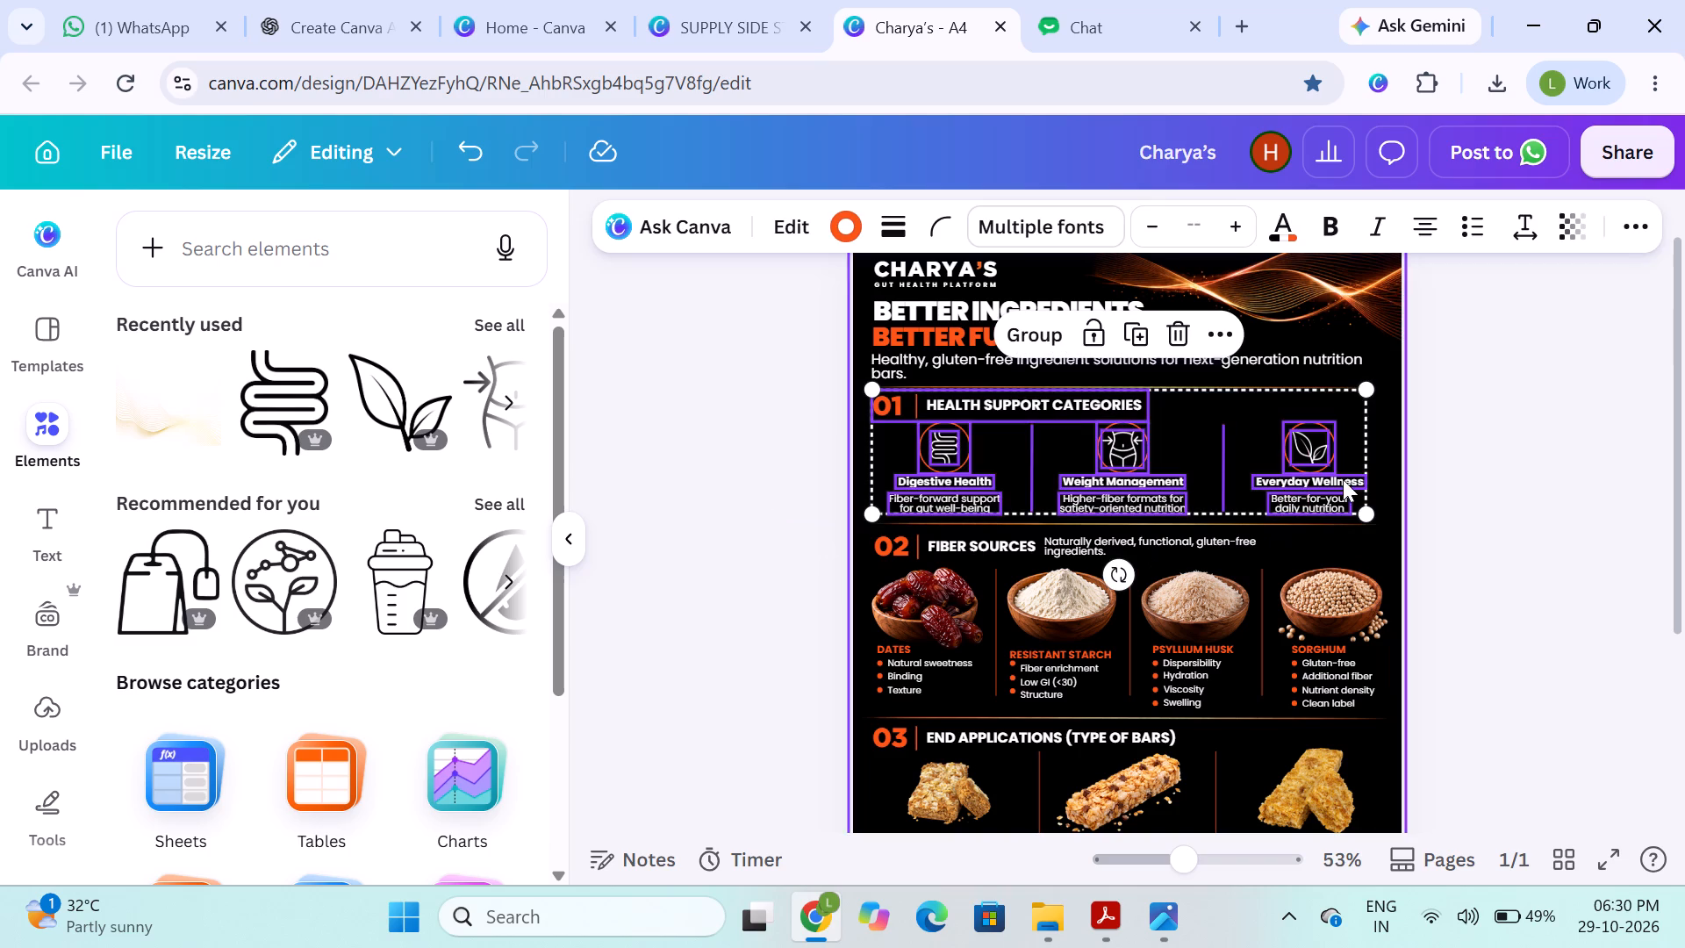
pyautogui.click(1029, 347)
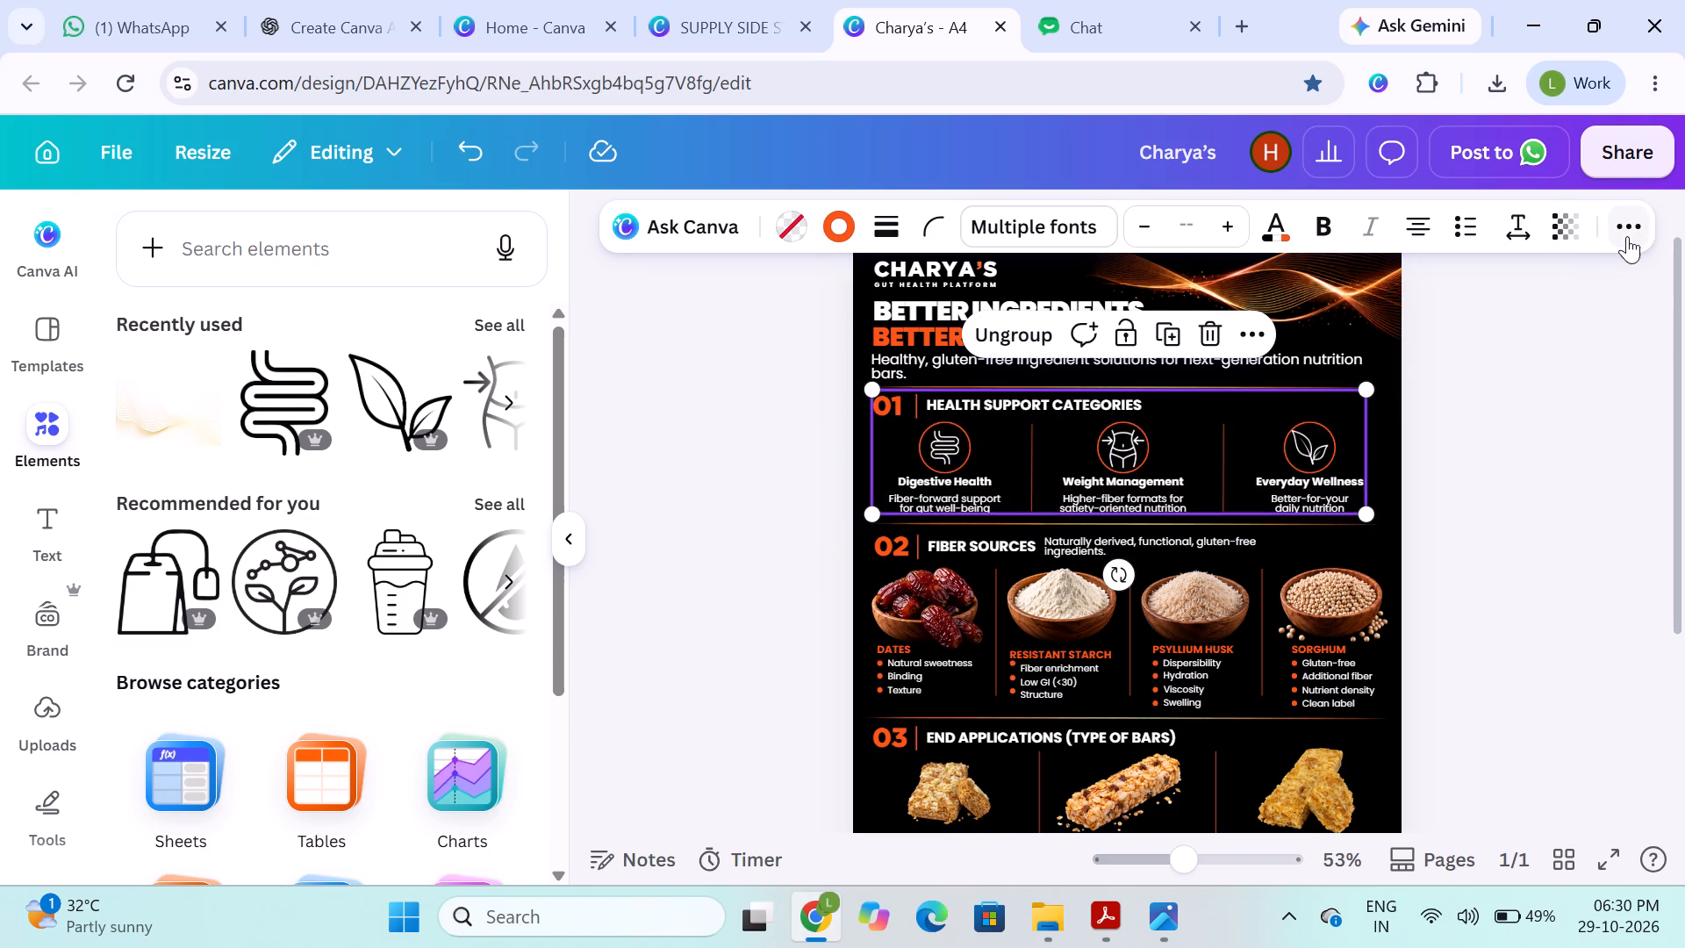
pyautogui.click(1627, 236)
pyautogui.click(1584, 307)
pyautogui.click(1562, 298)
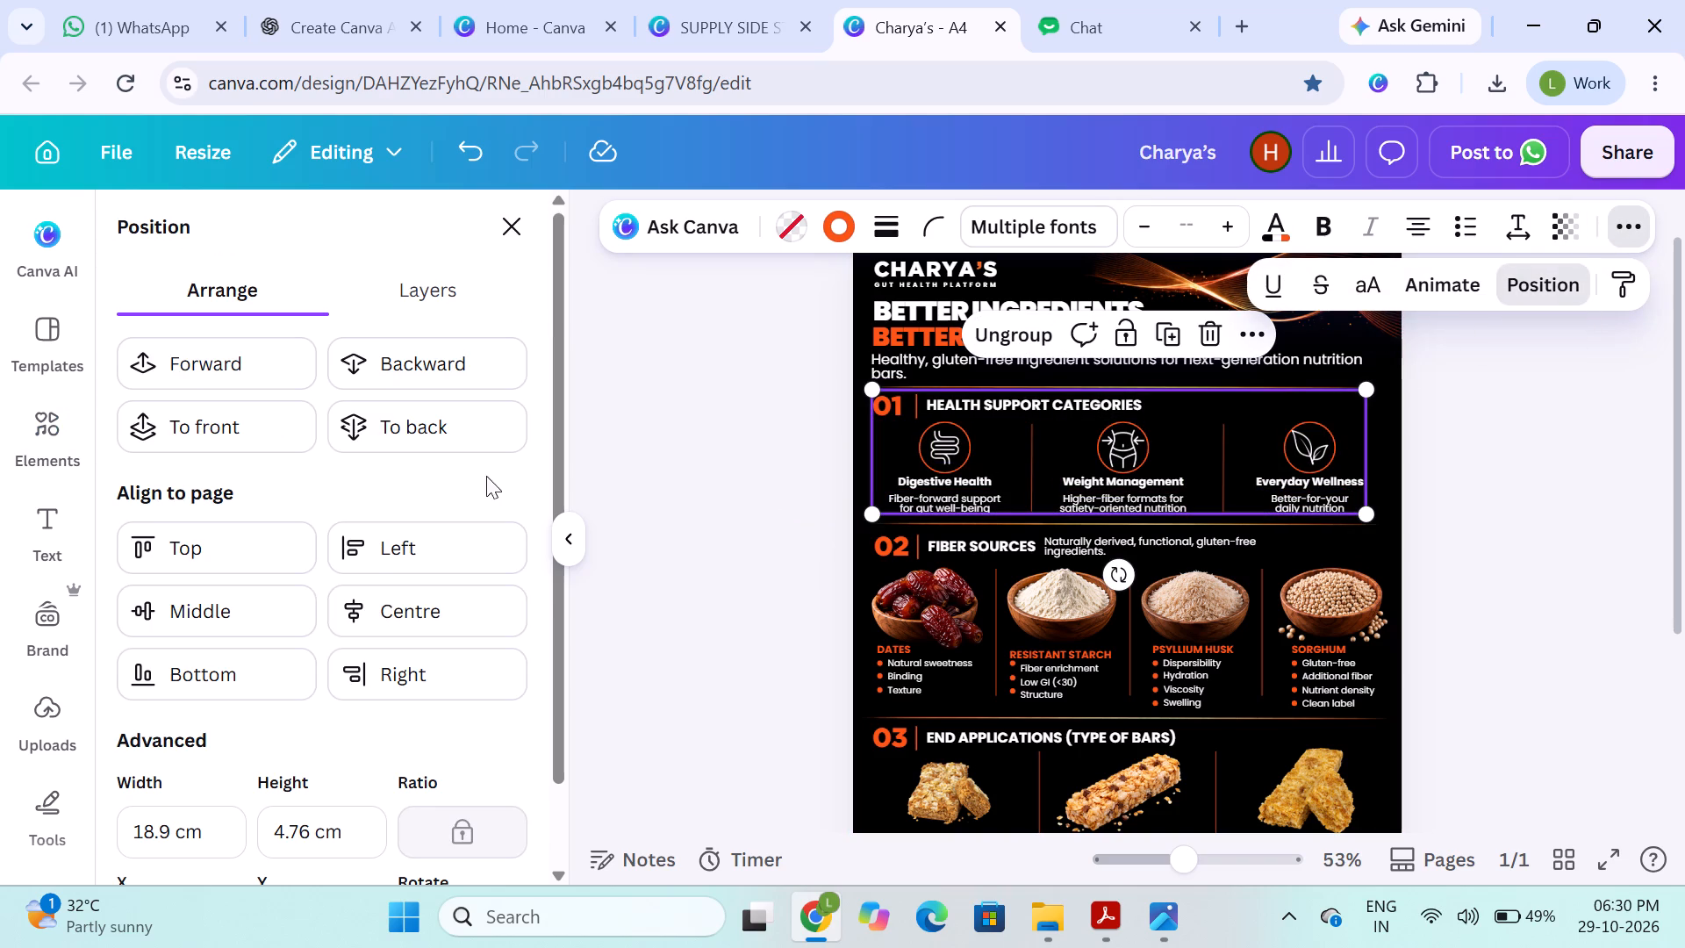
pyautogui.click(339, 607)
pyautogui.click(738, 541)
pyautogui.click(771, 465)
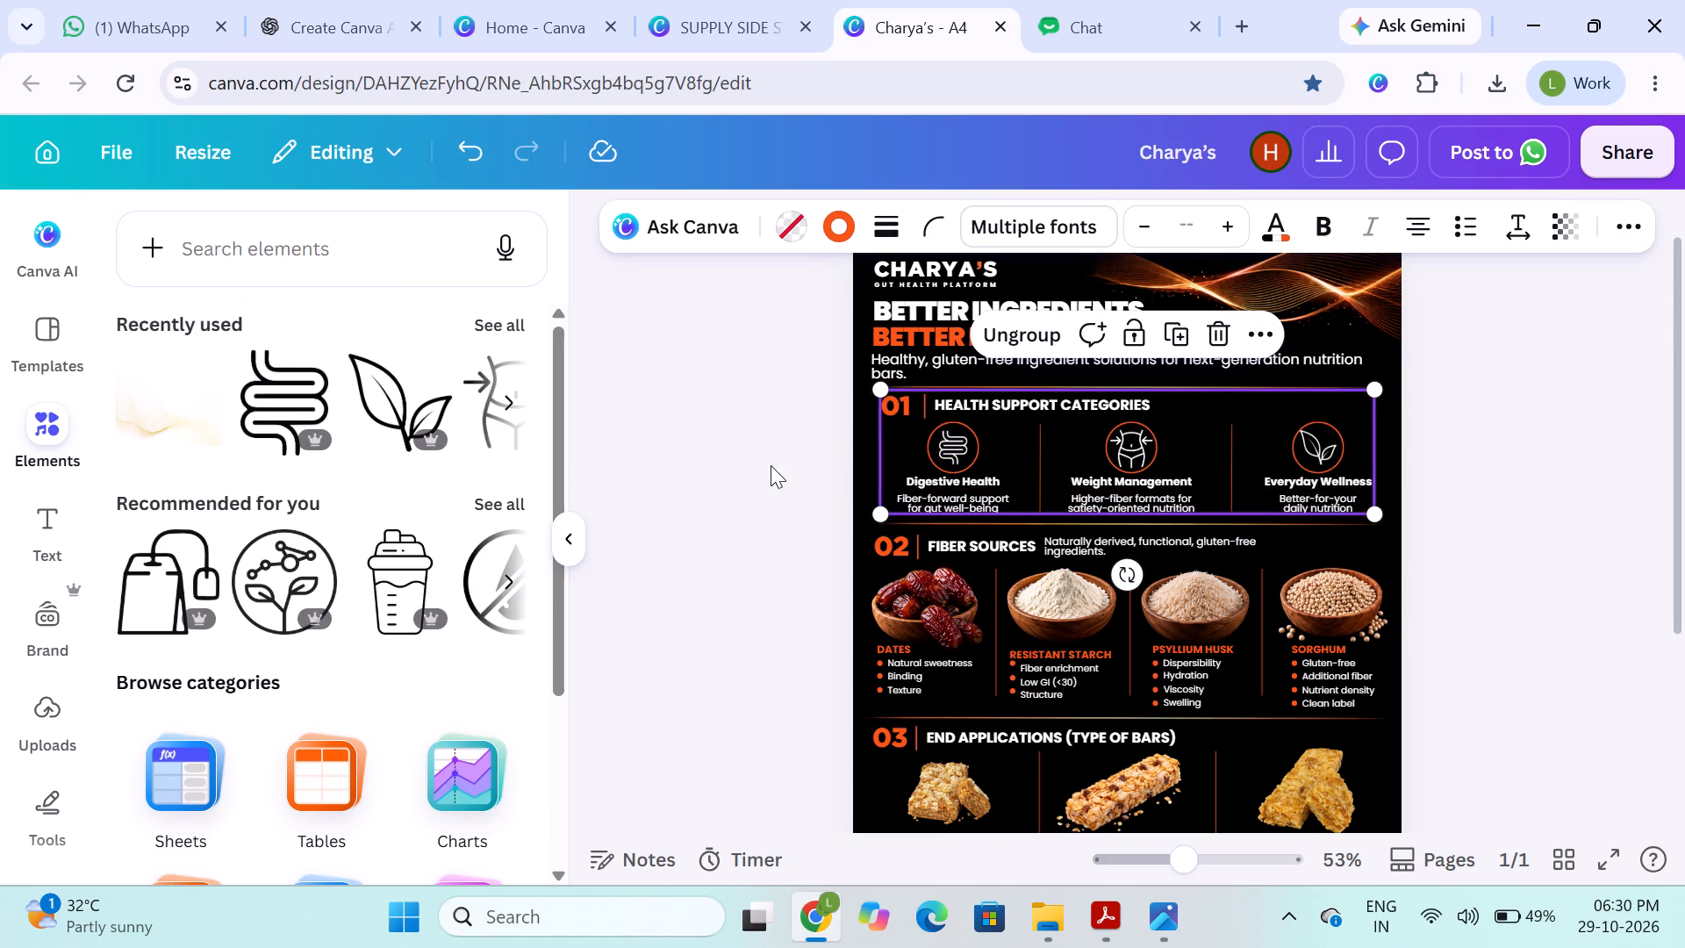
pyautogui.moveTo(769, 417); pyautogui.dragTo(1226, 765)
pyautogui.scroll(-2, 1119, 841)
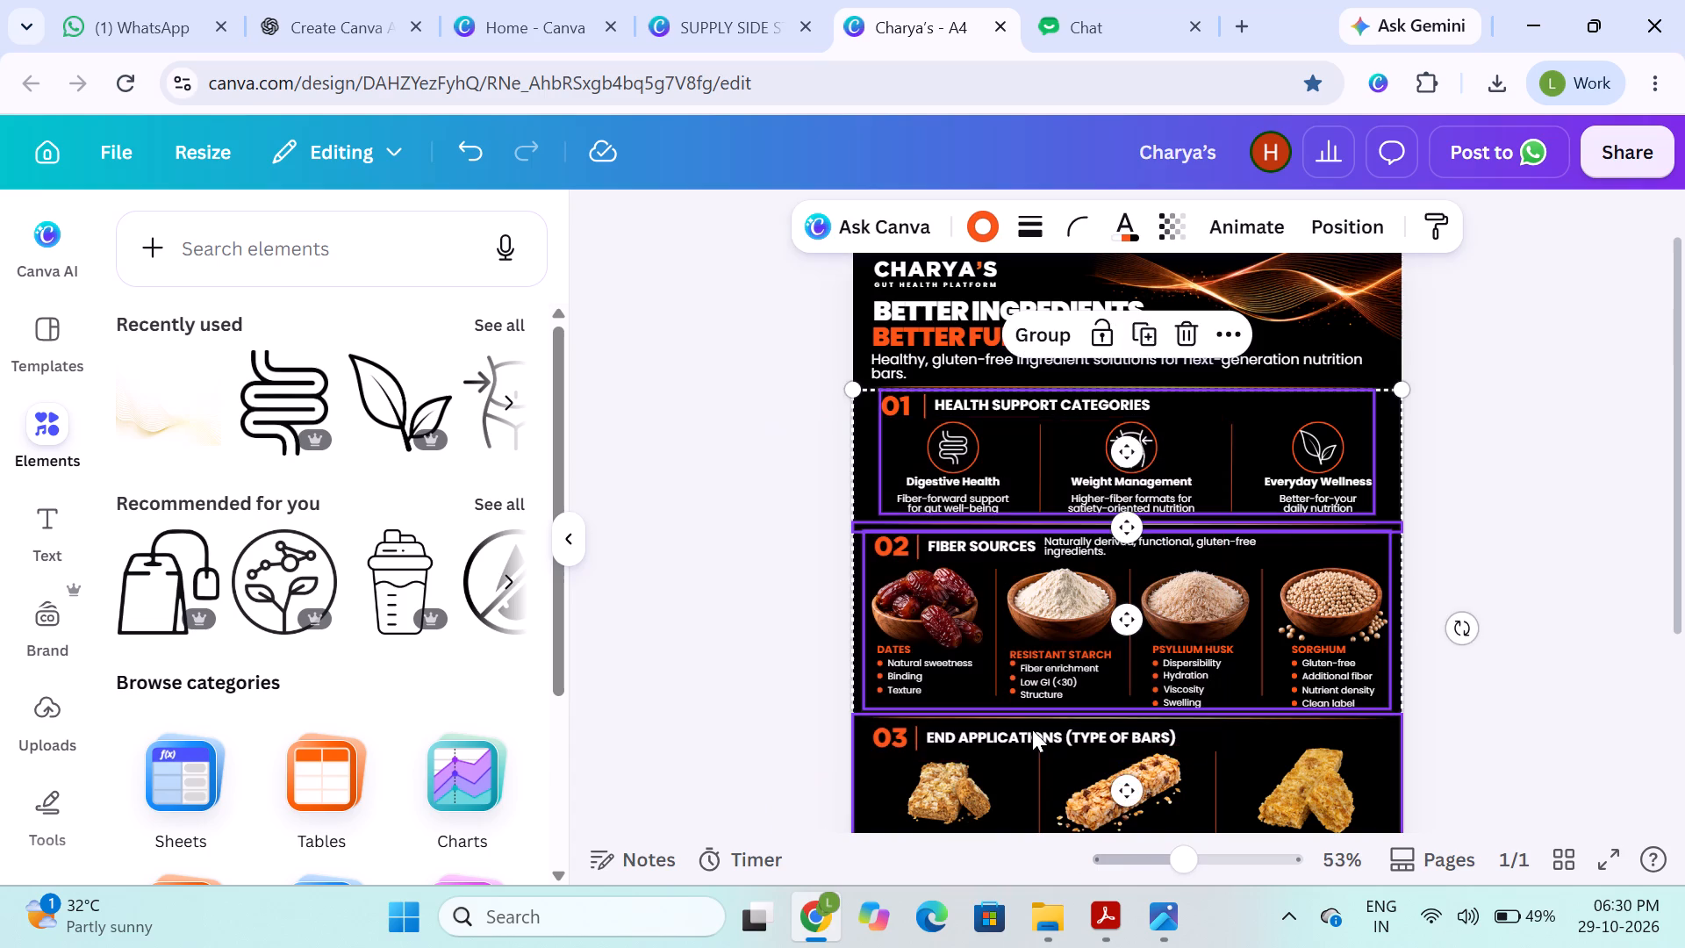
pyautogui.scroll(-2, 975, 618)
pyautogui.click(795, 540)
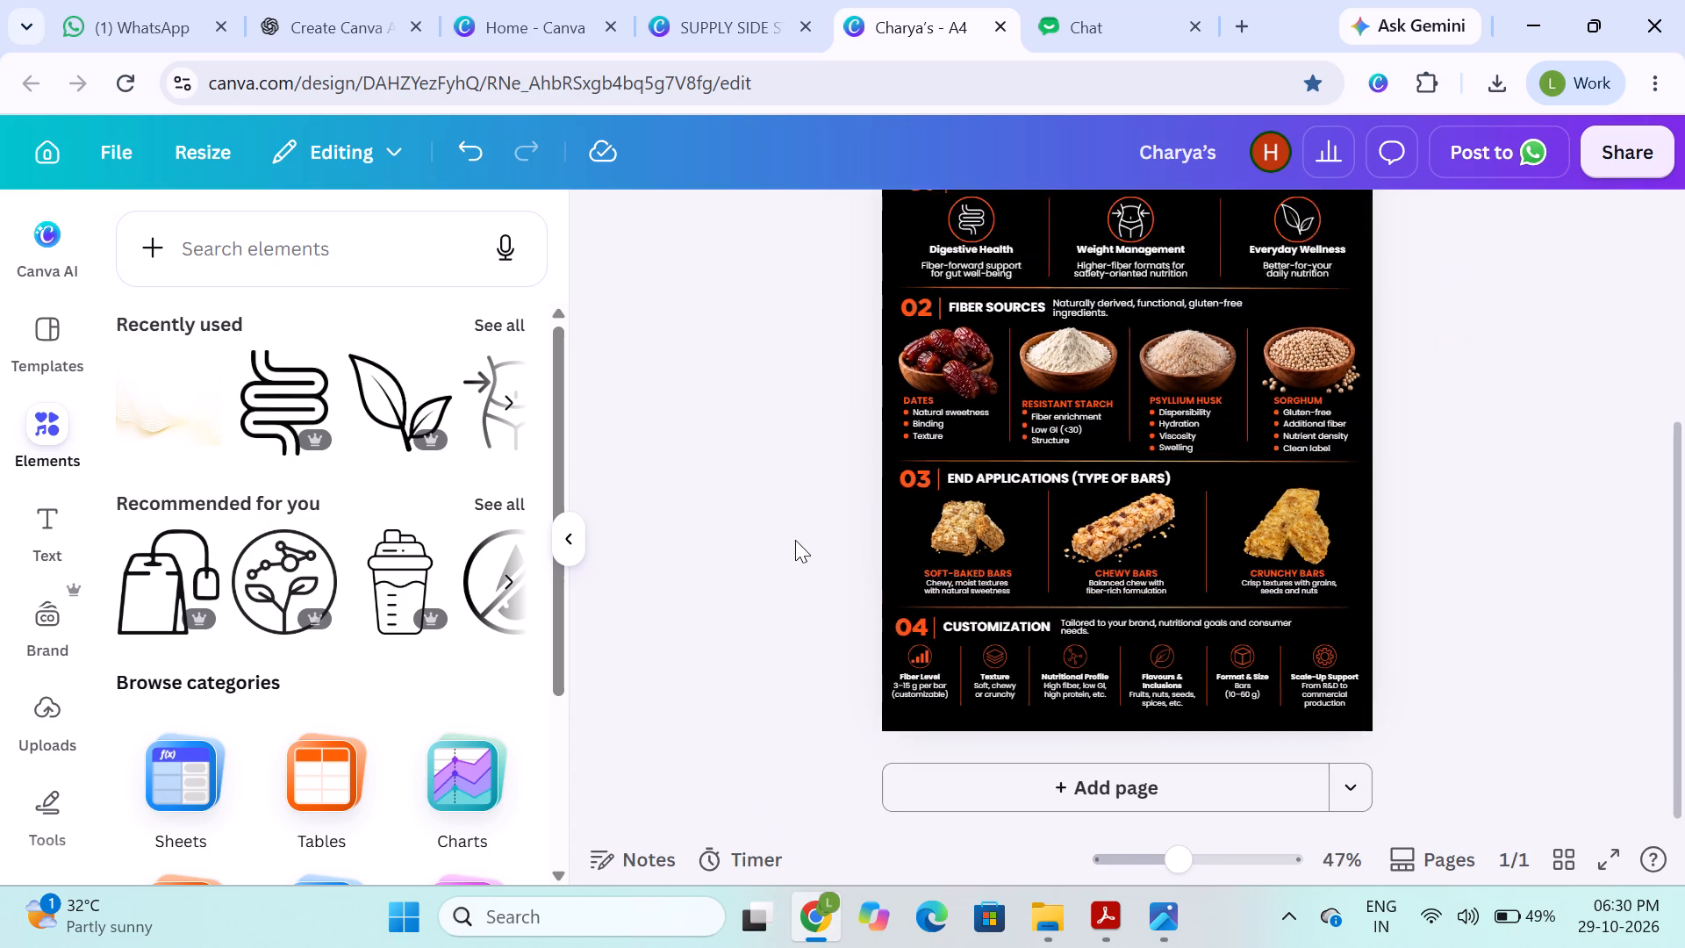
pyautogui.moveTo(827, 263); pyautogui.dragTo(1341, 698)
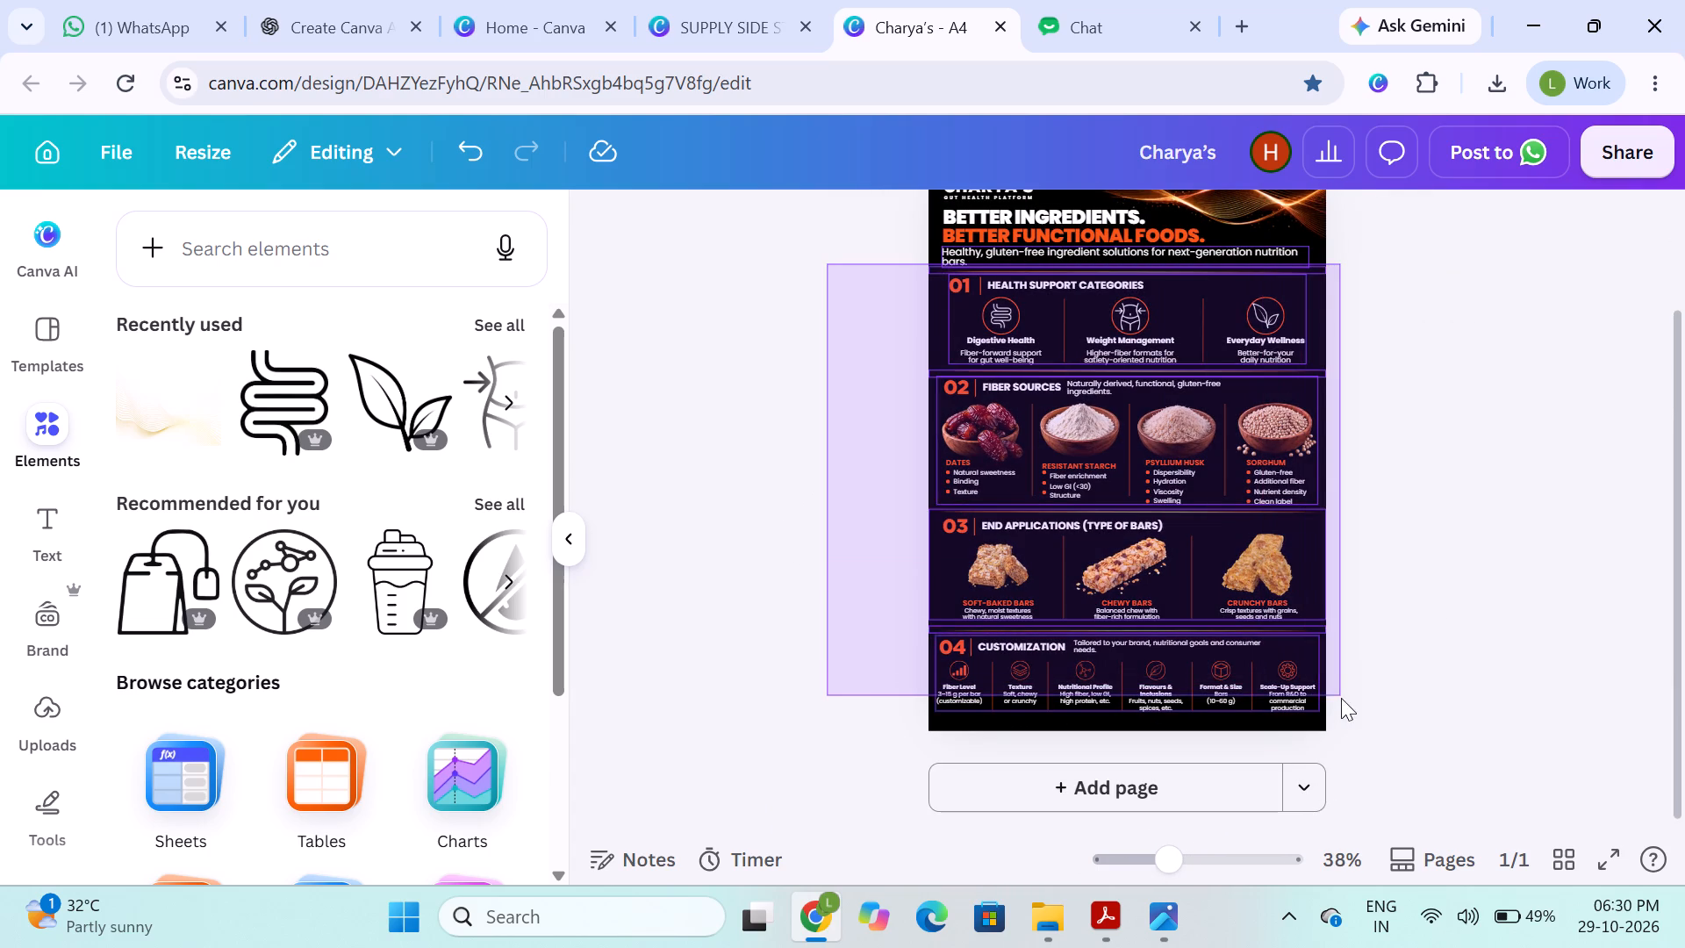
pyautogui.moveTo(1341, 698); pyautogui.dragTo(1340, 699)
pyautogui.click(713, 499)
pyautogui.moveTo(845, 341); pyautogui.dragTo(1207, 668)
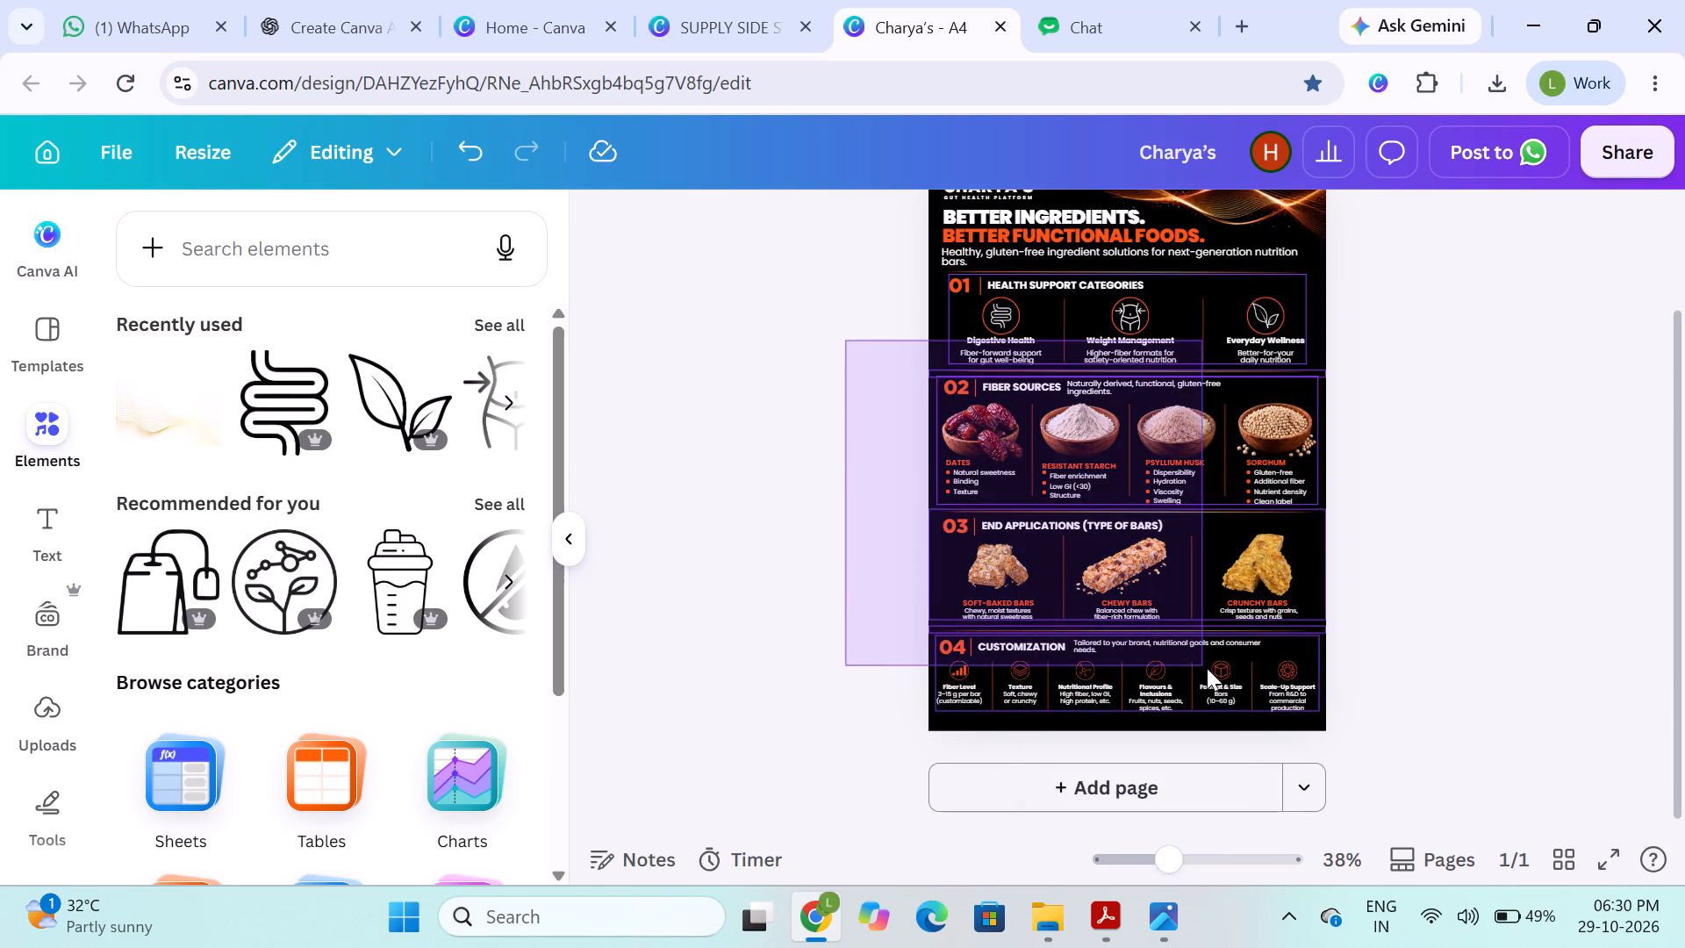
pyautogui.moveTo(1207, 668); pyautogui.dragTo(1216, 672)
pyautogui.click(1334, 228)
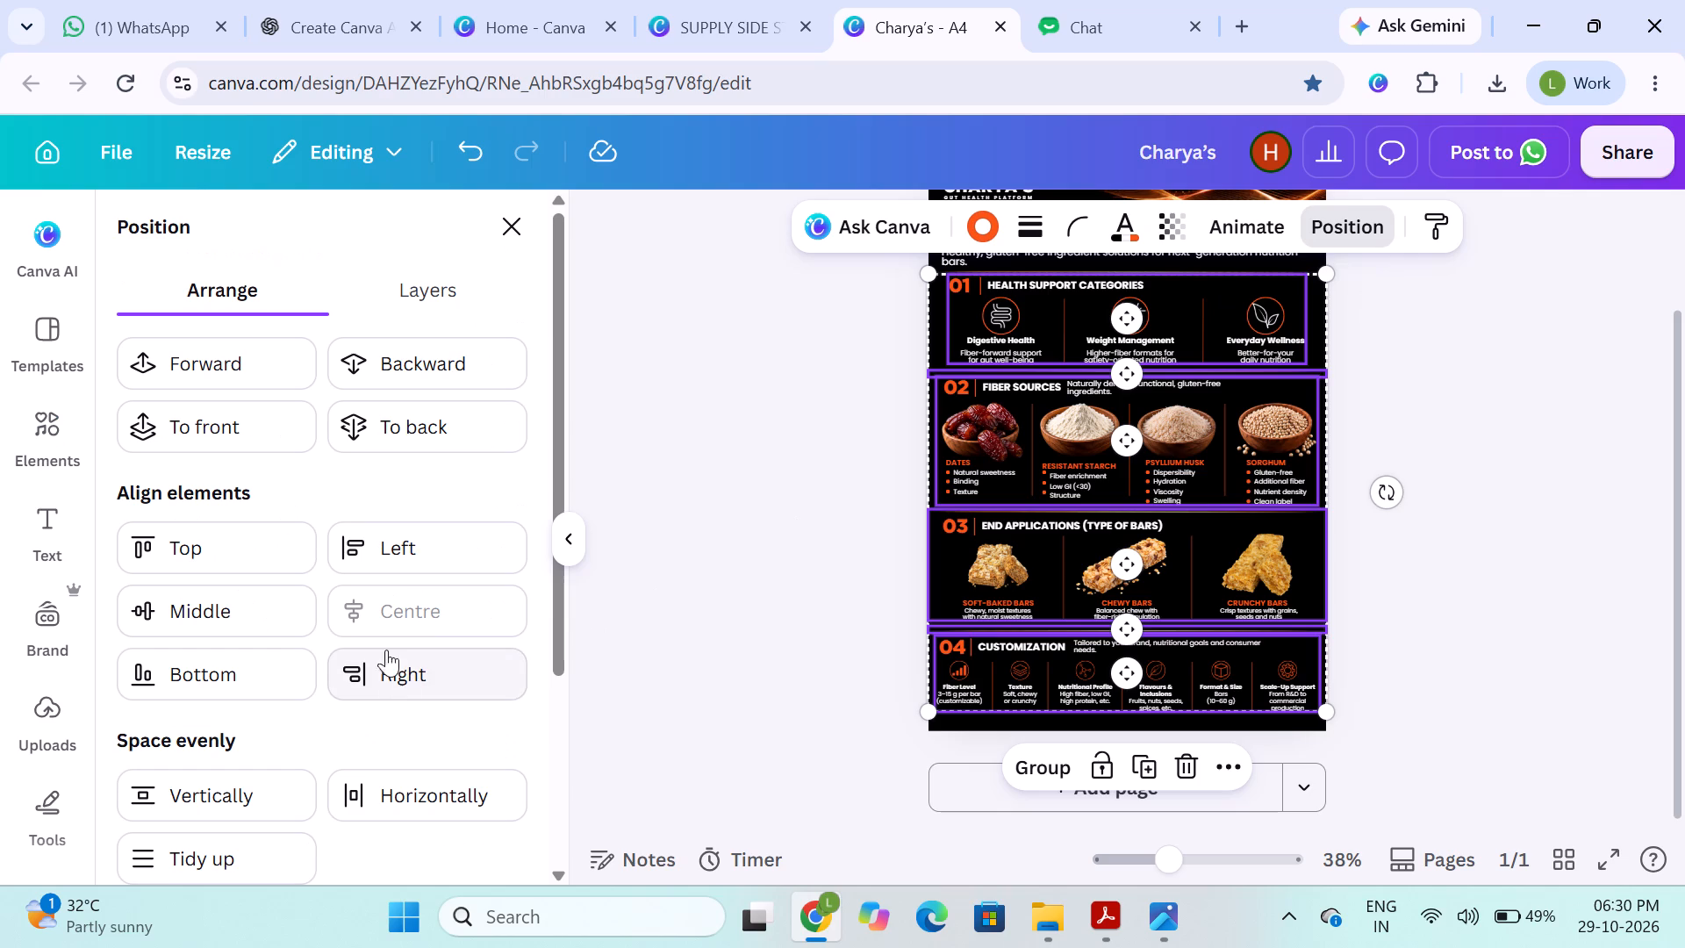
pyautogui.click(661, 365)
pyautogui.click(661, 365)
# Review the infographic from the logo and headline down through the HEALTH SUPPORT CATEGORIES and FIBER SOURCES sections for spacing and alignment.
pyautogui.scroll(2, 886, 419)
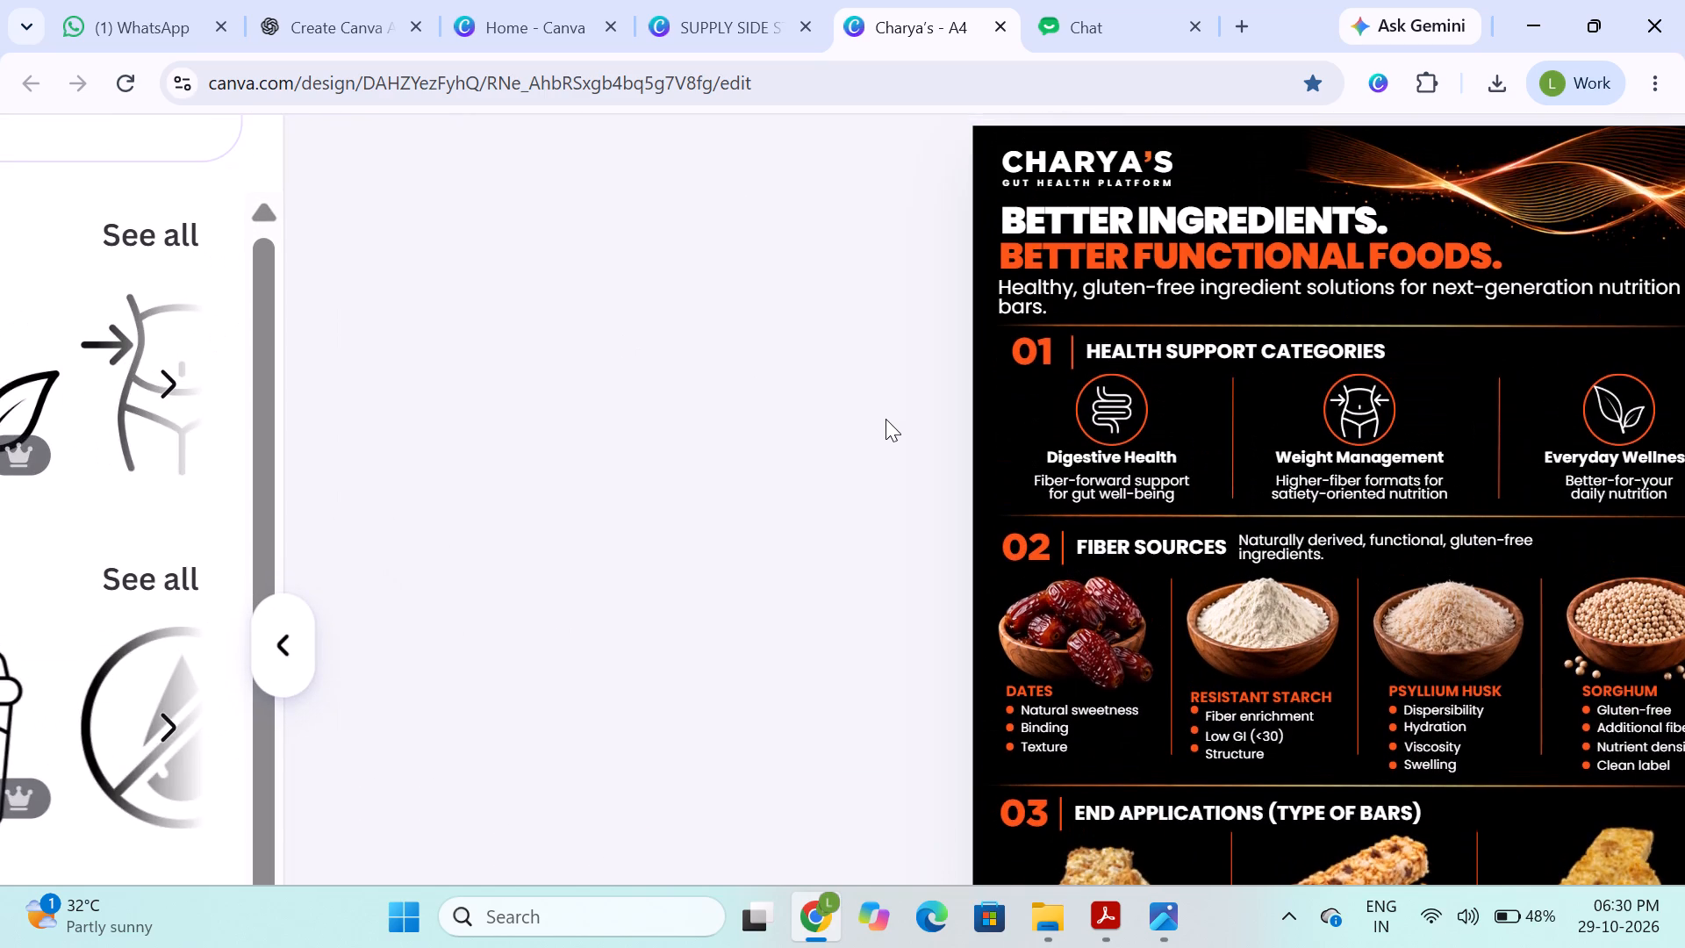
pyautogui.hscroll(-2, 886, 419)
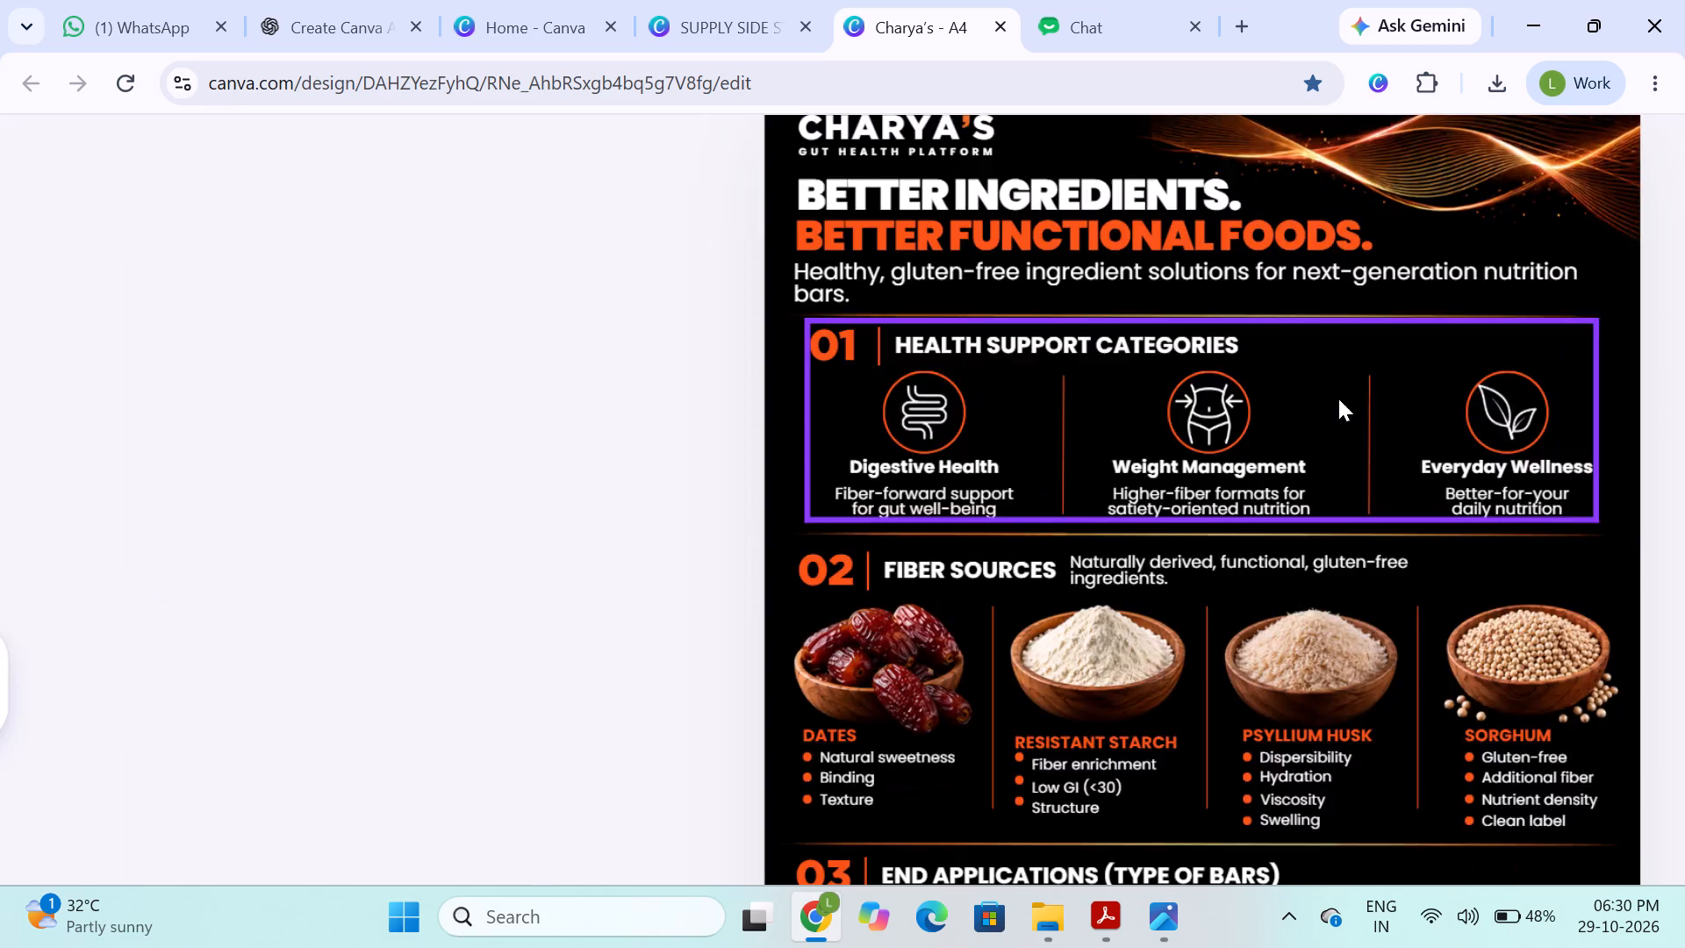
pyautogui.scroll(2, 1338, 399)
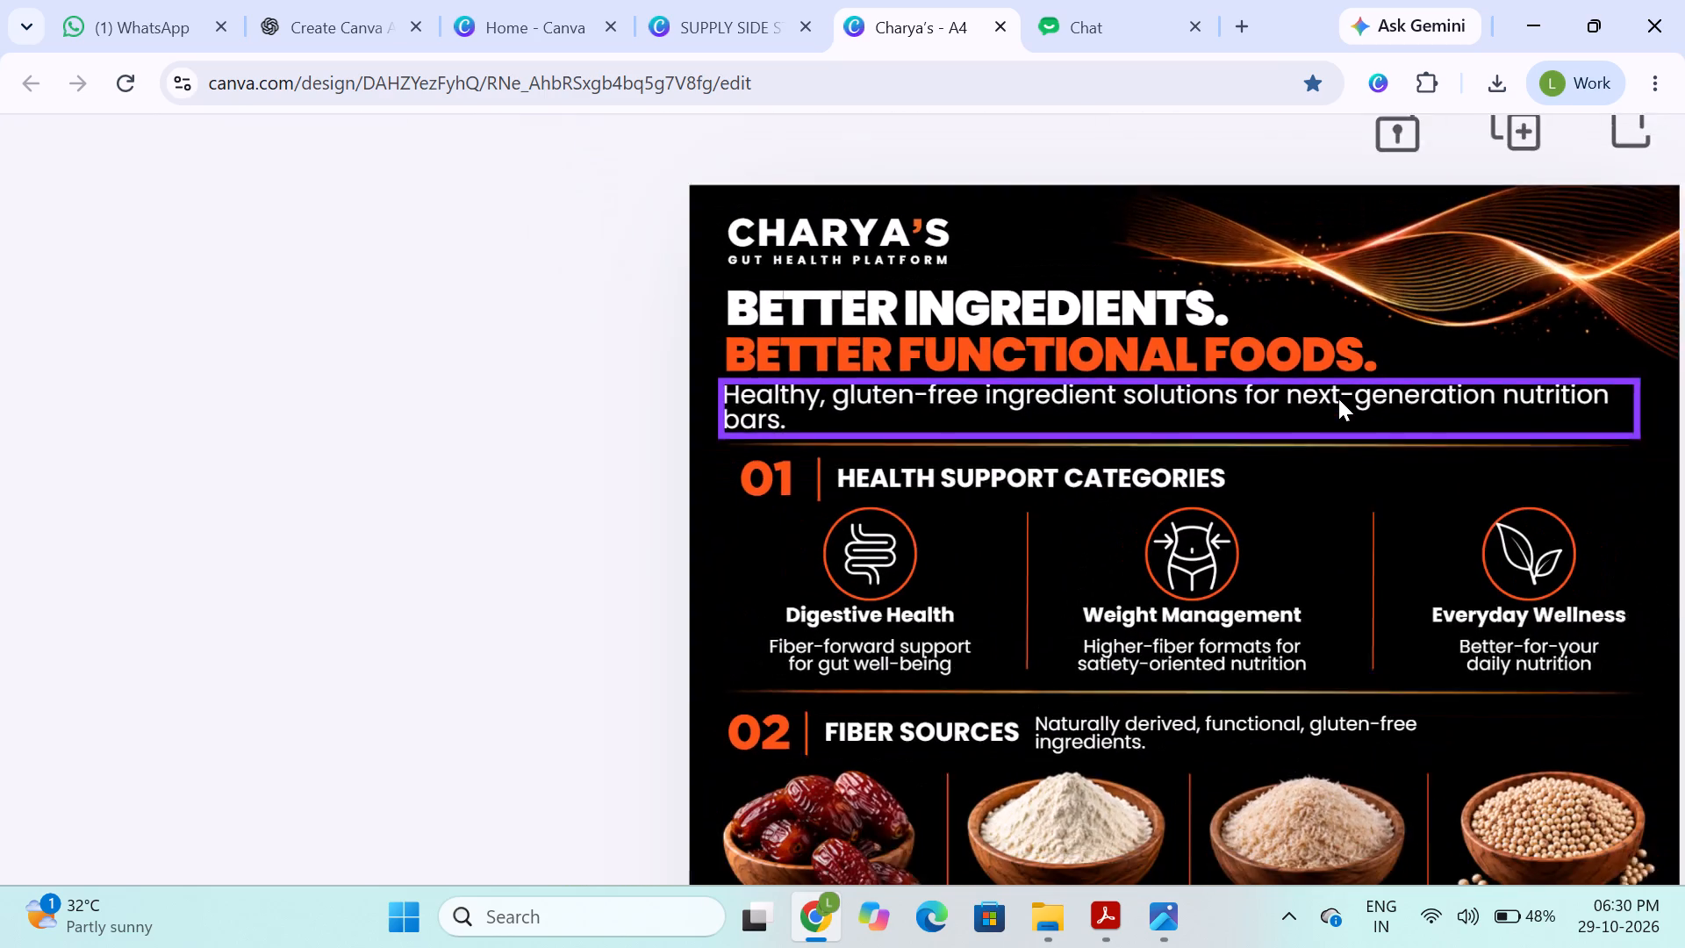
pyautogui.hscroll(-1, 1338, 399)
pyautogui.scroll(1, 223, 266)
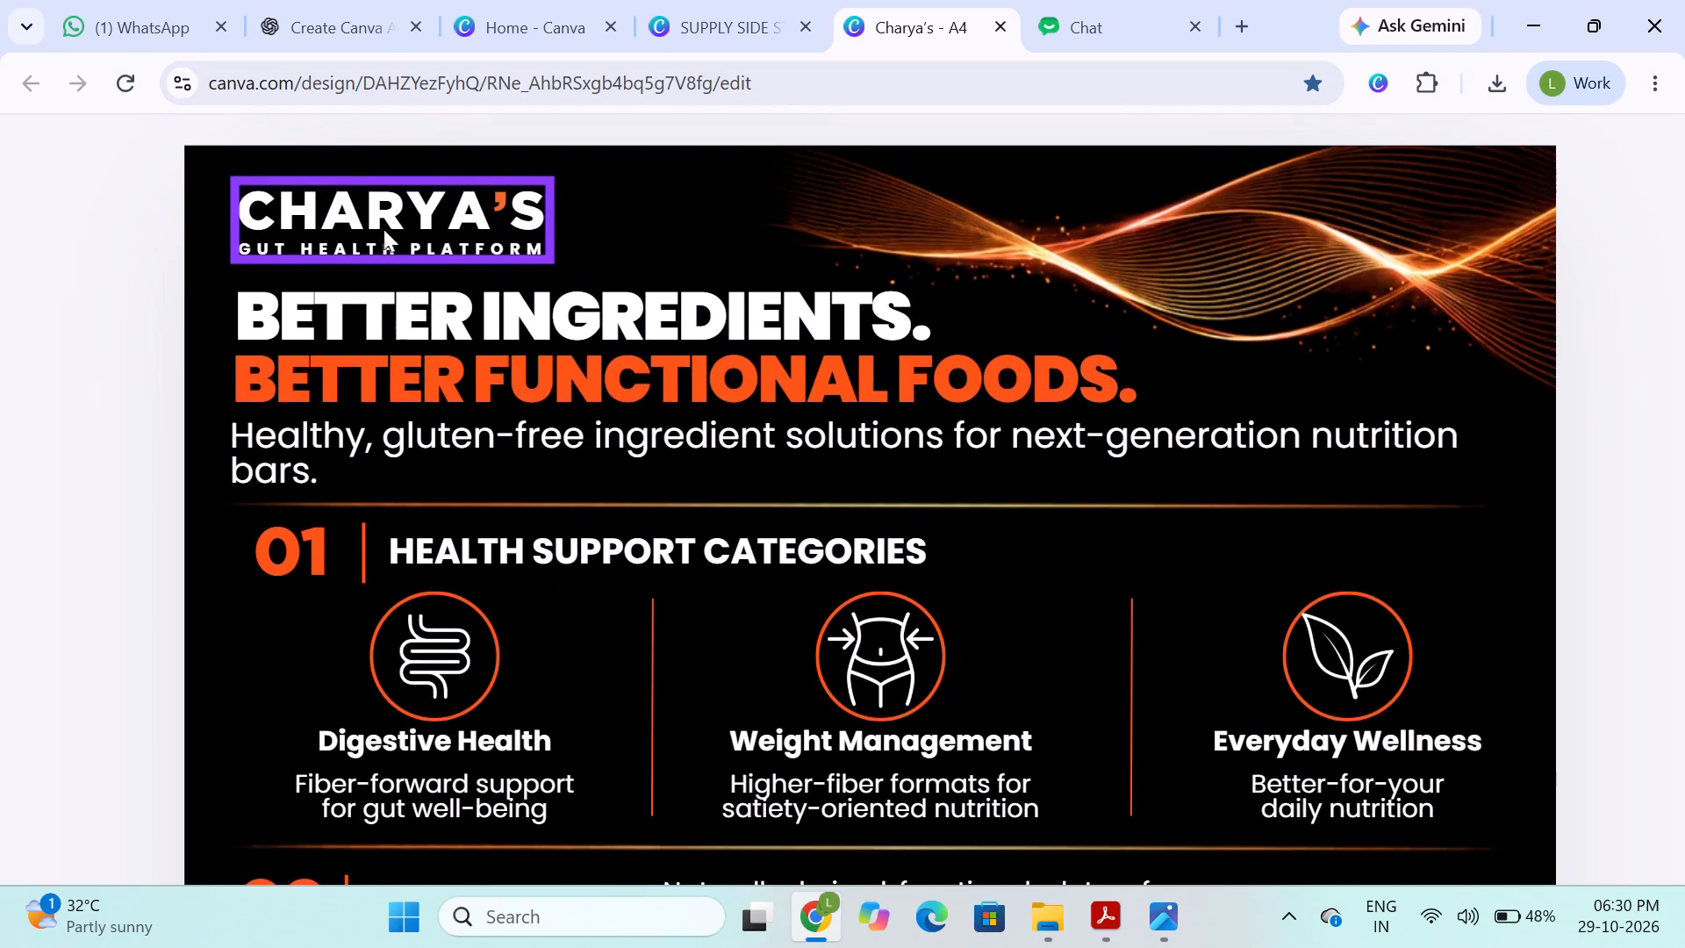
pyautogui.scroll(1, 384, 229)
pyautogui.scroll(-1, 325, 264)
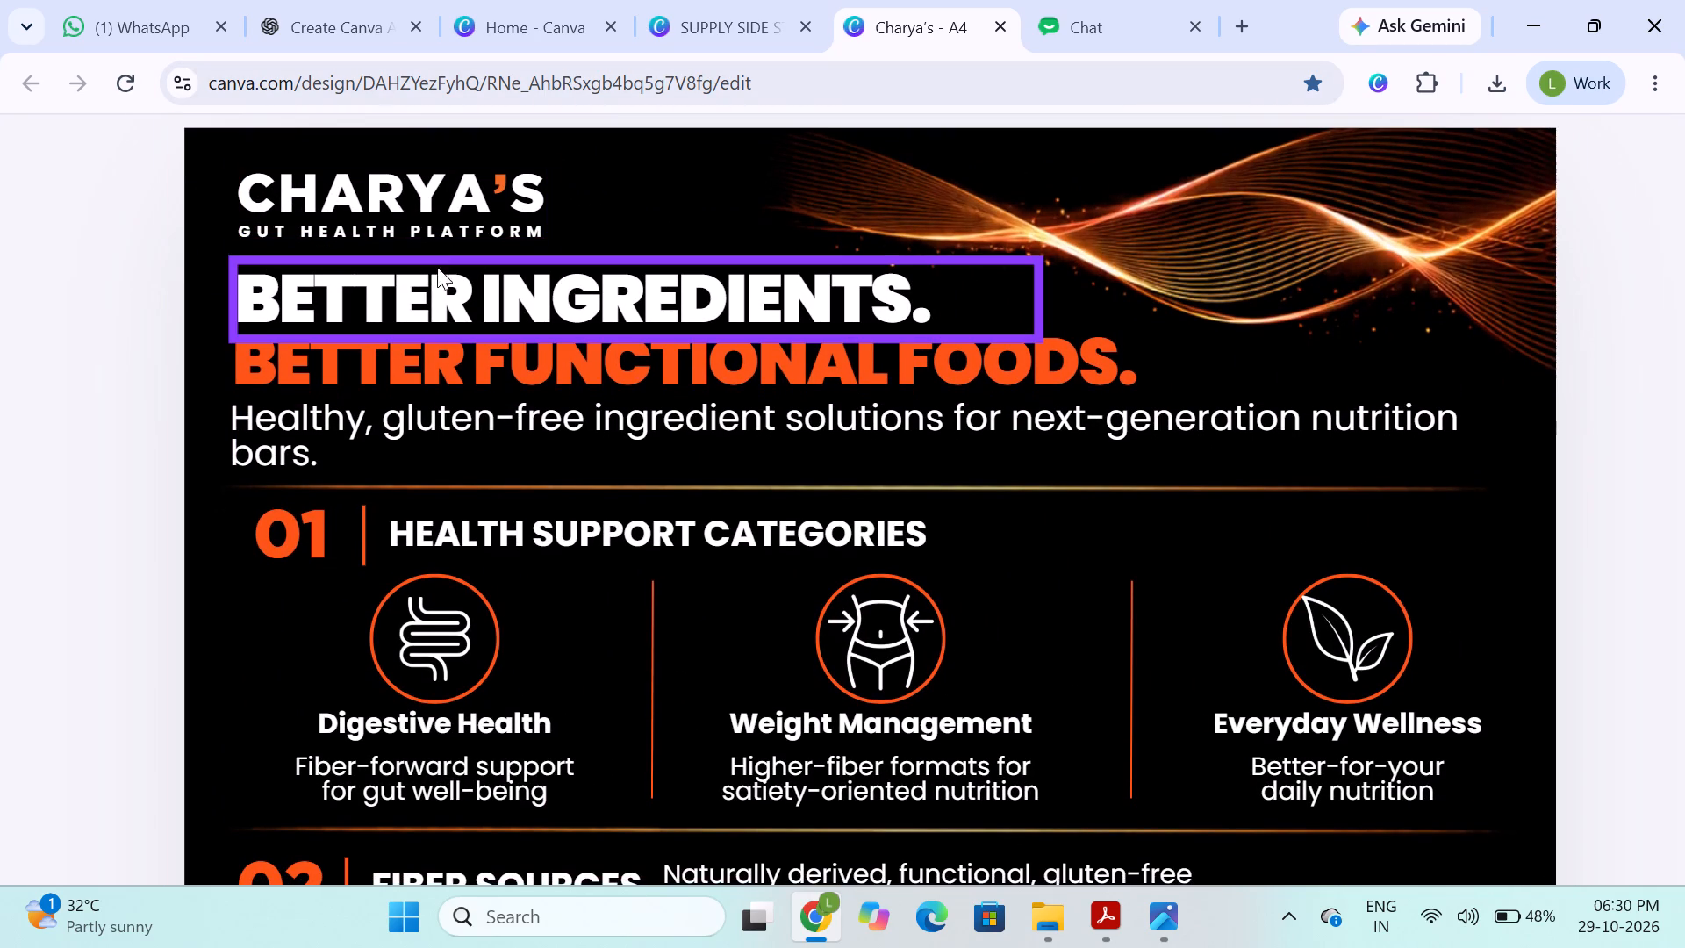
pyautogui.scroll(-1, 369, 306)
pyautogui.scroll(-1, 402, 372)
pyautogui.scroll(-1, 1010, 341)
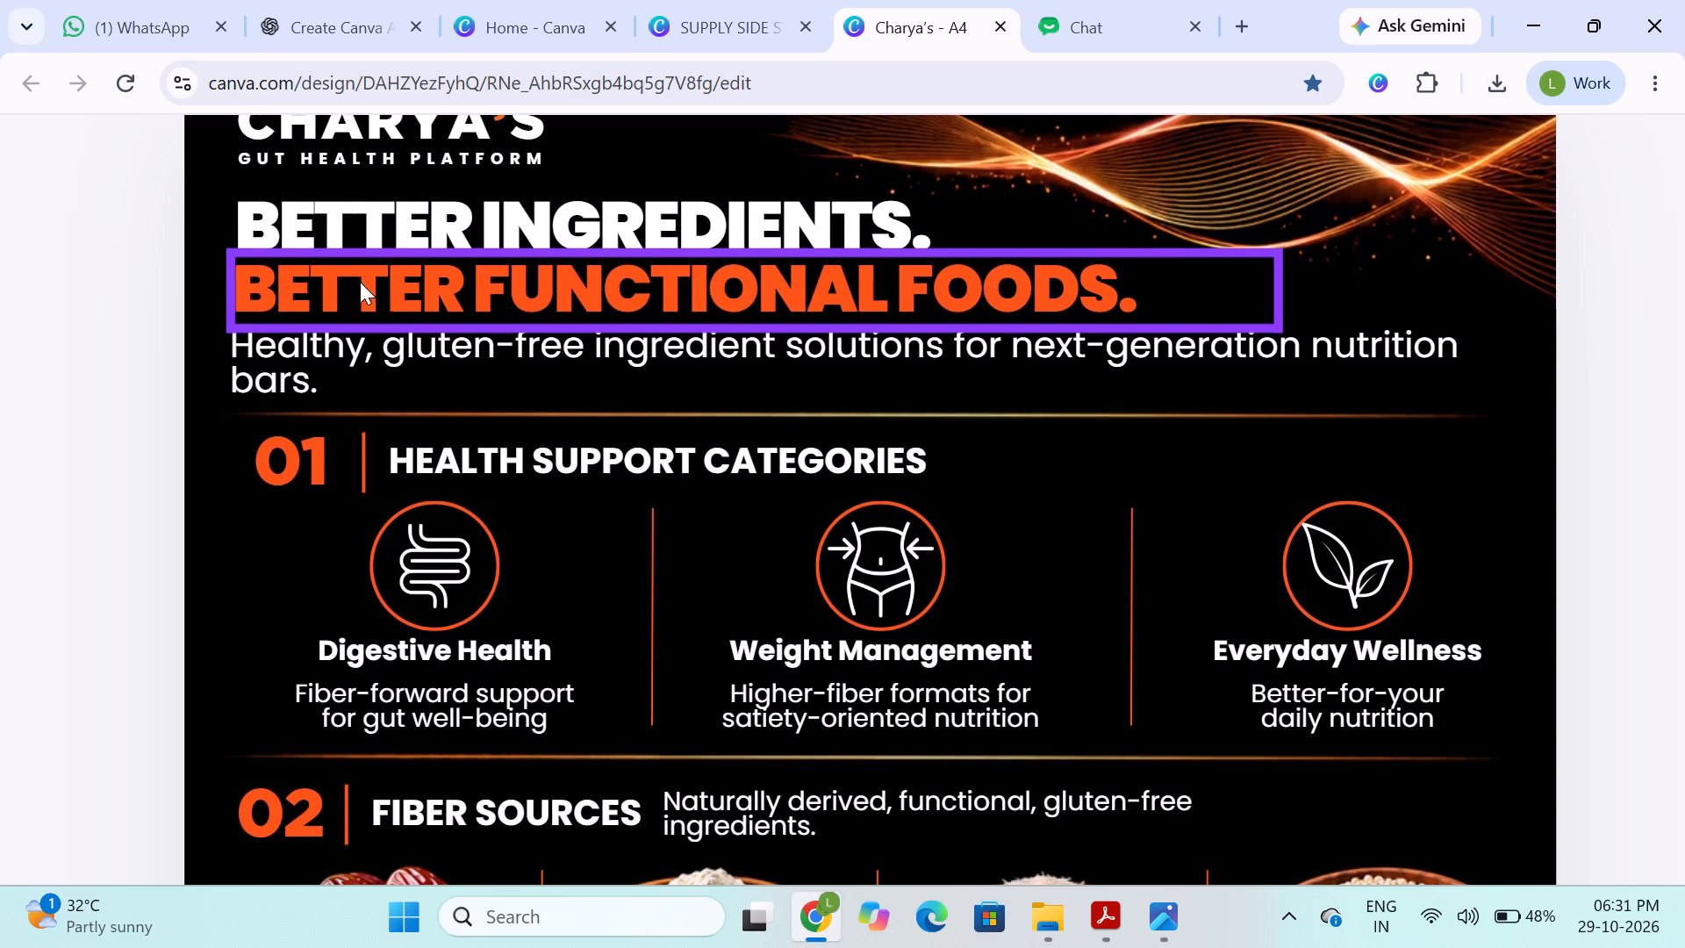
pyautogui.scroll(-1, 360, 282)
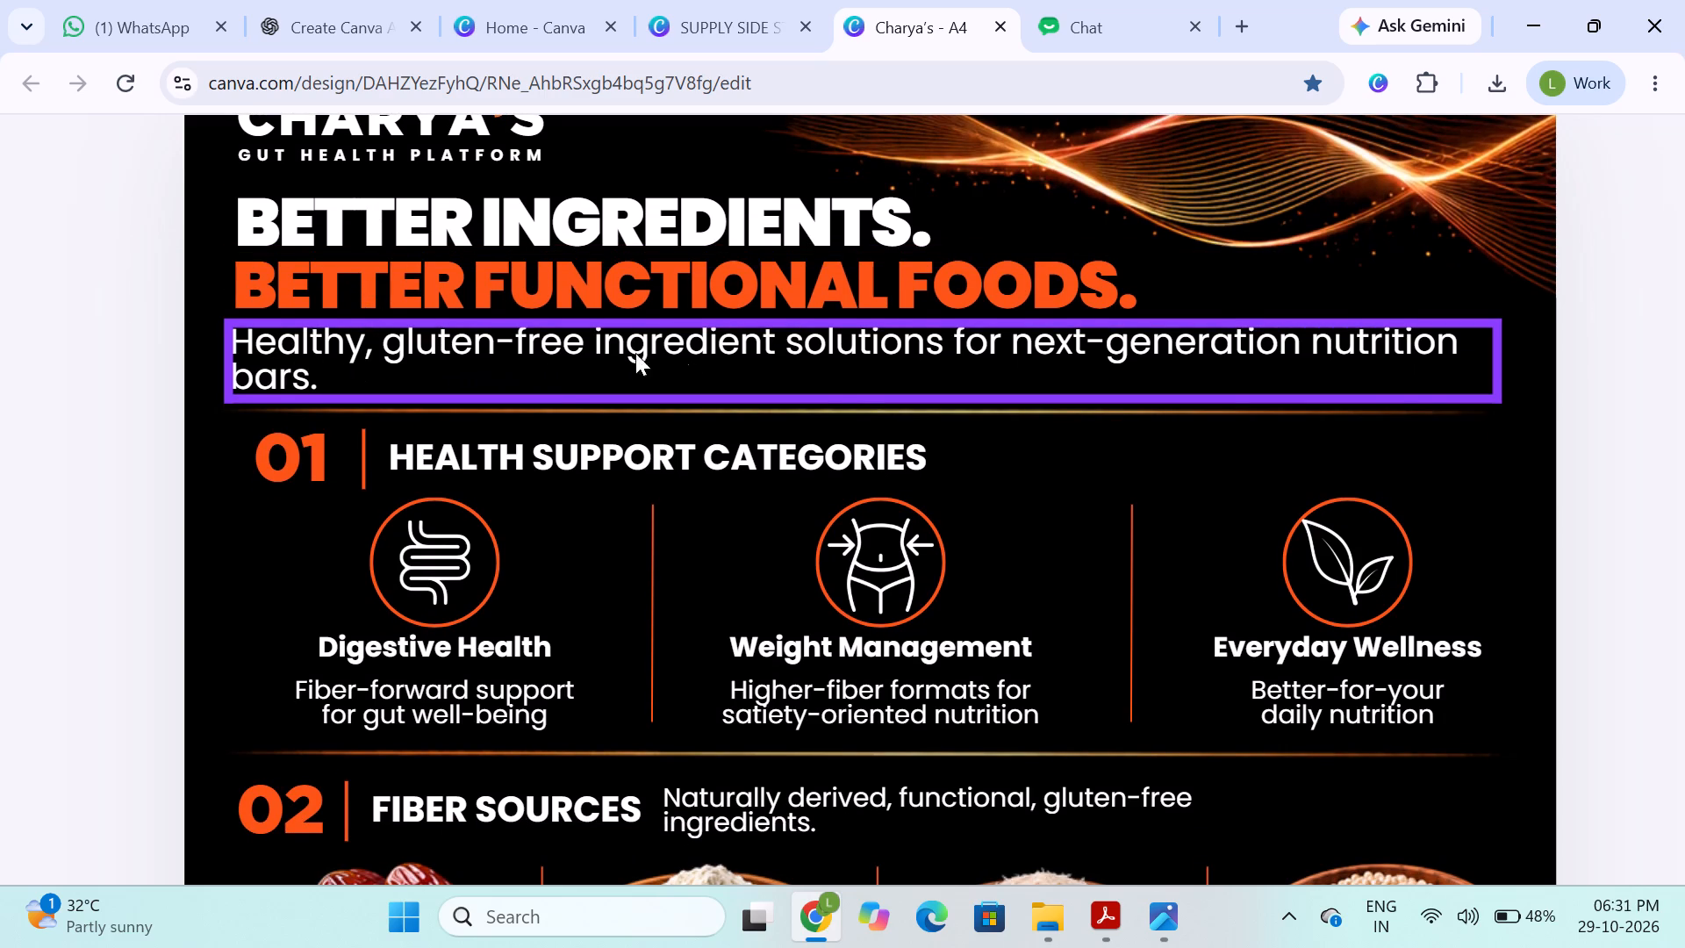
pyautogui.scroll(-1, 726, 353)
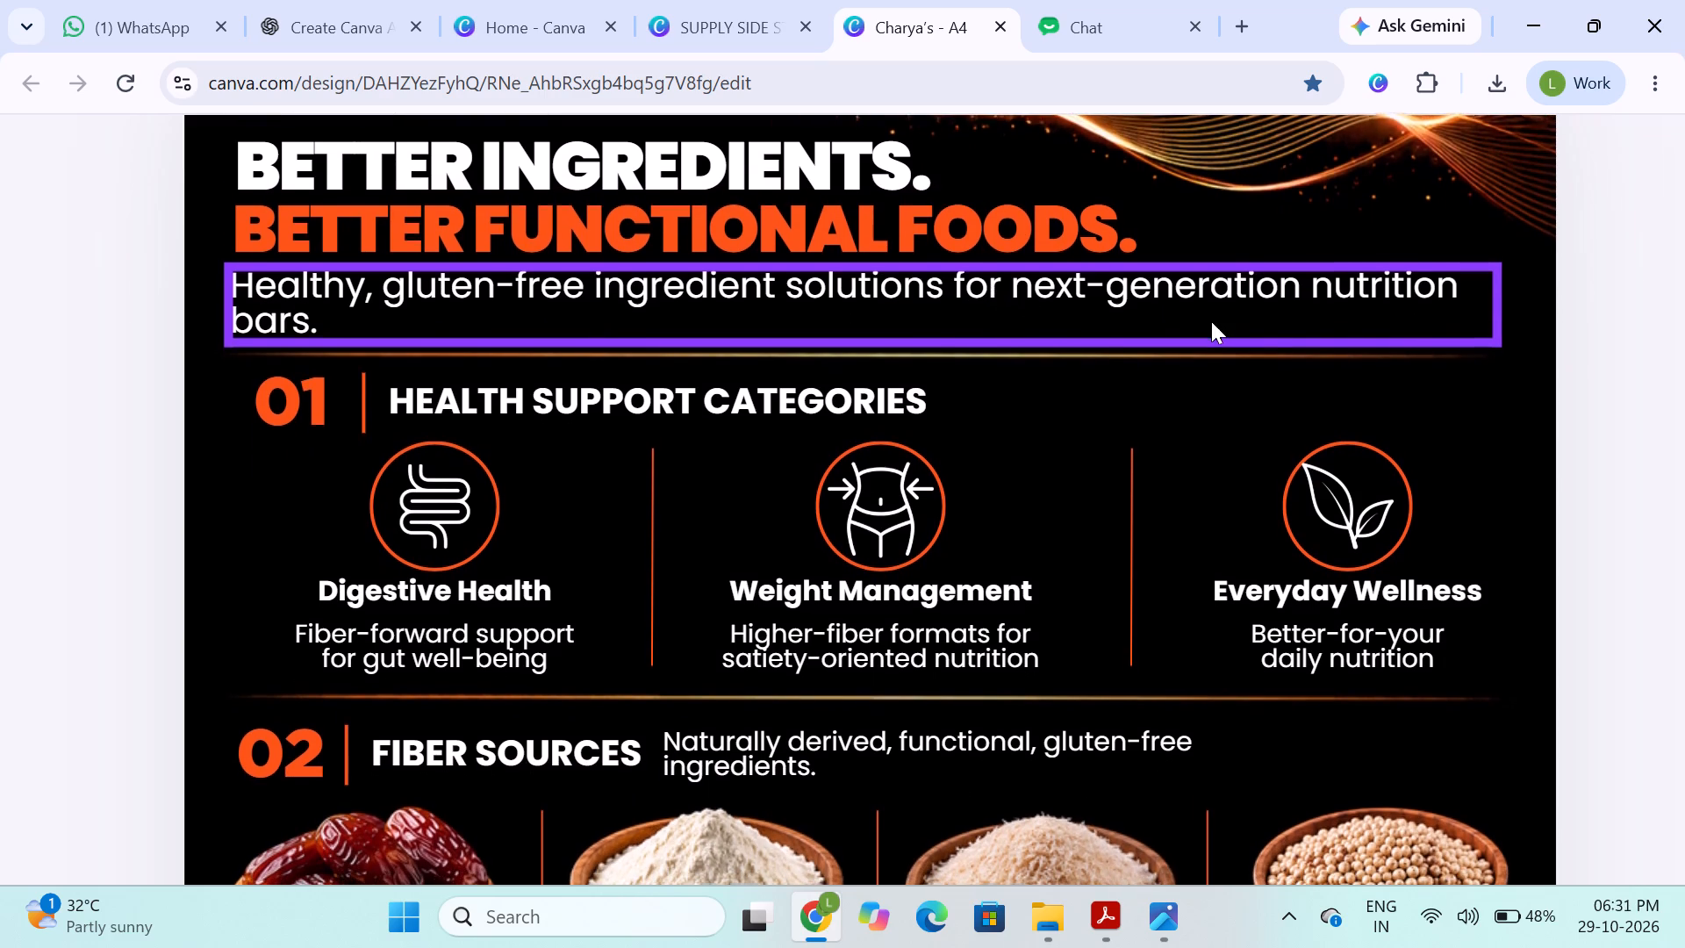
pyautogui.scroll(-1, 1211, 321)
pyautogui.scroll(-1, 296, 340)
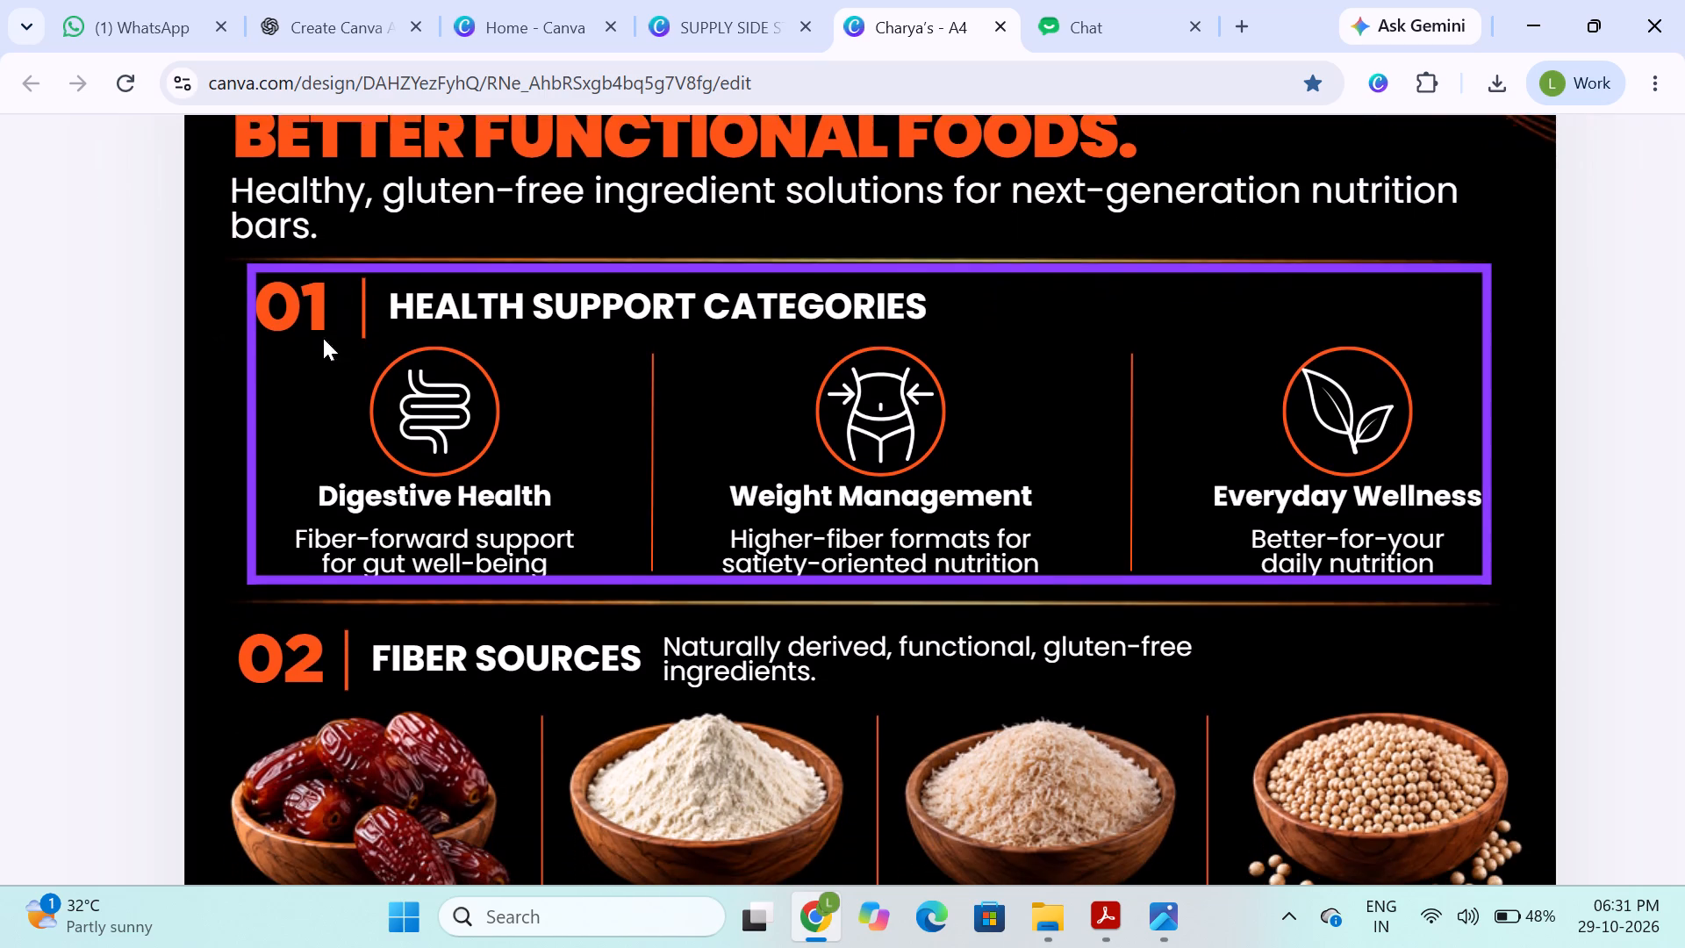
pyautogui.scroll(-1, 323, 338)
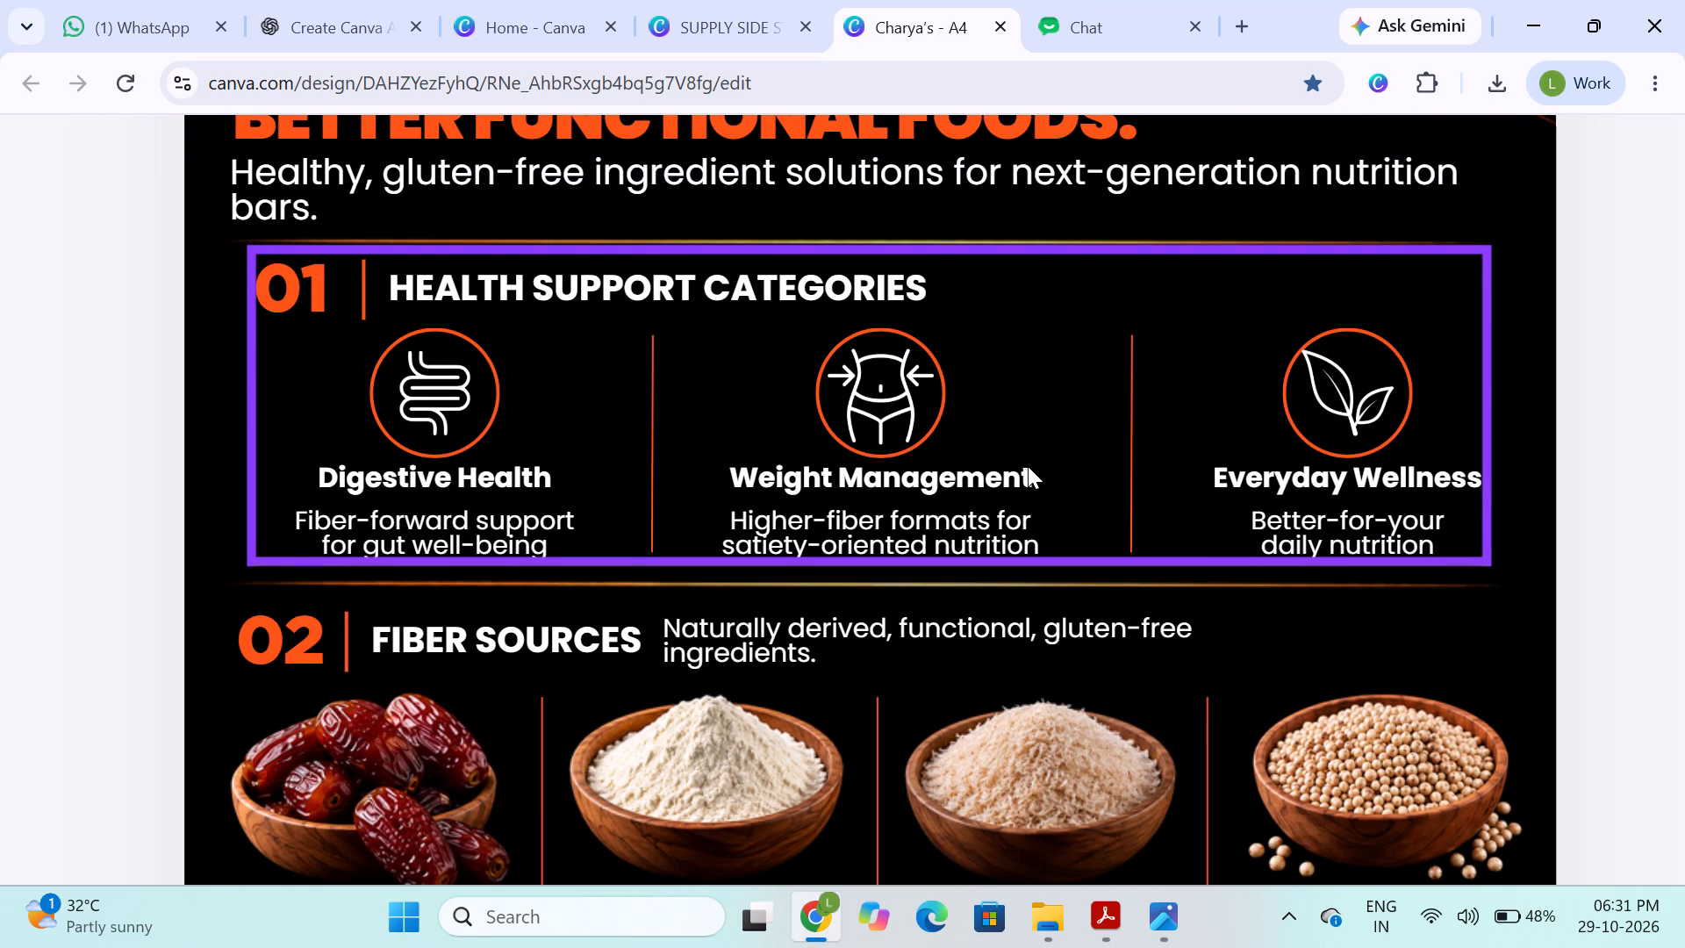
pyautogui.scroll(-2, 1394, 466)
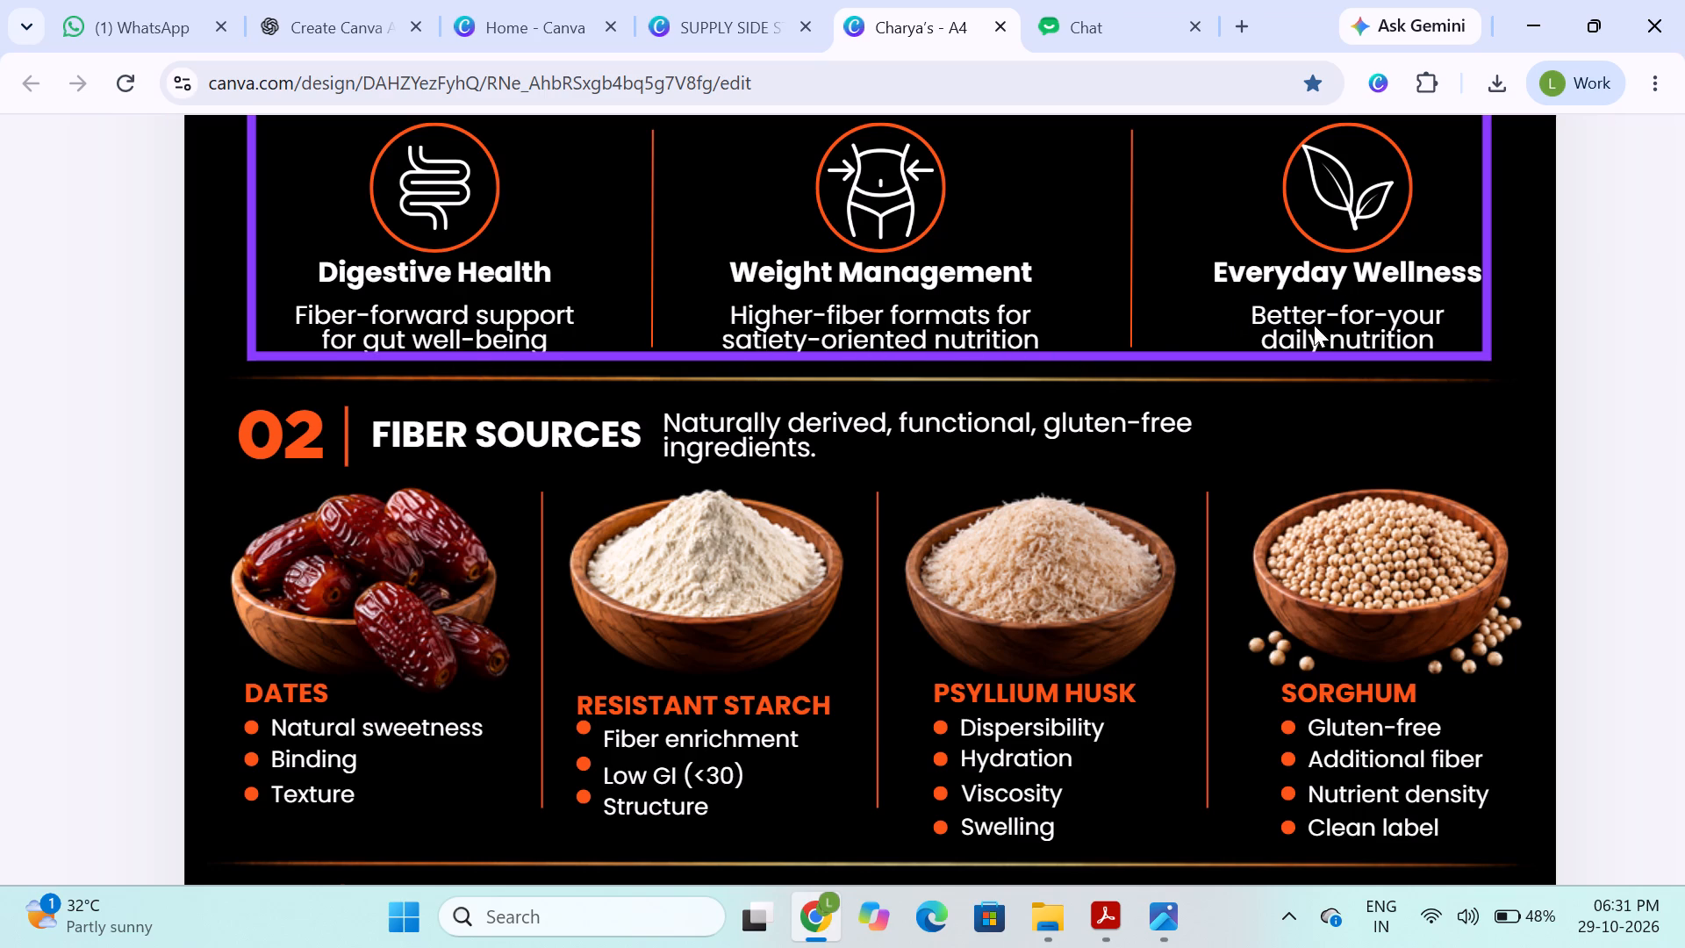
pyautogui.scroll(-1, 1256, 363)
pyautogui.scroll(-1, 1244, 441)
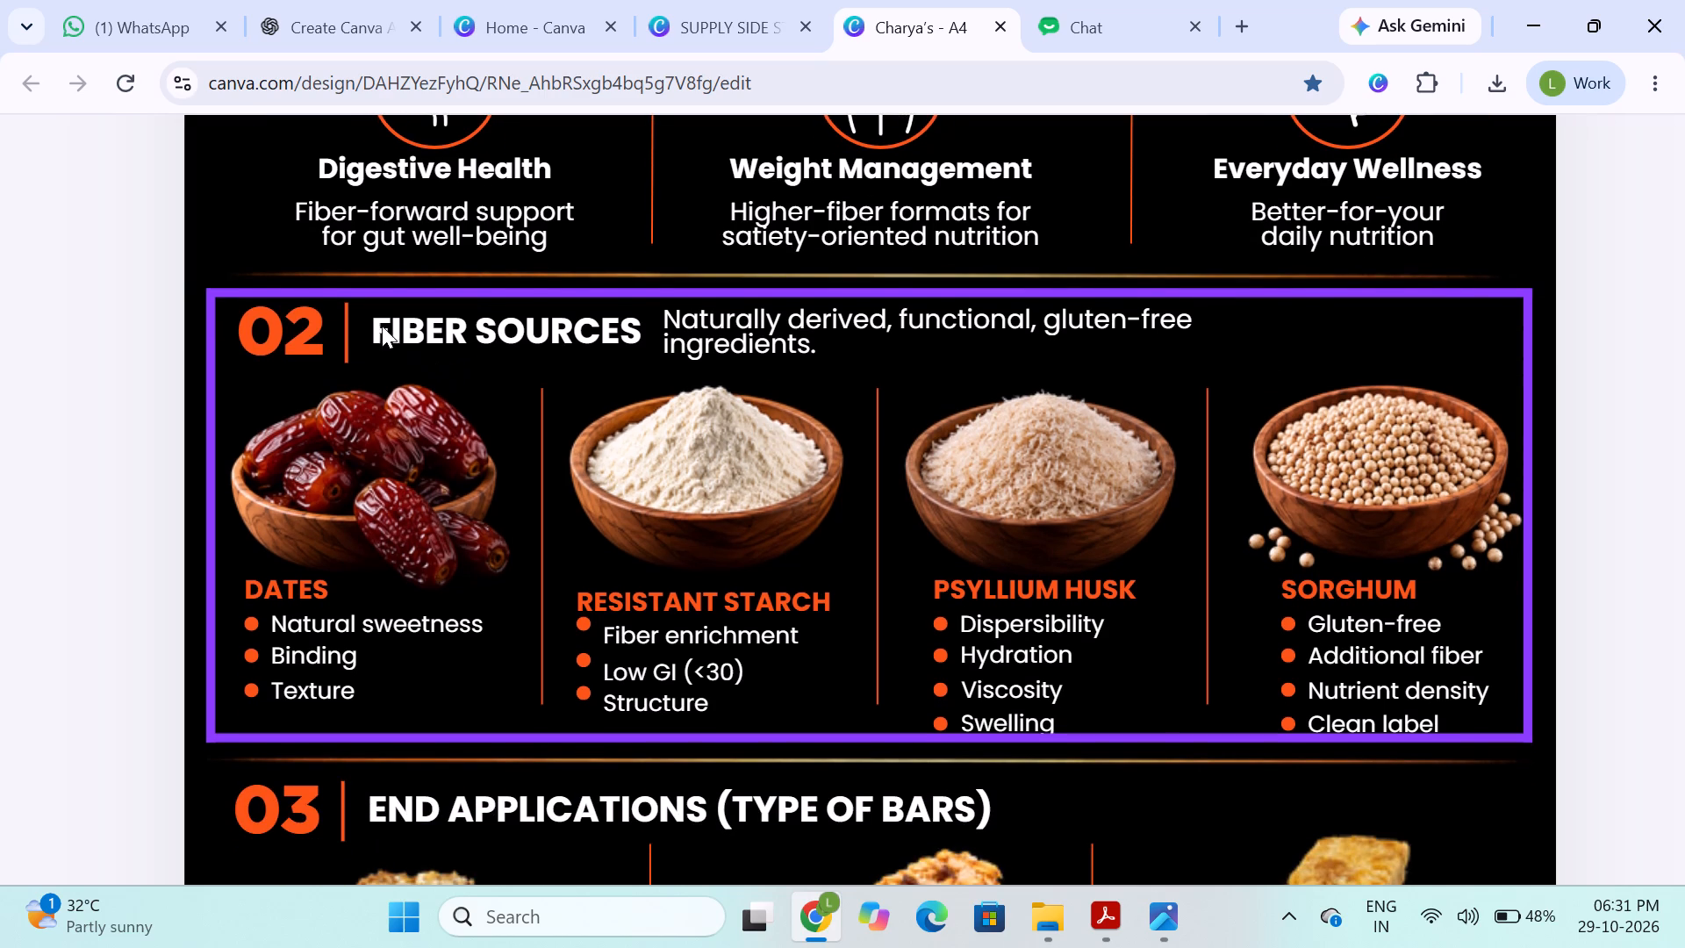
pyautogui.scroll(-1, 403, 344)
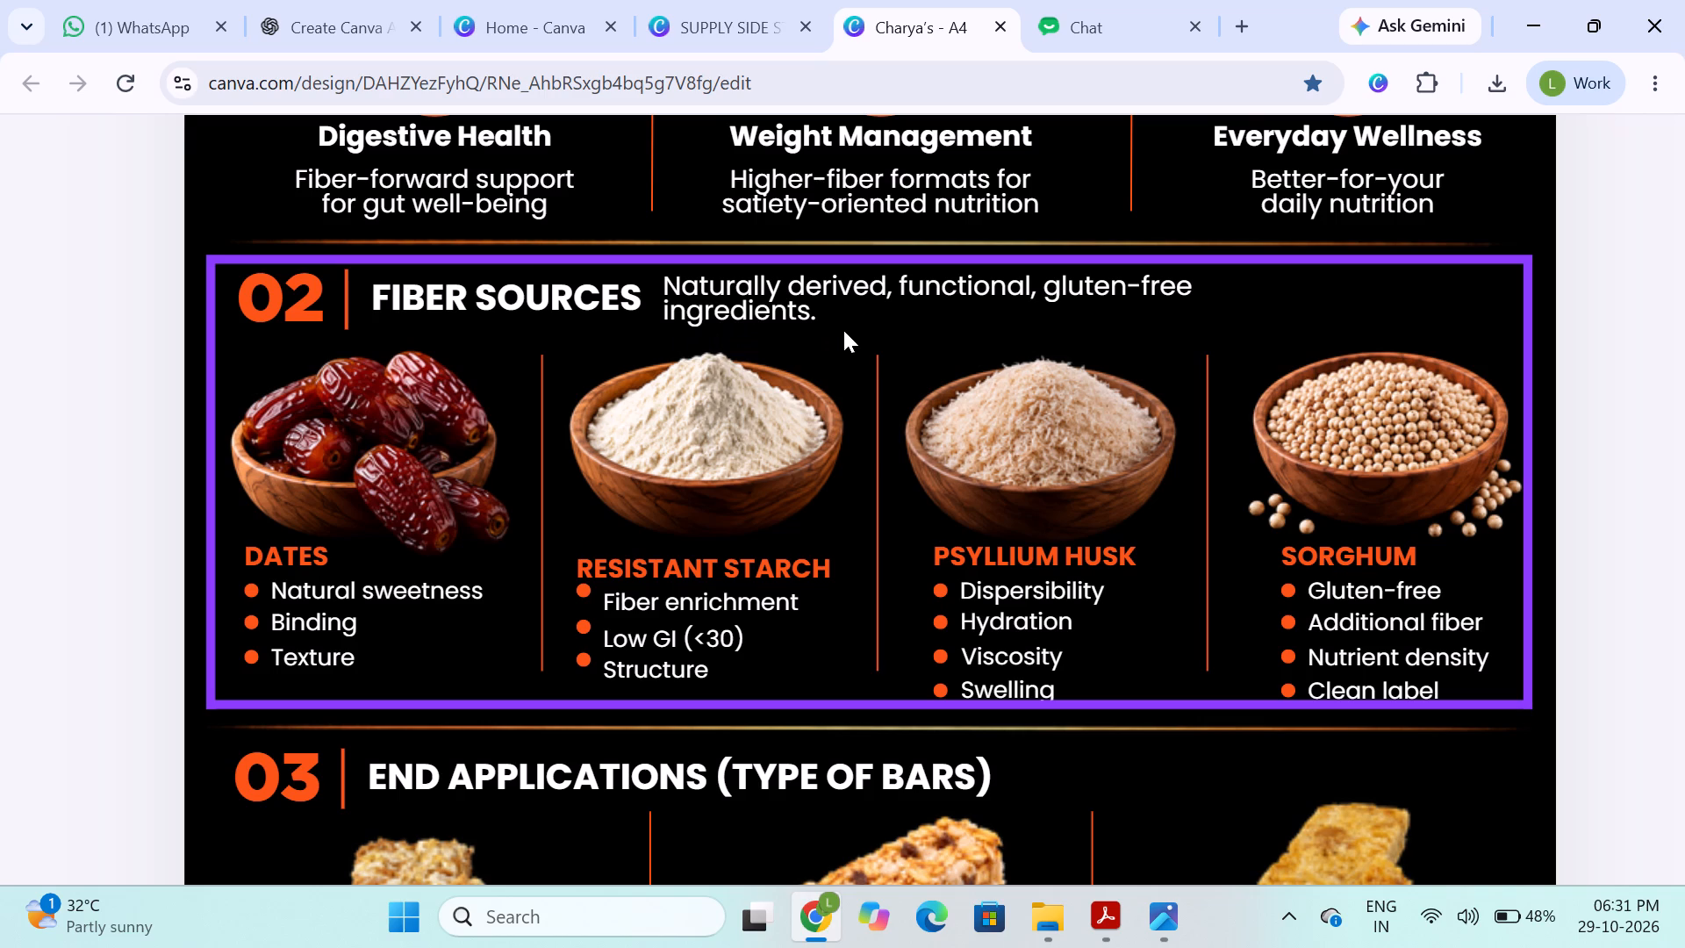
pyautogui.scroll(-1, 939, 322)
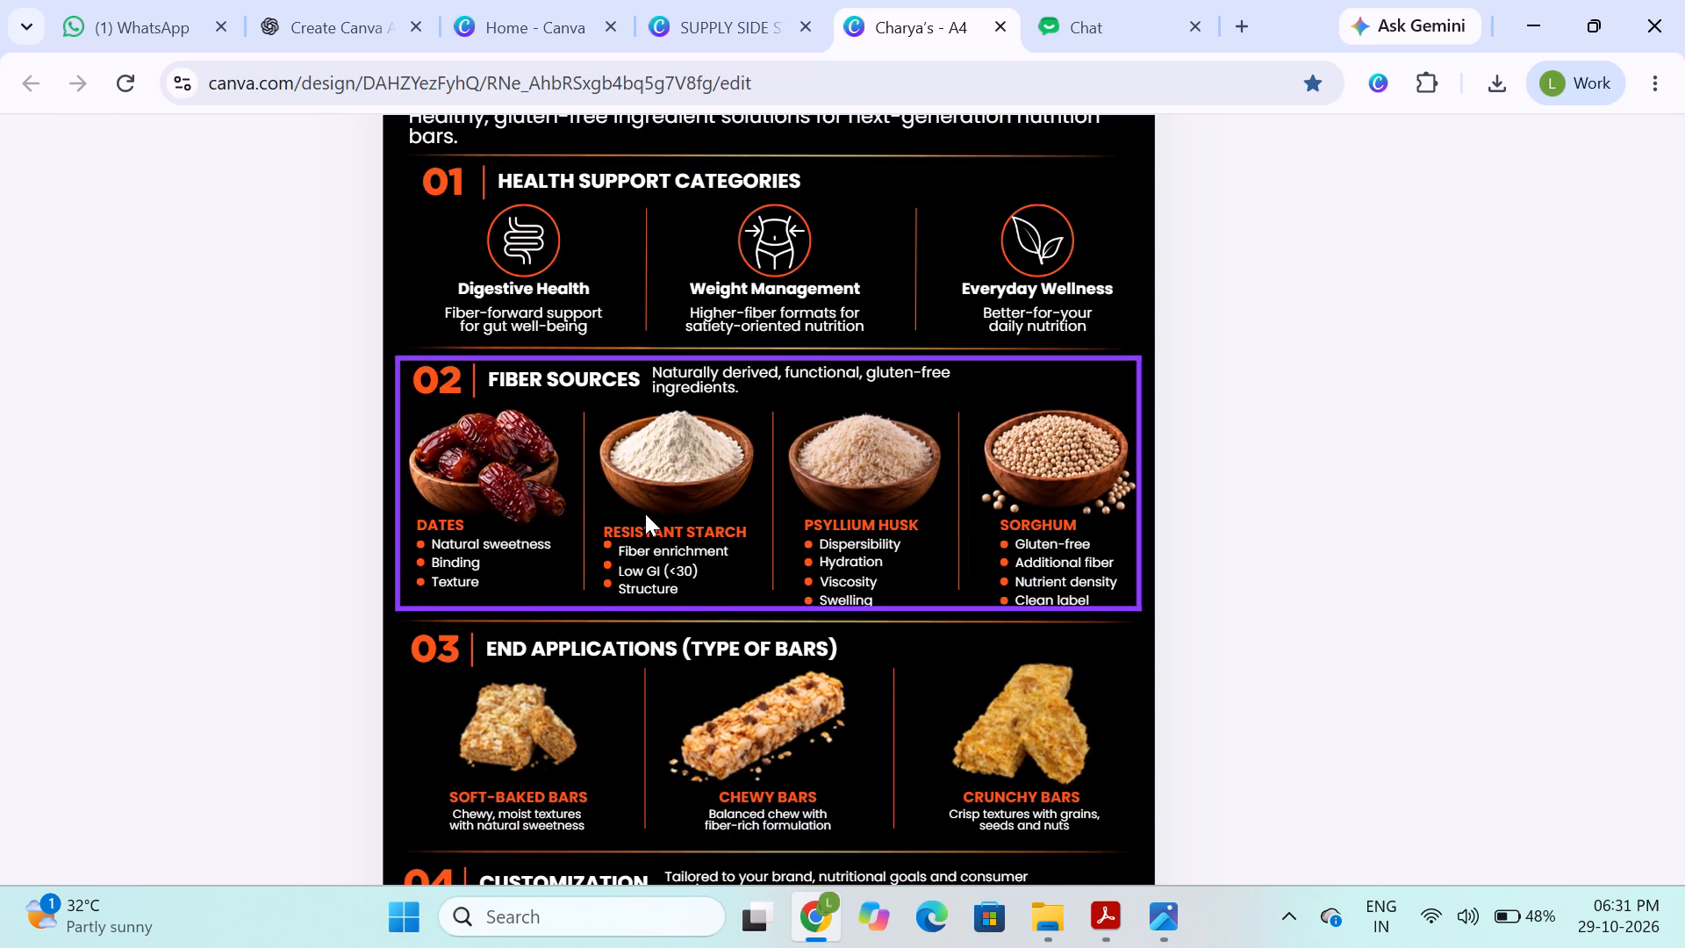
# Ungroup the FIBER SOURCES section so its elements can be selected individually.
pyautogui.click(732, 476)
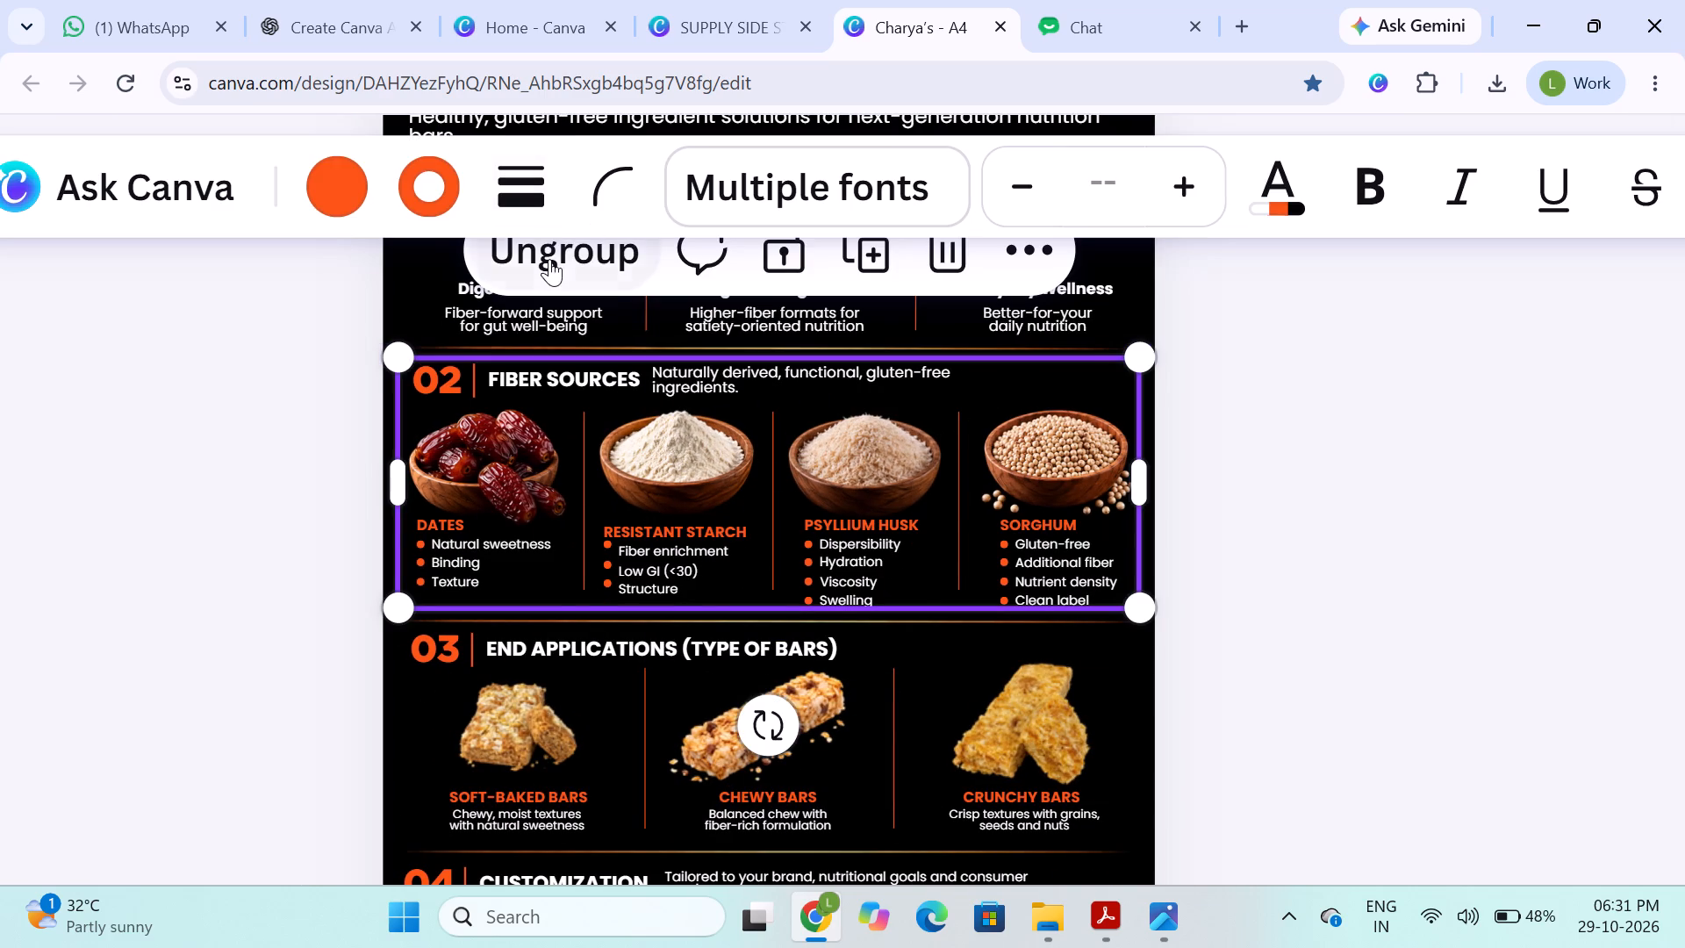
pyautogui.click(549, 259)
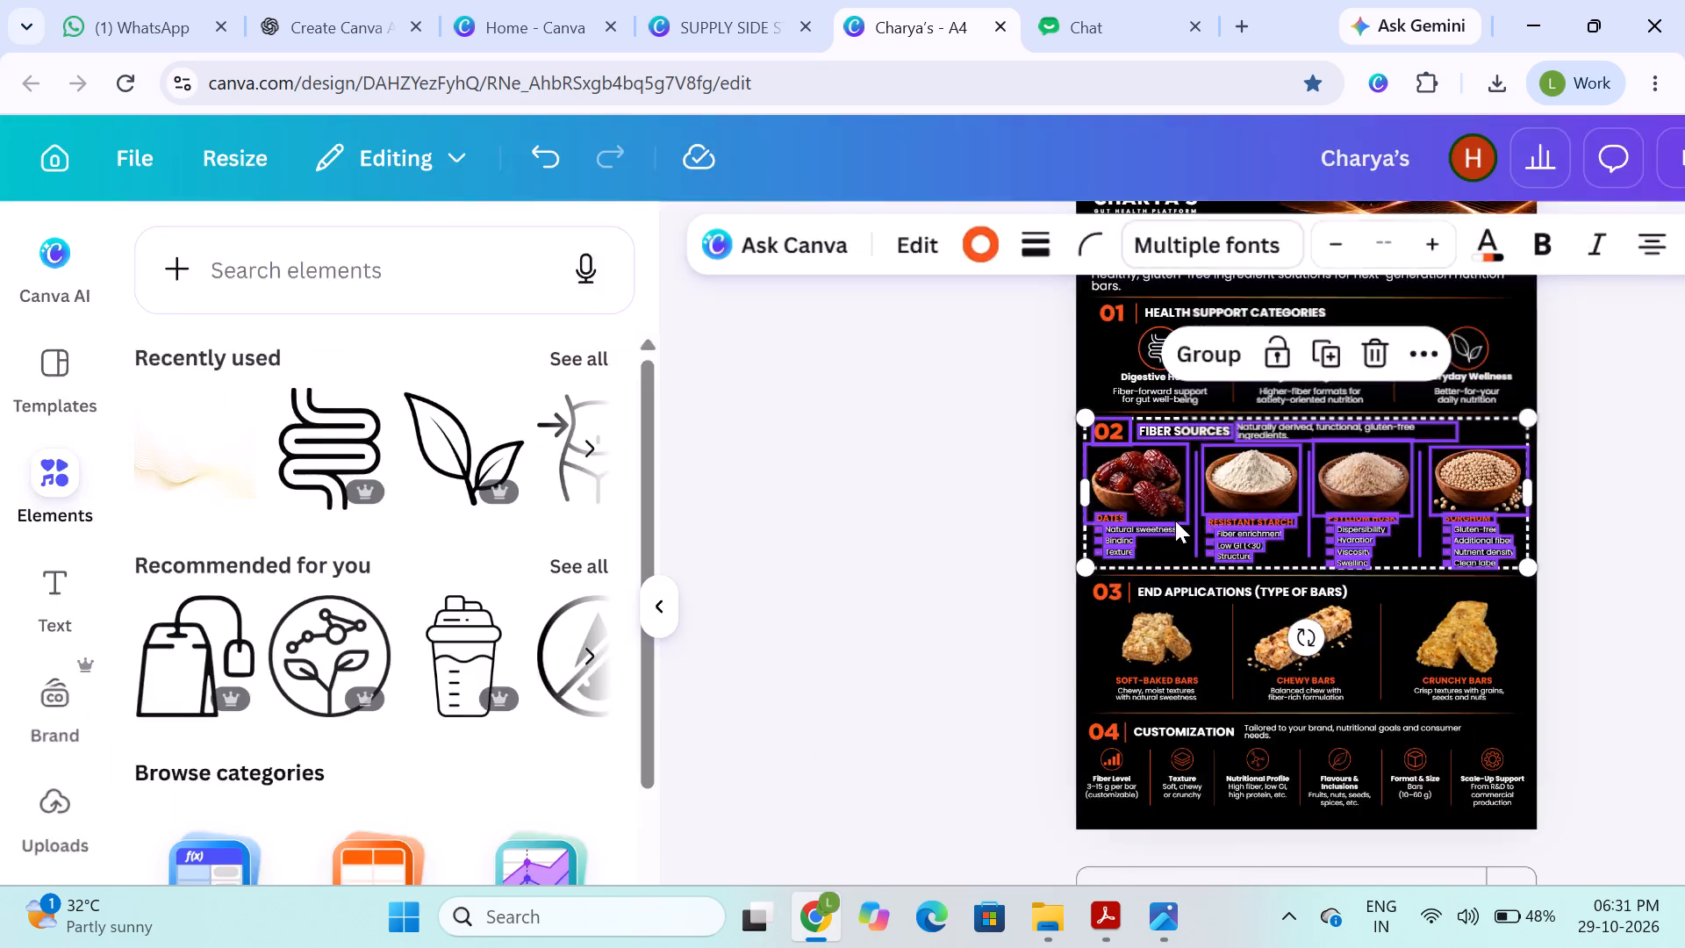
pyautogui.hscroll(-1, 1175, 522)
pyautogui.click(881, 514)
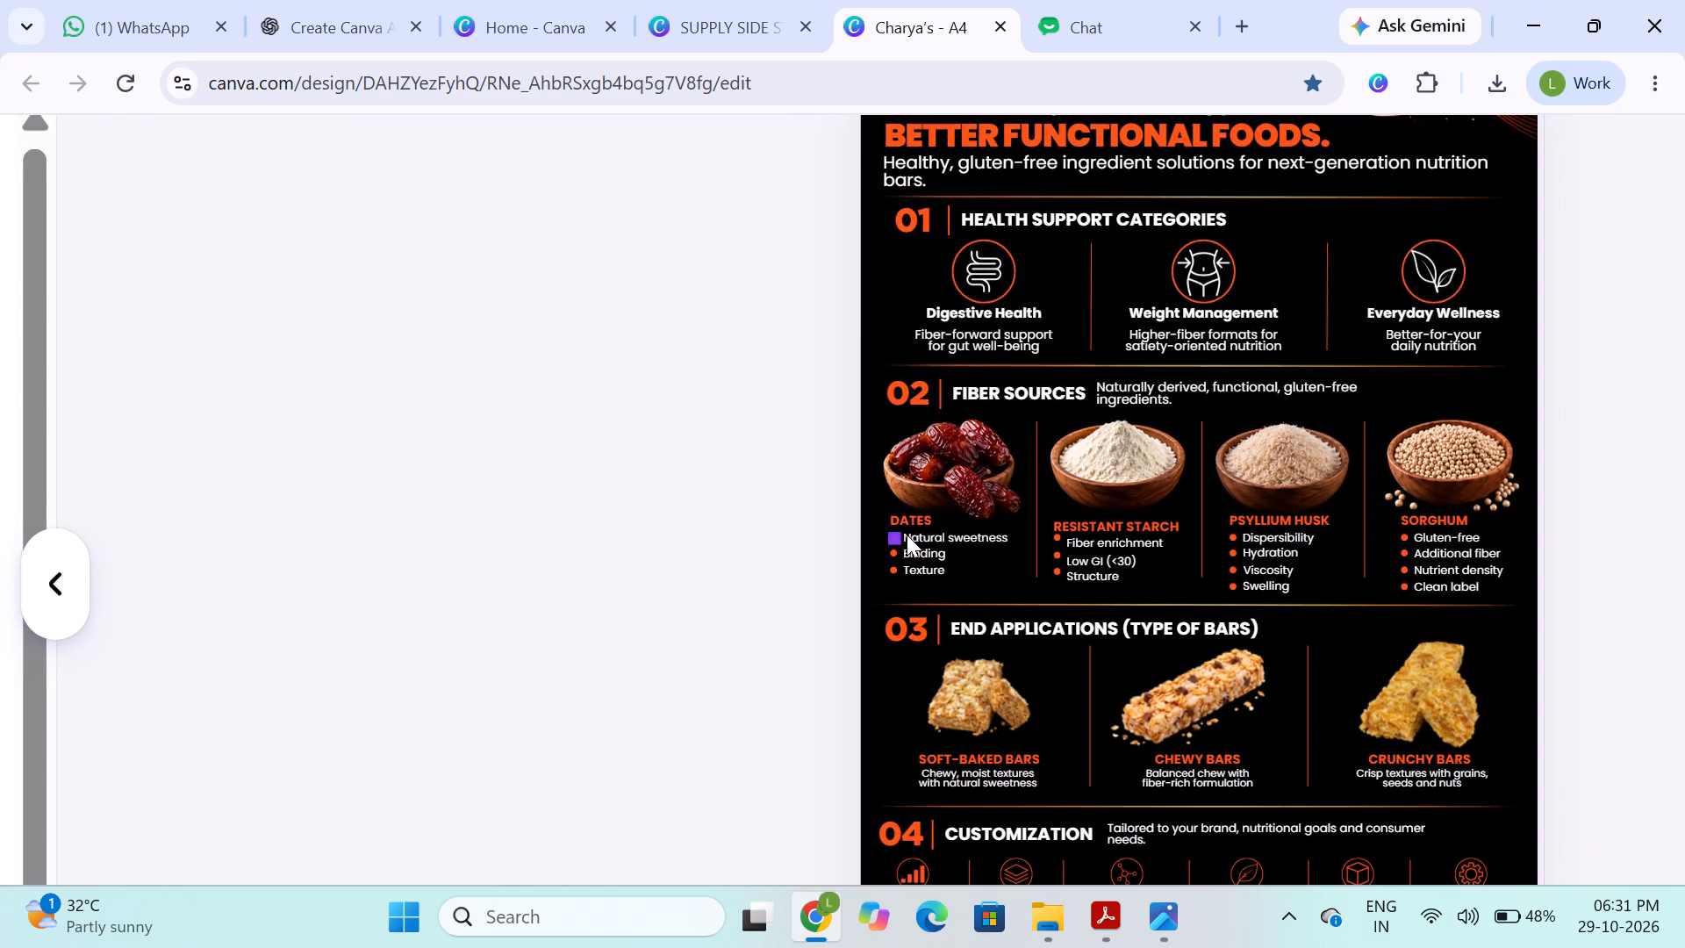
# Align the DATES, RESISTANT STARCH, PSYLLIUM HUSK and SORGHUM headings to a common middle line.
pyautogui.click(912, 523)
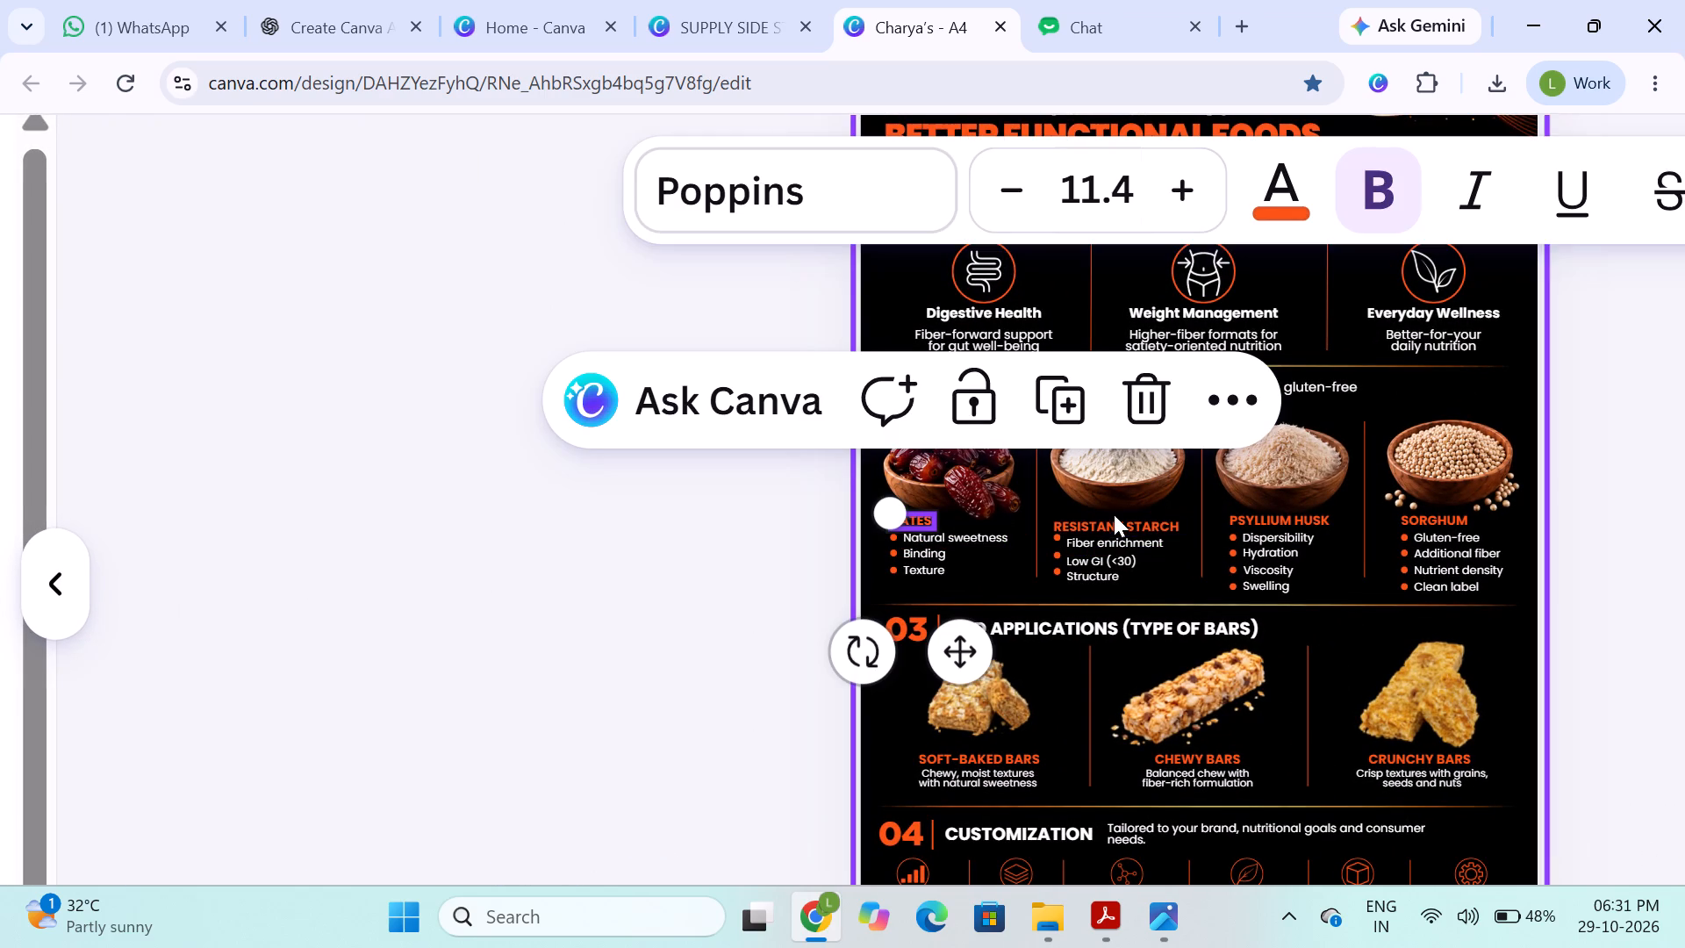
pyautogui.keyDown('shift'); pyautogui.click(1113, 529); pyautogui.keyUp('shift')
pyautogui.keyDown('shift'); pyautogui.click(1244, 520); pyautogui.keyUp('shift')
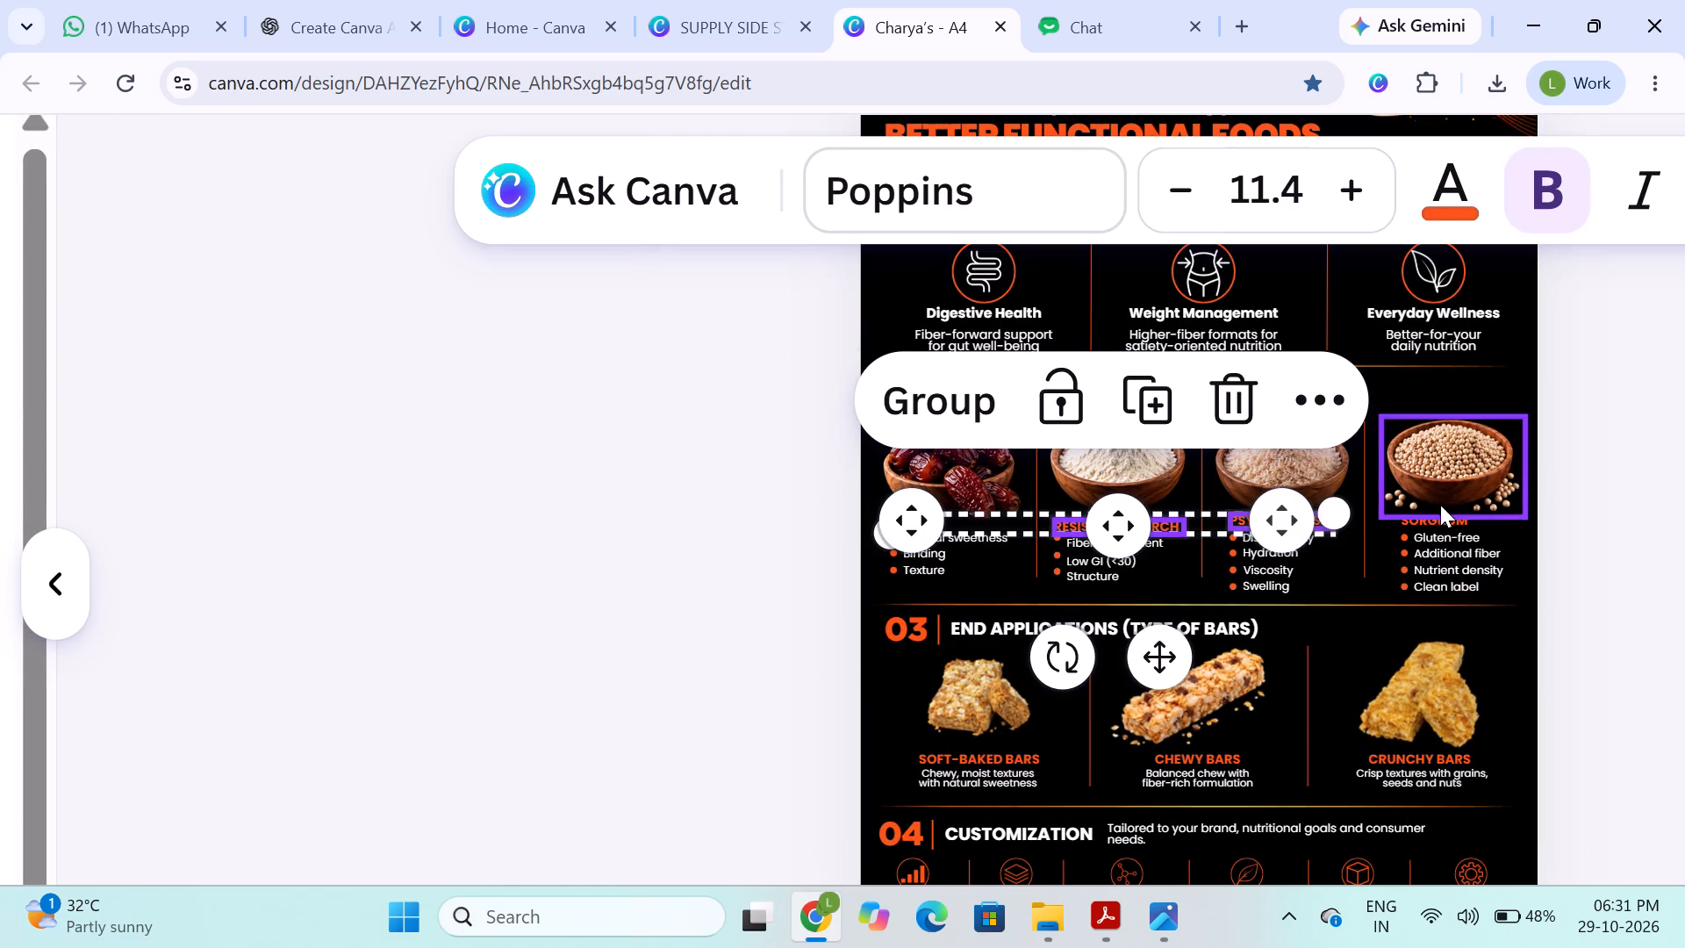
pyautogui.keyDown('shift'); pyautogui.click(1443, 521); pyautogui.keyUp('shift')
pyautogui.hscroll(-1, 1461, 213)
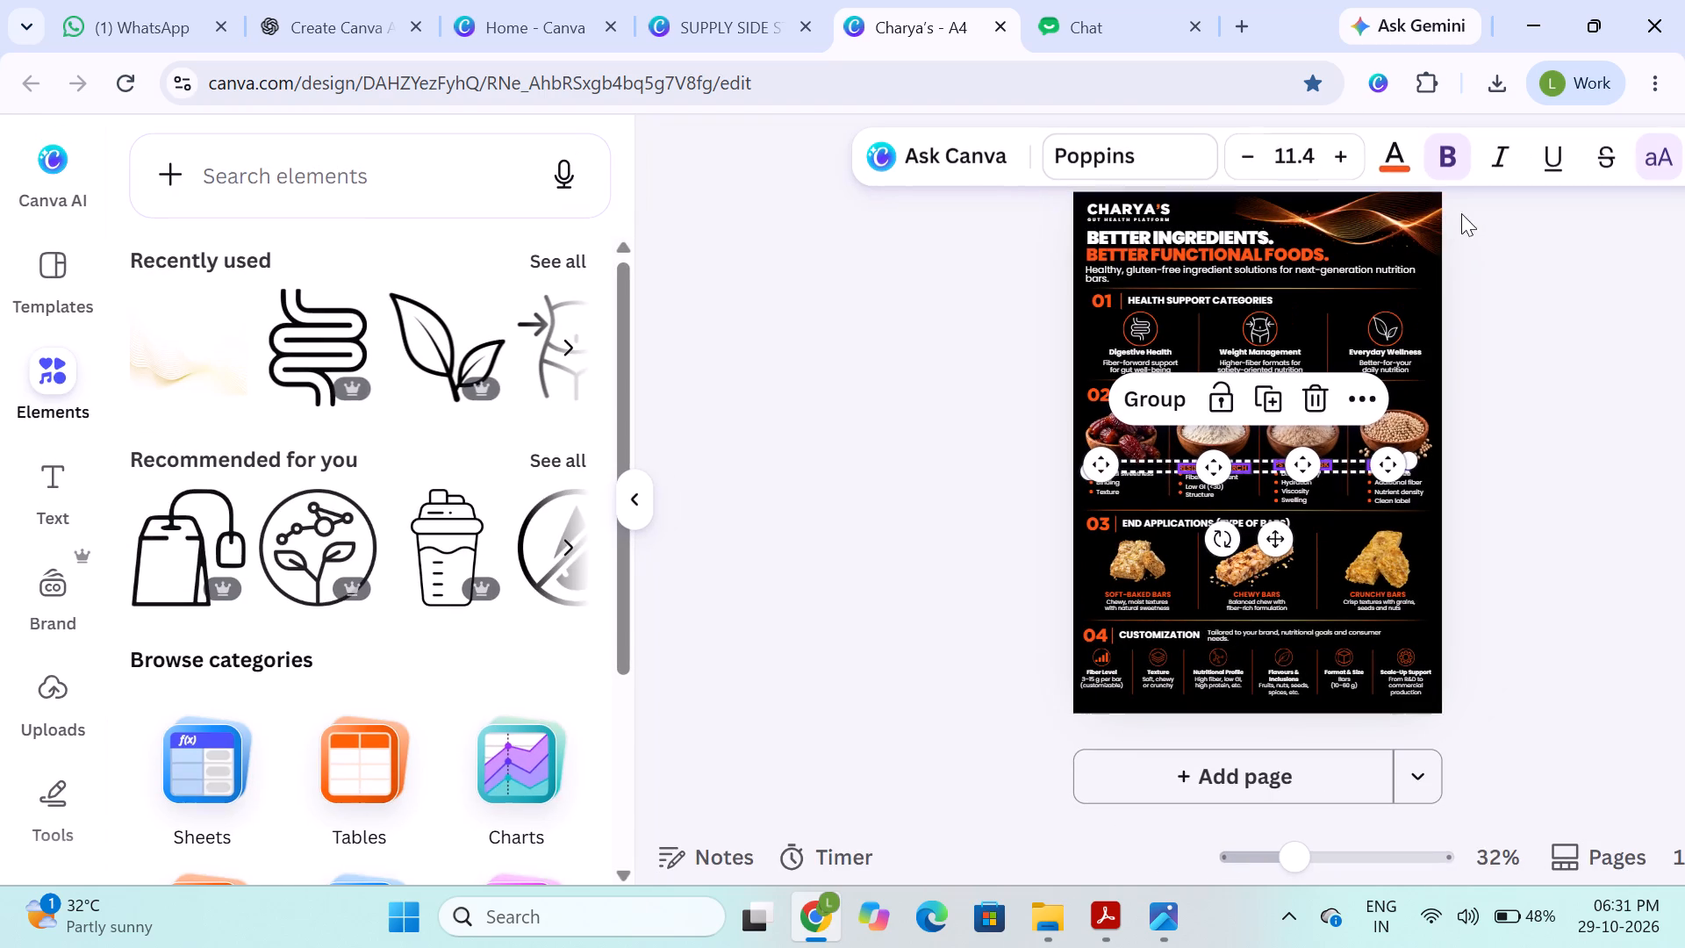
pyautogui.hscroll(-1, 1461, 213)
pyautogui.hscroll(-3, 1684, 184)
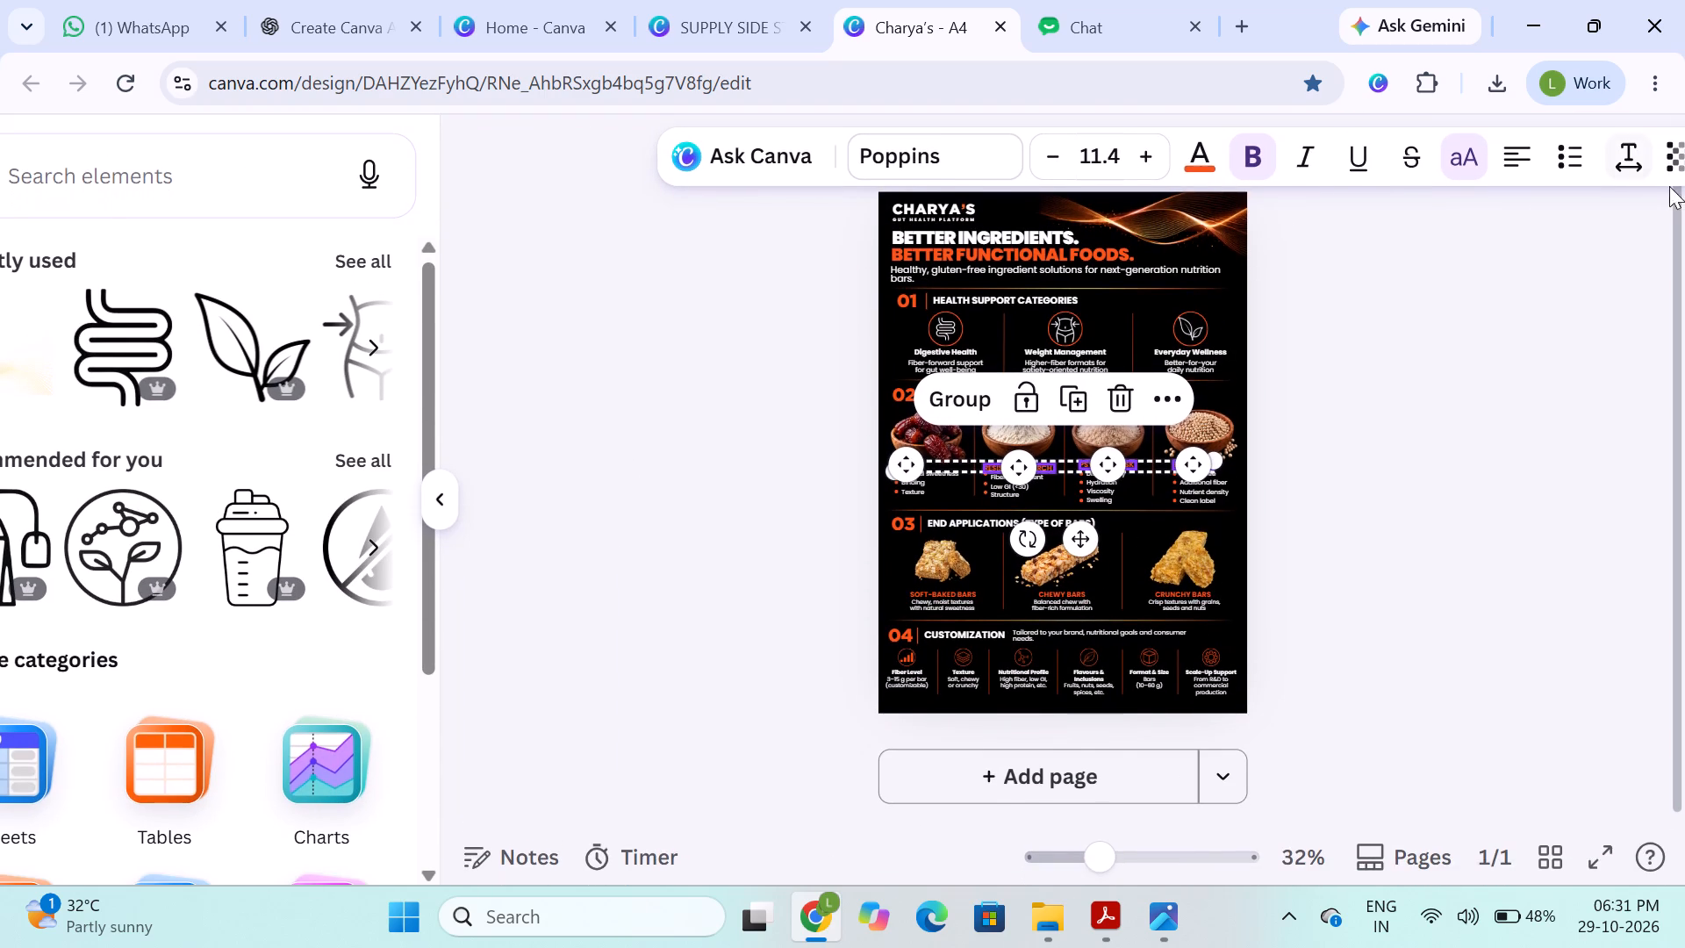
pyautogui.hscroll(-3, 1672, 186)
pyautogui.click(1617, 231)
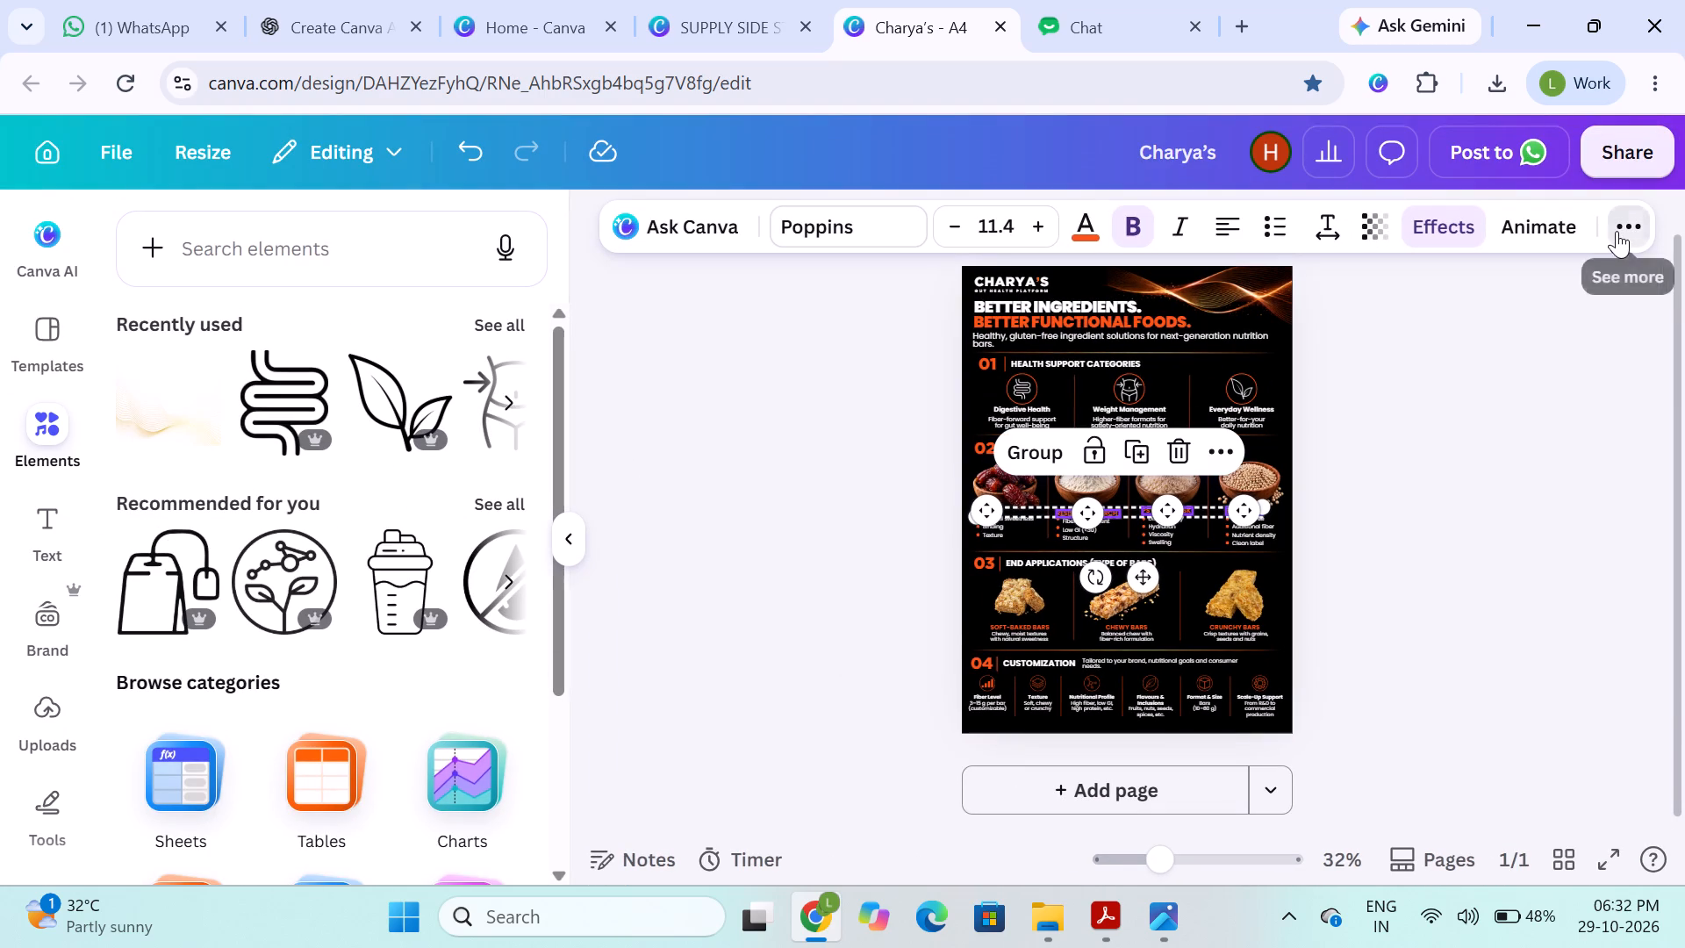
pyautogui.click(1557, 274)
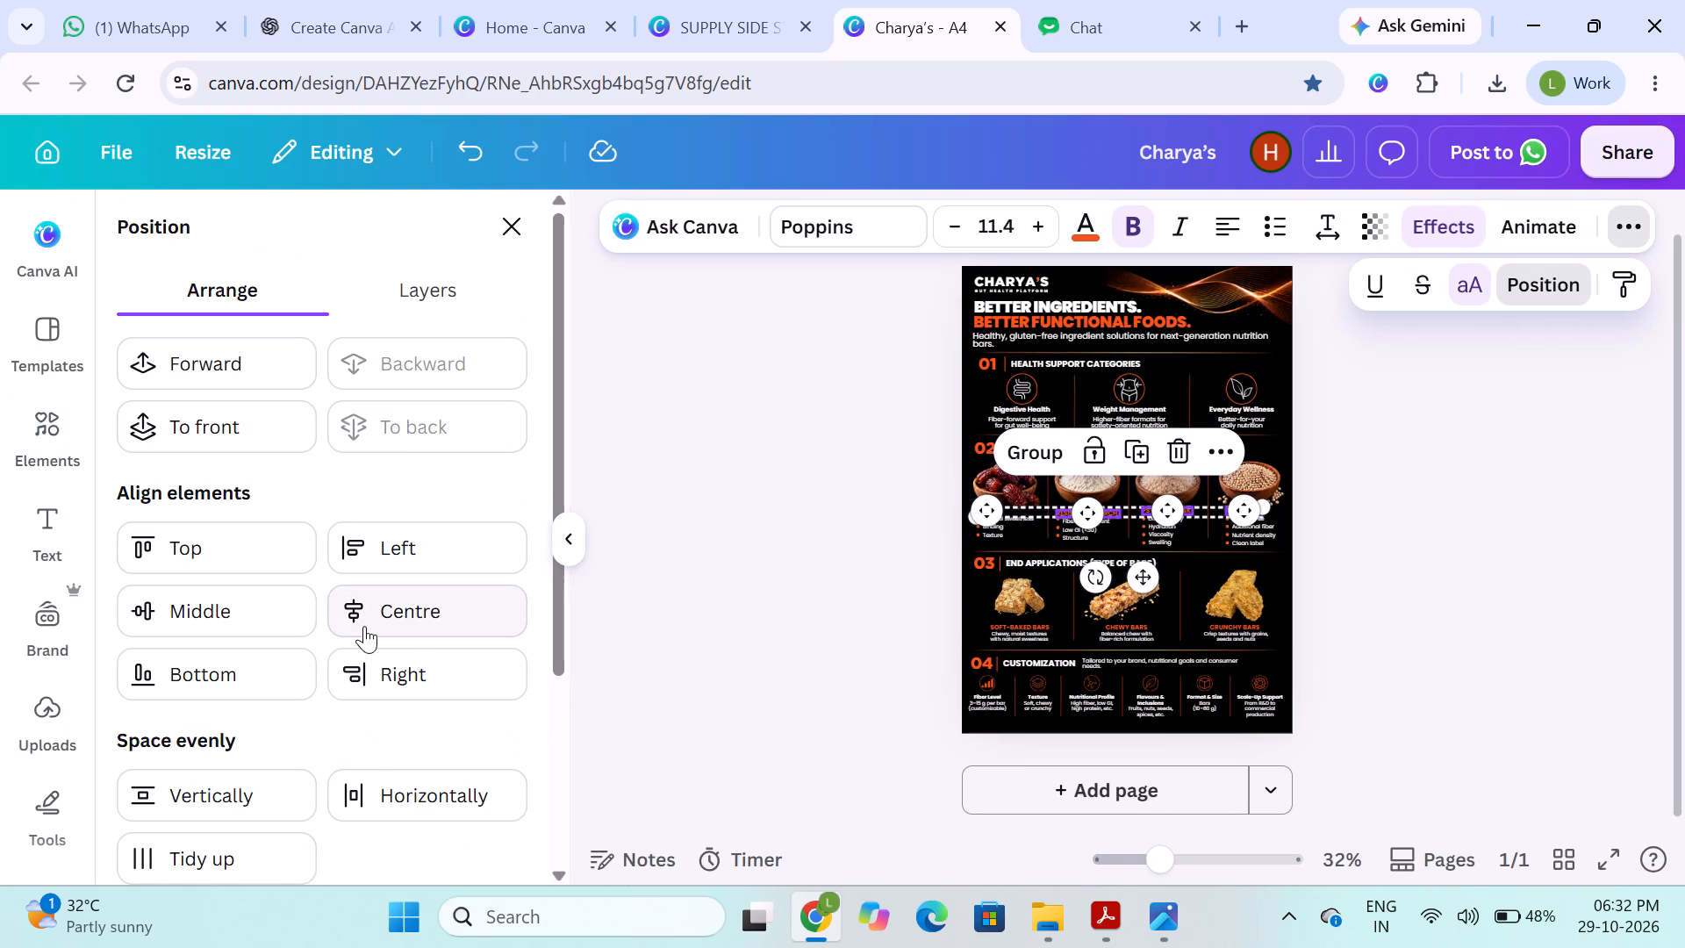
pyautogui.click(245, 615)
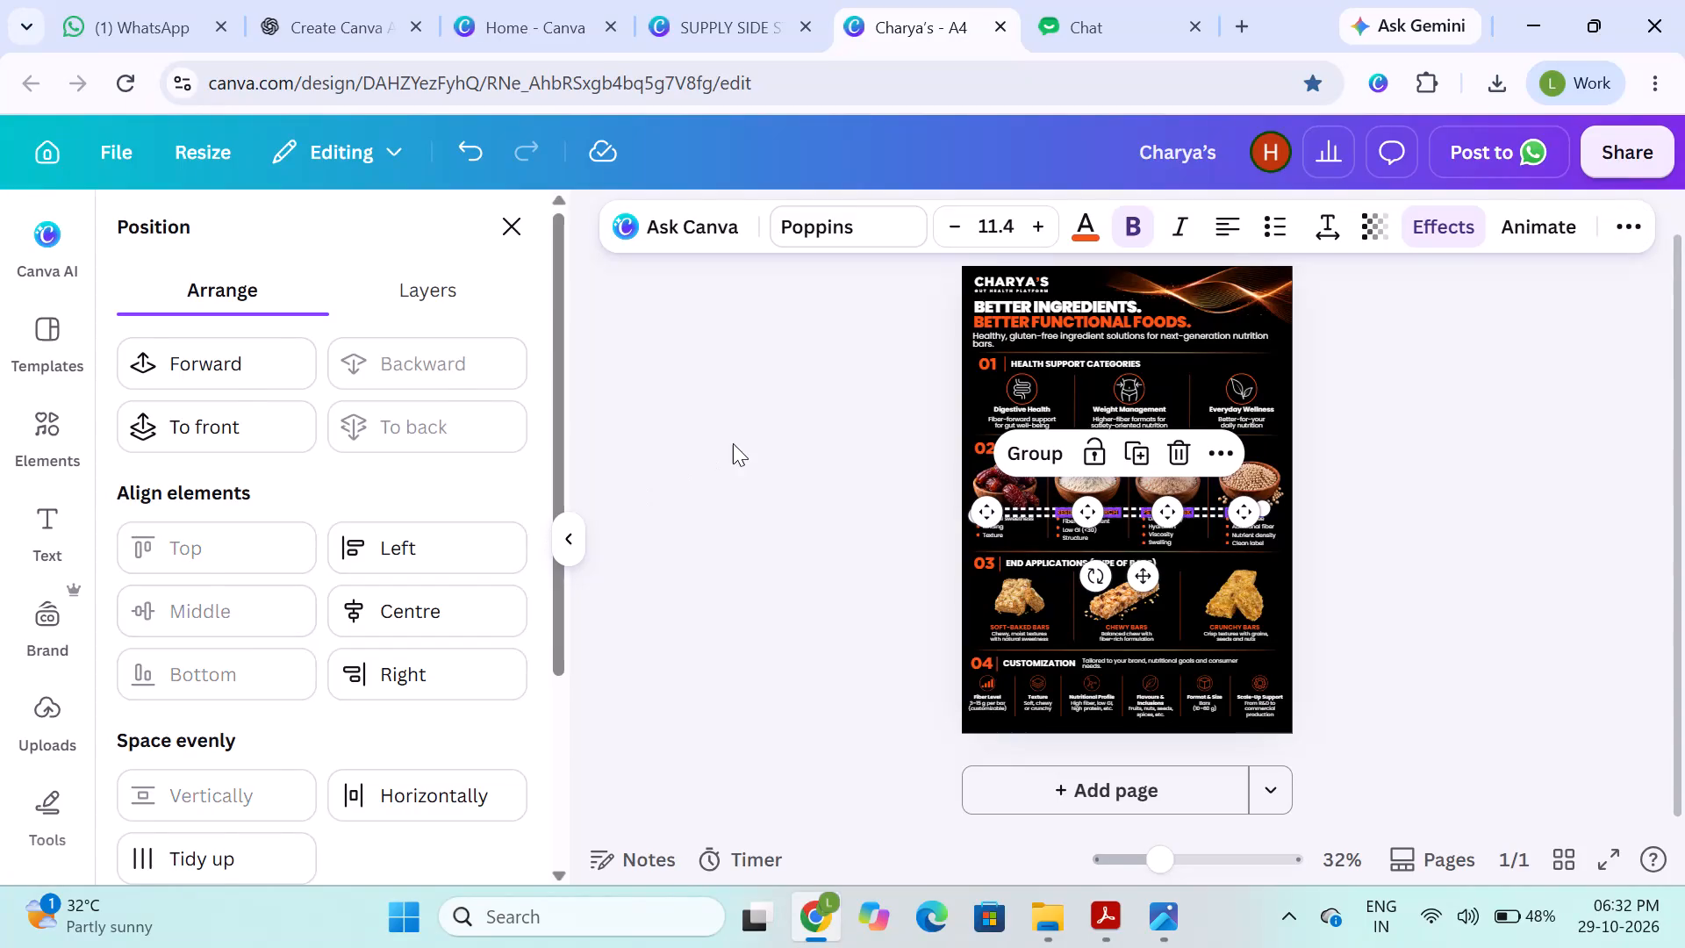
pyautogui.click(733, 443)
# Examine the ingredient headings and bullets in the FIBER SOURCES section, and the layout of the whole page.
pyautogui.click(876, 549)
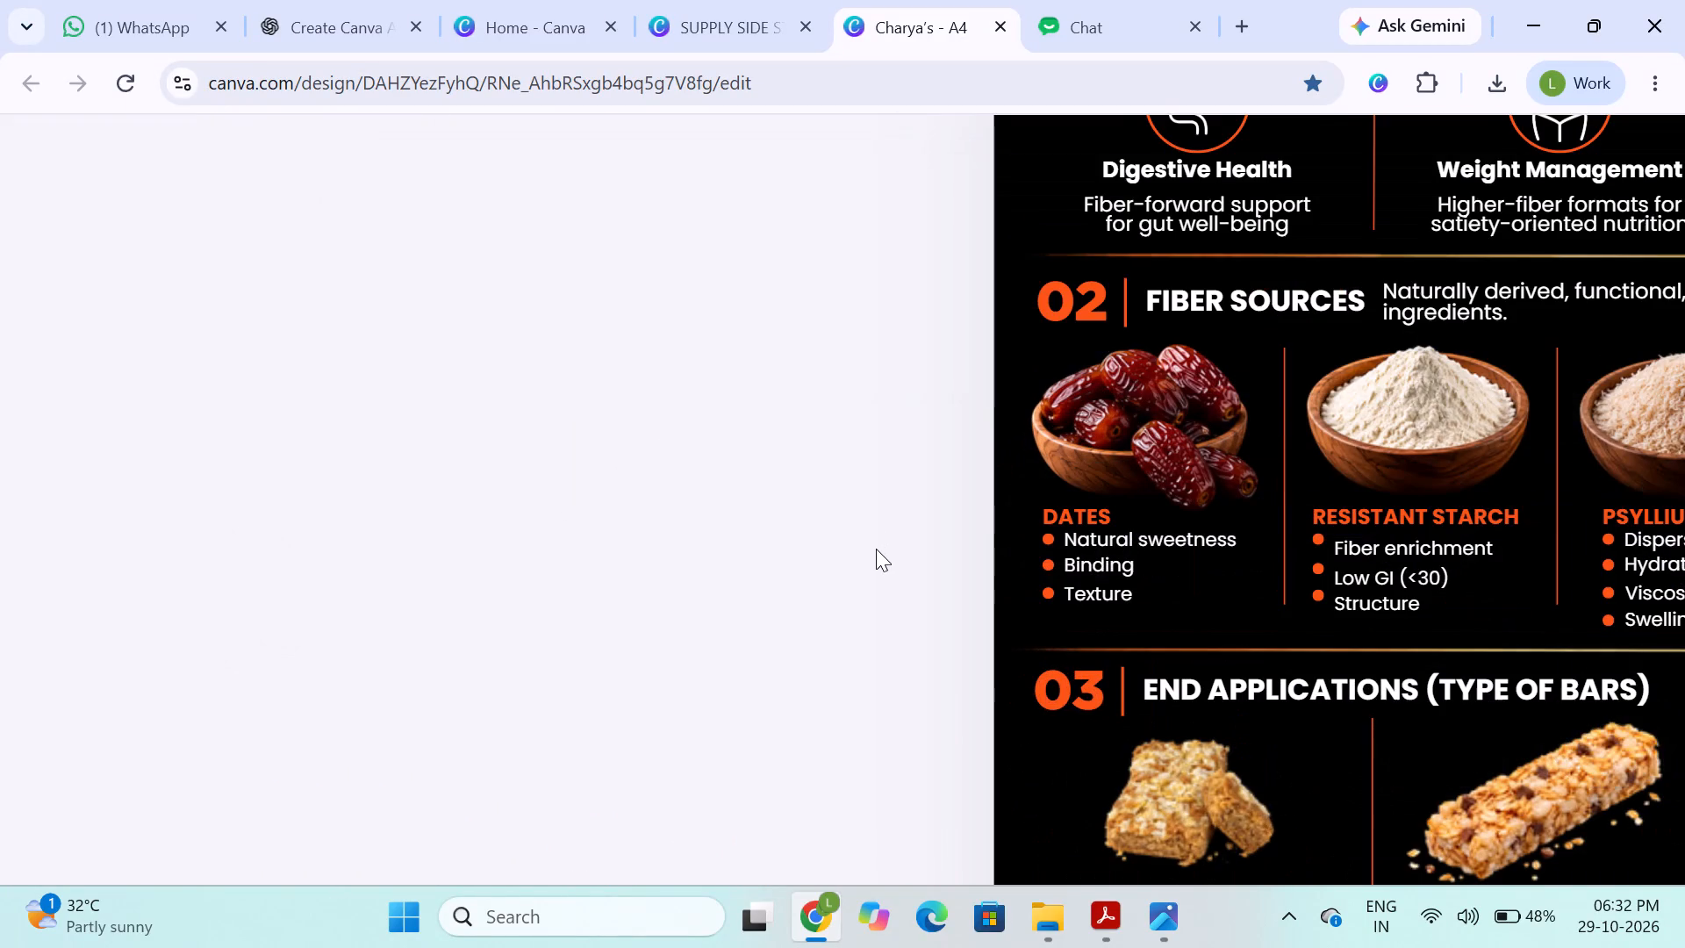
pyautogui.hscroll(-3, 876, 549)
pyautogui.hscroll(-1, 1230, 584)
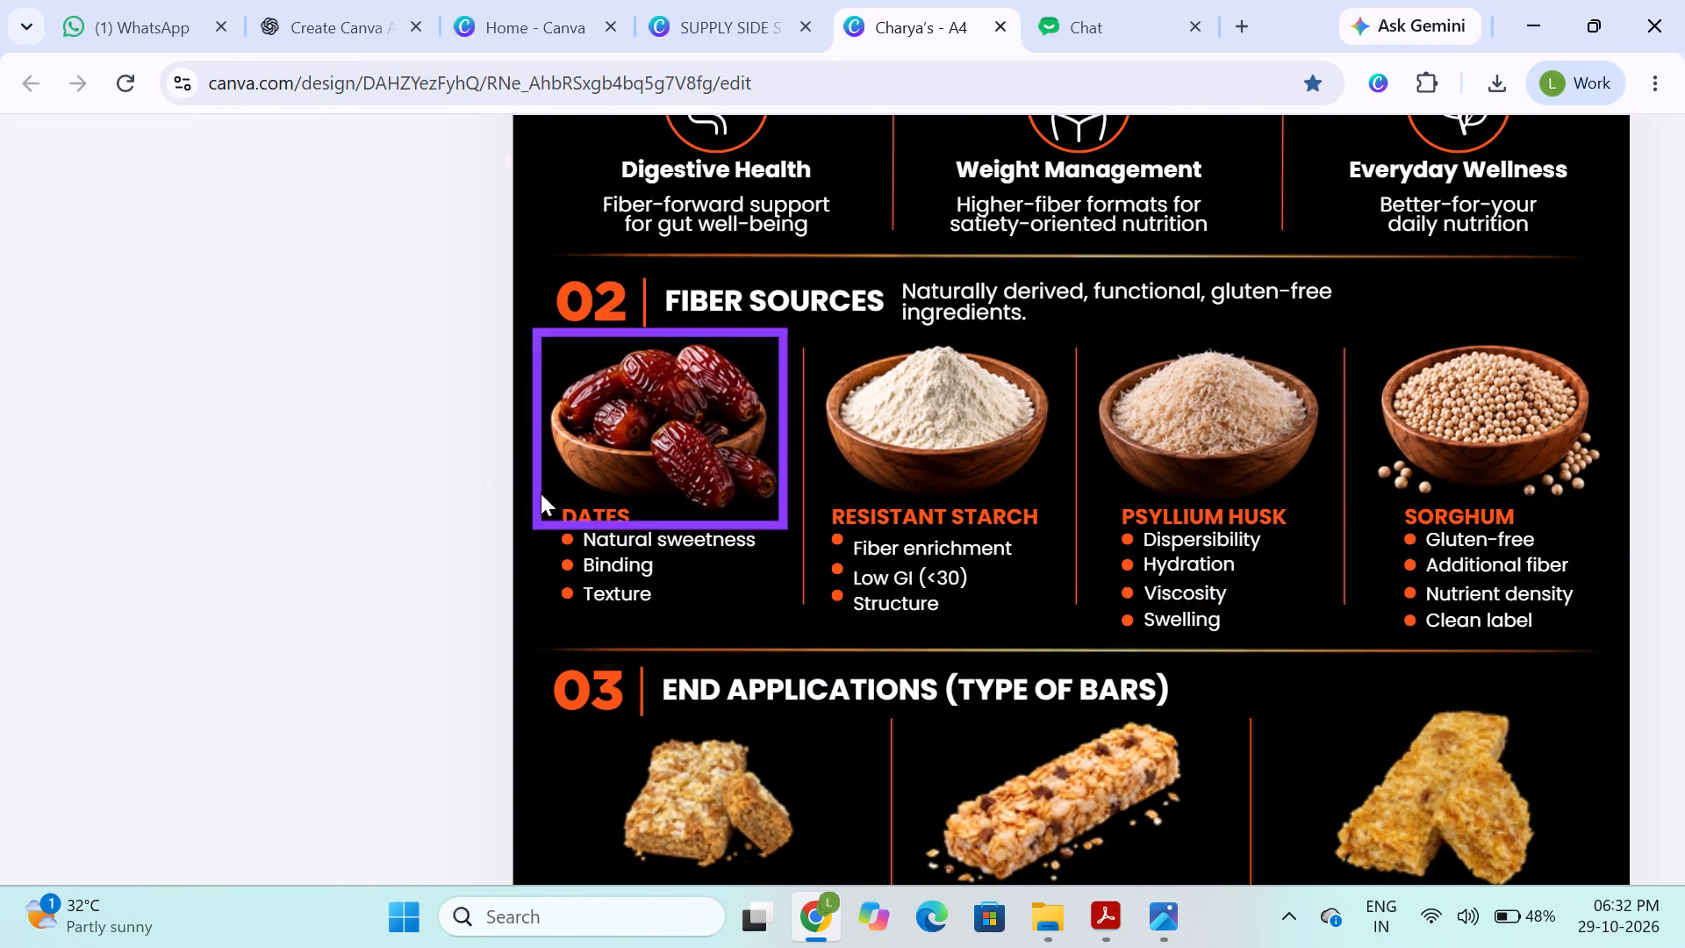
pyautogui.click(455, 508)
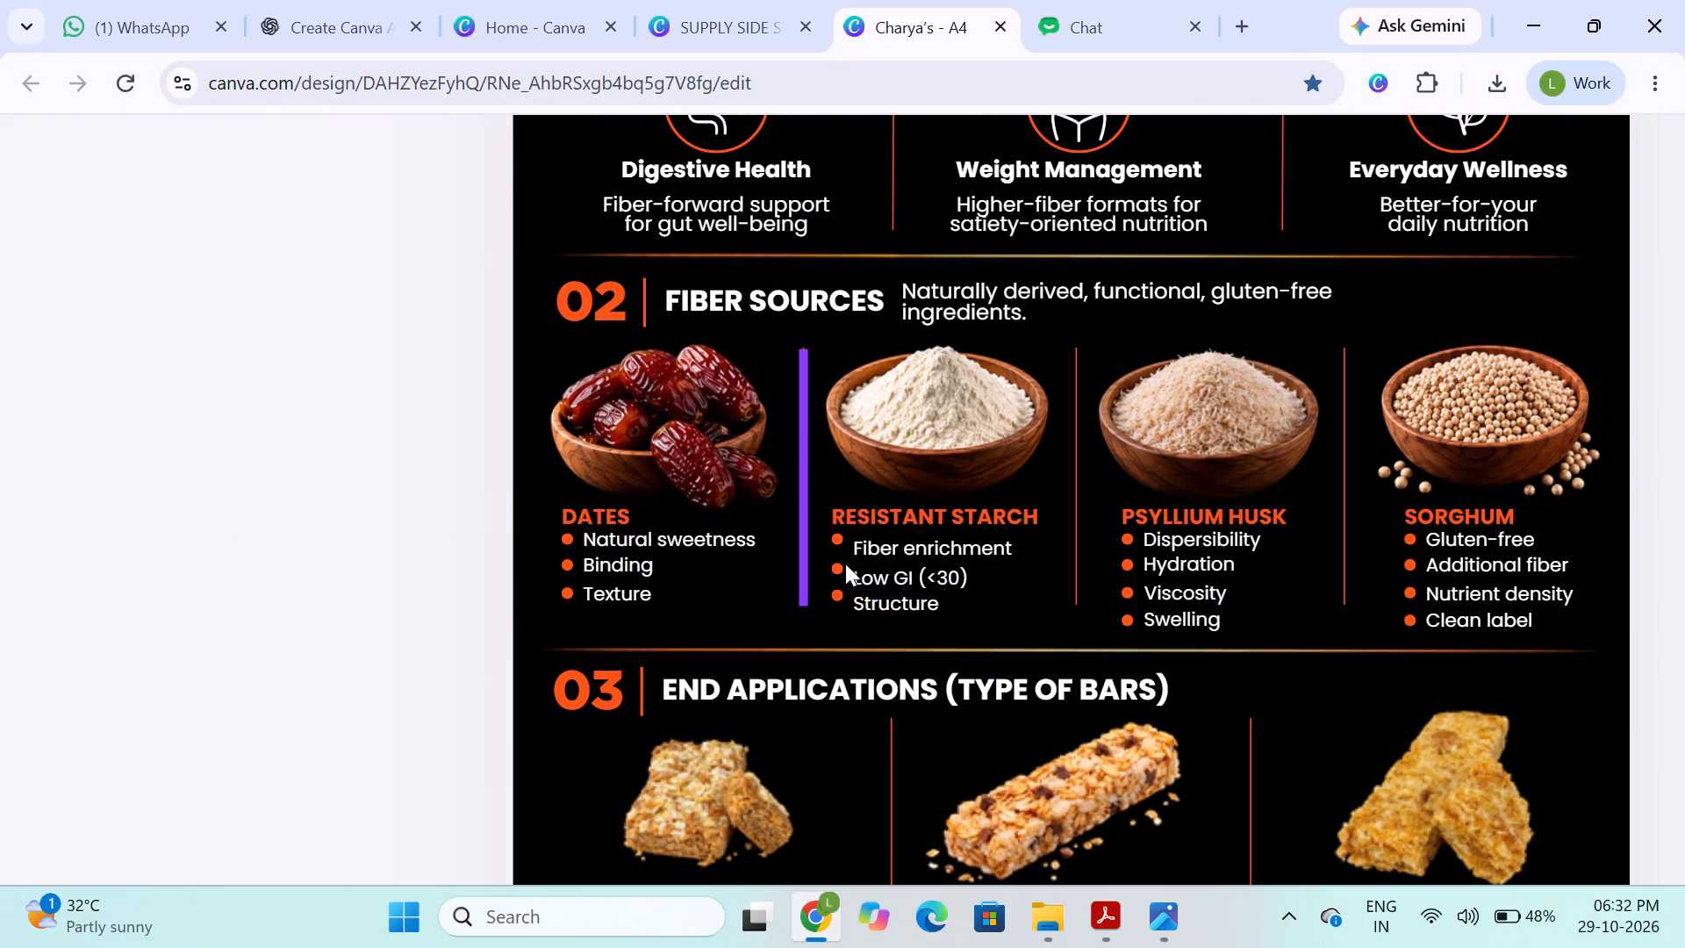
pyautogui.click(837, 535)
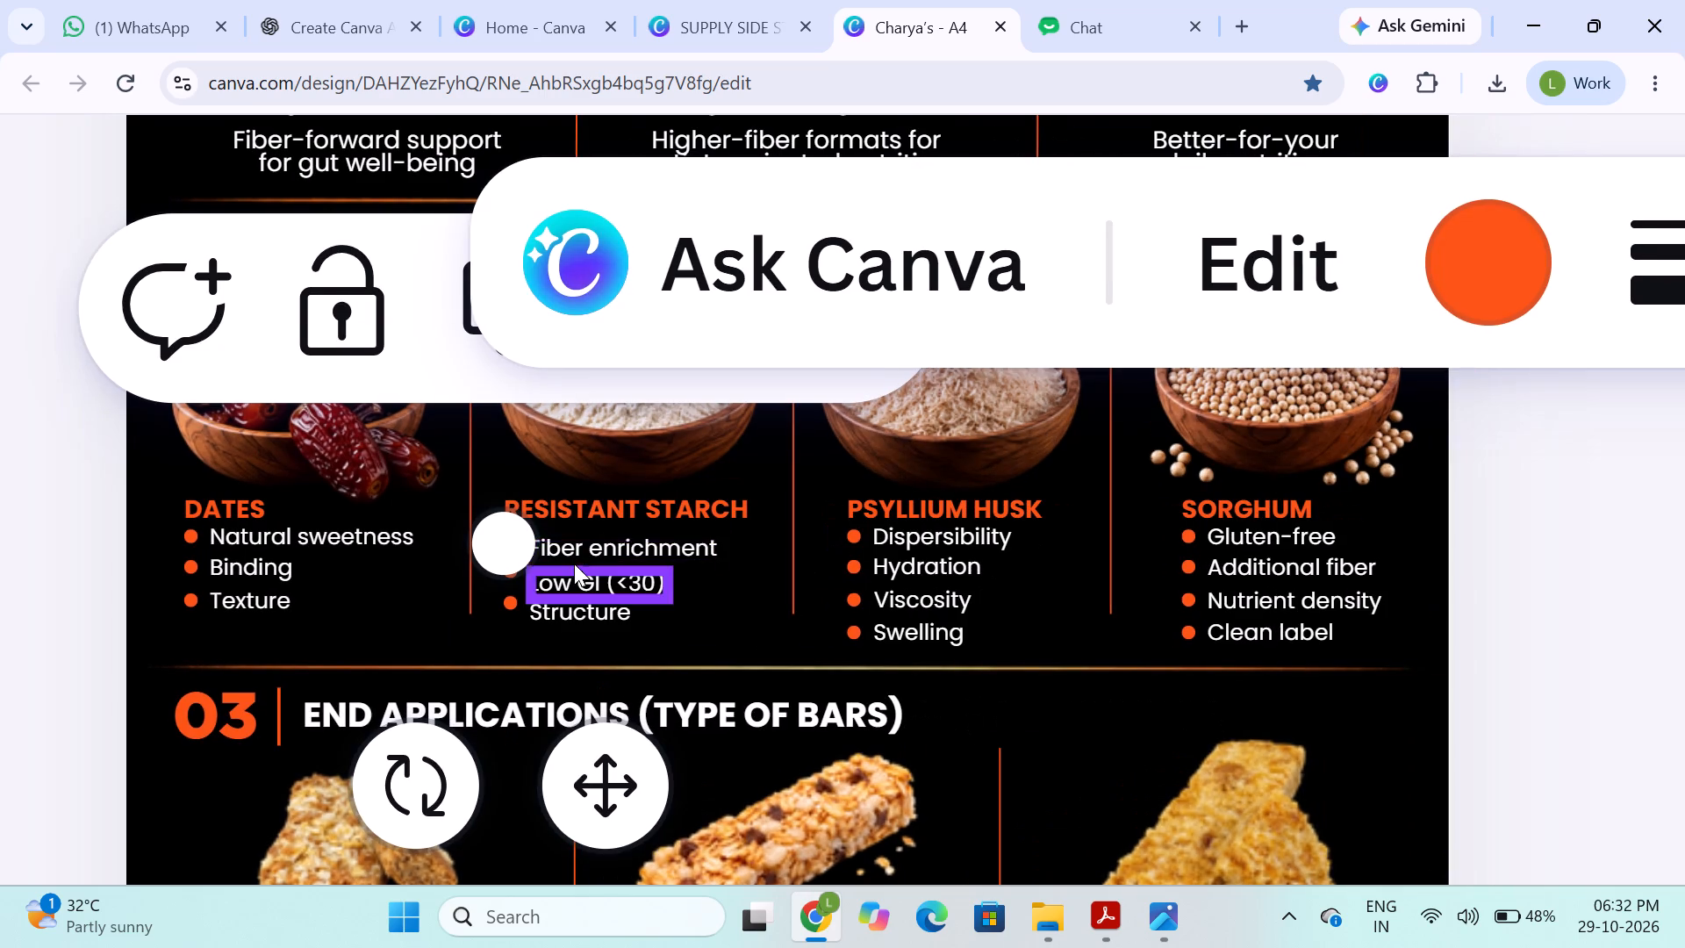
pyautogui.keyDown('ctrl'); pyautogui.scroll(-4, 1093, 567); pyautogui.keyUp('ctrl')
pyautogui.keyDown('ctrl'); pyautogui.scroll(6, 1093, 567); pyautogui.keyUp('ctrl')
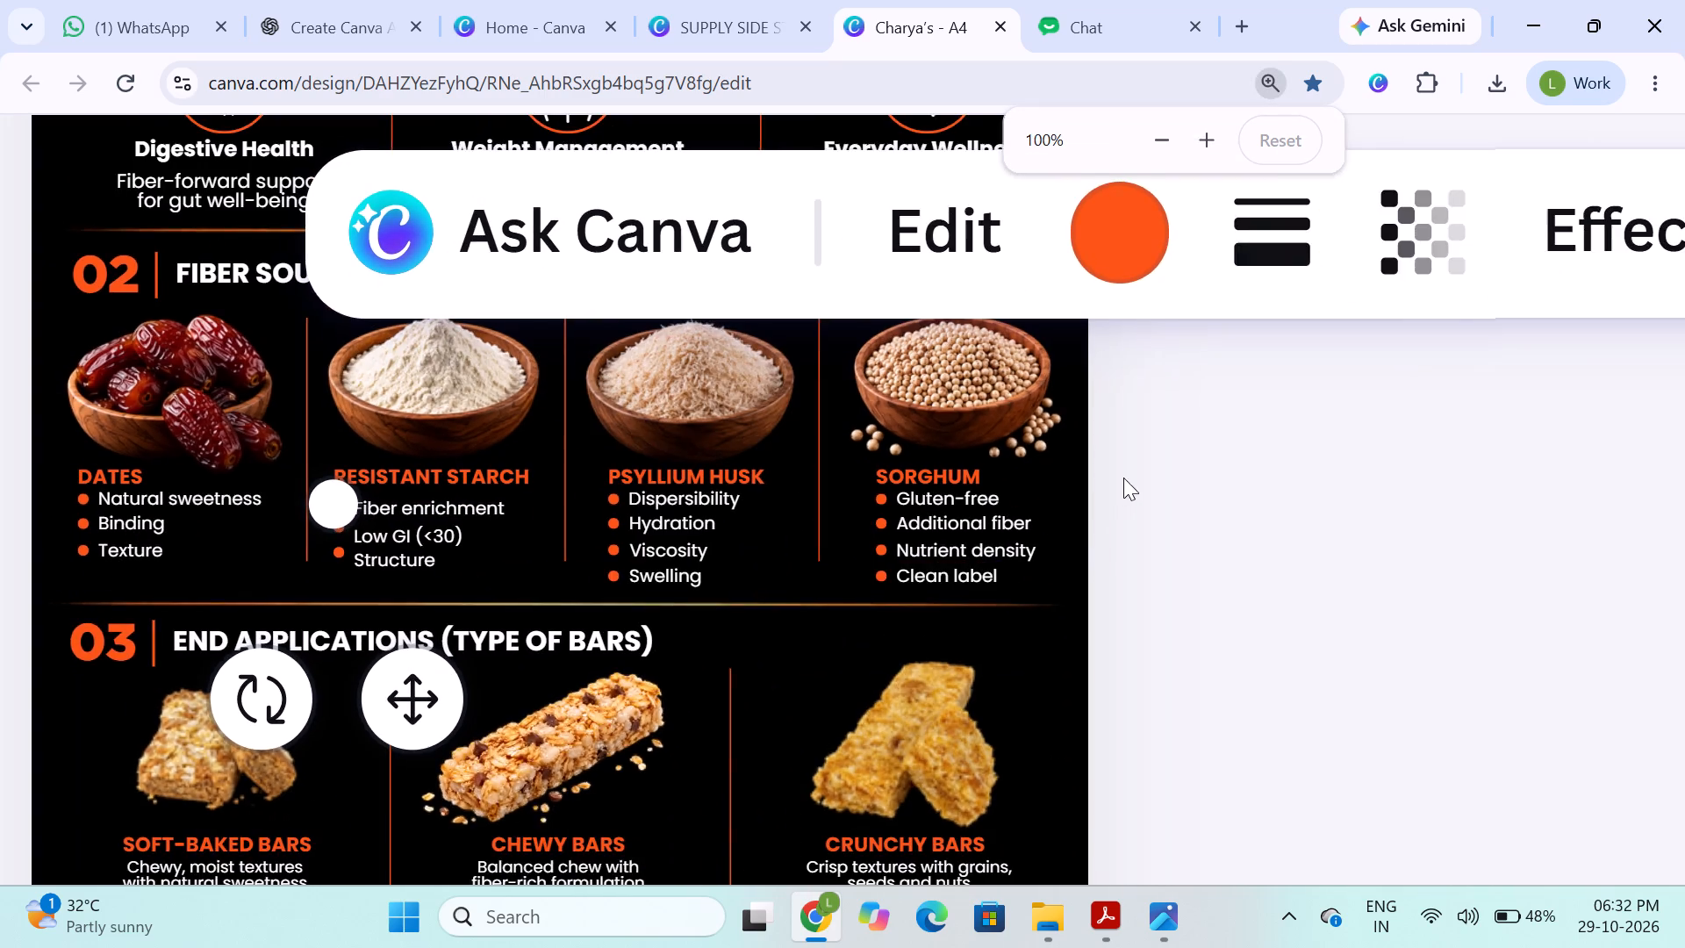
pyautogui.click(1267, 126)
pyautogui.click(1260, 133)
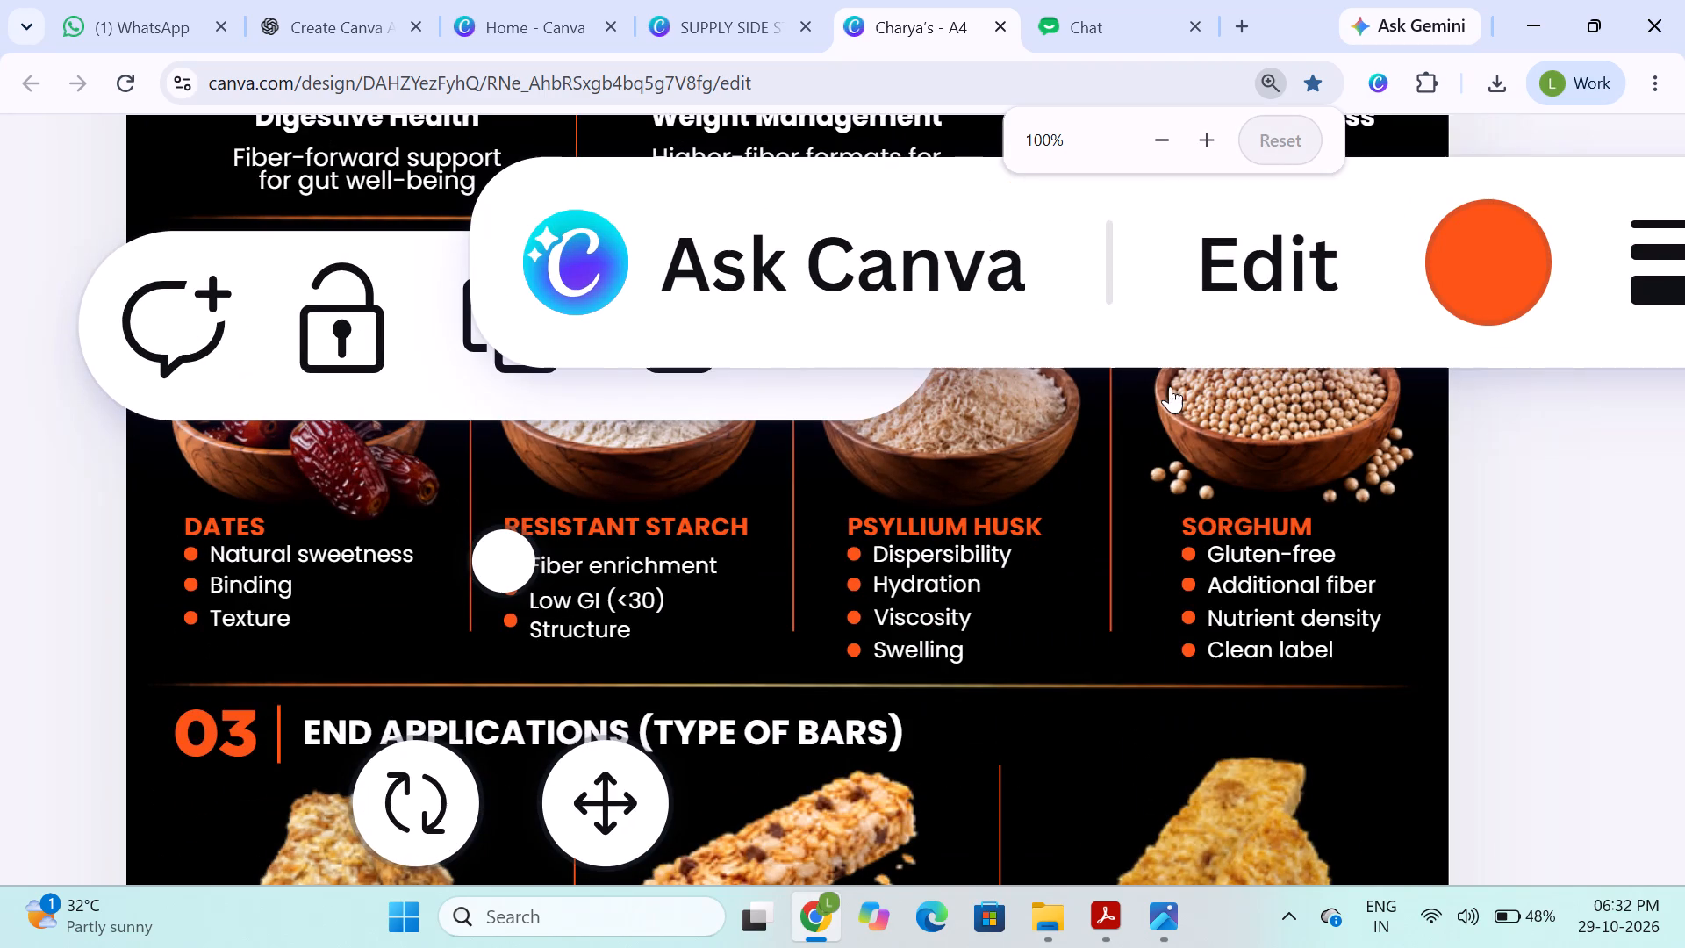
pyautogui.click(1549, 570)
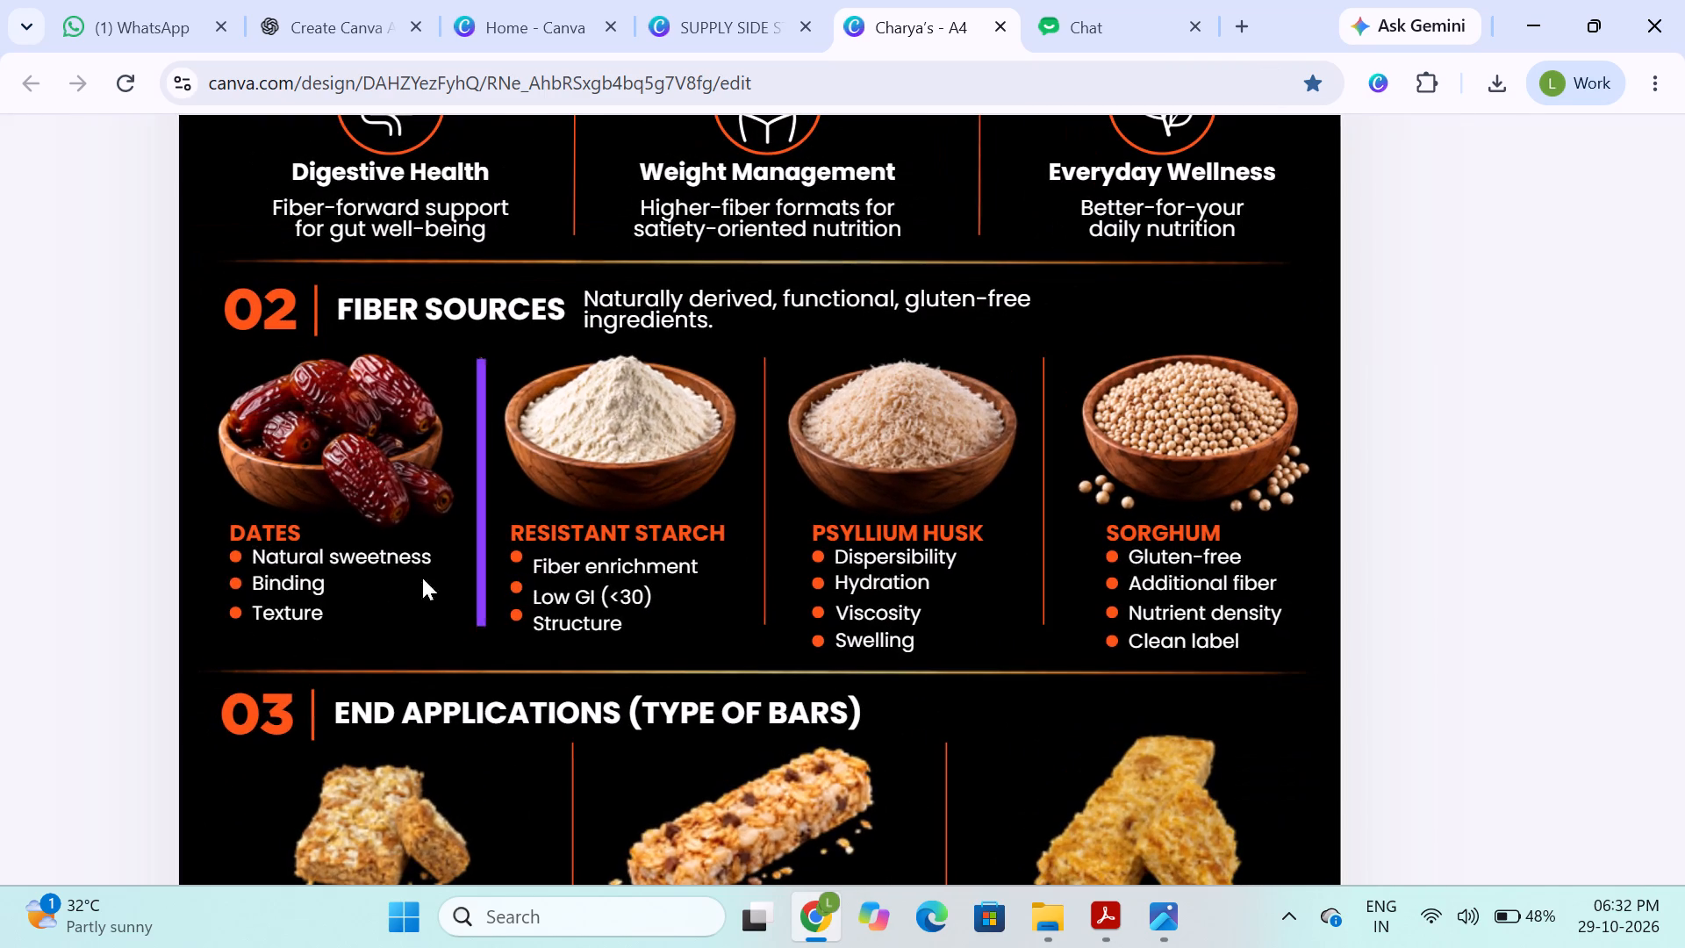
pyautogui.click(67, 565)
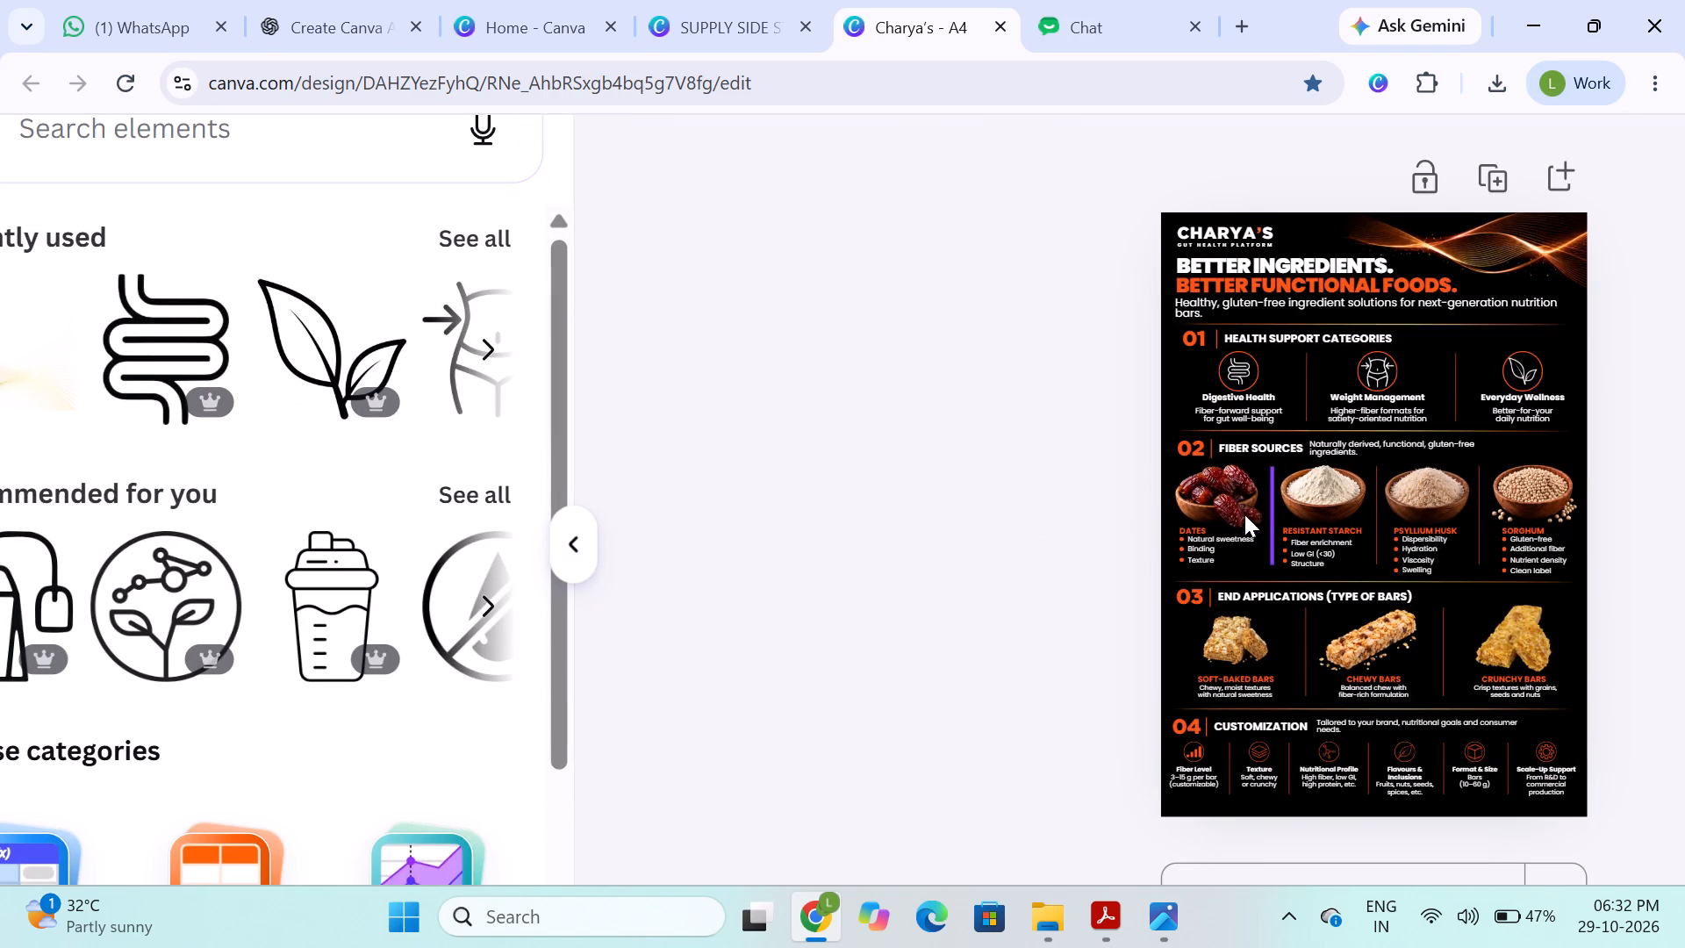
pyautogui.hscroll(-3, 1284, 499)
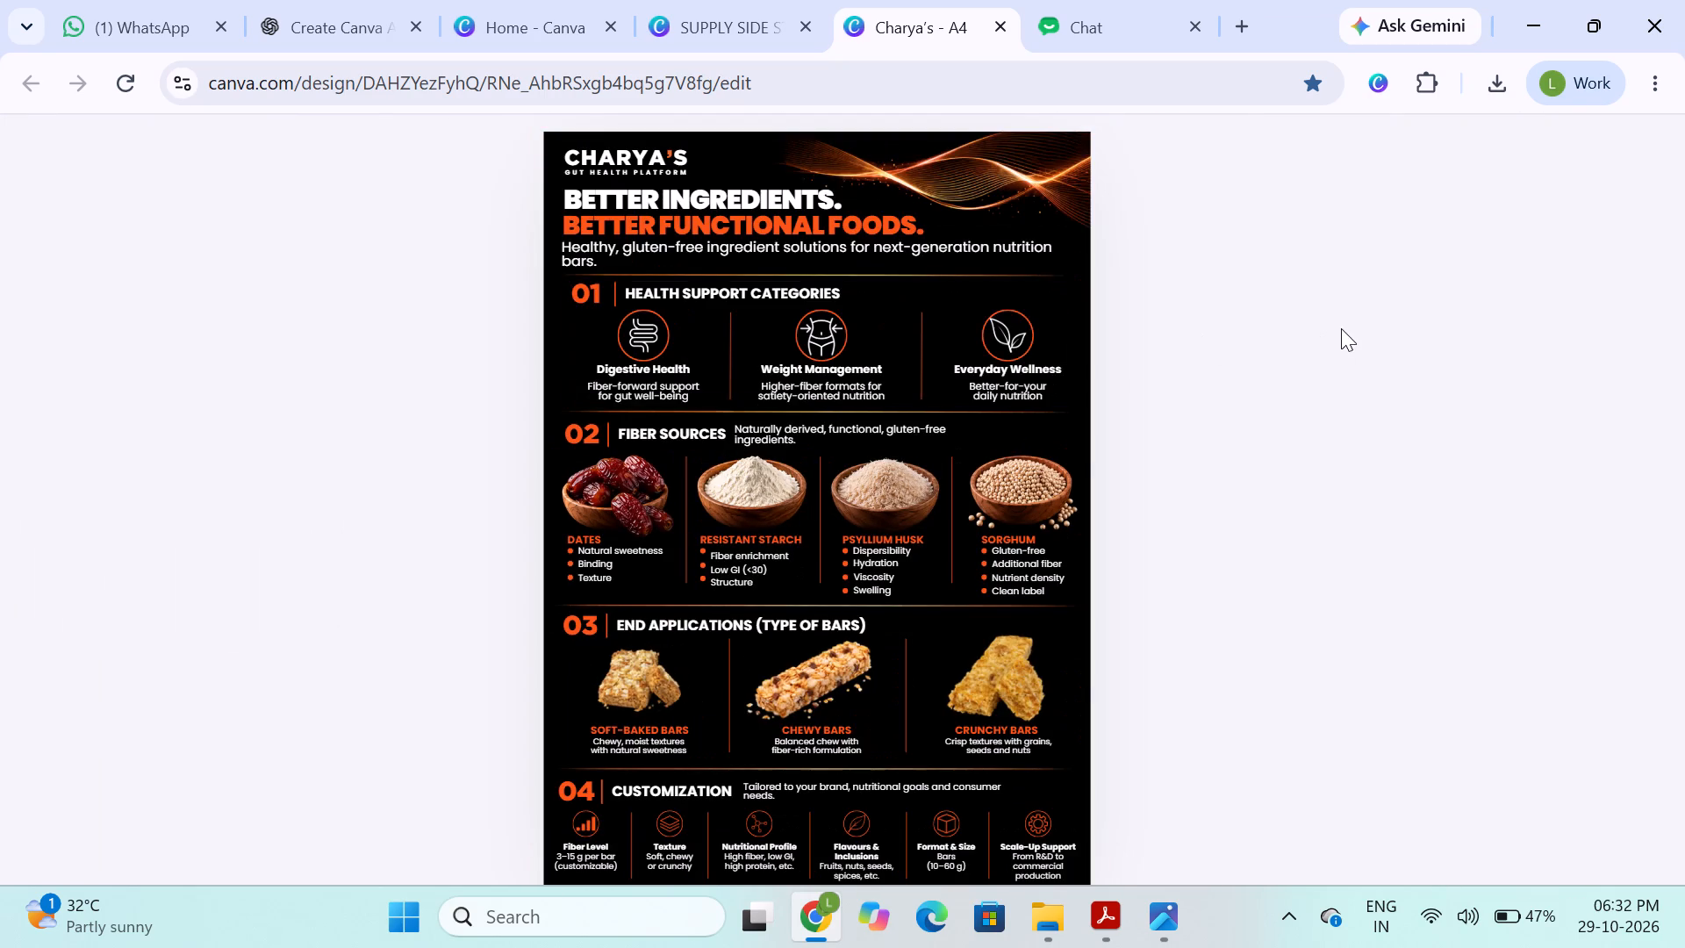
pyautogui.click(950, 312)
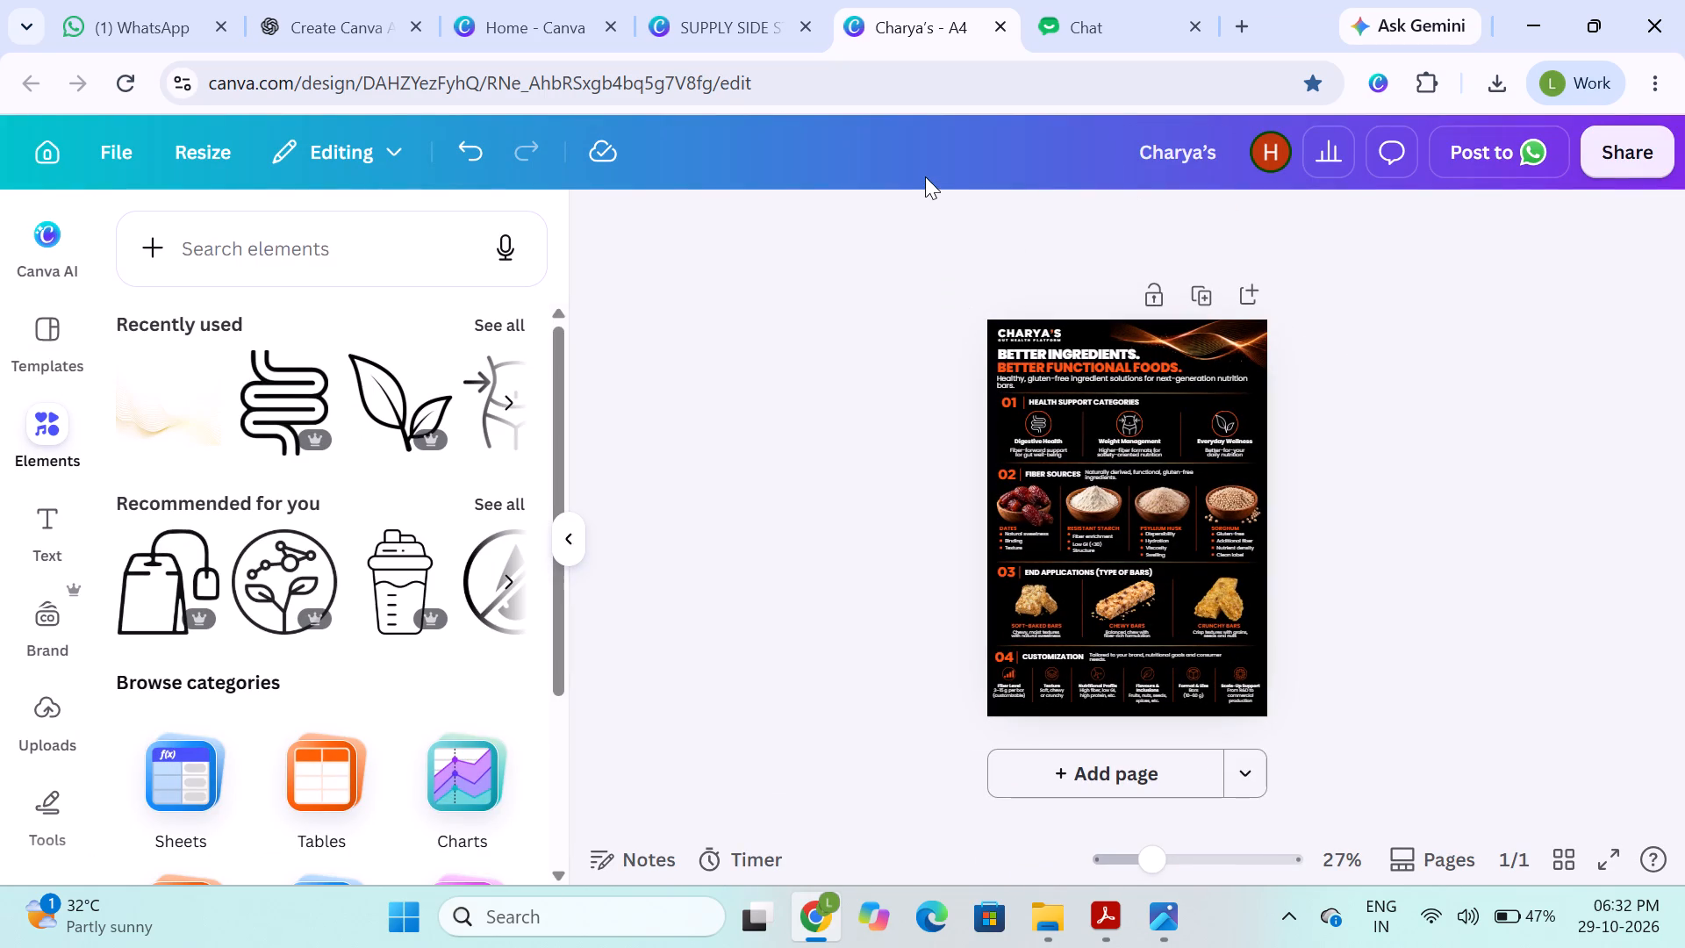
# Reset the browser zoom to 100%.
pyautogui.click(925, 176)
pyautogui.keyDown('ctrl'); pyautogui.scroll(-5, 925, 176); pyautogui.keyUp('ctrl')
pyautogui.click(1277, 142)
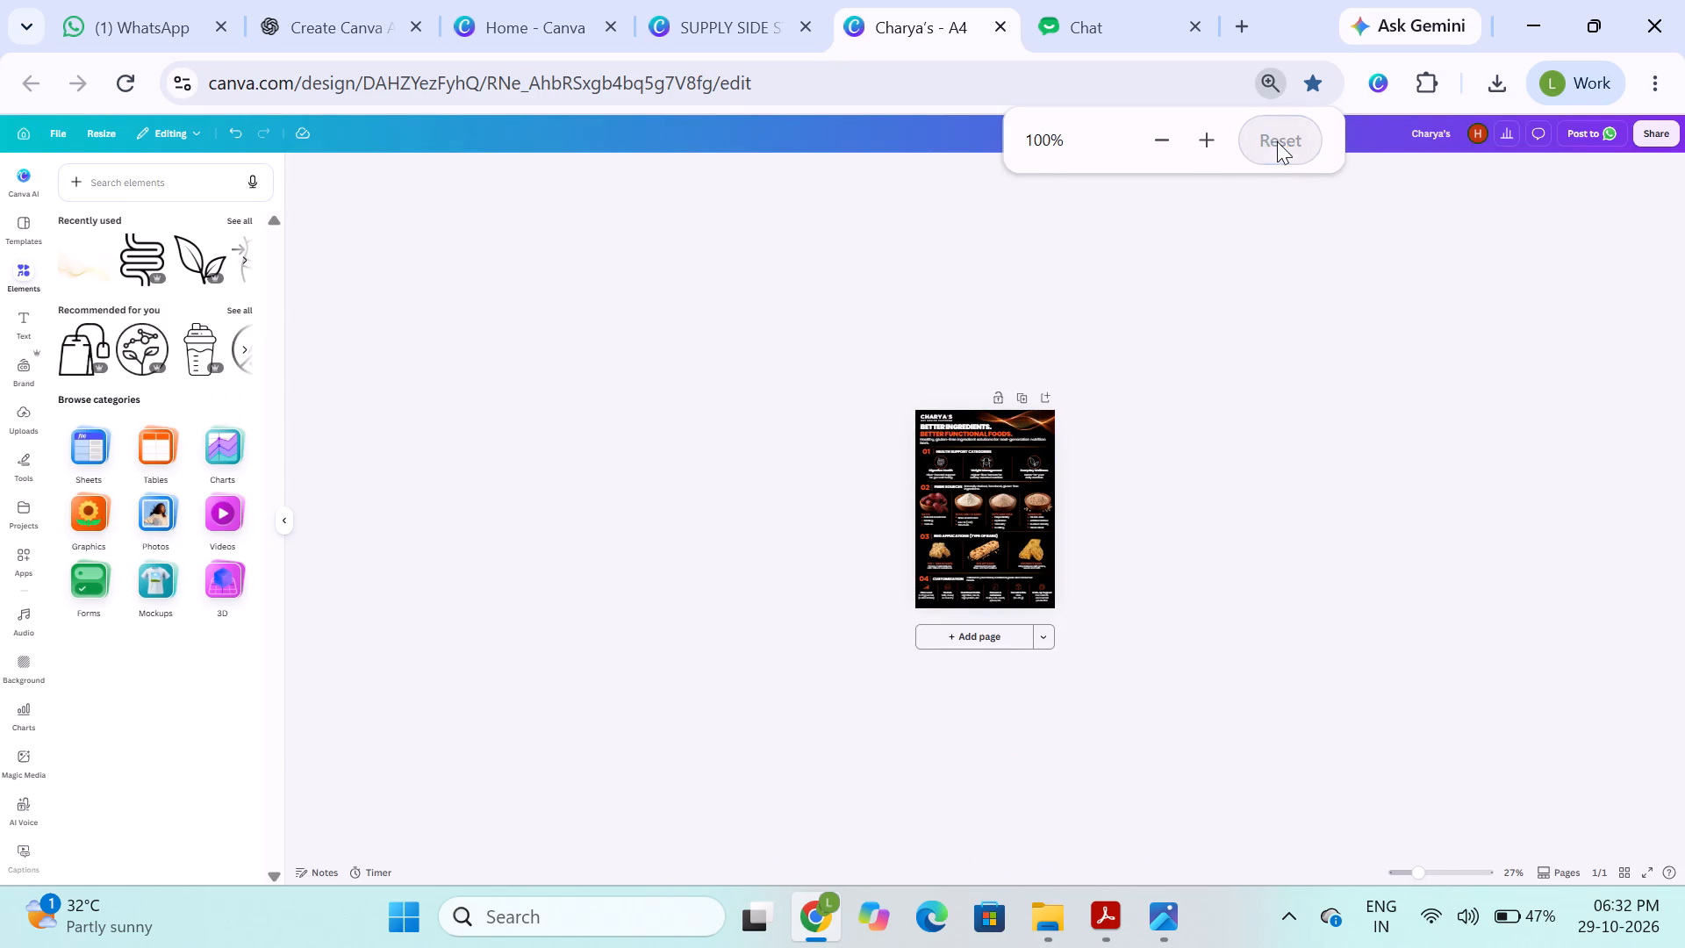
# Collapse the Elements side panel to free up the canvas area.
pyautogui.click(836, 370)
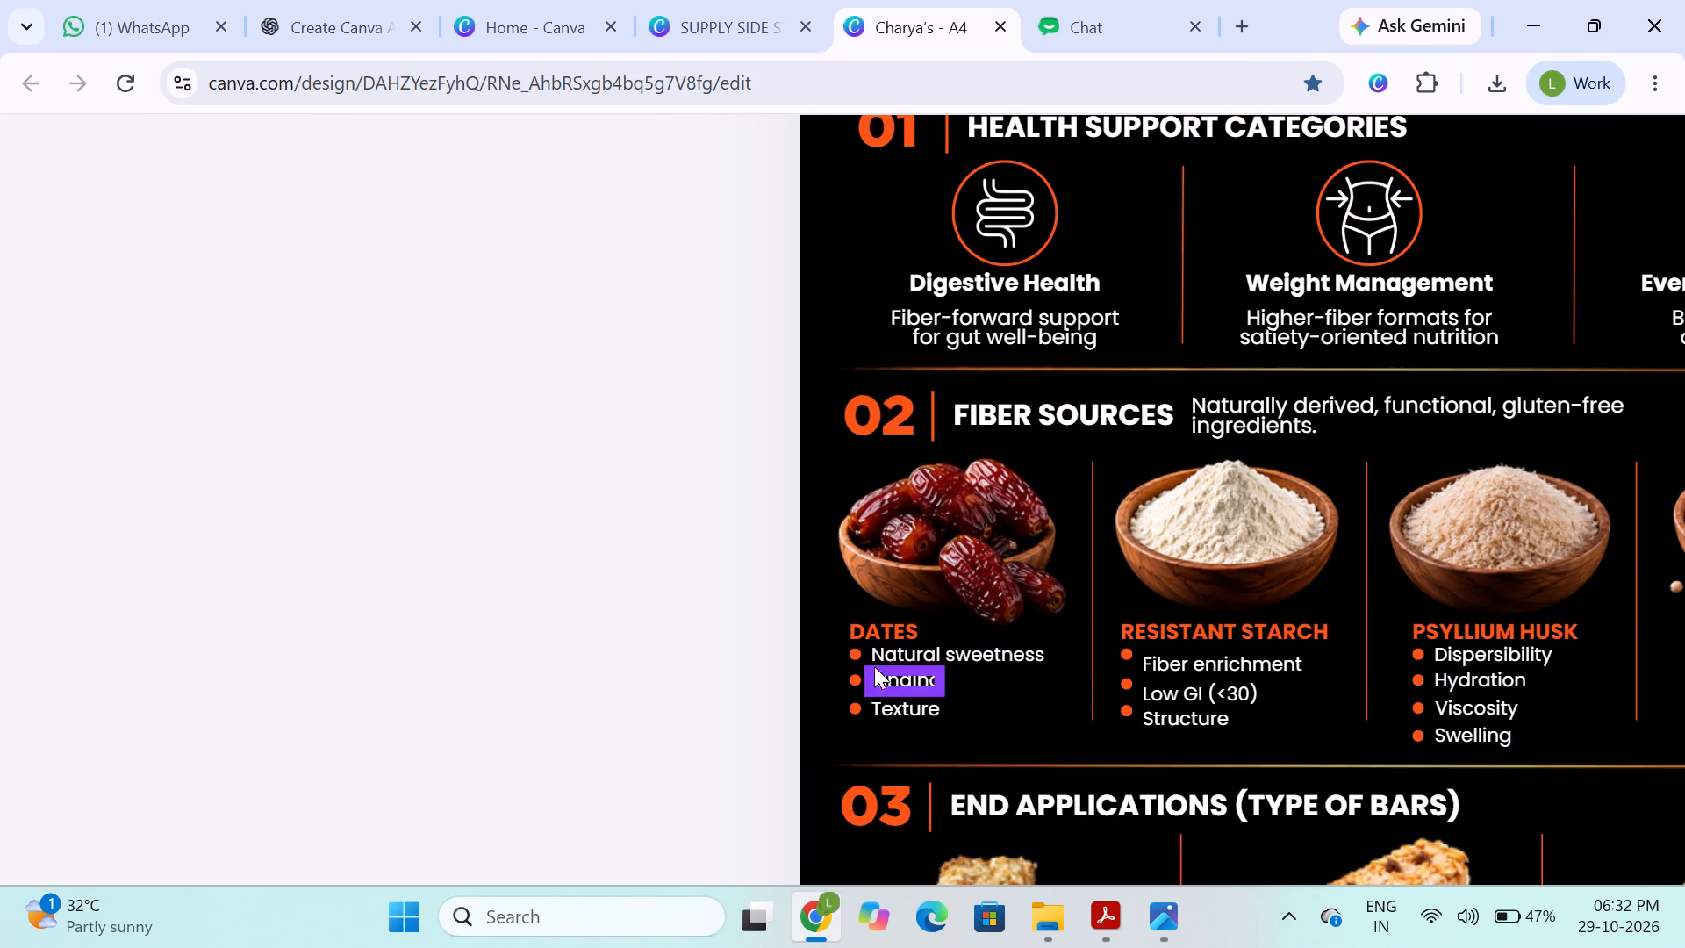
pyautogui.keyDown('ctrl'); pyautogui.scroll(13, 843, 652); pyautogui.keyUp('ctrl')
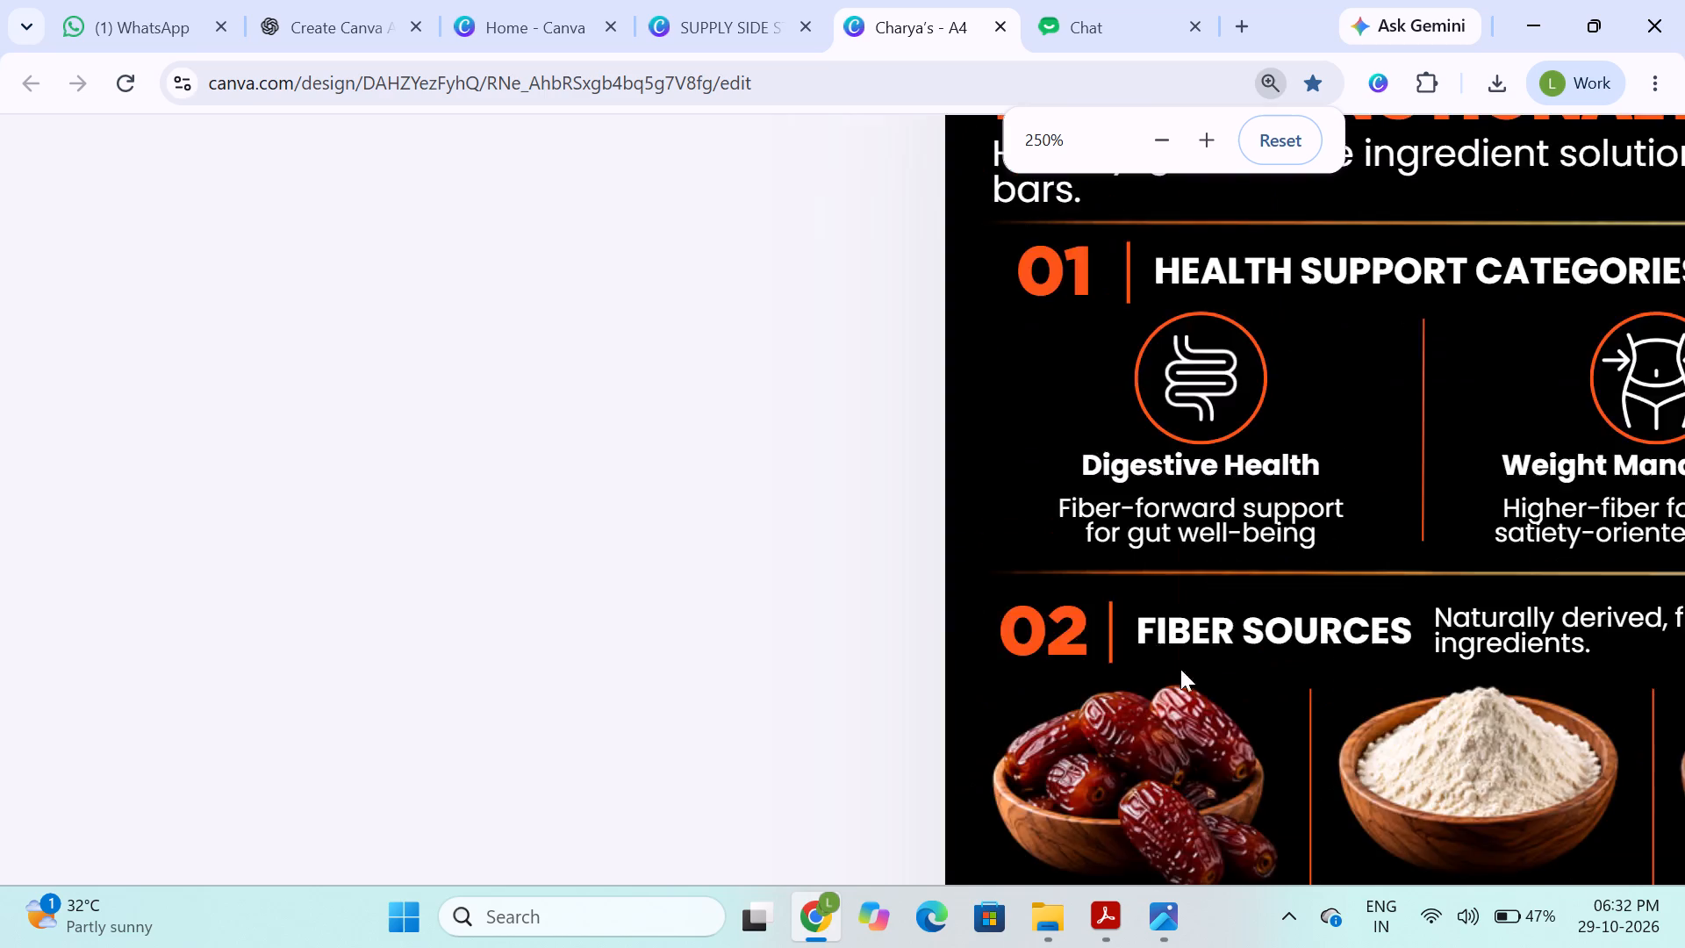
pyautogui.hscroll(-4, 1244, 684)
pyautogui.scroll(-3, 1168, 611)
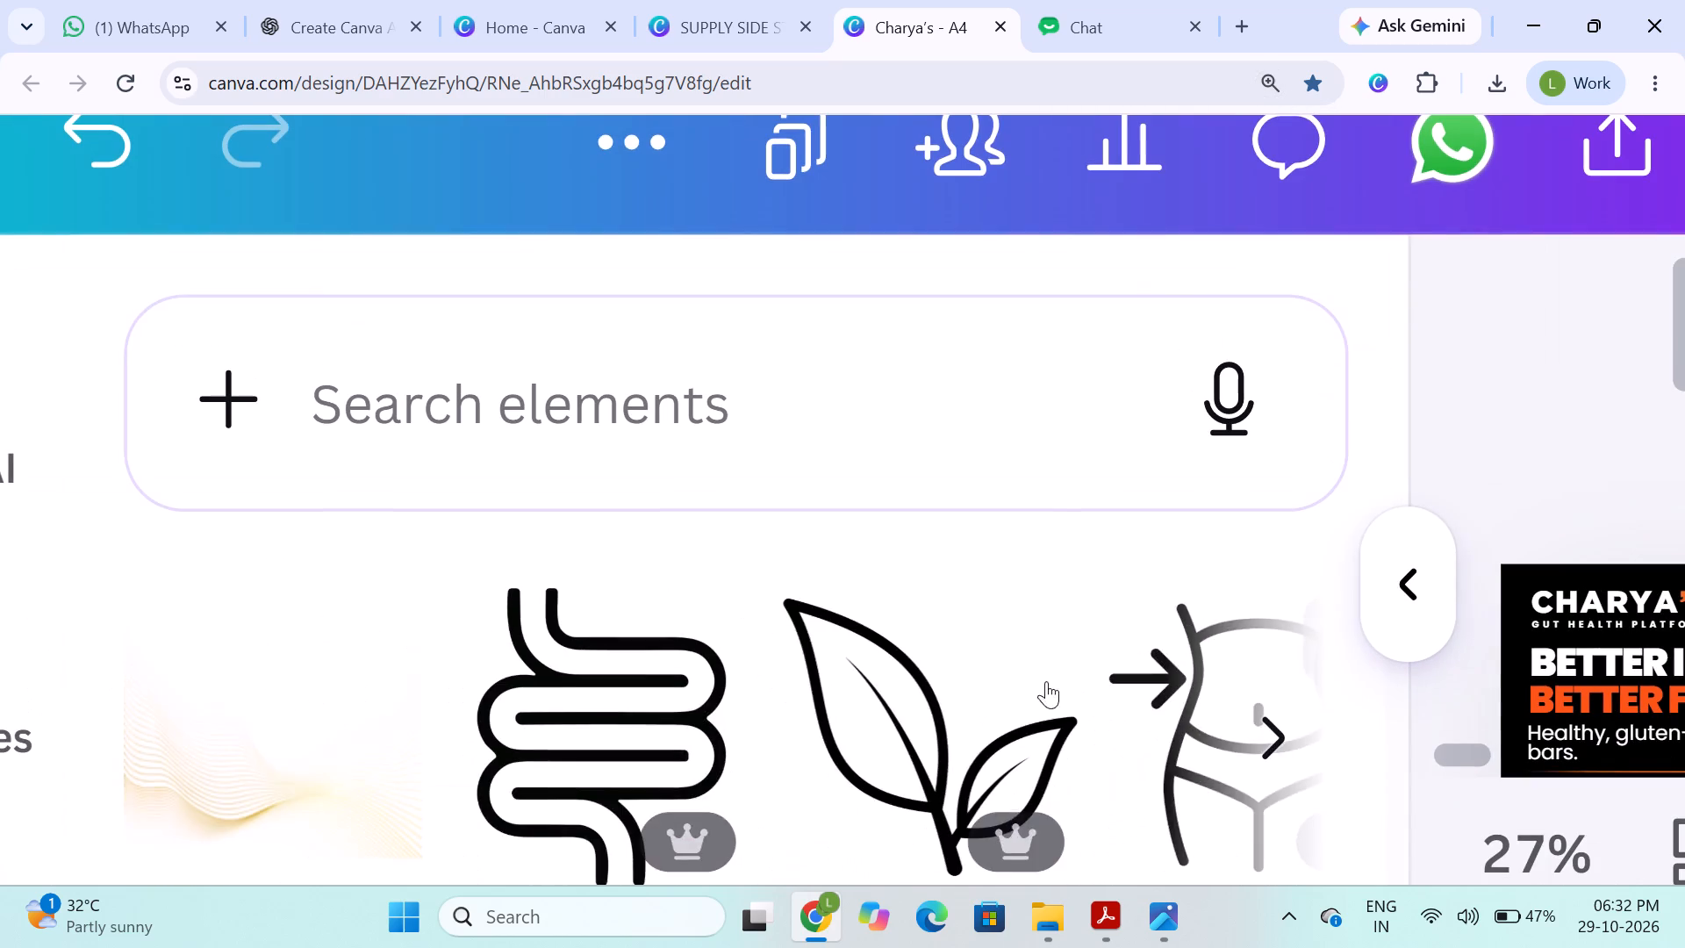
pyautogui.hscroll(-5, 1045, 682)
pyautogui.hscroll(-5, 1400, 681)
pyautogui.hscroll(-1, 1493, 659)
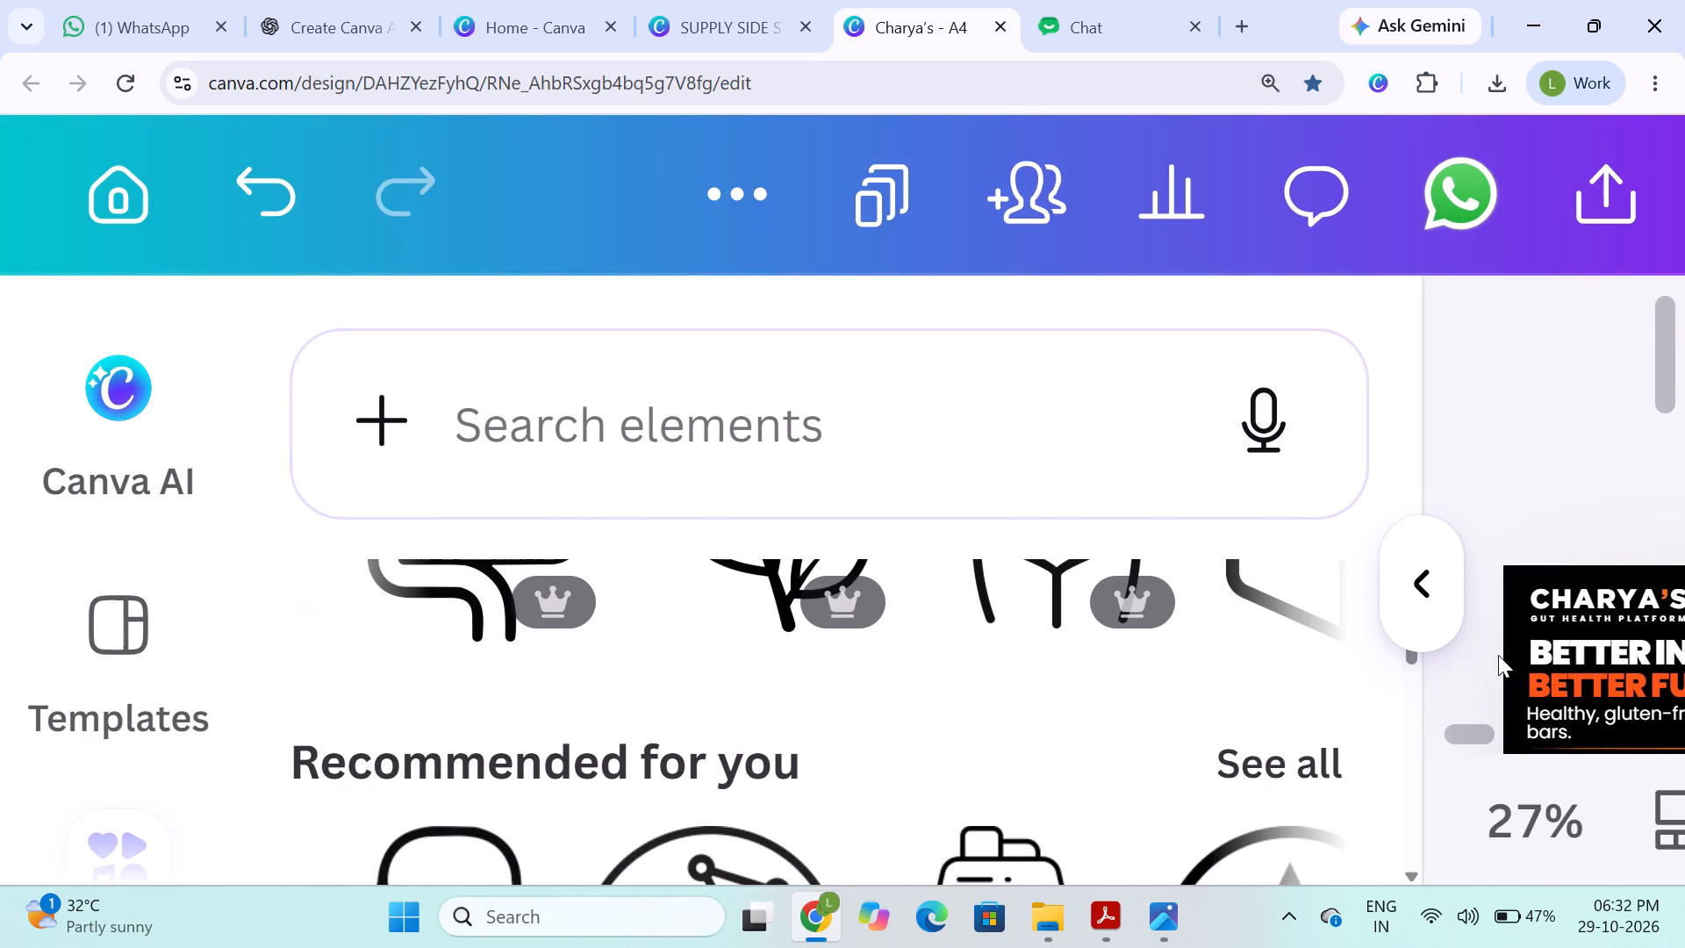
pyautogui.hscroll(-4, 1498, 655)
pyautogui.click(1416, 573)
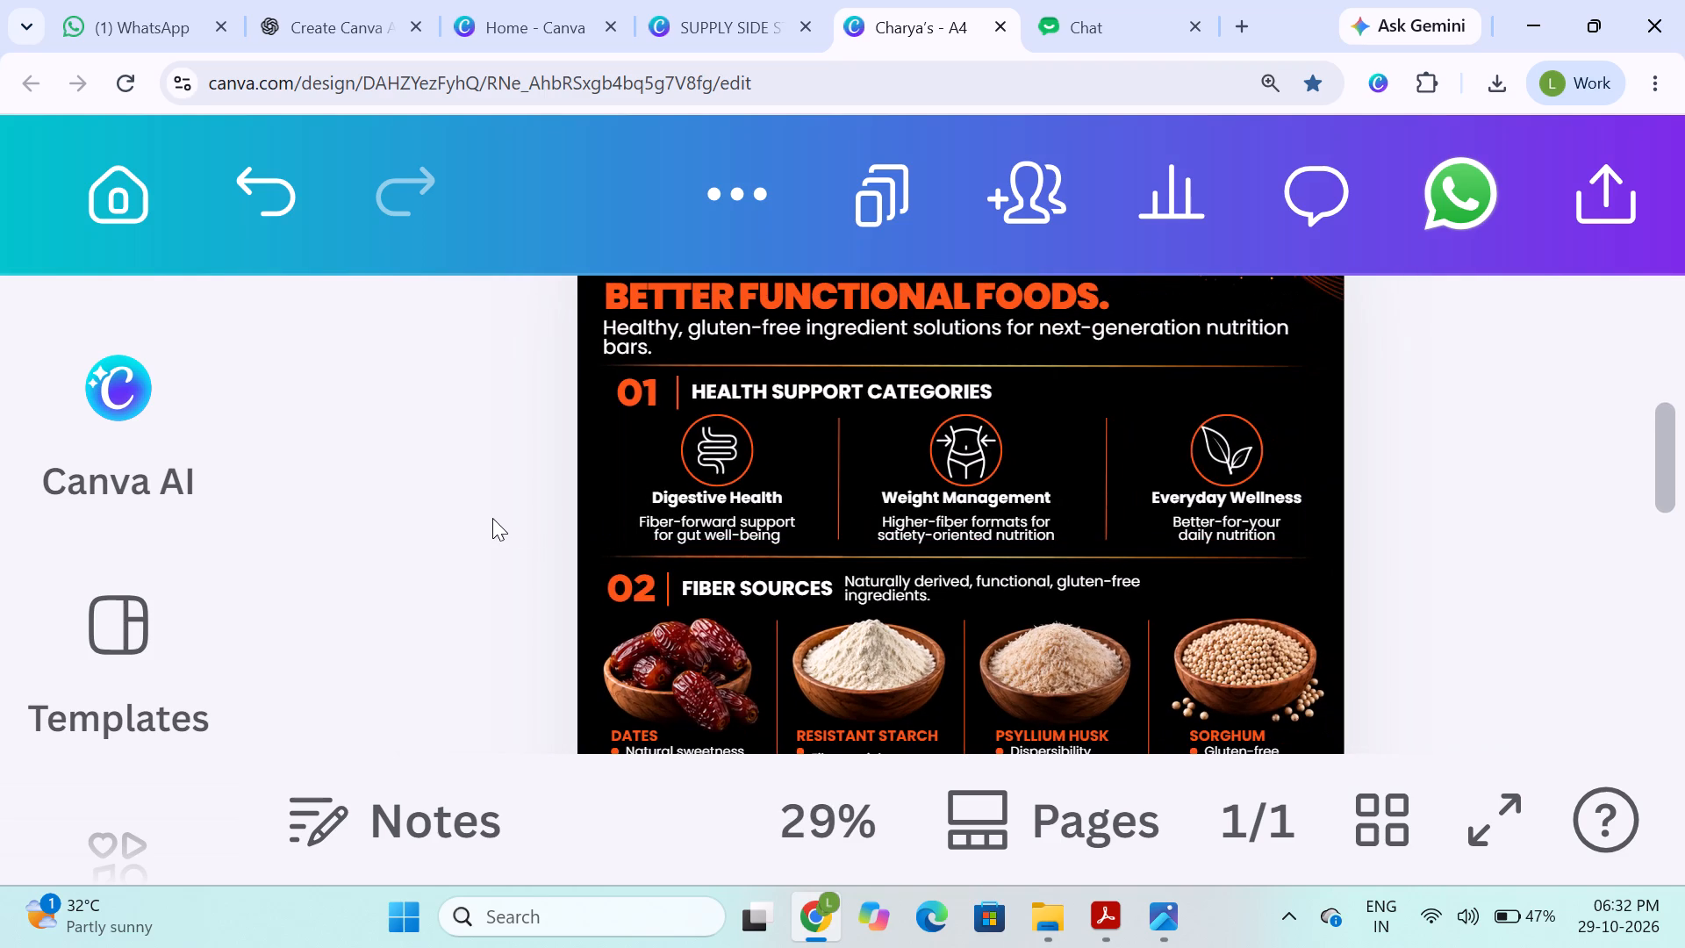
# Examine the bullets and text lines in the FIBER SOURCES section, and the layout of the whole page.
pyautogui.click(492, 518)
pyautogui.keyDown('ctrl'); pyautogui.scroll(-7, 500, 506); pyautogui.keyUp('ctrl')
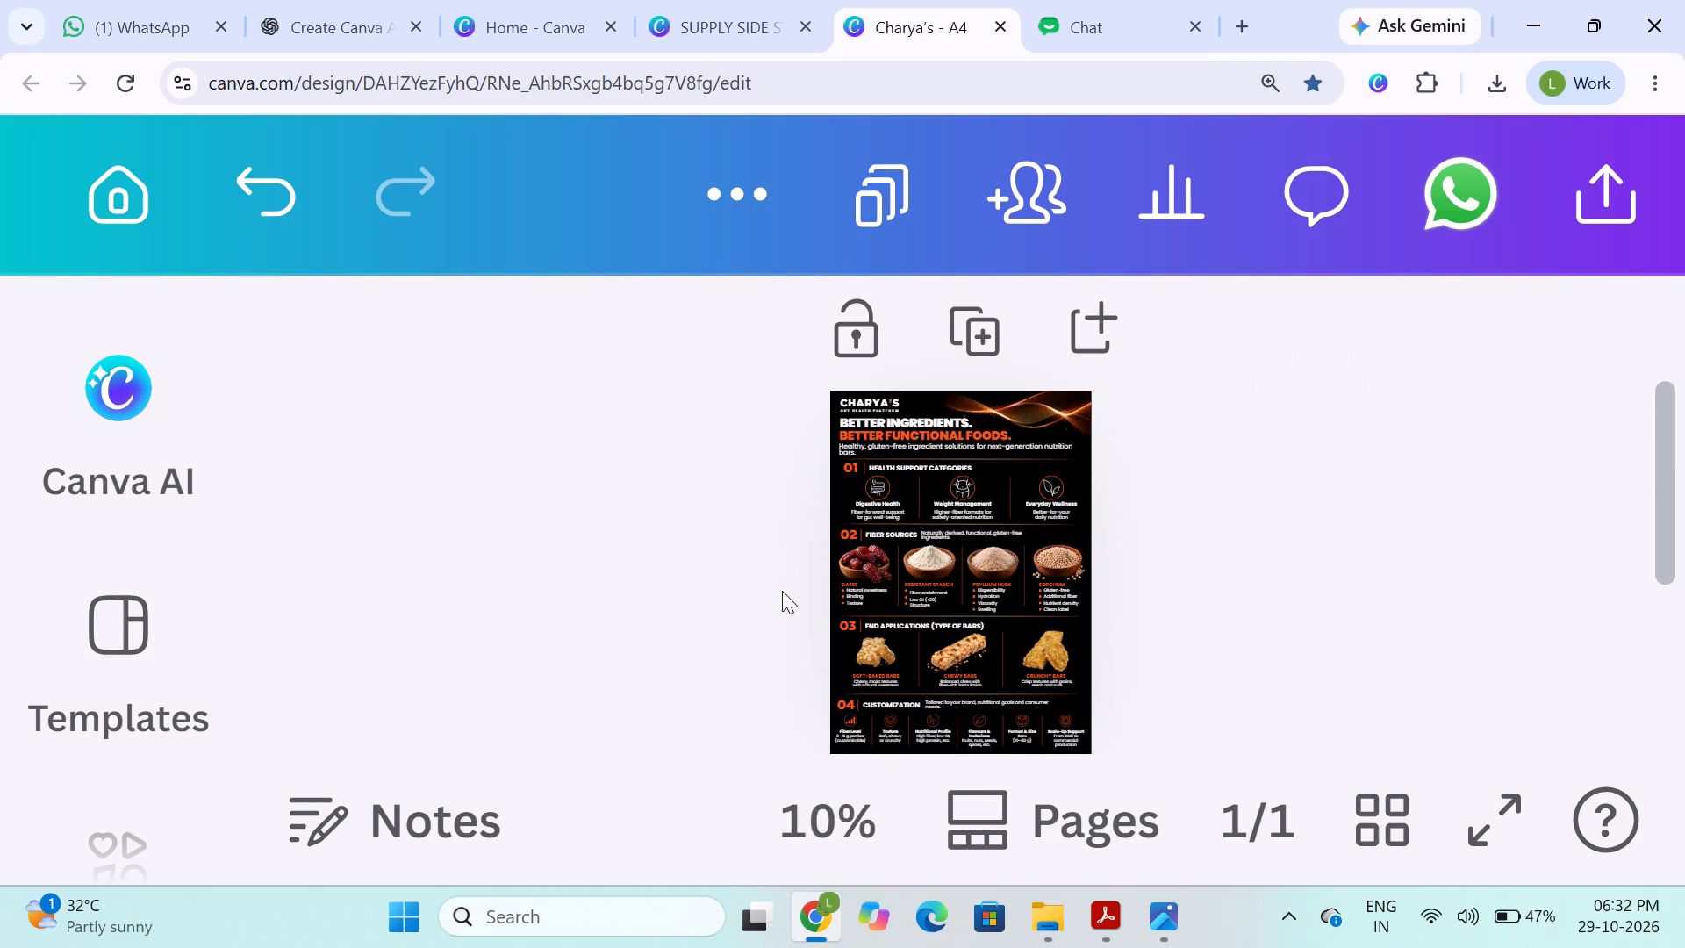
pyautogui.click(700, 608)
pyautogui.click(852, 826)
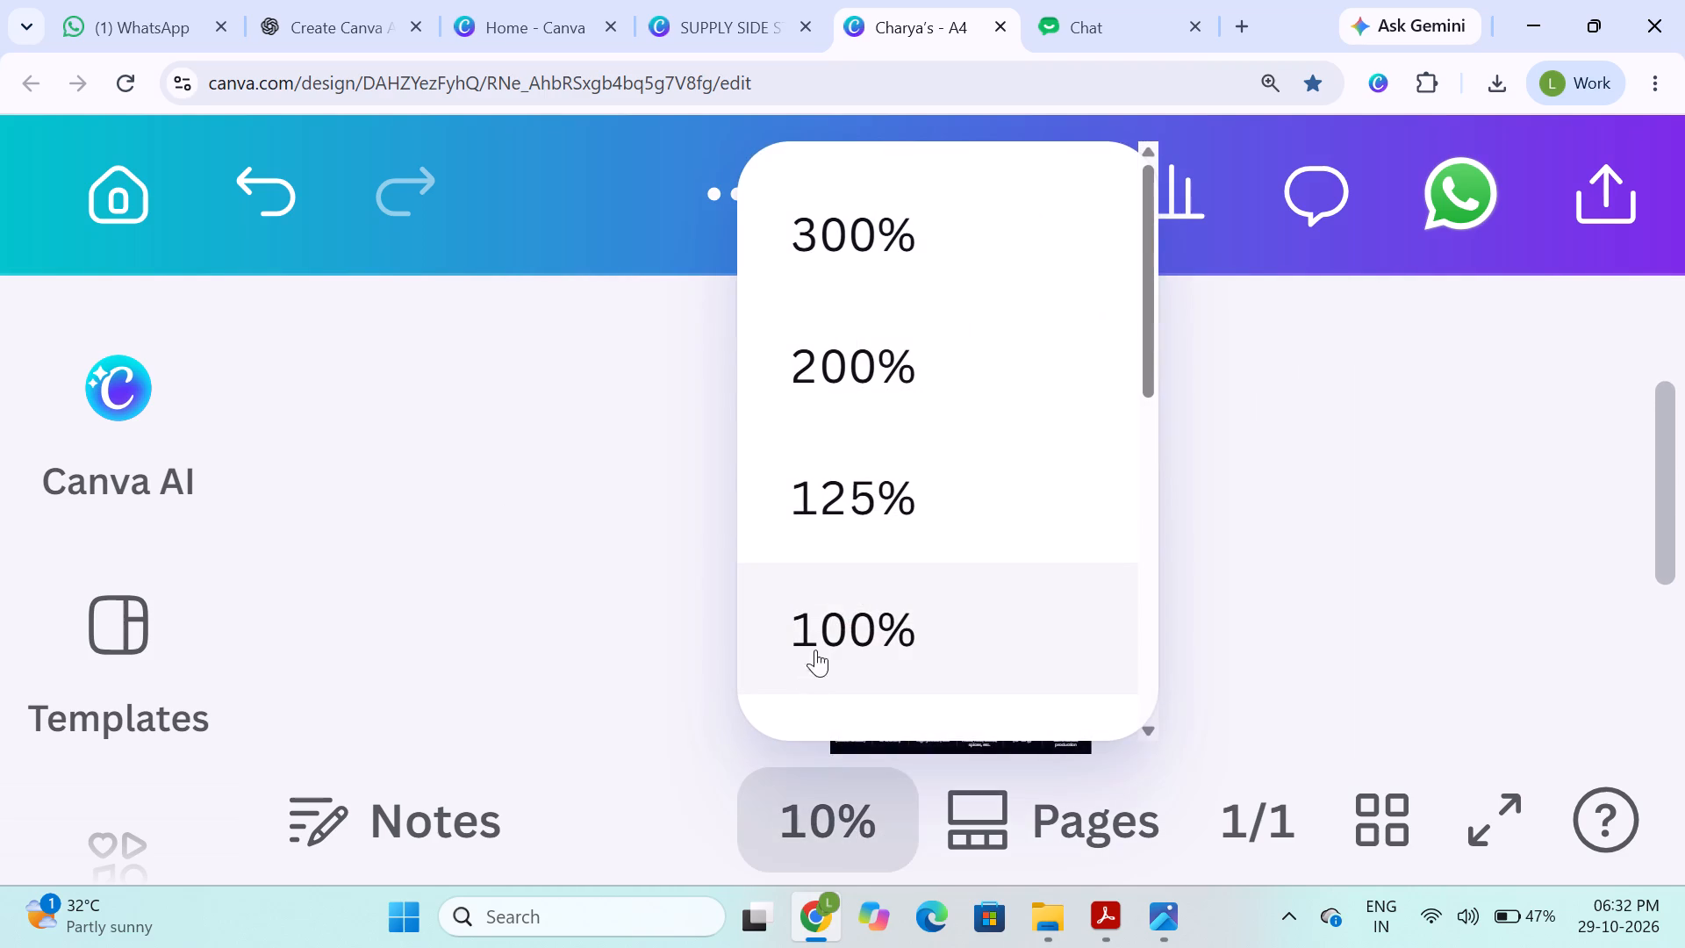
pyautogui.click(824, 597)
pyautogui.scroll(-4, 917, 533)
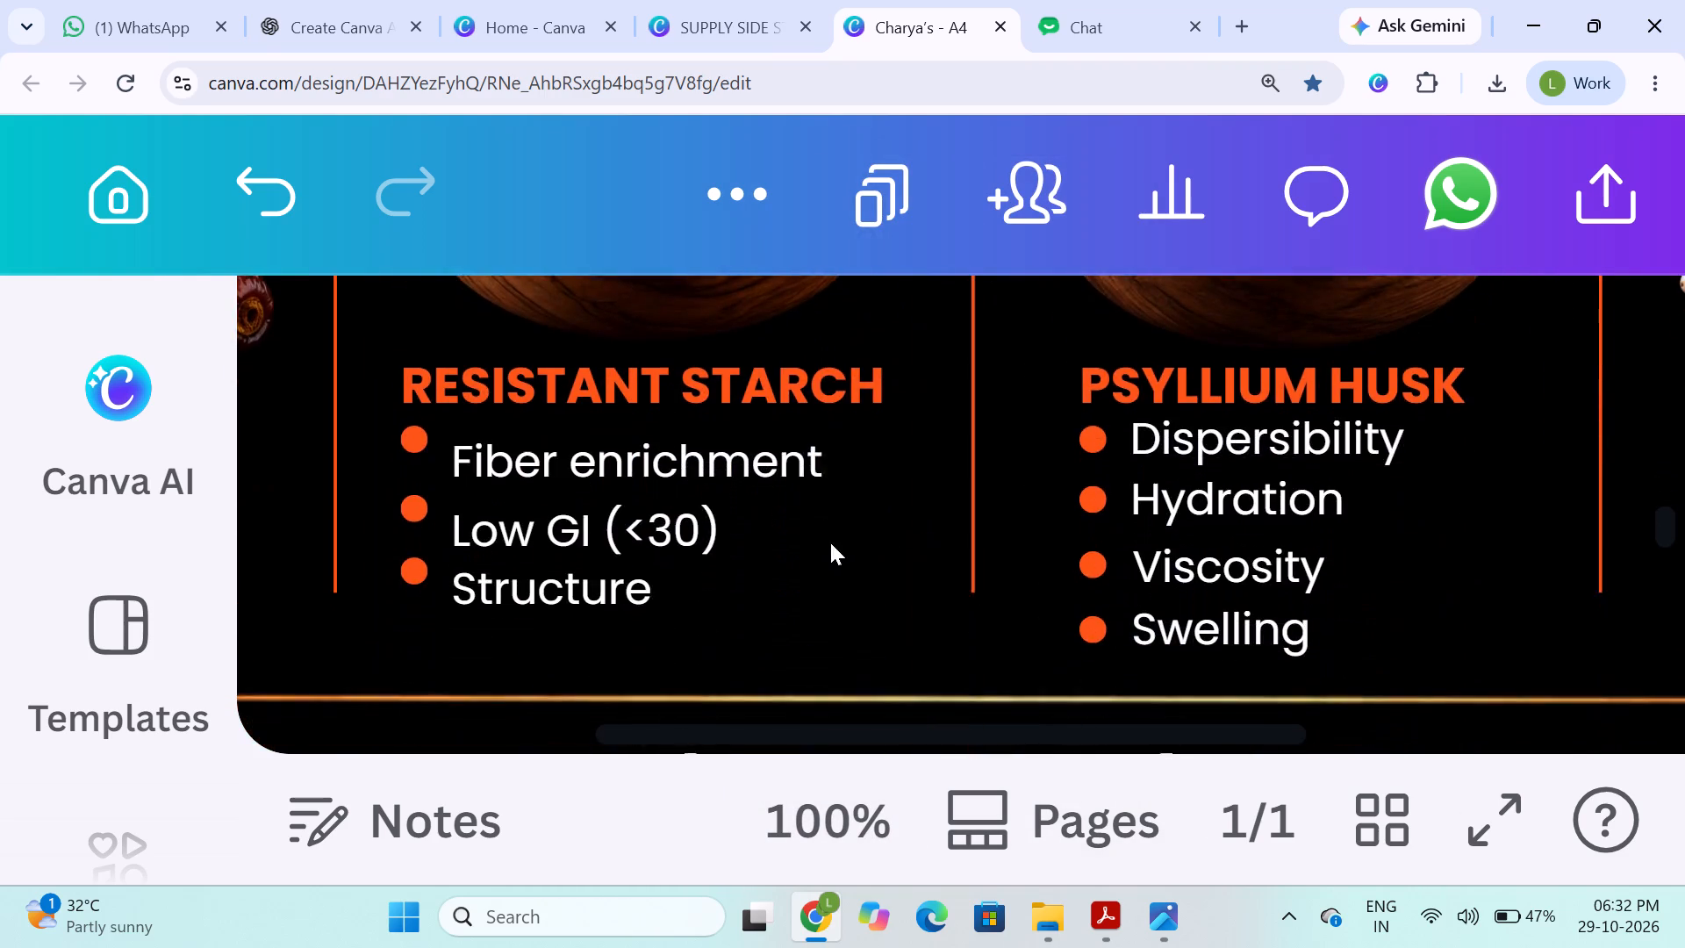
pyautogui.scroll(-1, 707, 542)
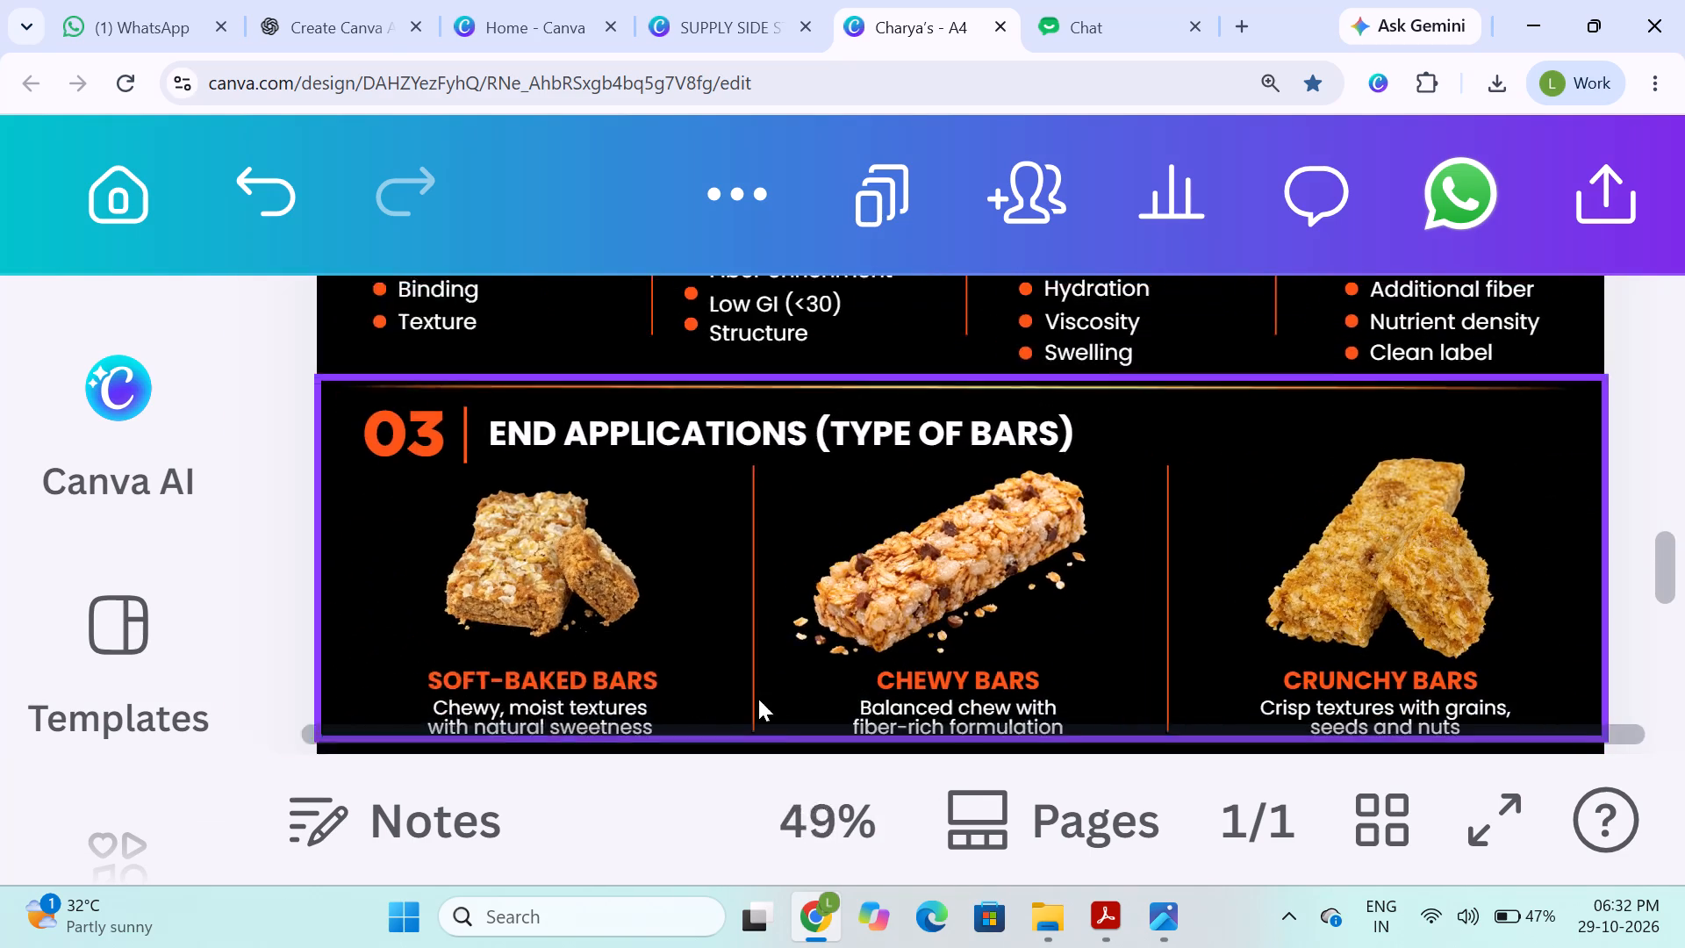
pyautogui.click(380, 590)
pyautogui.scroll(2, 588, 529)
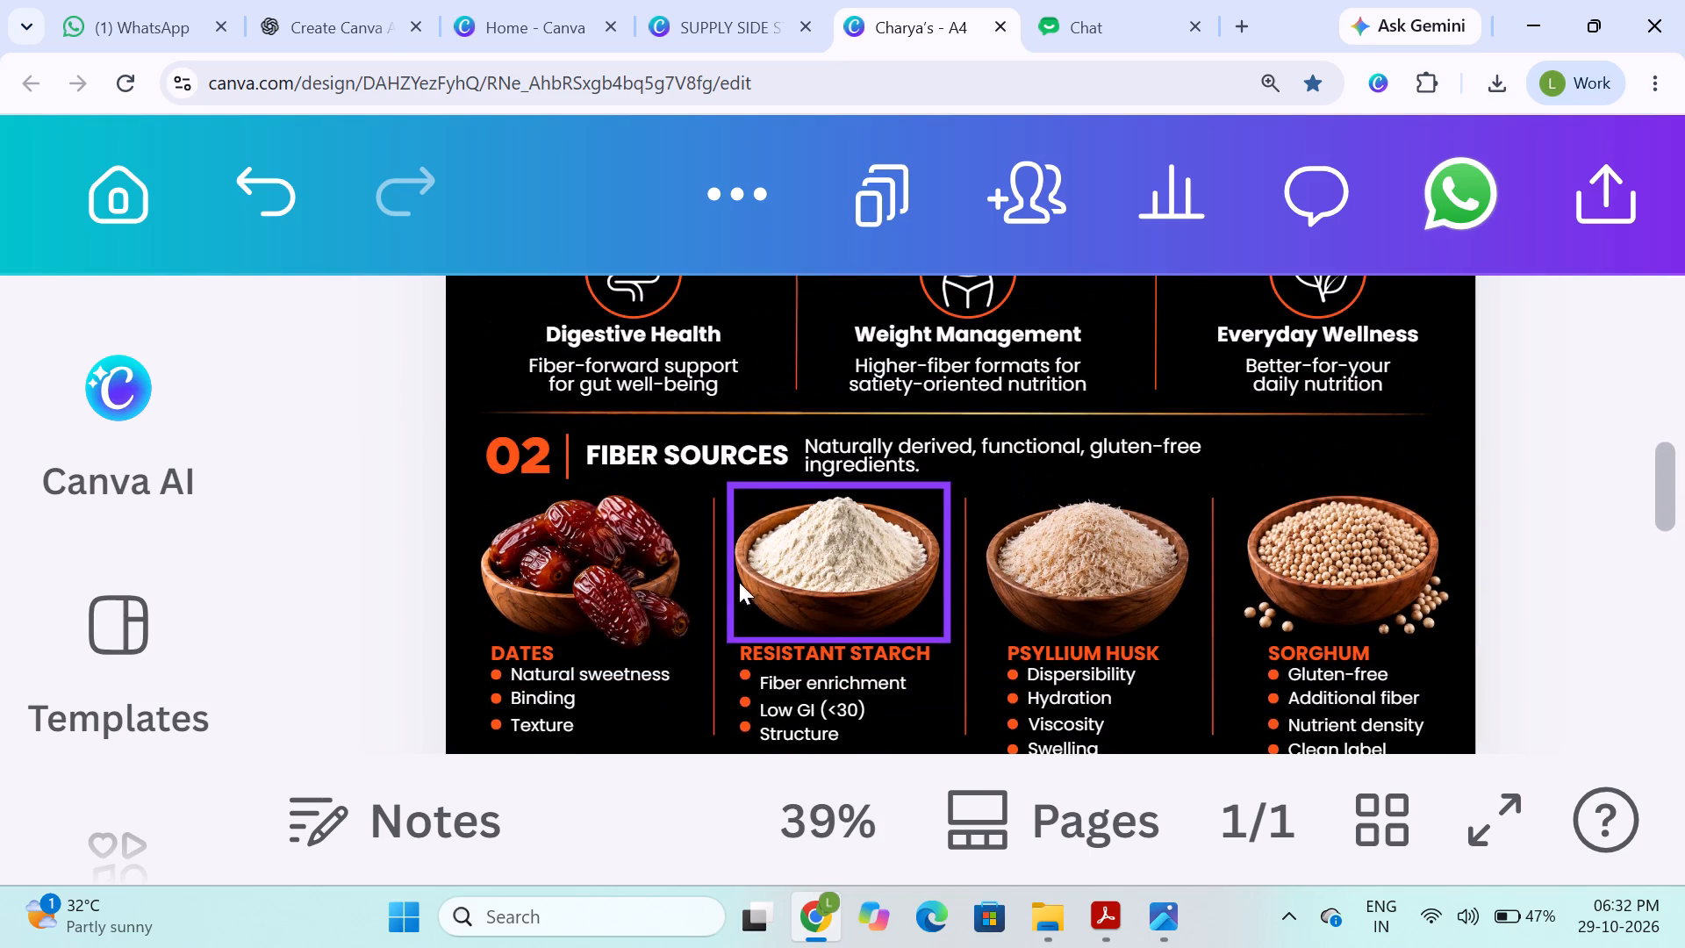
pyautogui.scroll(-1, 713, 621)
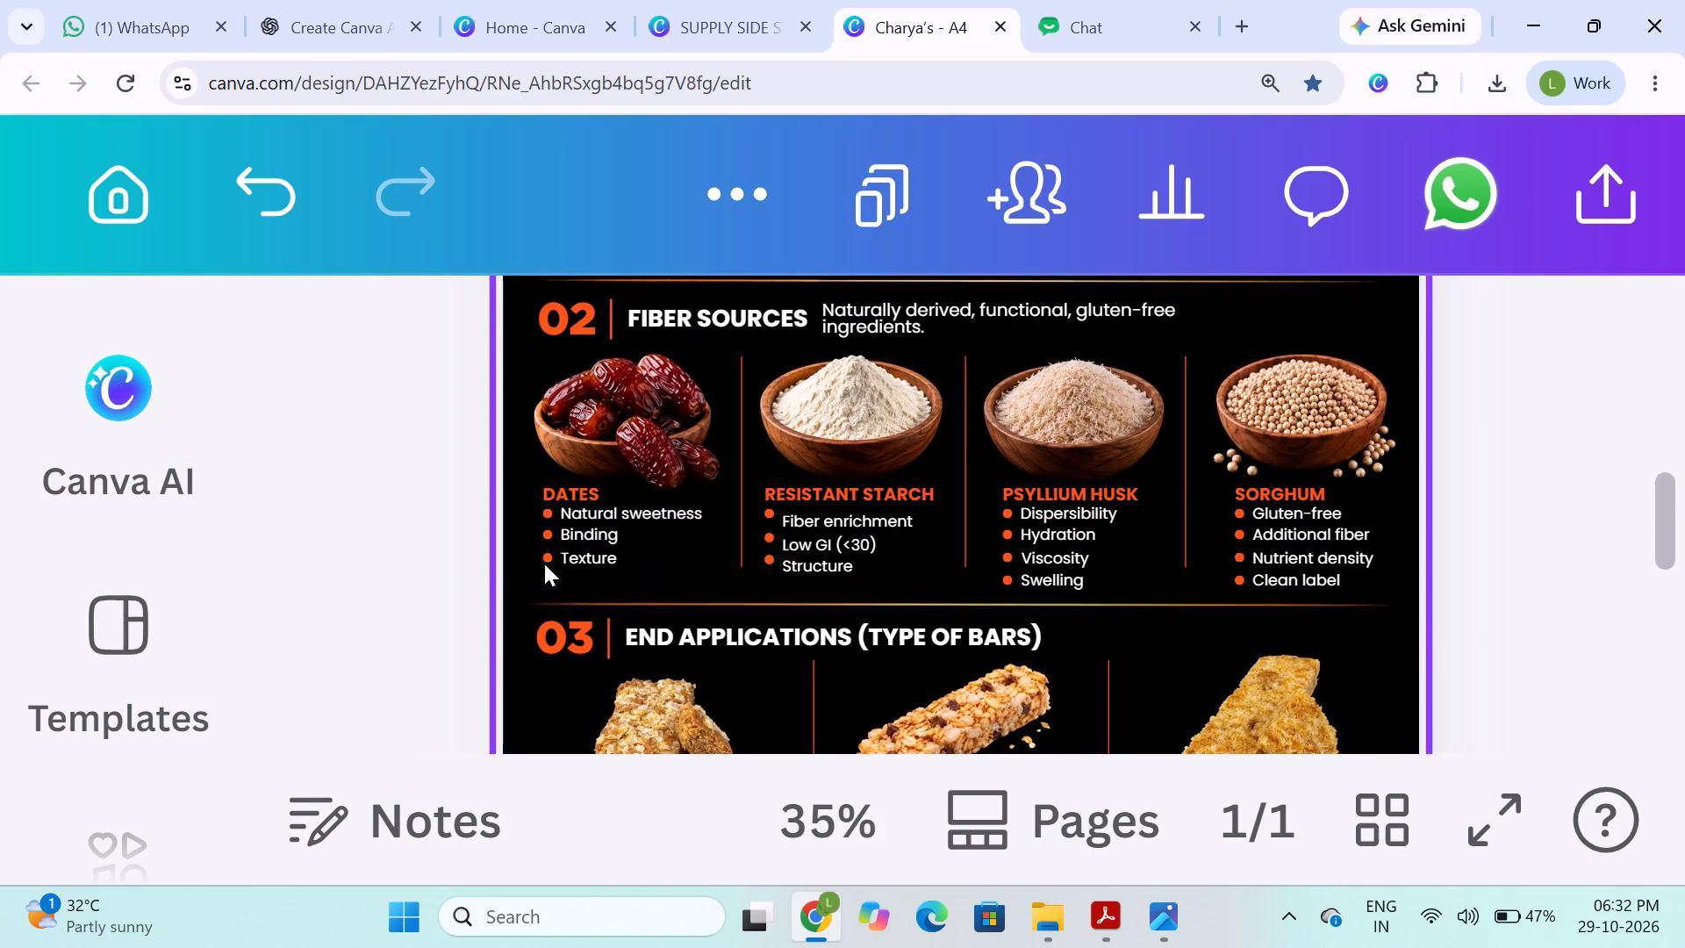
pyautogui.click(448, 560)
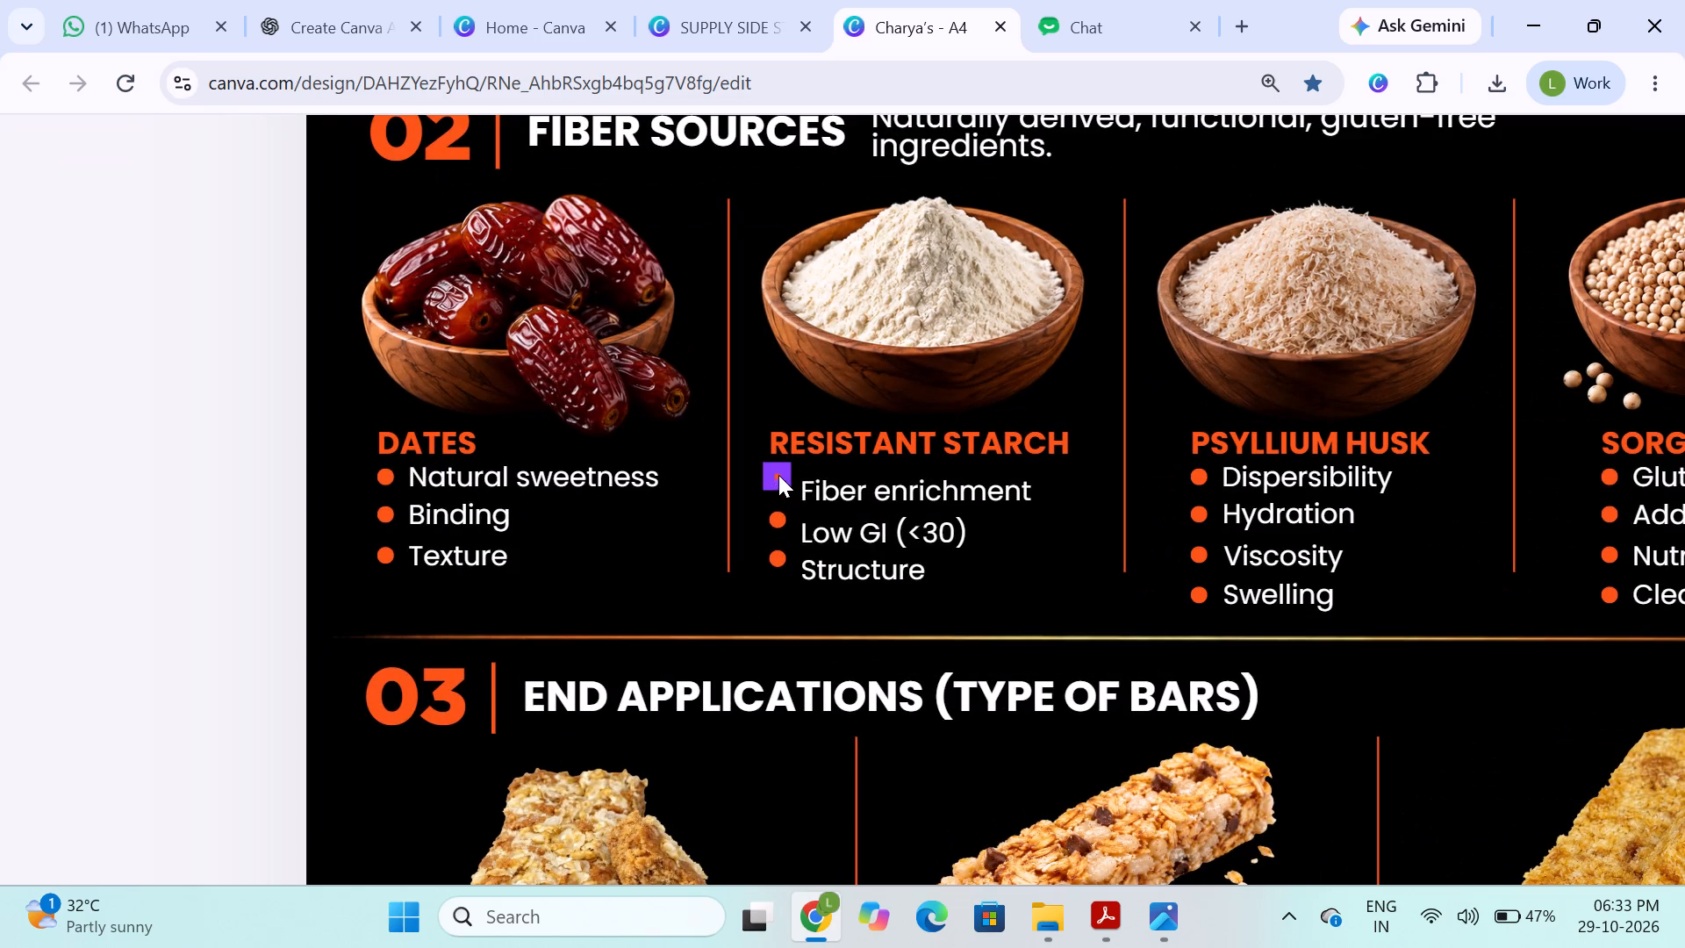
pyautogui.click(778, 475)
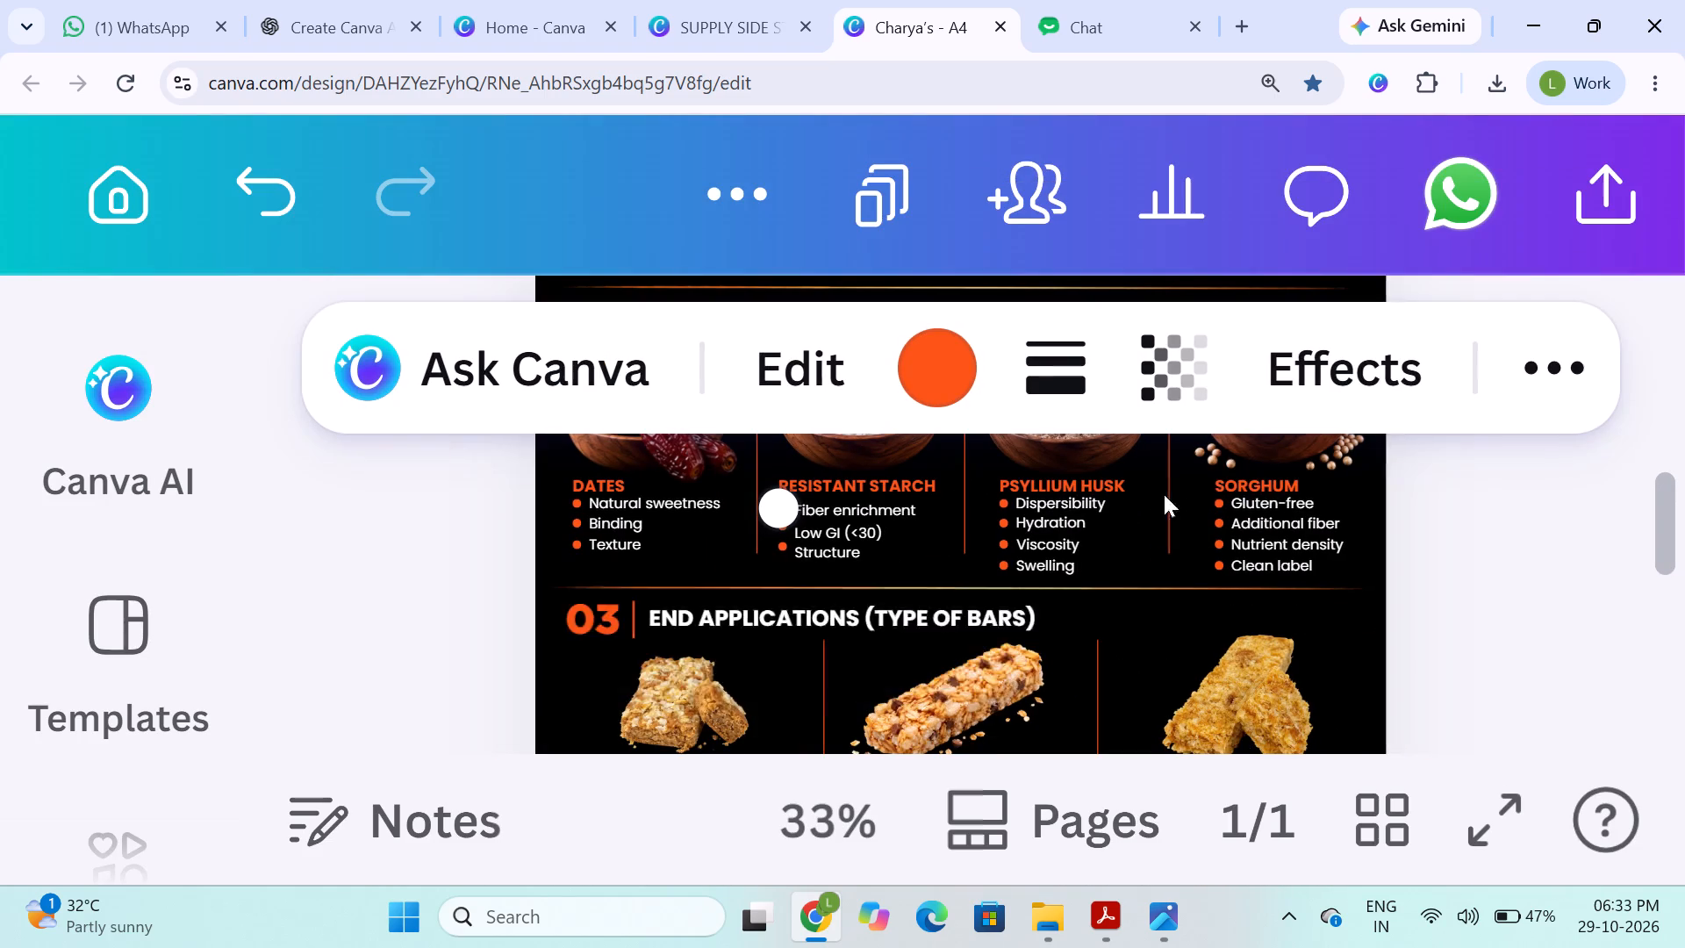
pyautogui.keyDown('ctrl'); pyautogui.scroll(-6, 1382, 493); pyautogui.keyUp('ctrl')
pyautogui.click(1384, 534)
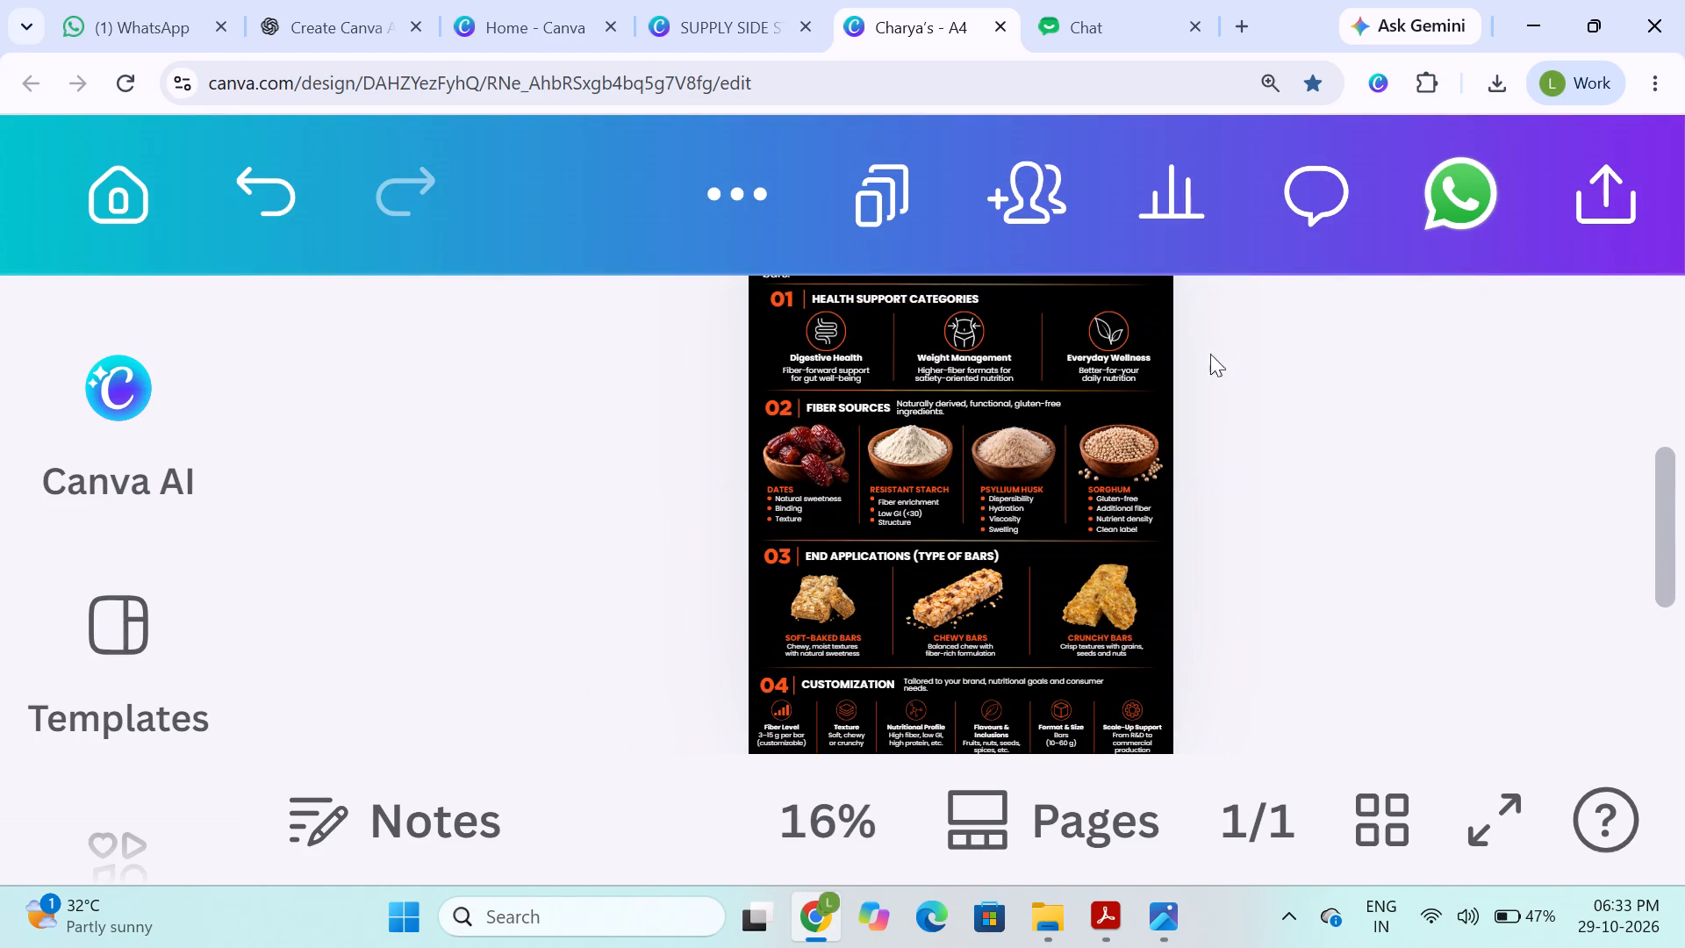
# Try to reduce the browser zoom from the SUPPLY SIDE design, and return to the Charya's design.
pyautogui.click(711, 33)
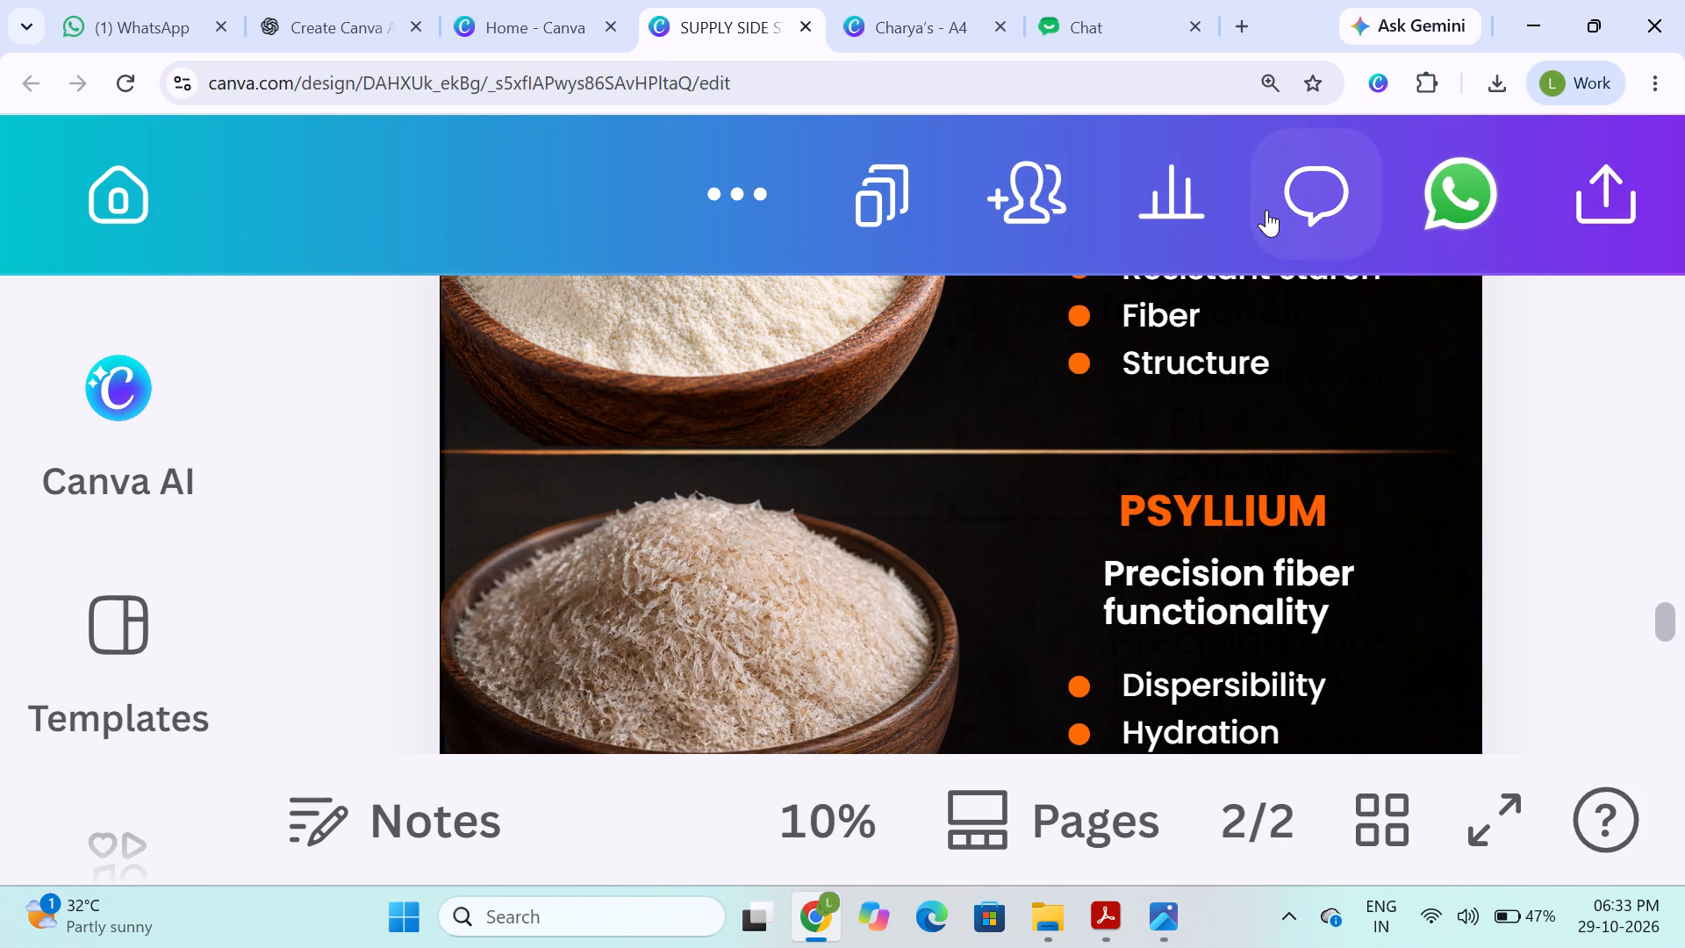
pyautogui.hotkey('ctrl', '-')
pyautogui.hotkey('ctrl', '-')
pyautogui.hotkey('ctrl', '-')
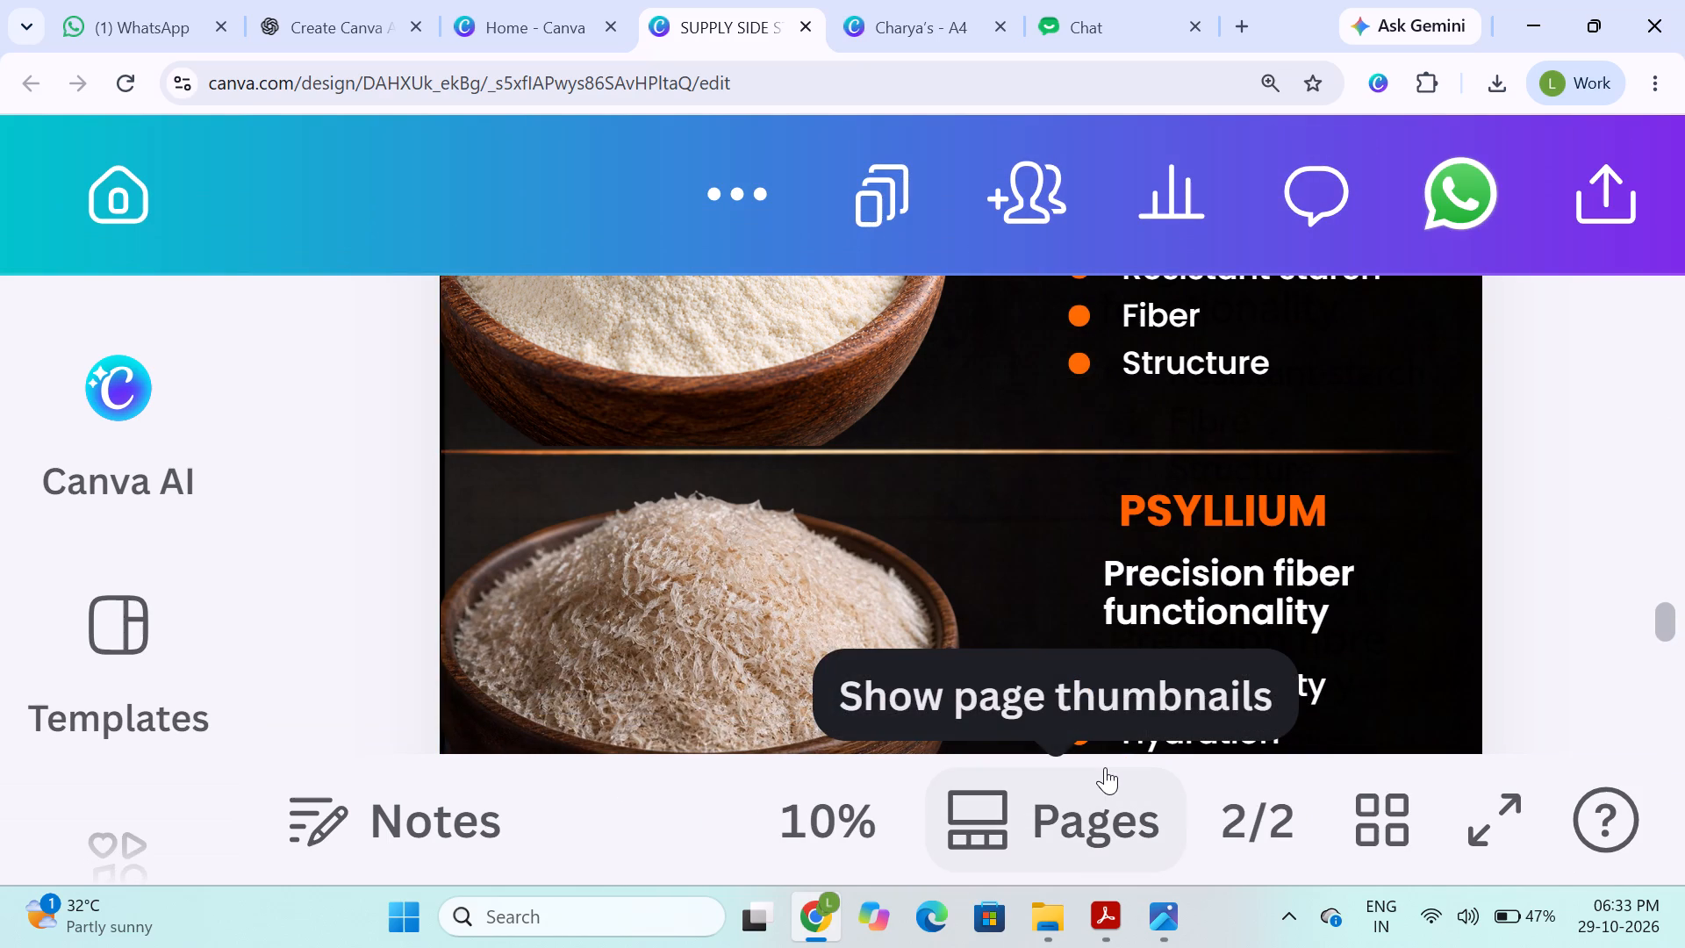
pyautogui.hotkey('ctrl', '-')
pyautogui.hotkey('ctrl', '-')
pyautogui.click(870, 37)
# Reduce the browser zoom to 100% for the Charya's design.
pyautogui.click(1335, 370)
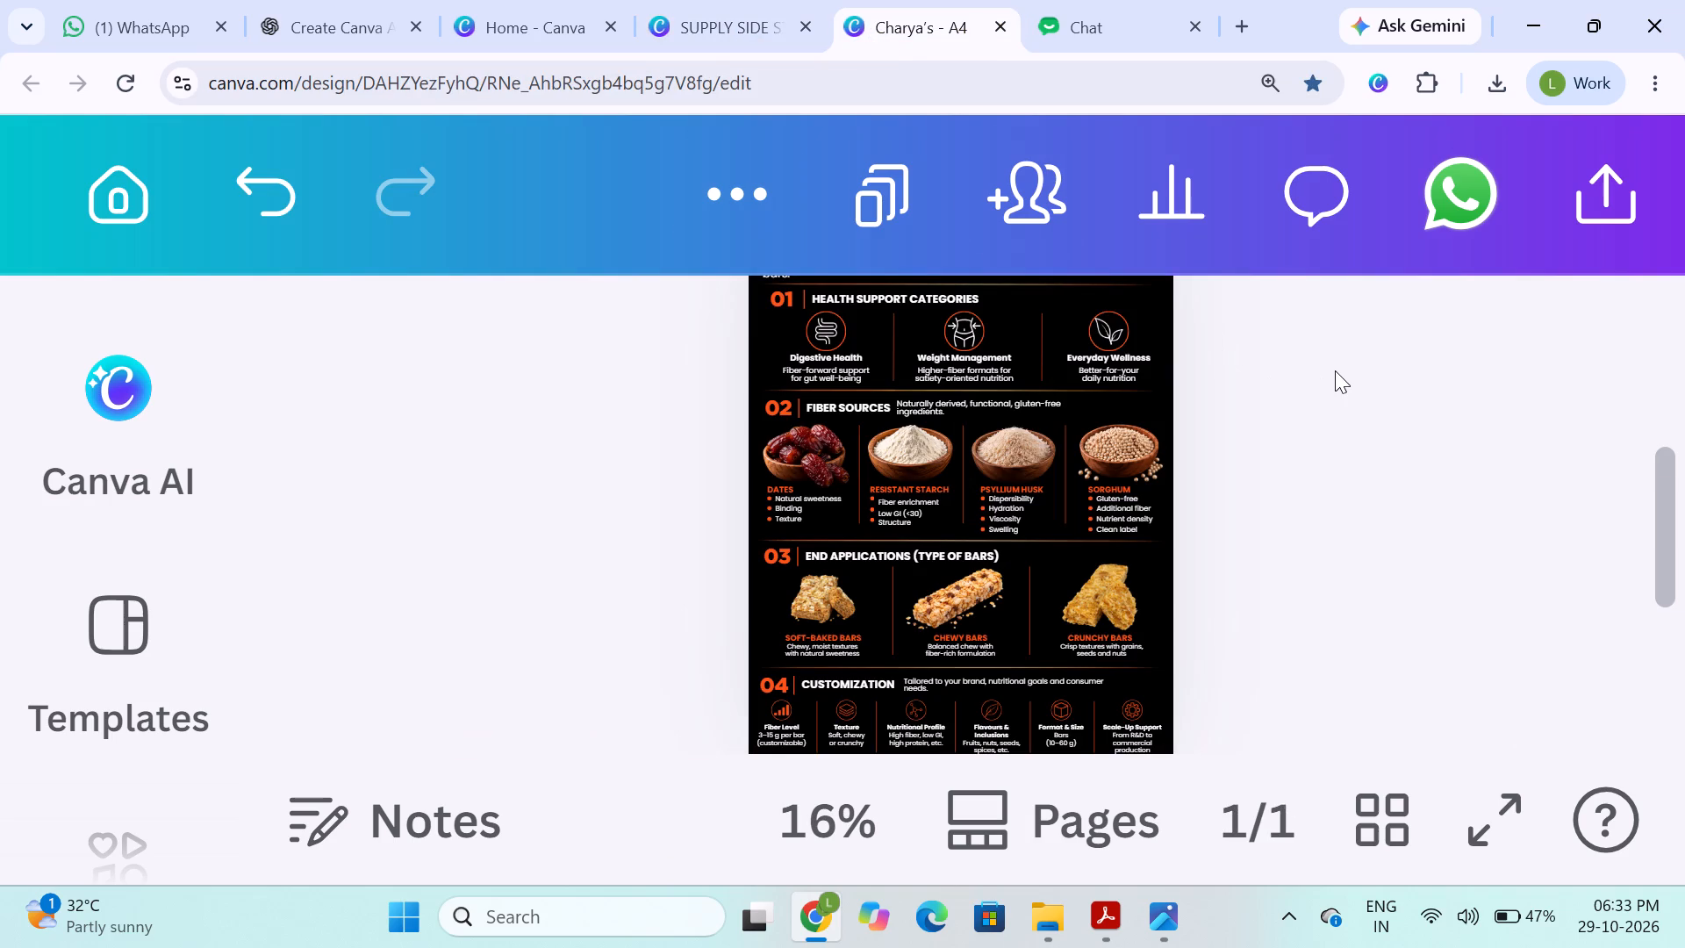
pyautogui.hotkey('ctrl', '-')
pyautogui.hotkey('ctrl', '=')
pyautogui.hotkey('ctrl', '=')
pyautogui.hotkey('ctrl', '-')
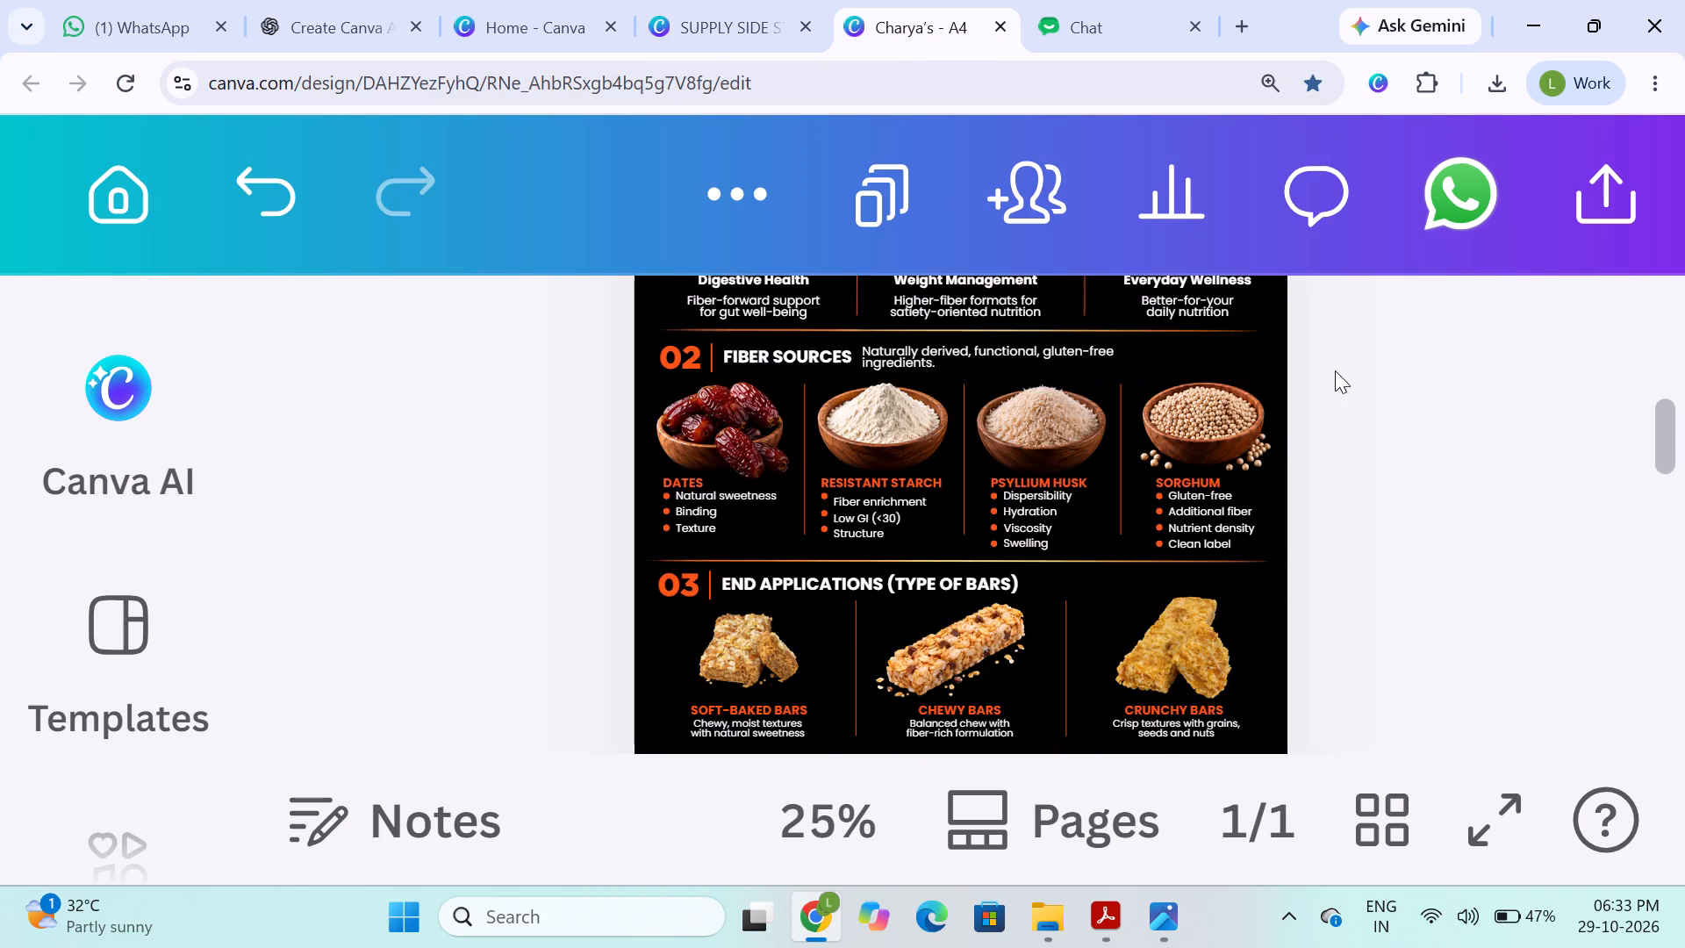
pyautogui.hotkey('ctrl', '-')
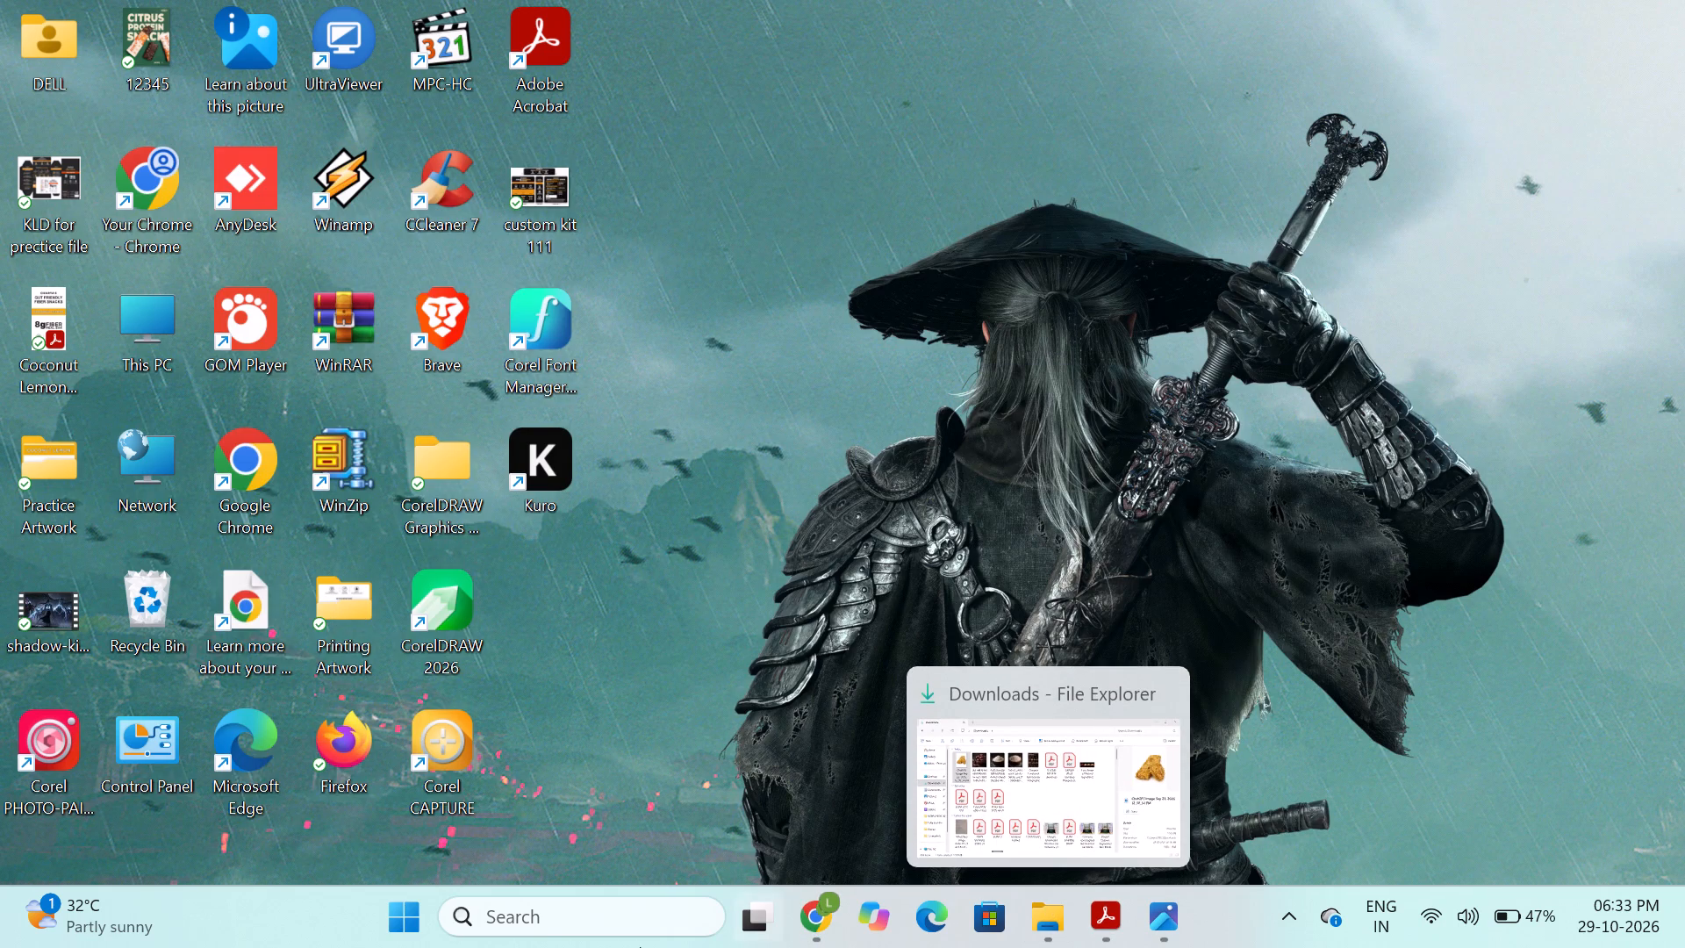
pyautogui.click(797, 904)
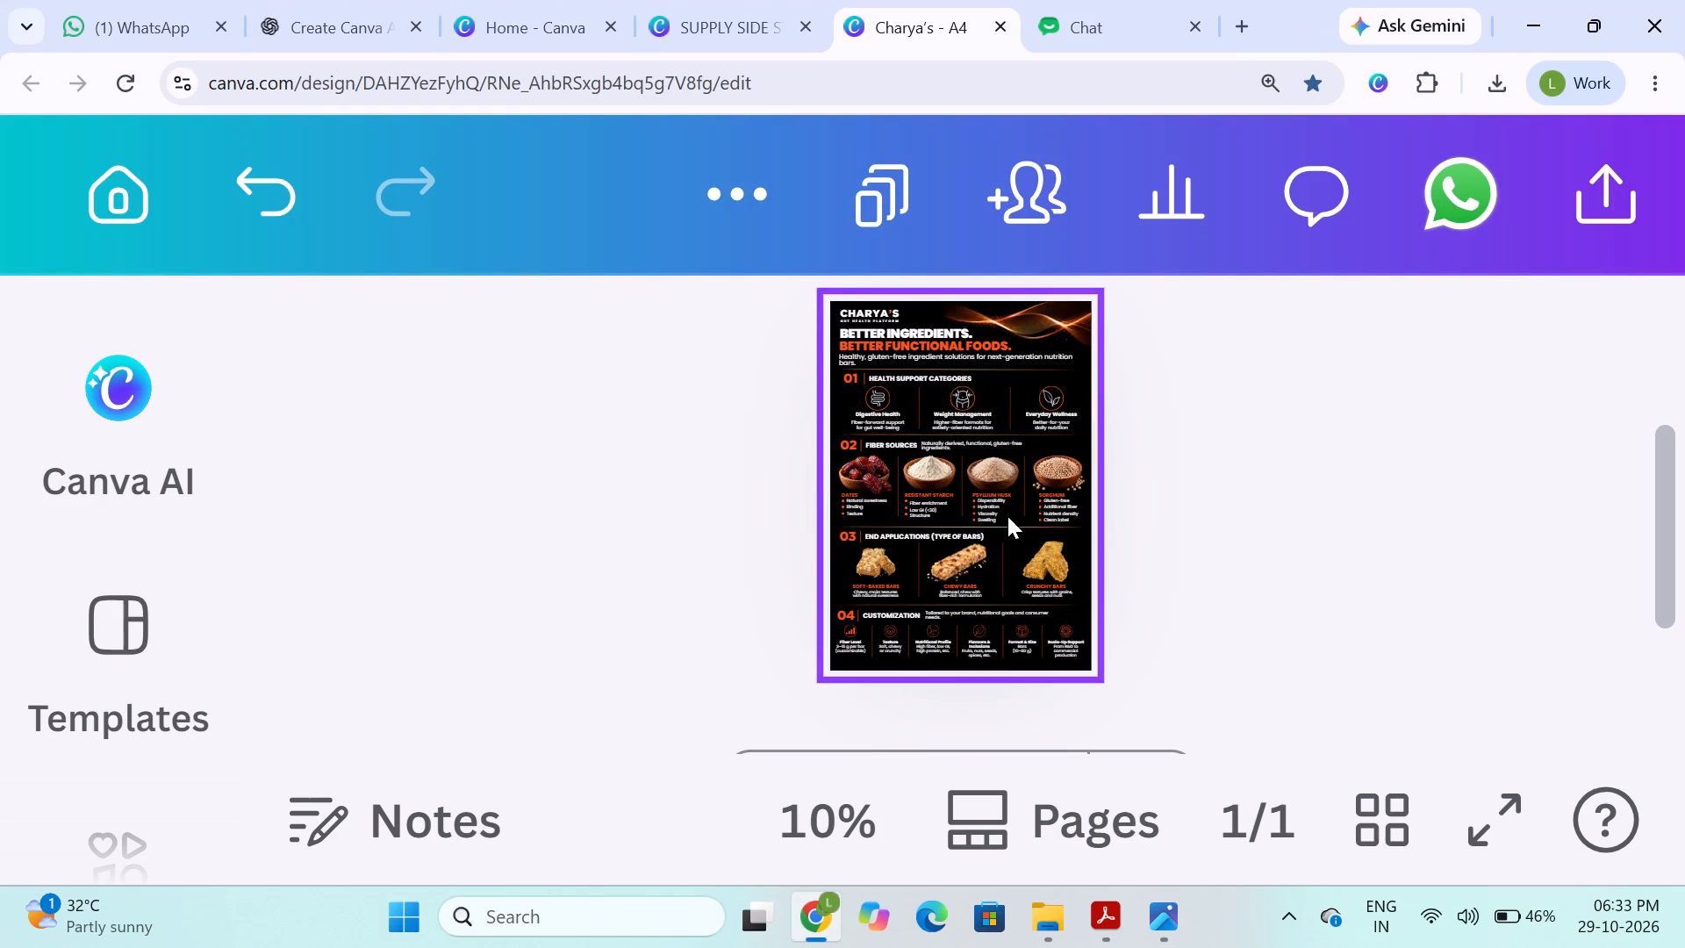
pyautogui.keyDown('ctrl'); pyautogui.scroll(-6, 899, 166); pyautogui.keyUp('ctrl')
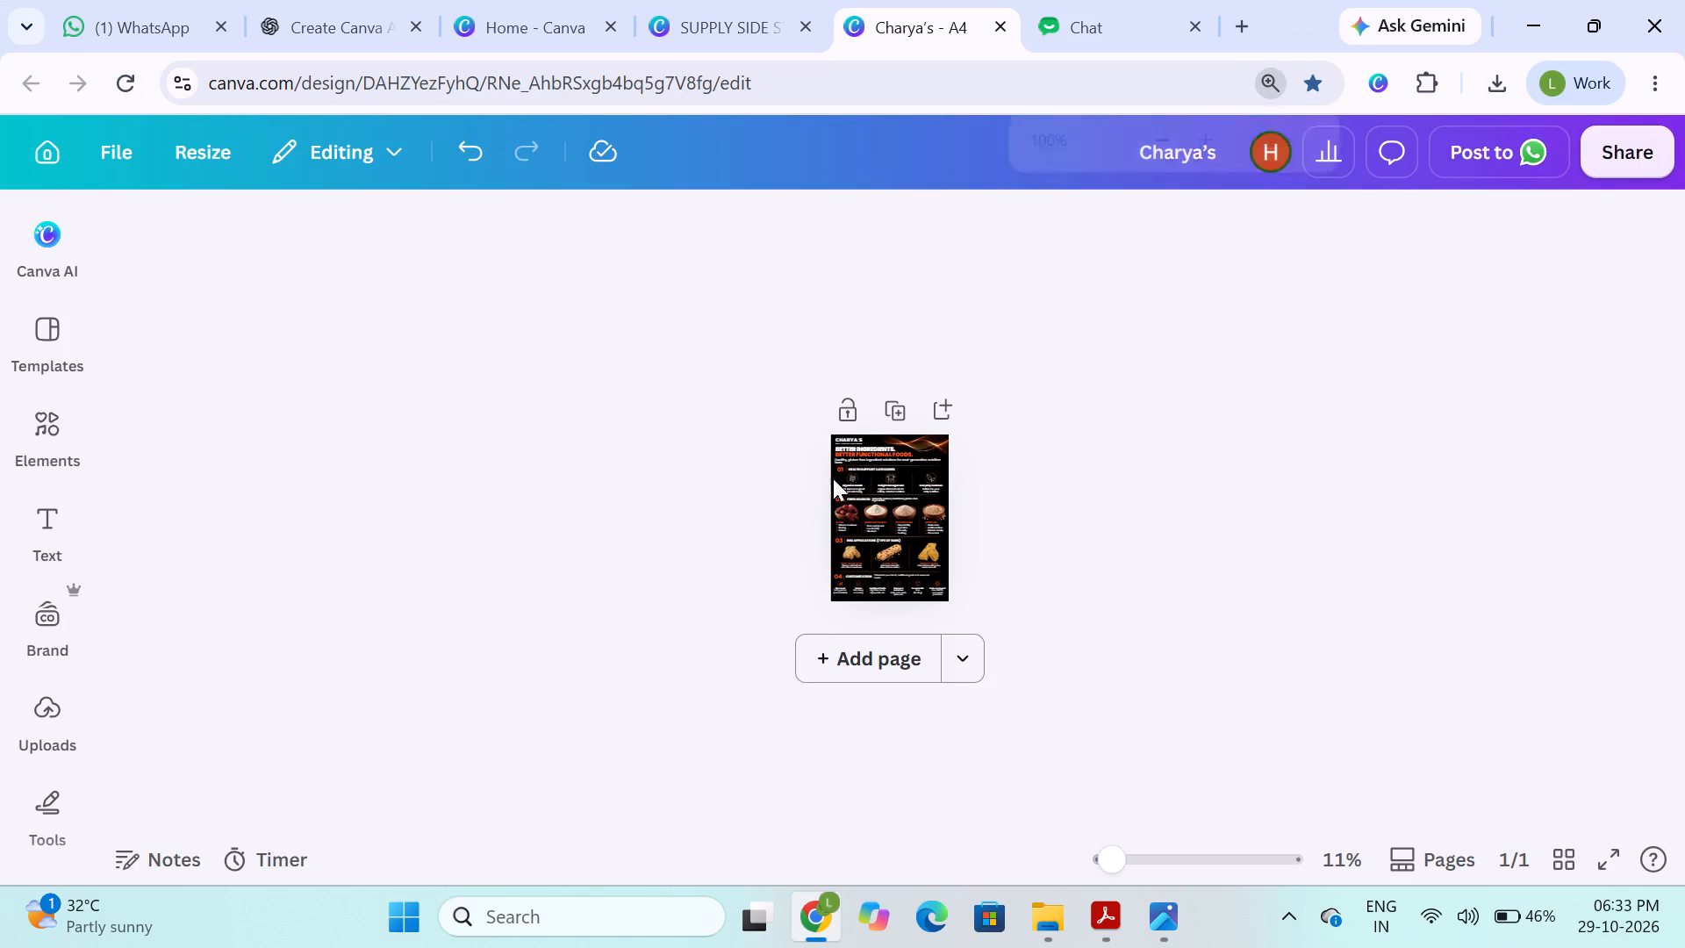
# Move the three RESISTANT STARCH bullet dots down together, closer to their text lines.
pyautogui.keyDown('ctrl'); pyautogui.scroll(20, 897, 498); pyautogui.keyUp('ctrl')
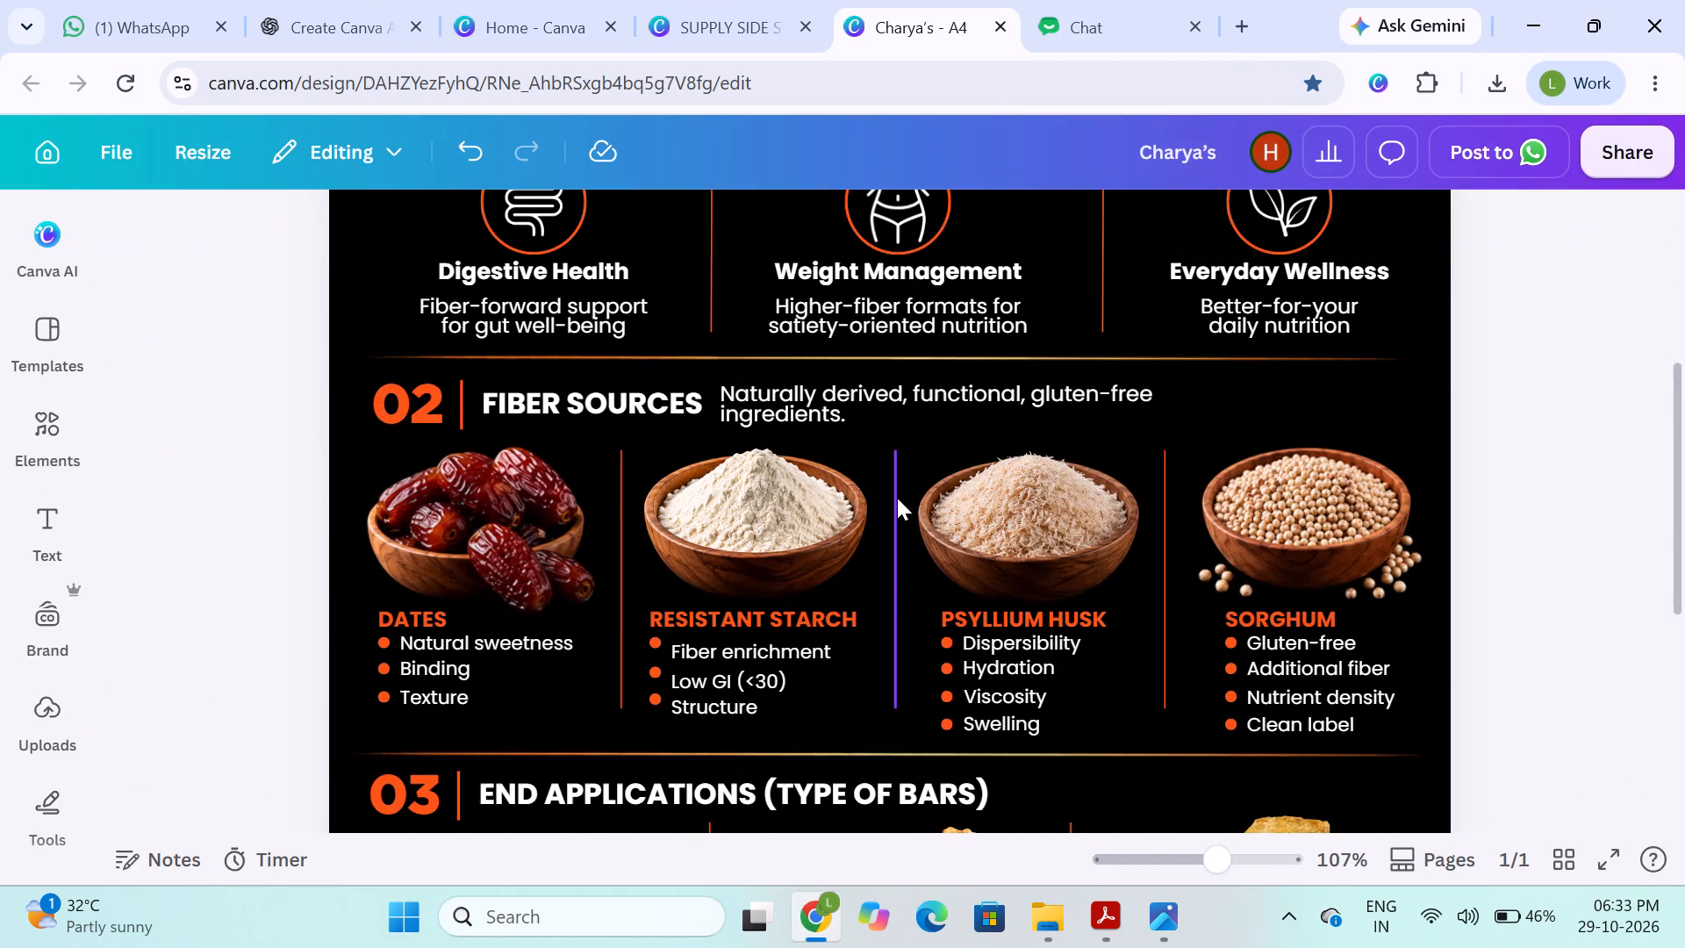
pyautogui.scroll(-2, 712, 682)
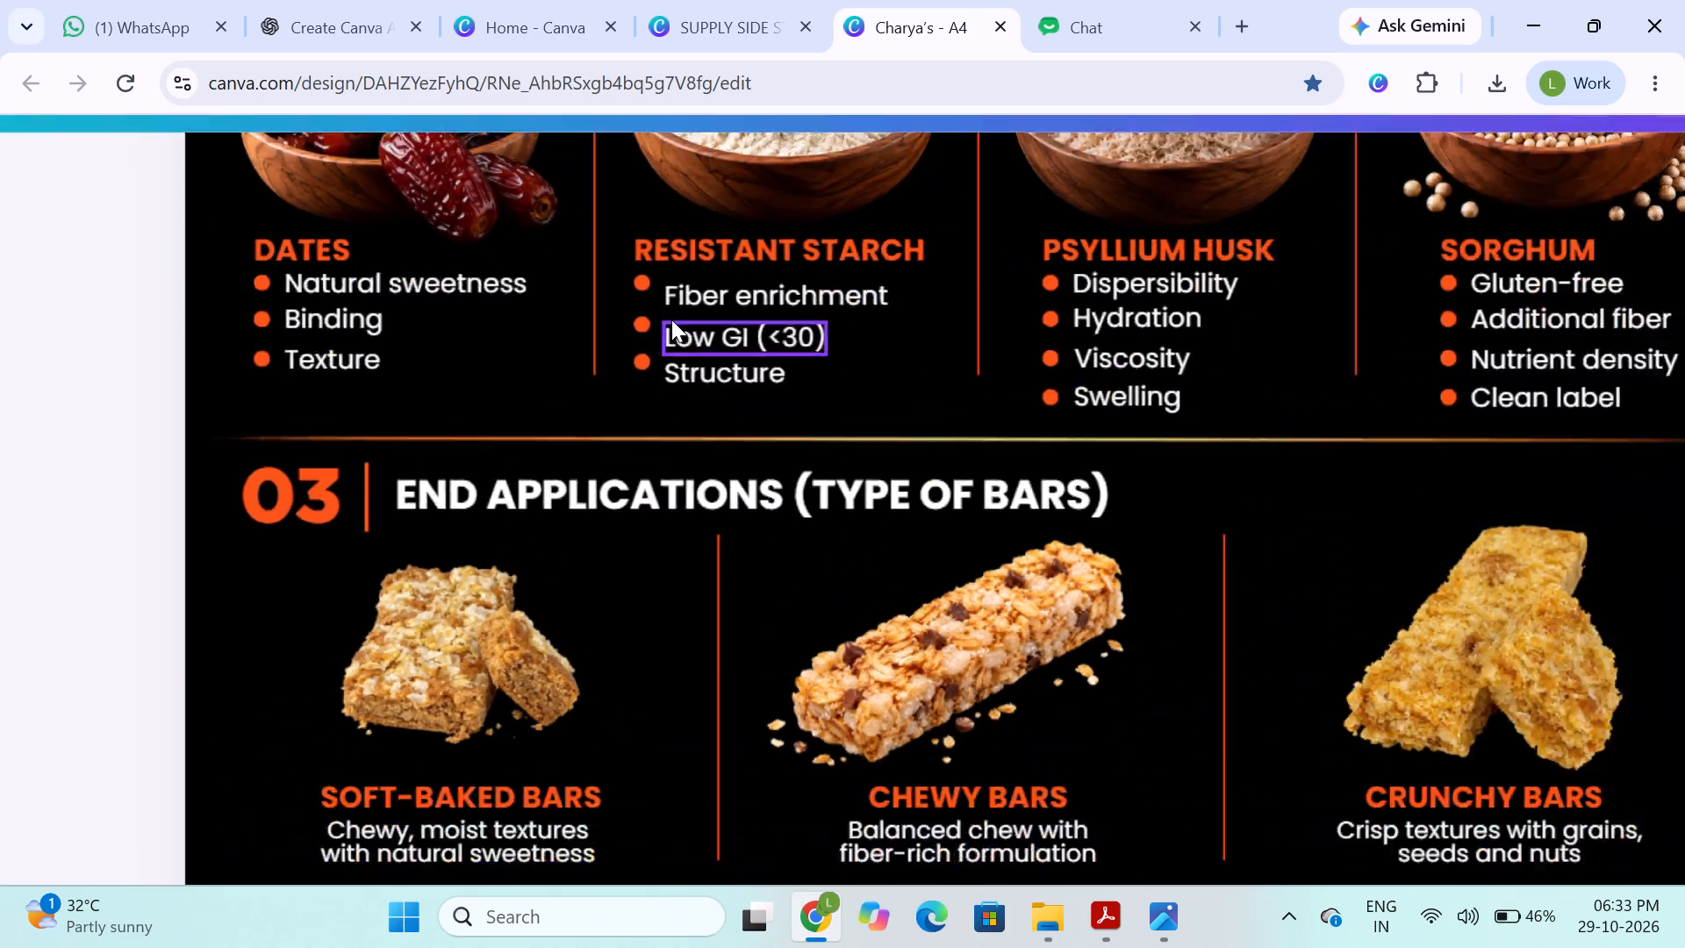
pyautogui.click(629, 270)
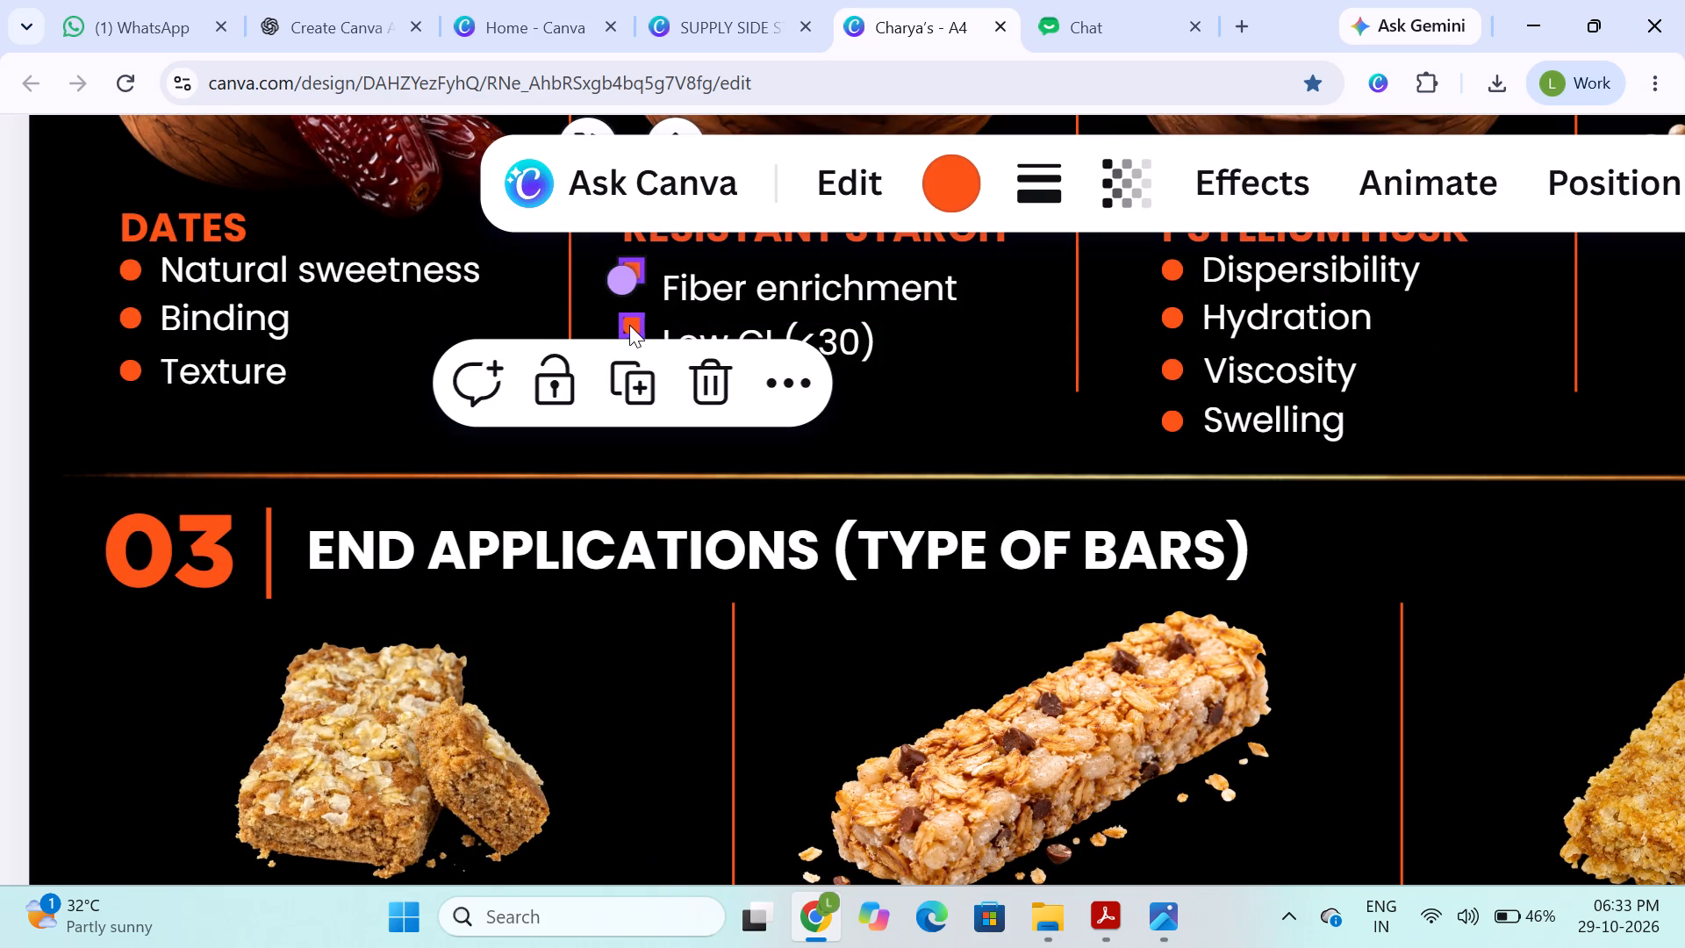
pyautogui.keyDown('shift'); pyautogui.click(629, 325); pyautogui.keyUp('shift')
pyautogui.keyDown('shift'); pyautogui.click(637, 371); pyautogui.keyUp('shift')
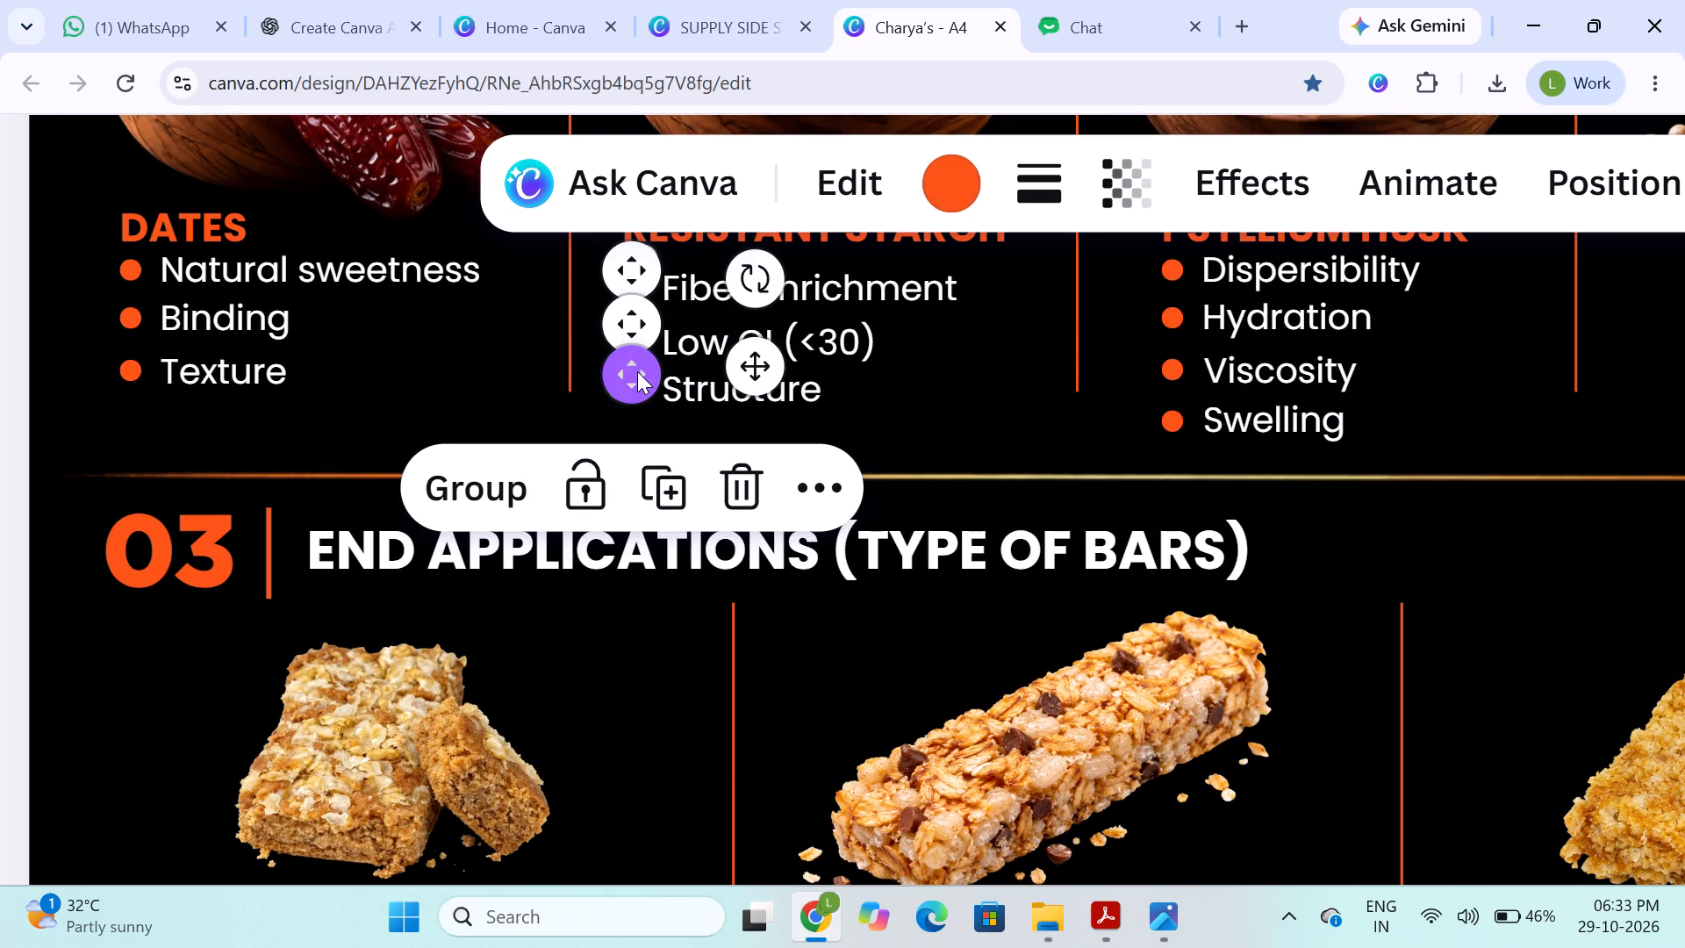
pyautogui.press('Down')
pyautogui.press('Down')
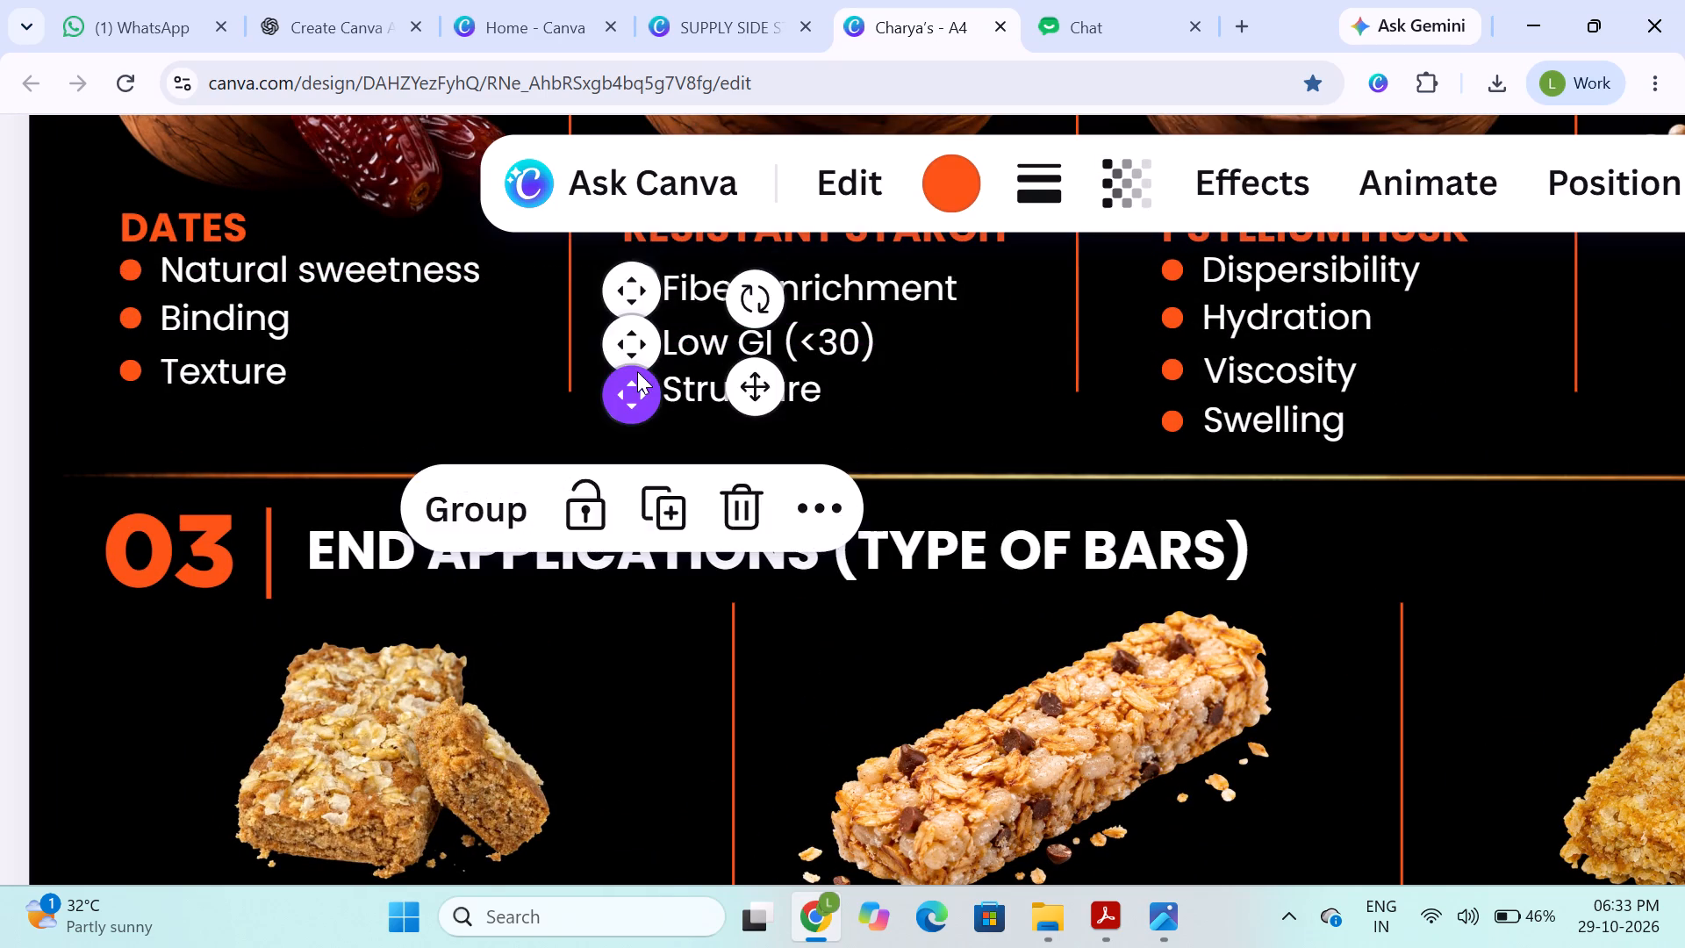
pyautogui.press('Up')
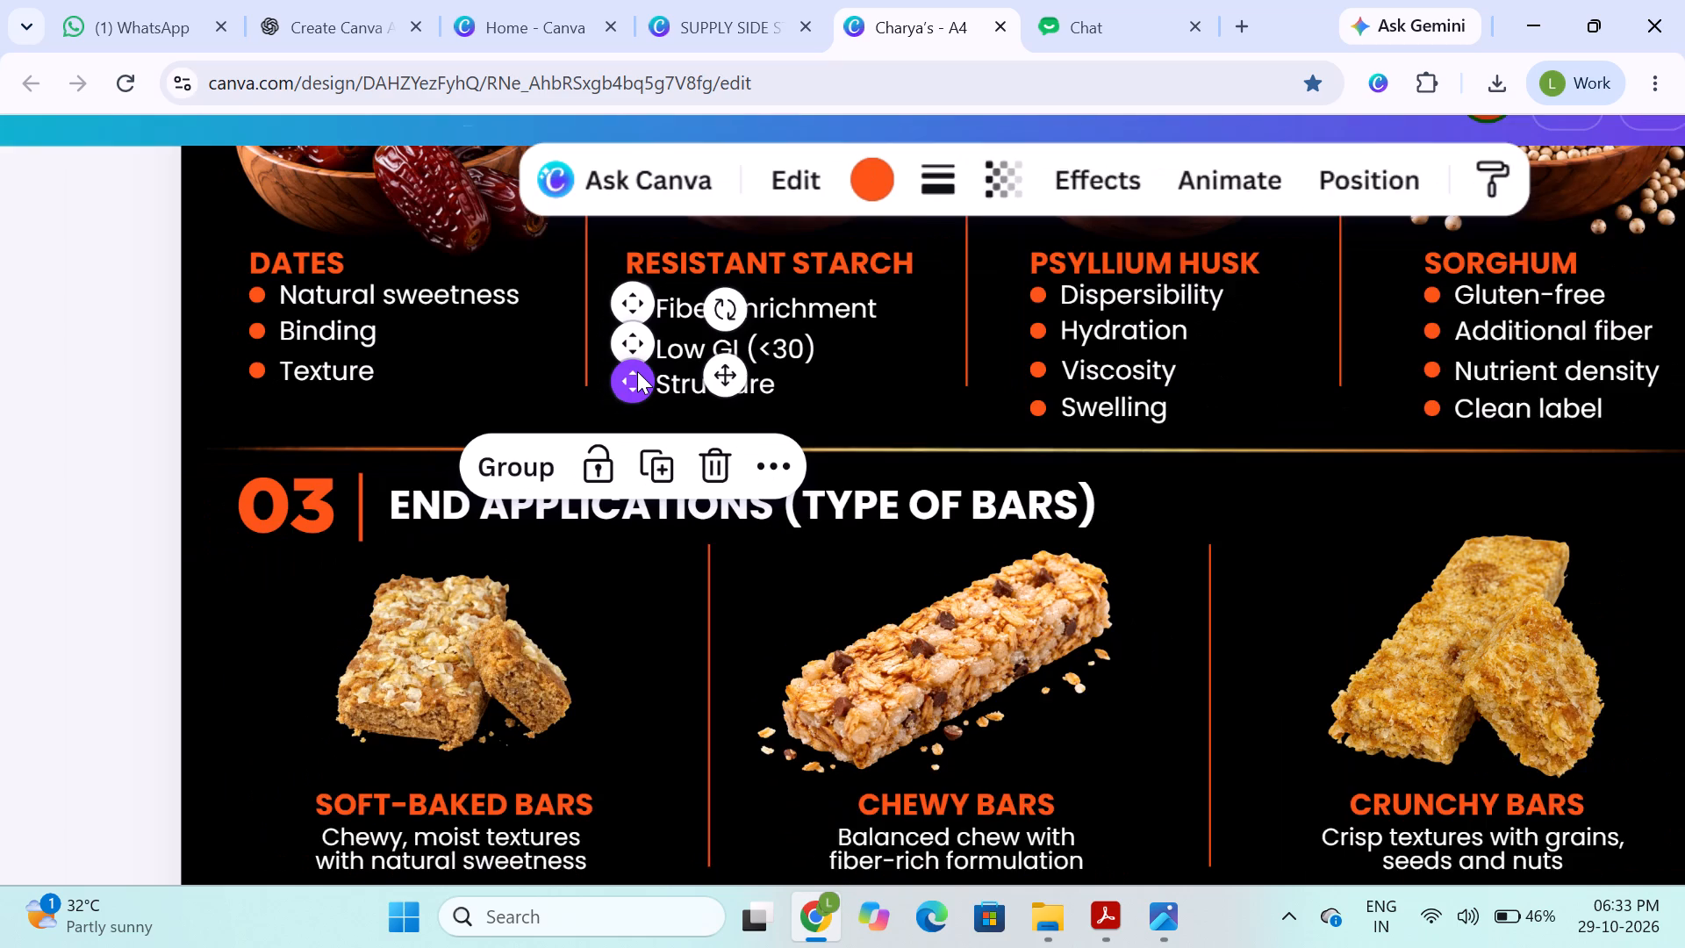
pyautogui.click(162, 354)
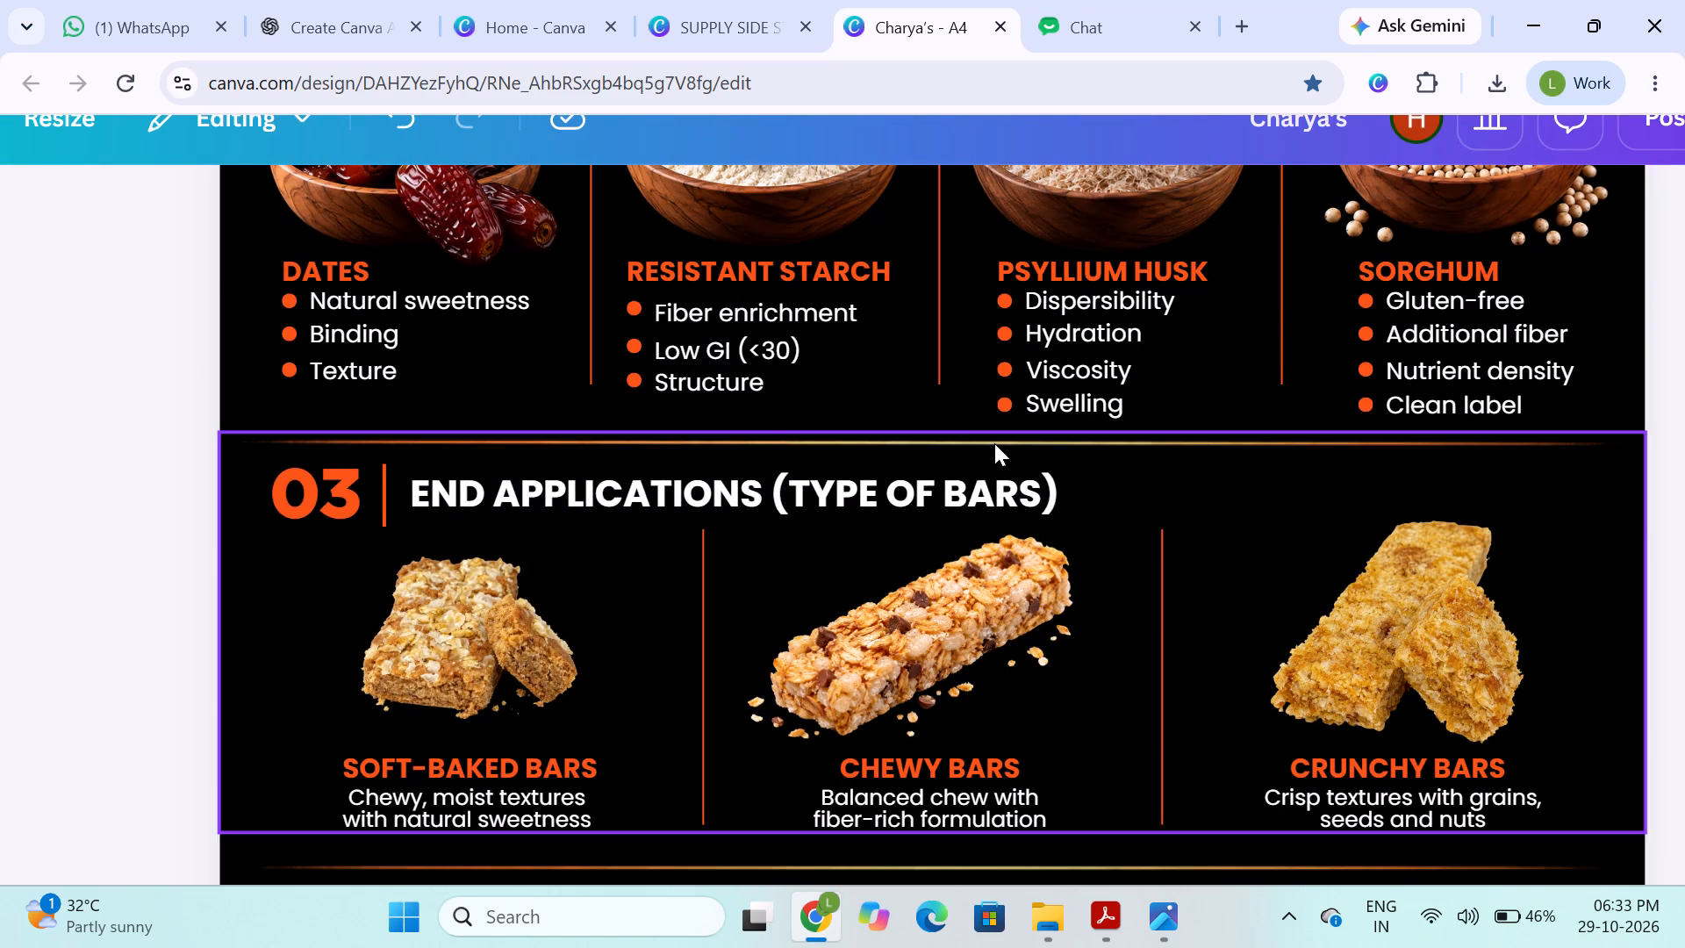
# Nudge the RESISTANT STARCH dots individually to line up with Fiber enrichment, Low GI (<30) and Structure.
pyautogui.click(638, 312)
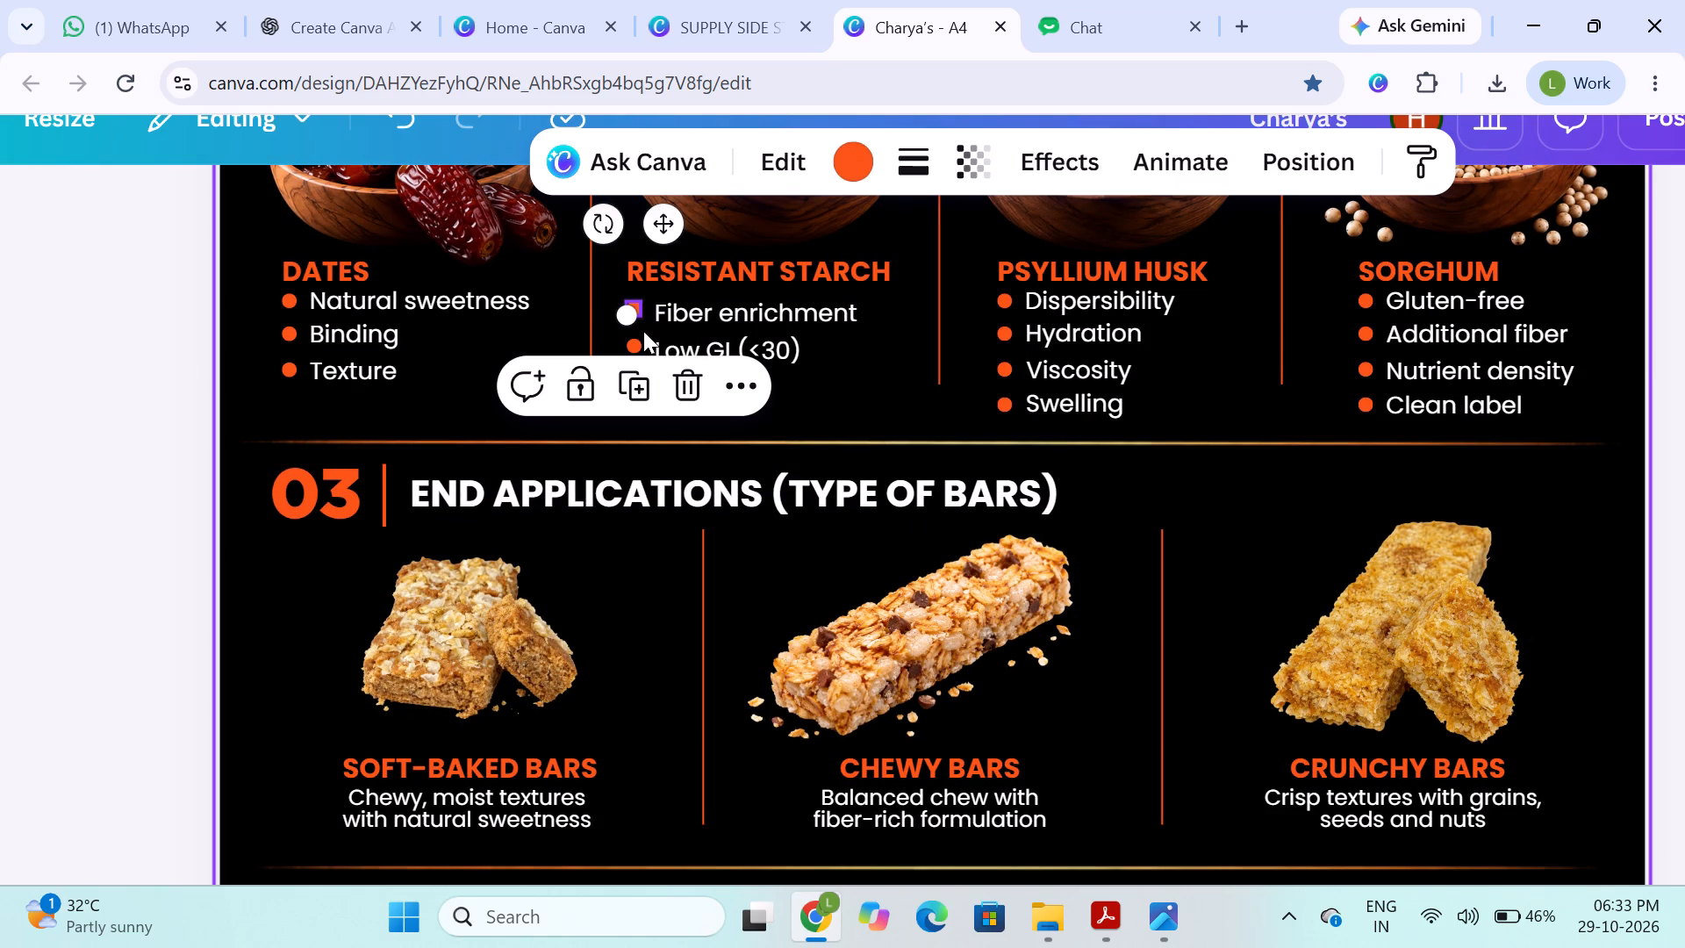
pyautogui.press('Down')
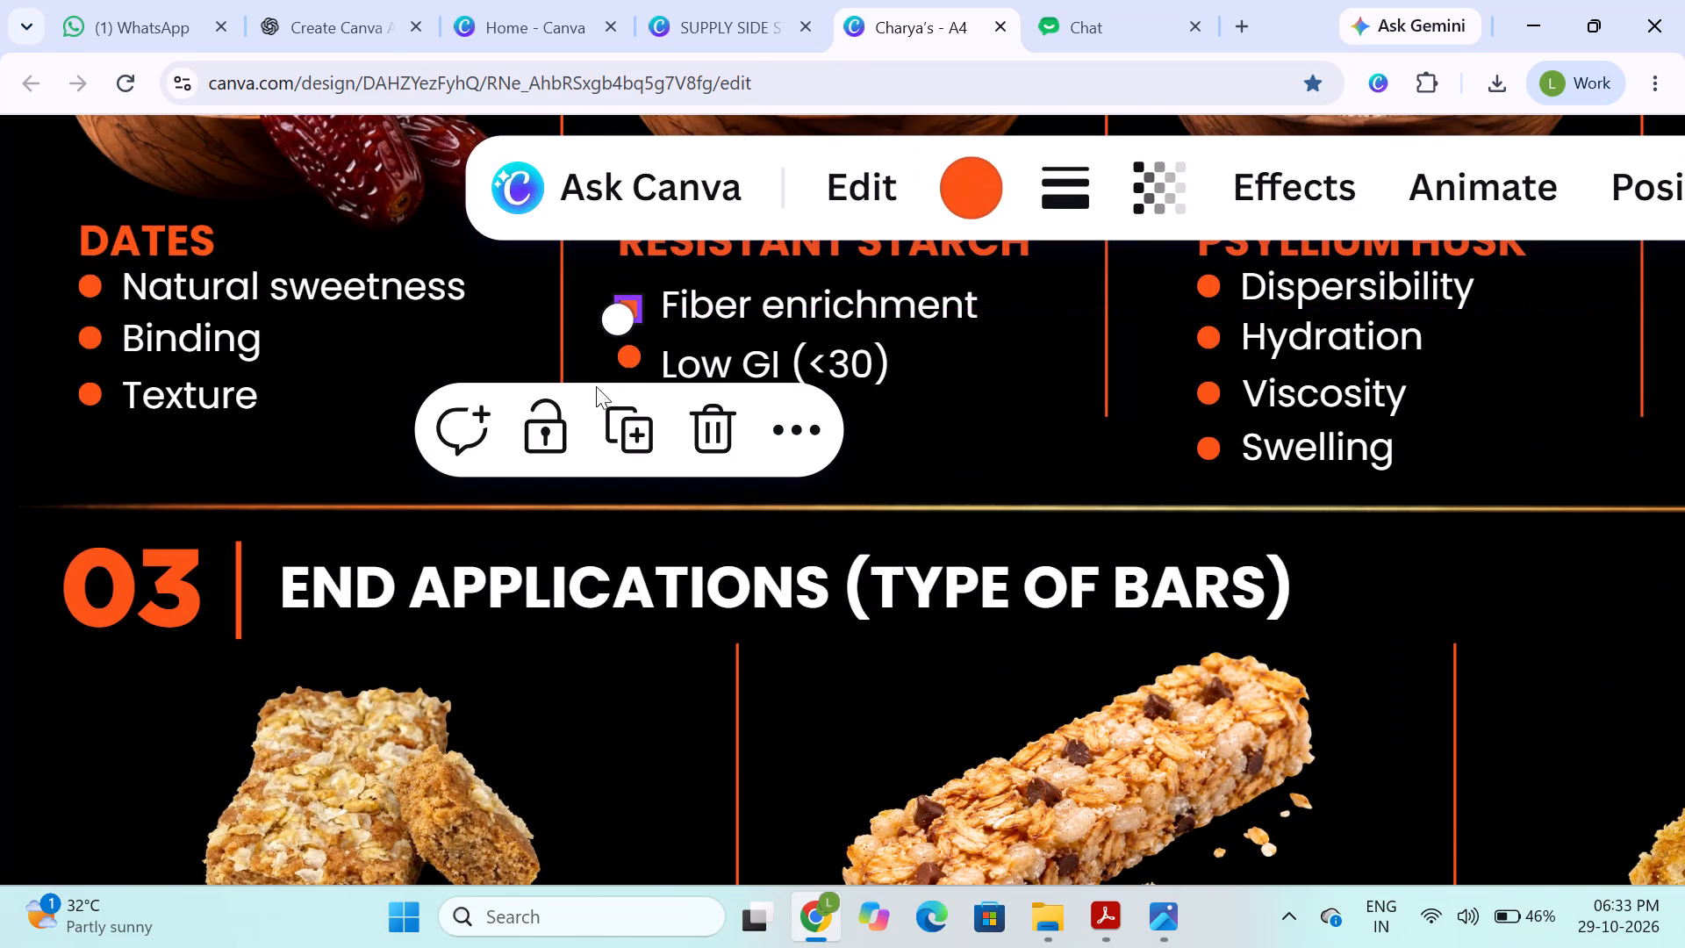
pyautogui.click(630, 357)
pyautogui.press('Down')
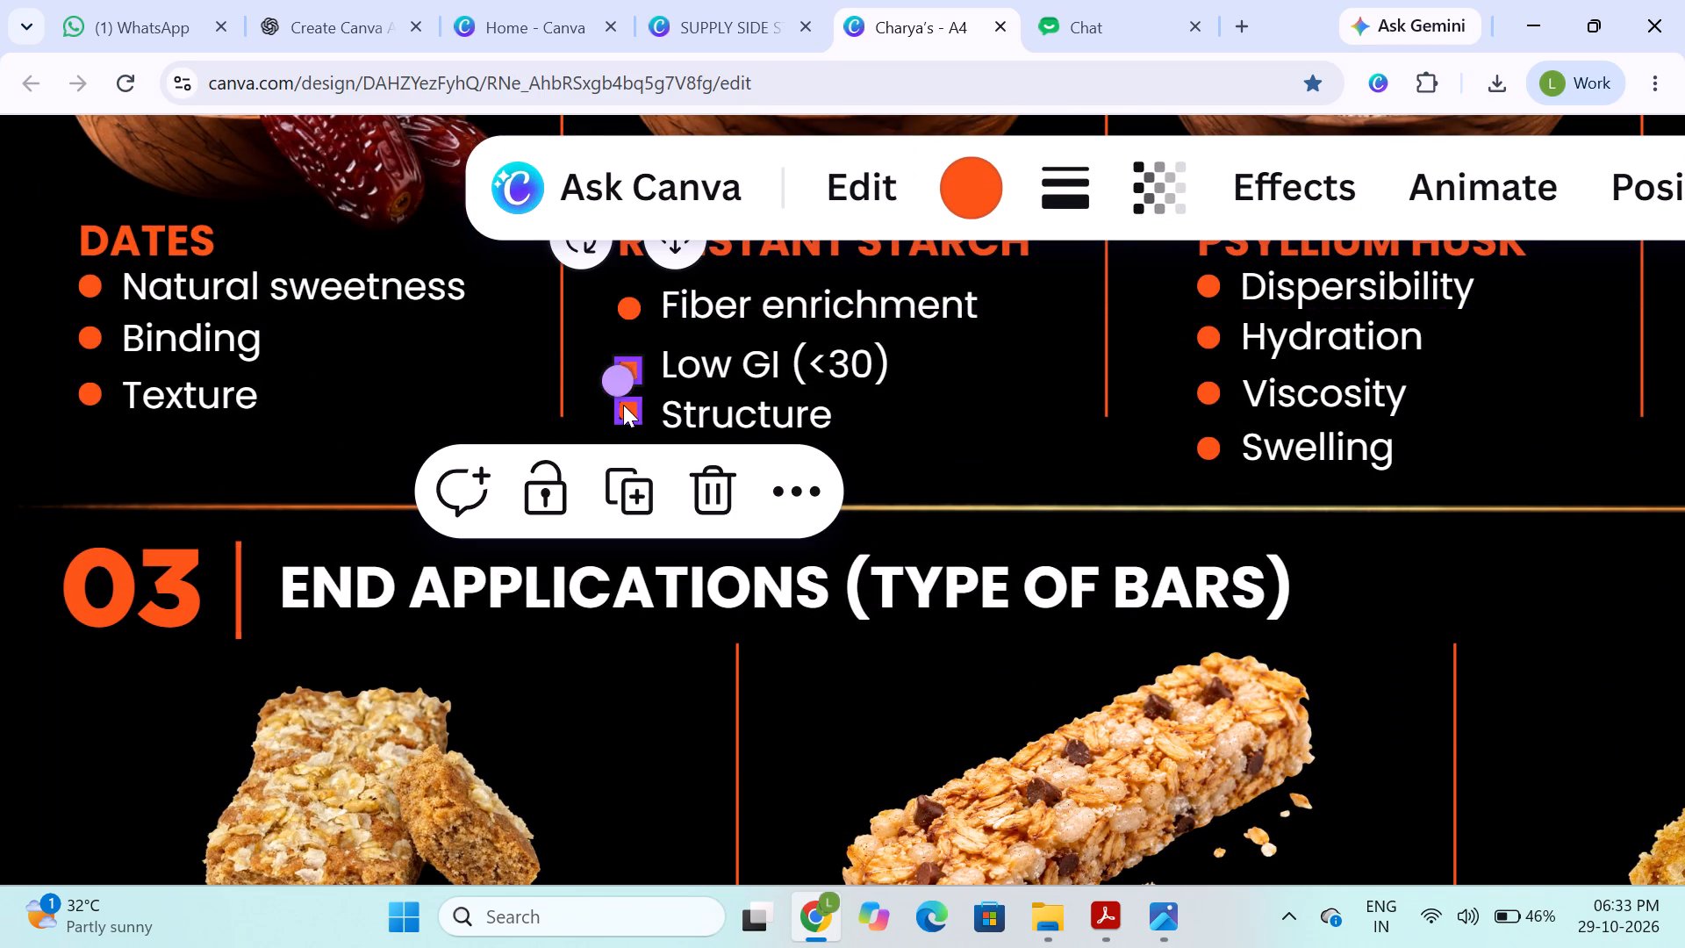
pyautogui.click(625, 410)
pyautogui.press('Down')
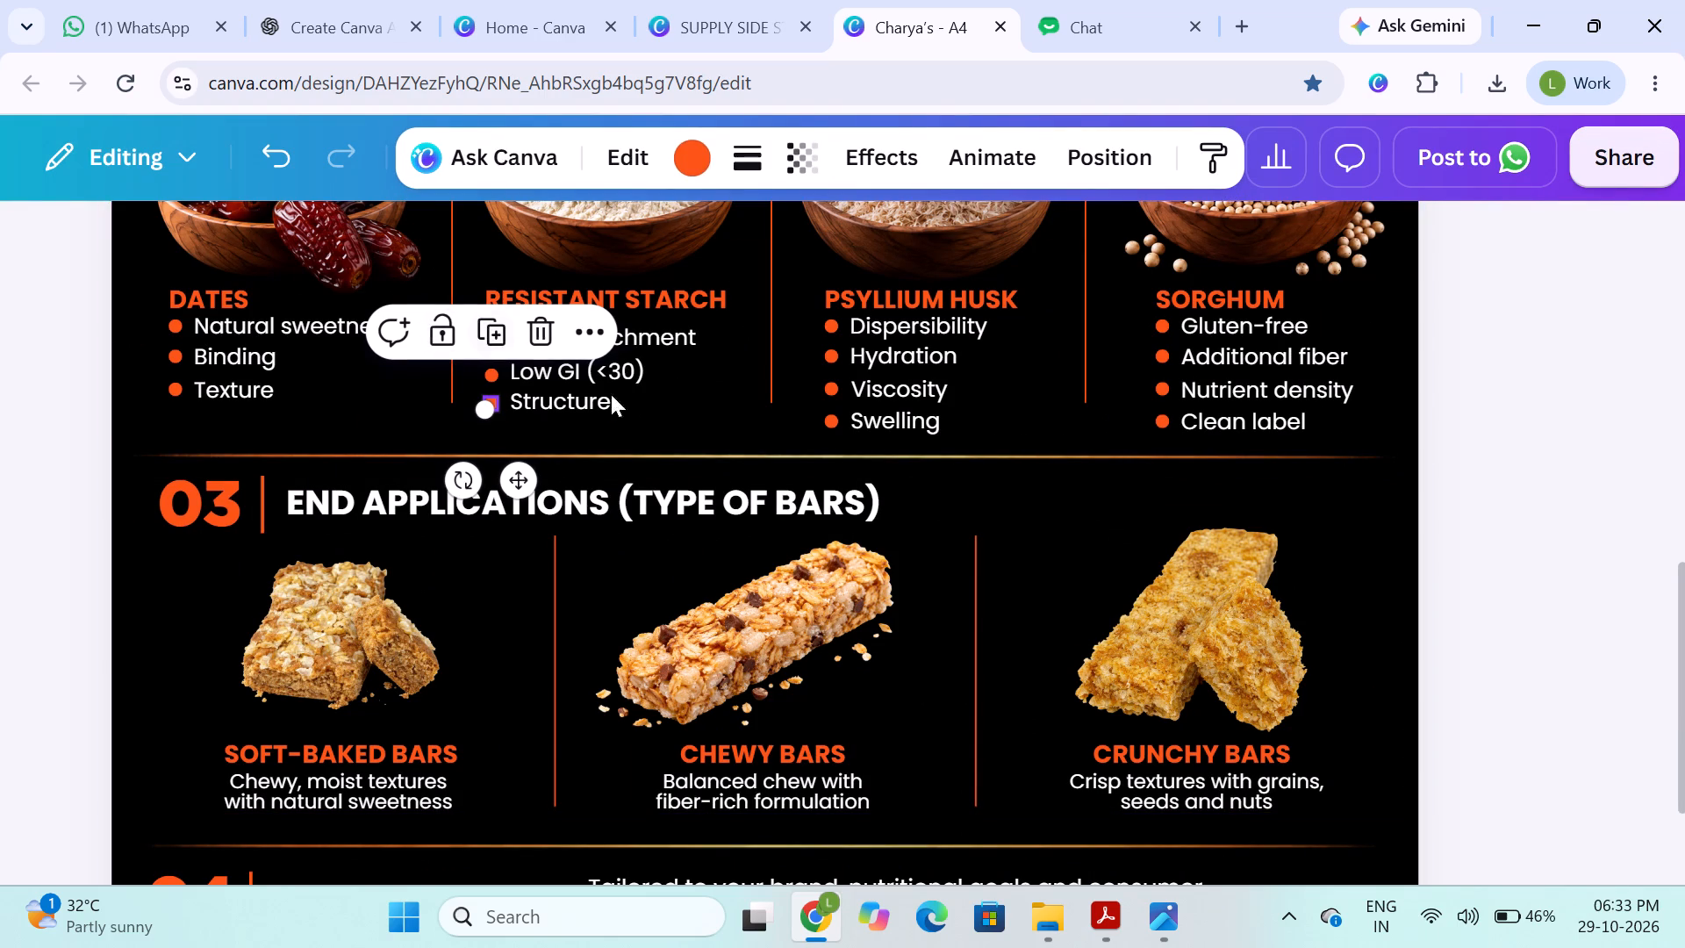
pyautogui.click(663, 384)
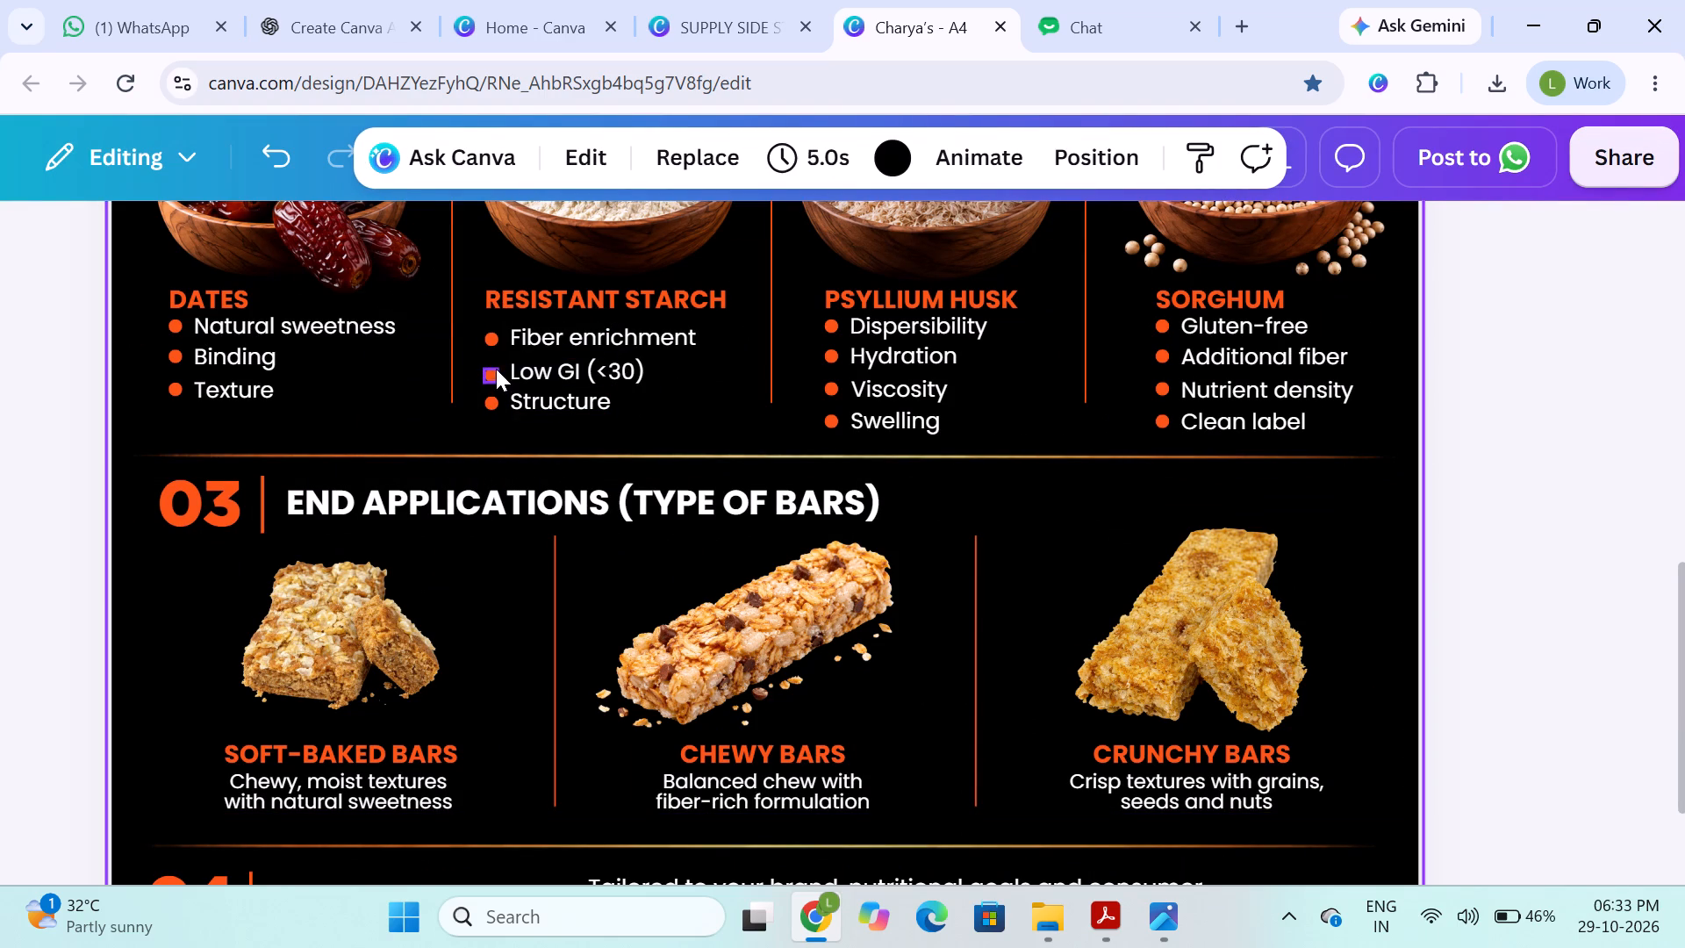
pyautogui.click(496, 369)
pyautogui.press('Up')
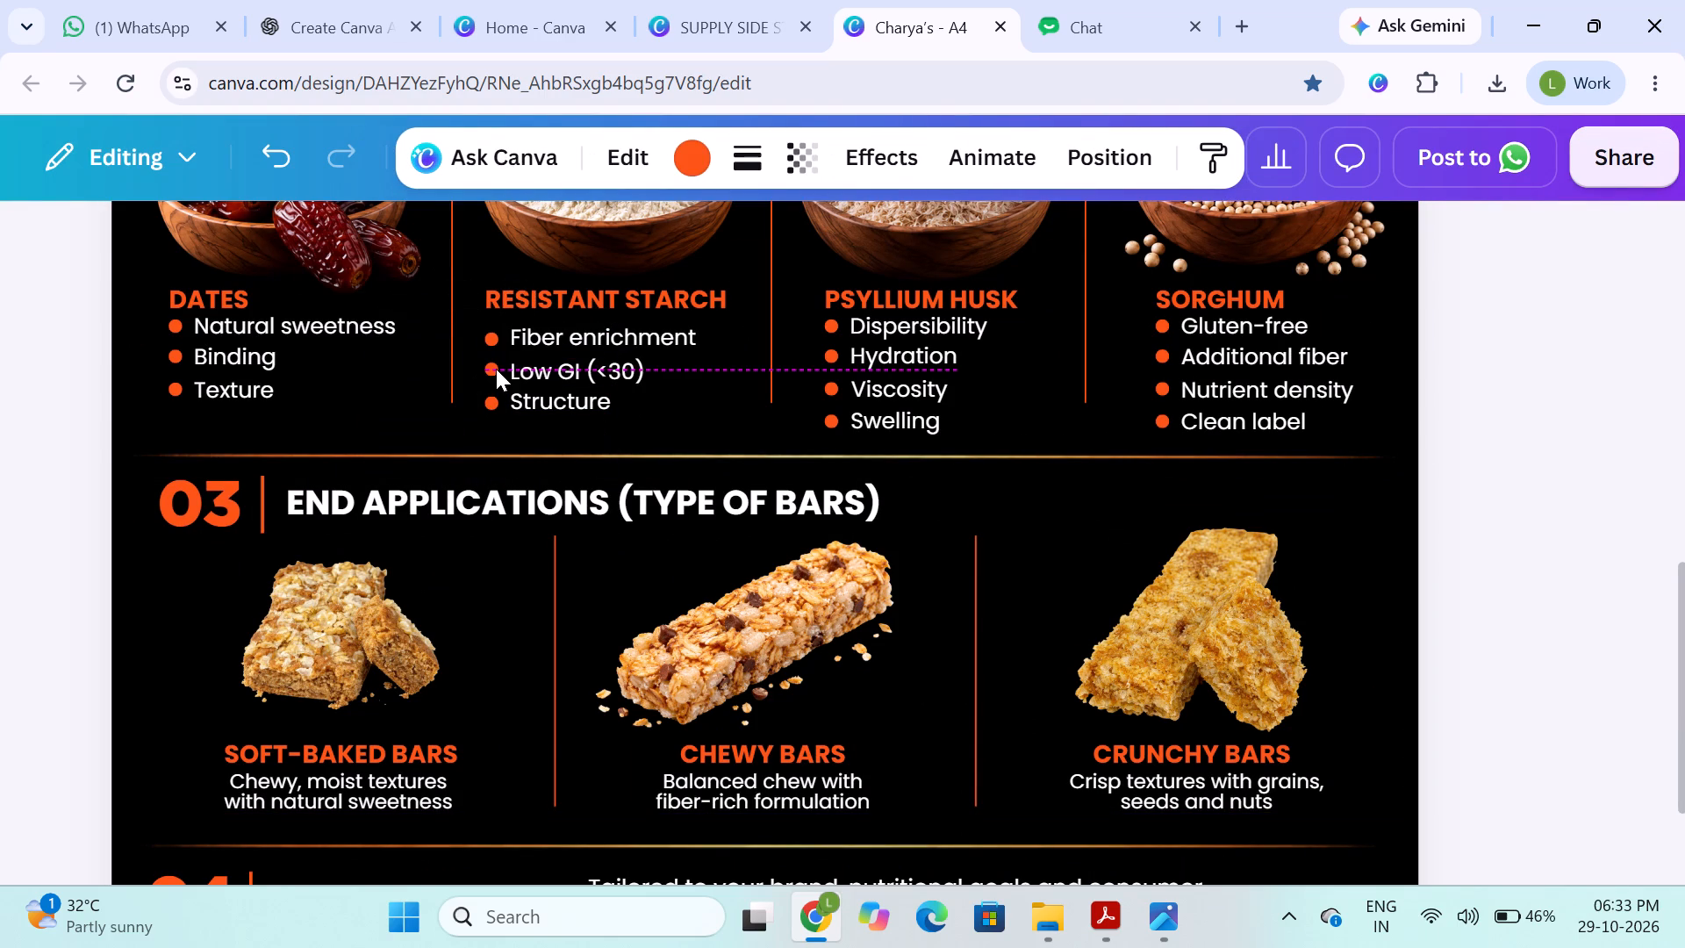
# Review the spacing and alignment of the infographic's fiber sources, end applications and customization sections.
pyautogui.click(296, 393)
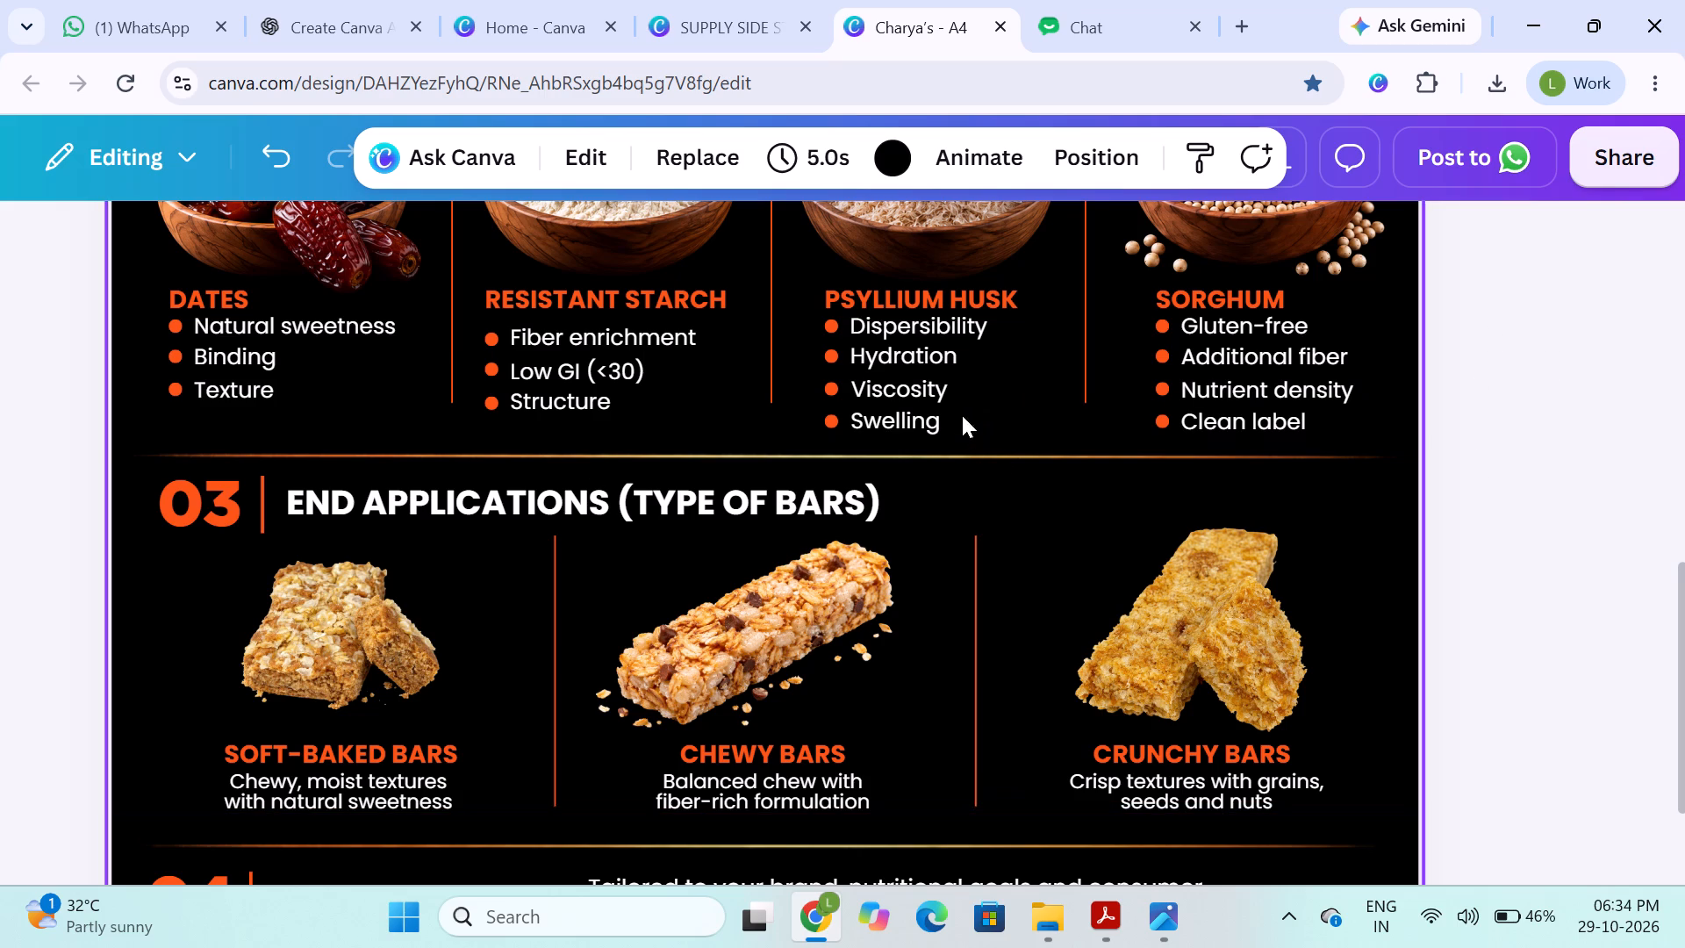
pyautogui.moveTo(1684, 636); pyautogui.dragTo(1684, 696)
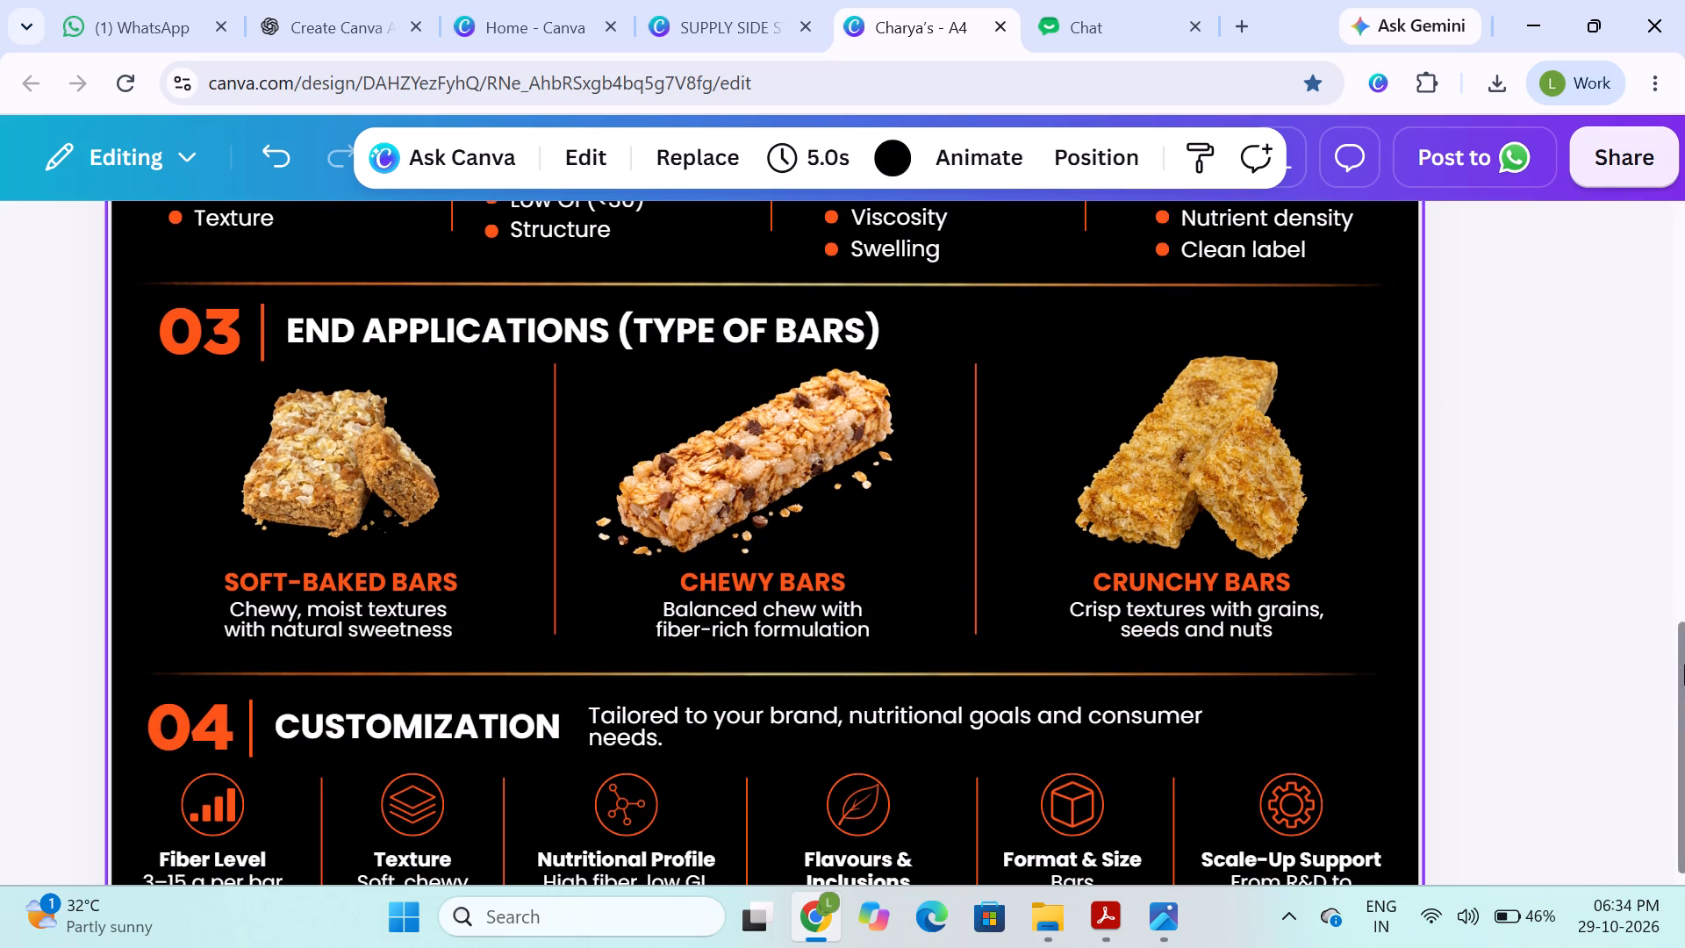
pyautogui.moveTo(1684, 673); pyautogui.dragTo(1587, 808)
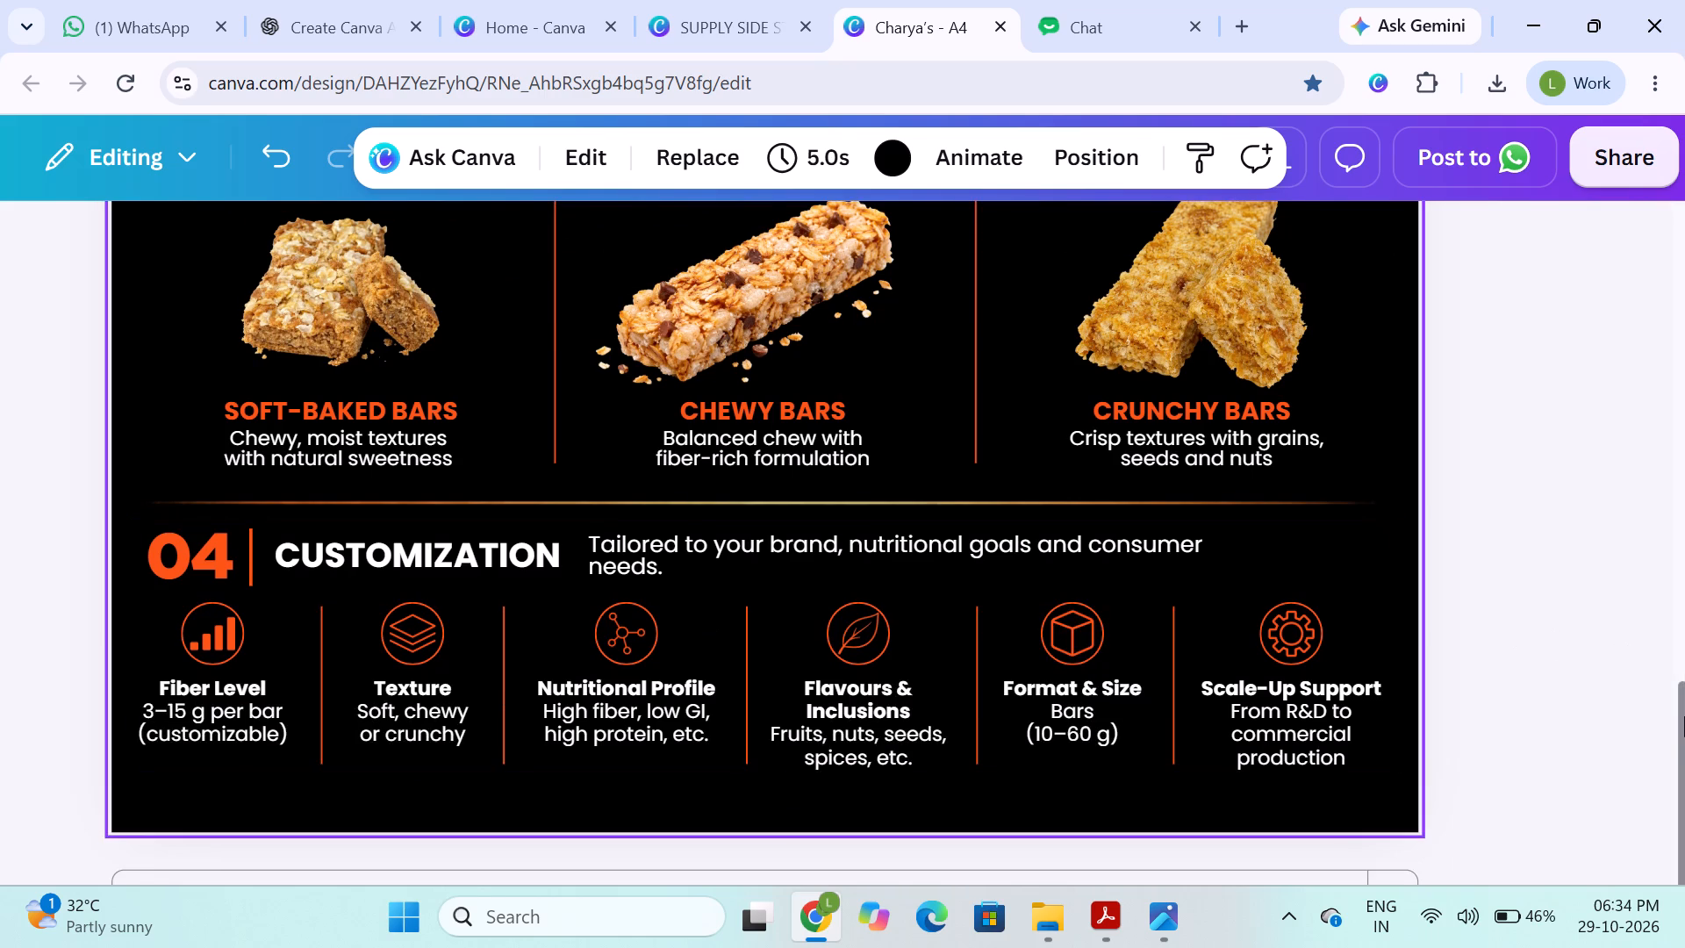
pyautogui.moveTo(1684, 716); pyautogui.dragTo(1684, 706)
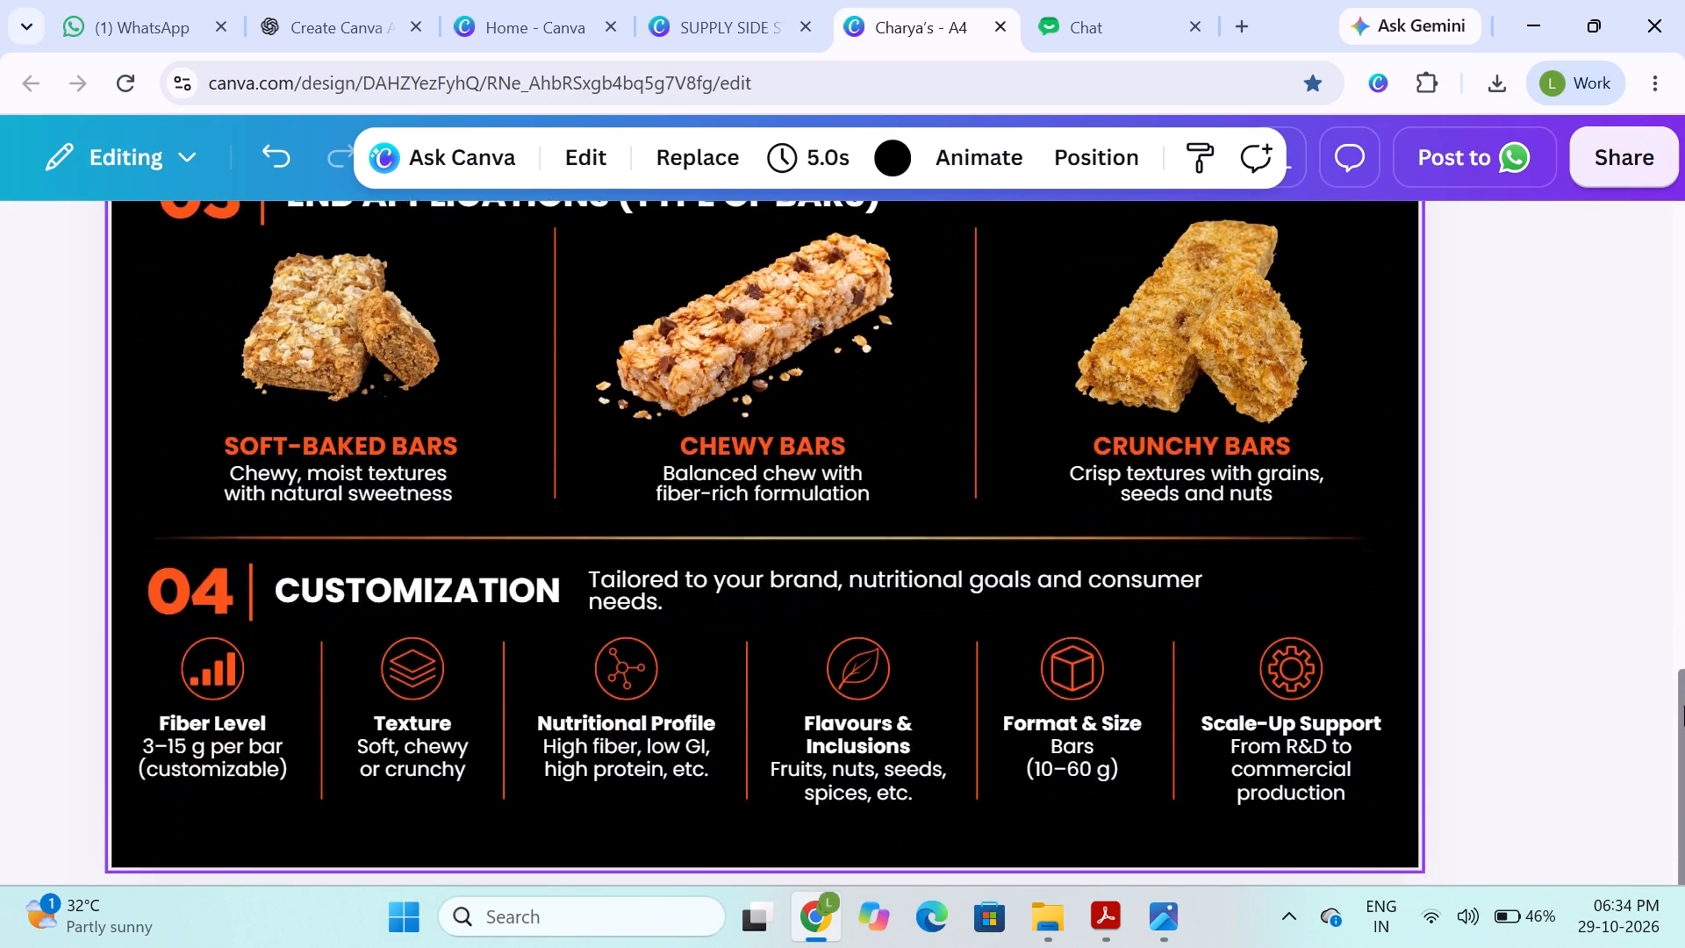
pyautogui.moveTo(1684, 706); pyautogui.dragTo(1684, 598)
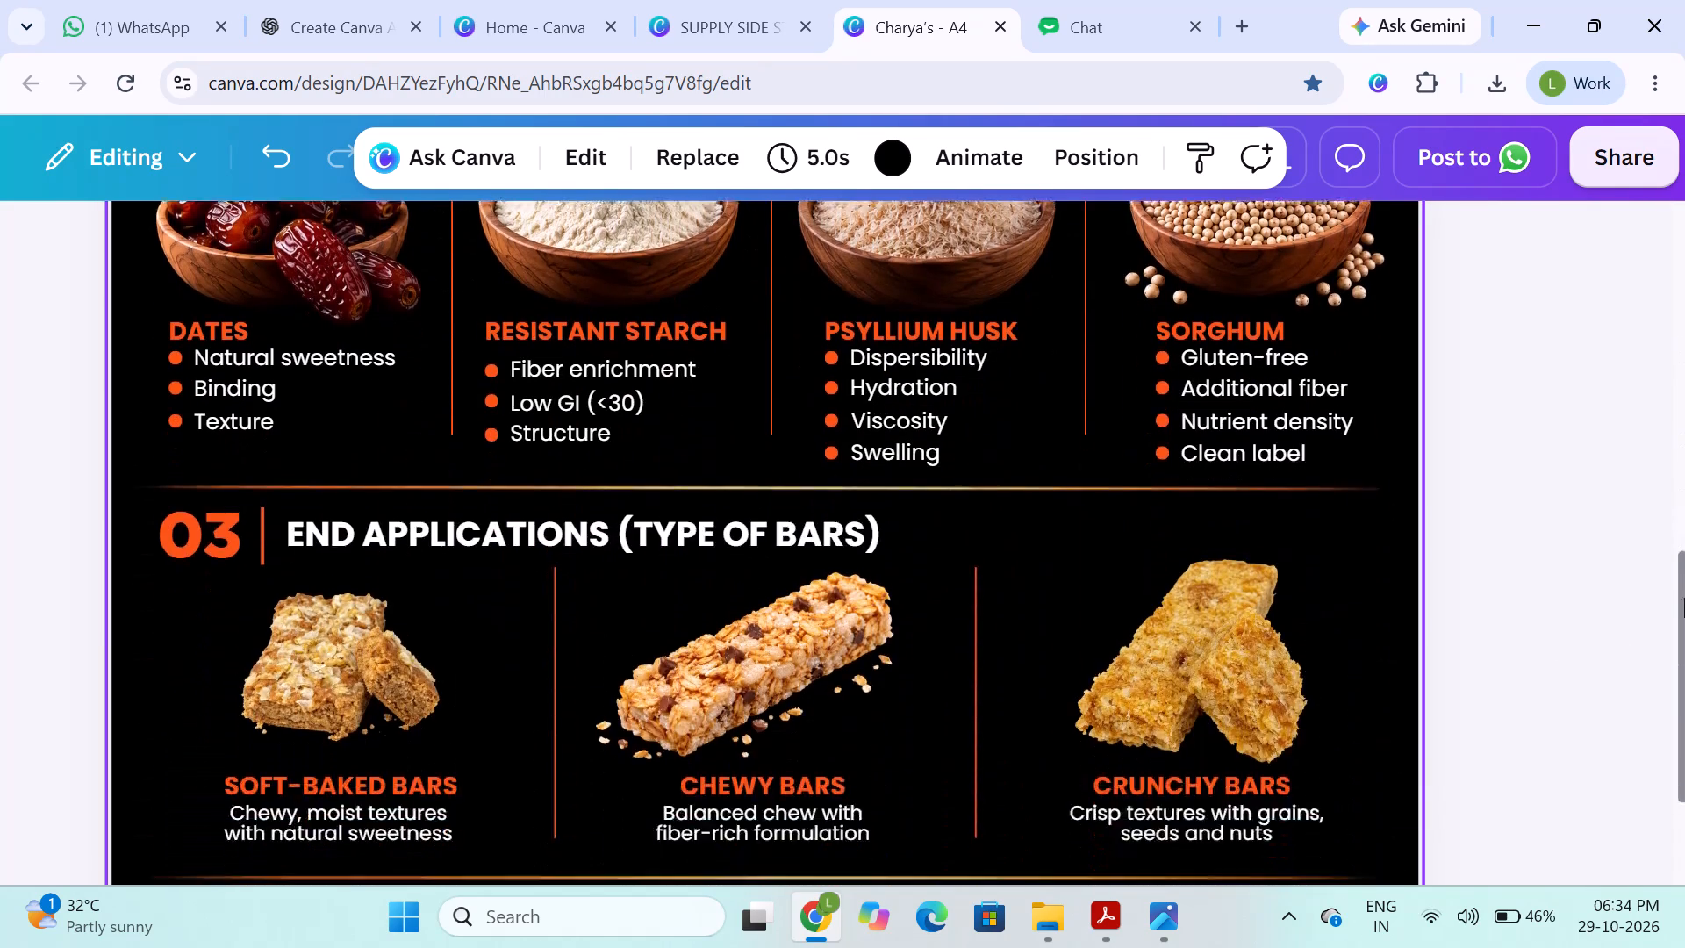
pyautogui.moveTo(1684, 598); pyautogui.dragTo(1677, 705)
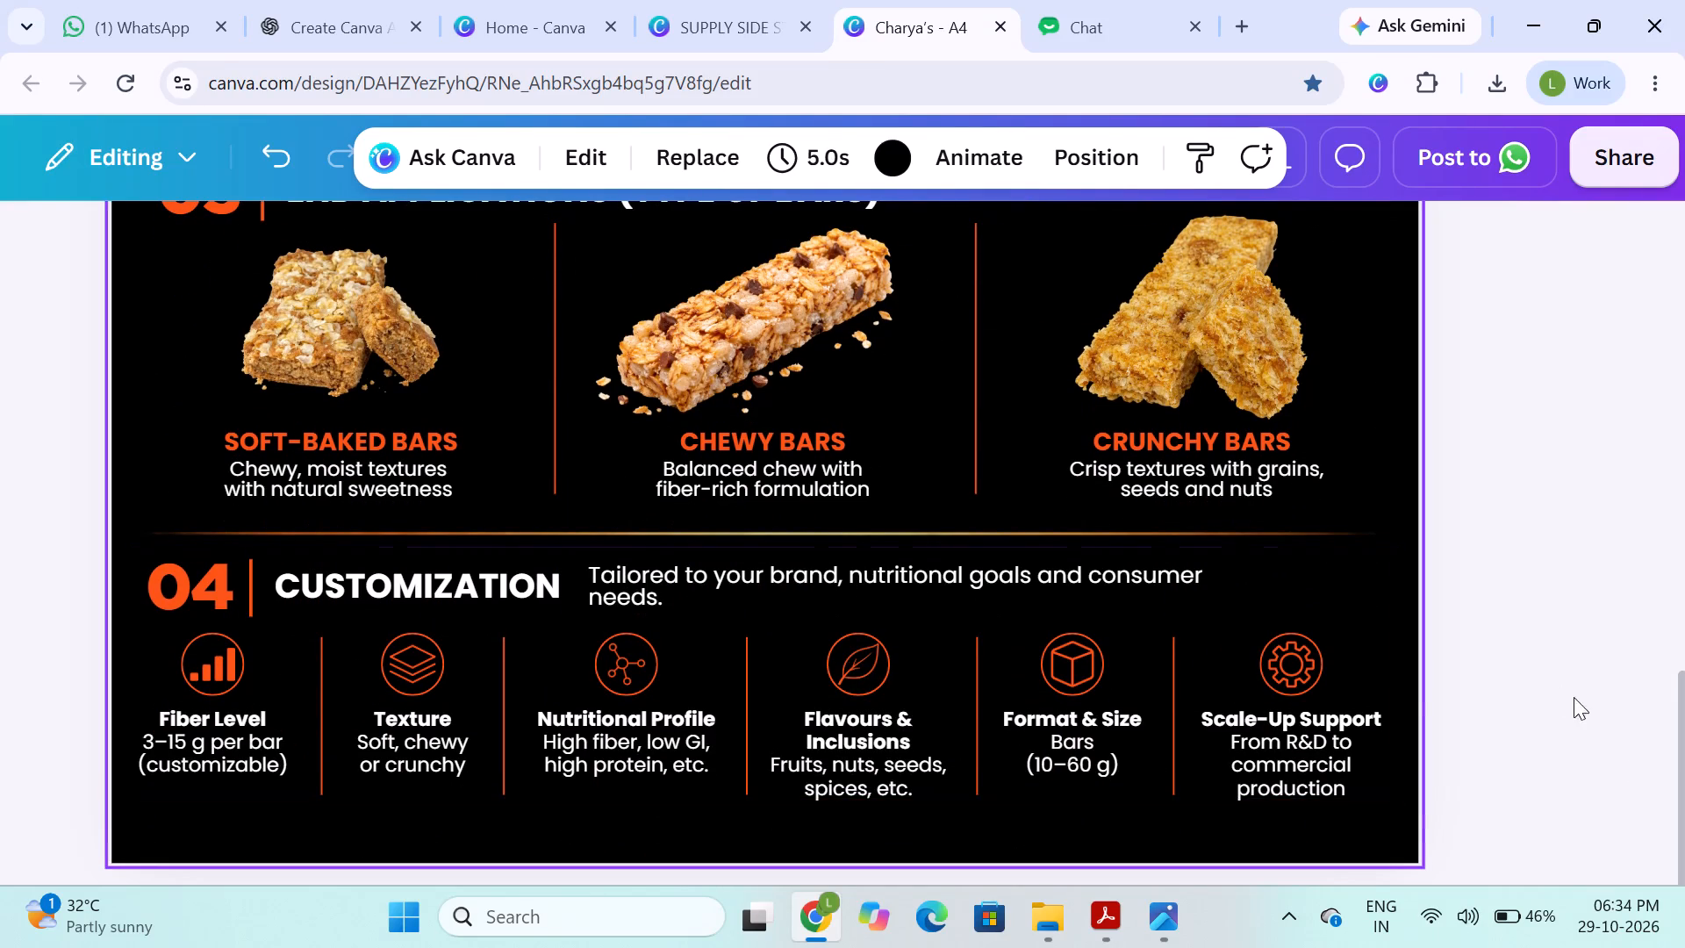
pyautogui.moveTo(1681, 763); pyautogui.dragTo(1676, 680)
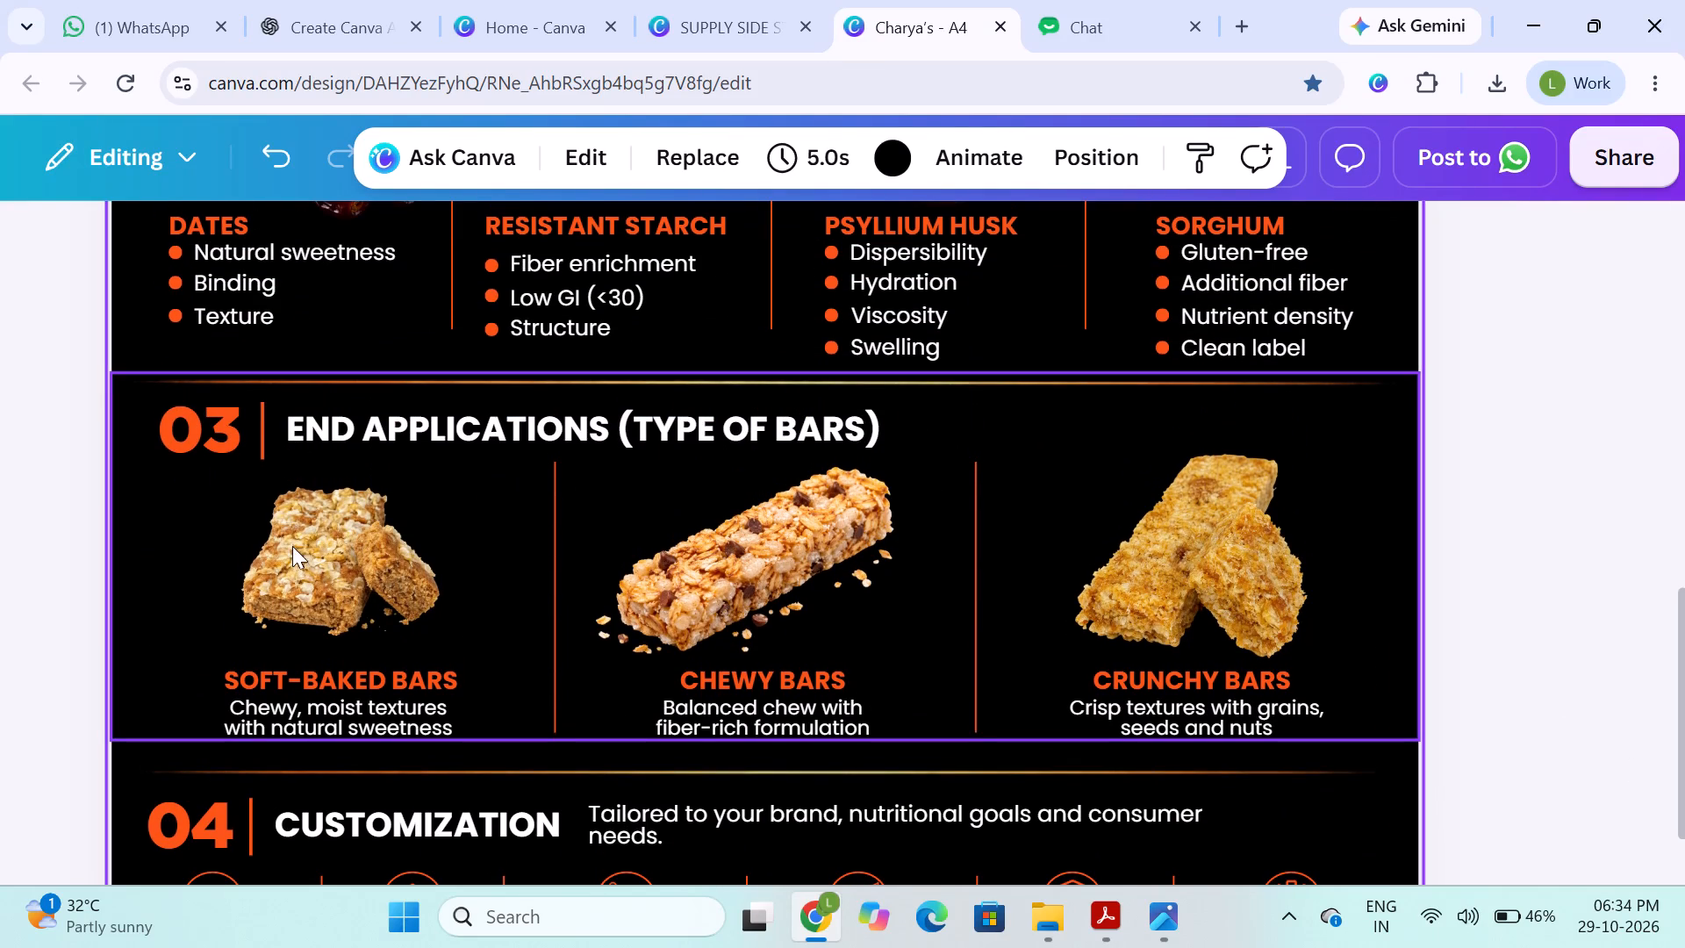
pyautogui.scroll(2, 200, 460)
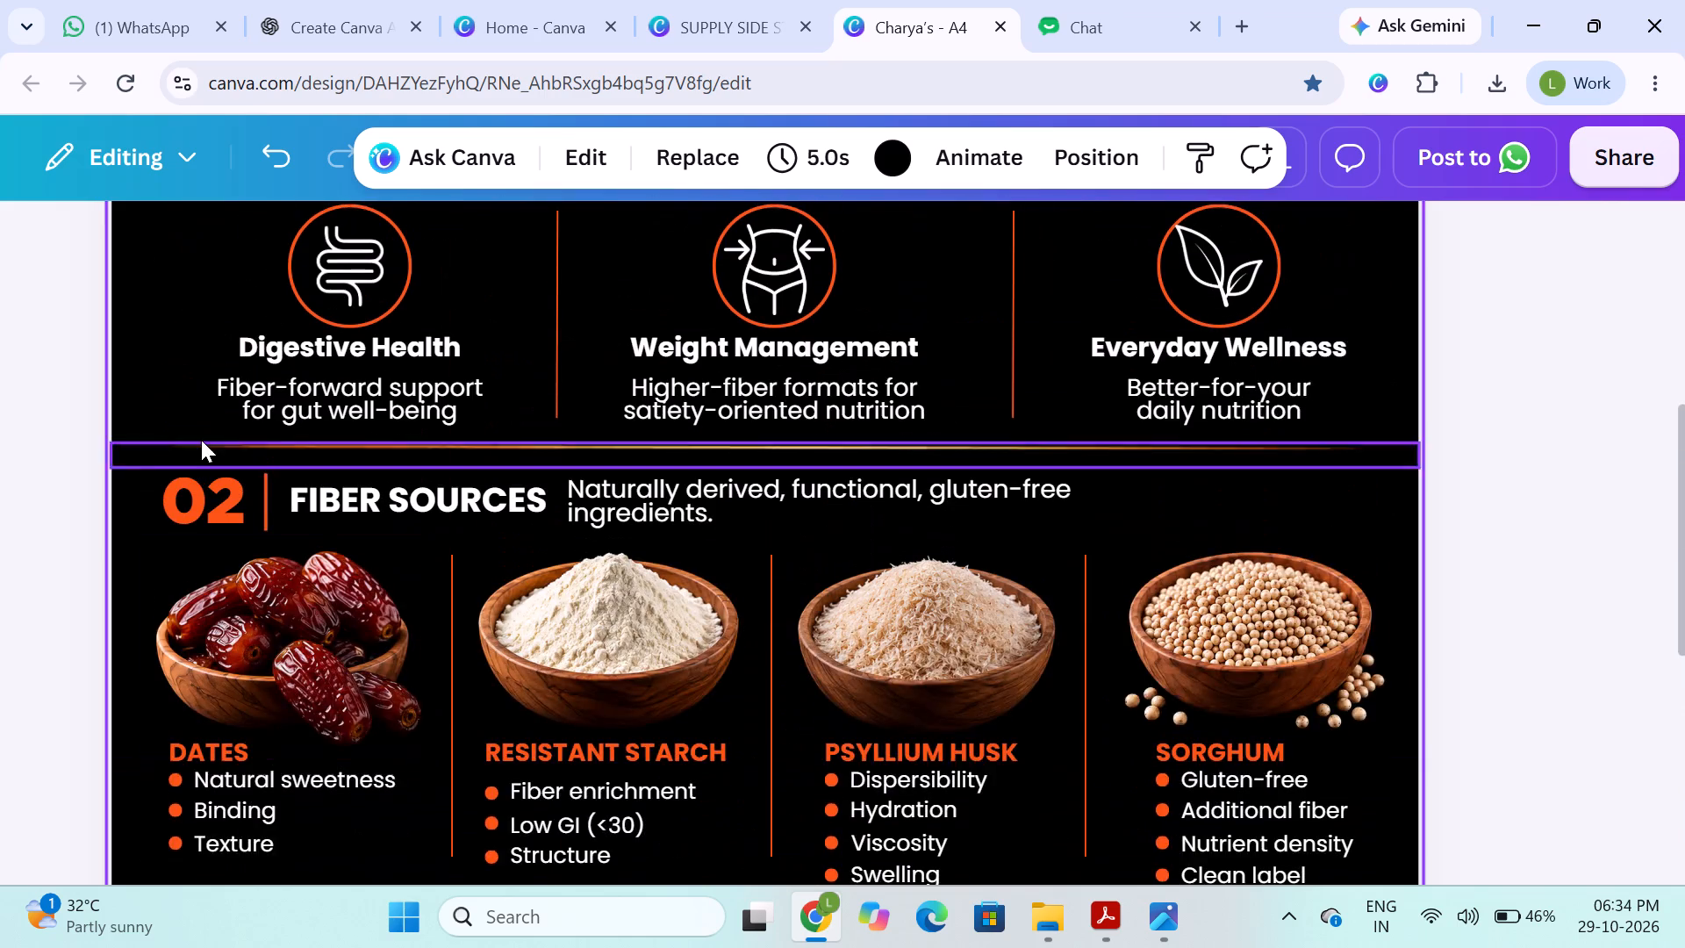
pyautogui.scroll(2, 201, 436)
pyautogui.scroll(-3, 212, 443)
pyautogui.scroll(-1, 245, 548)
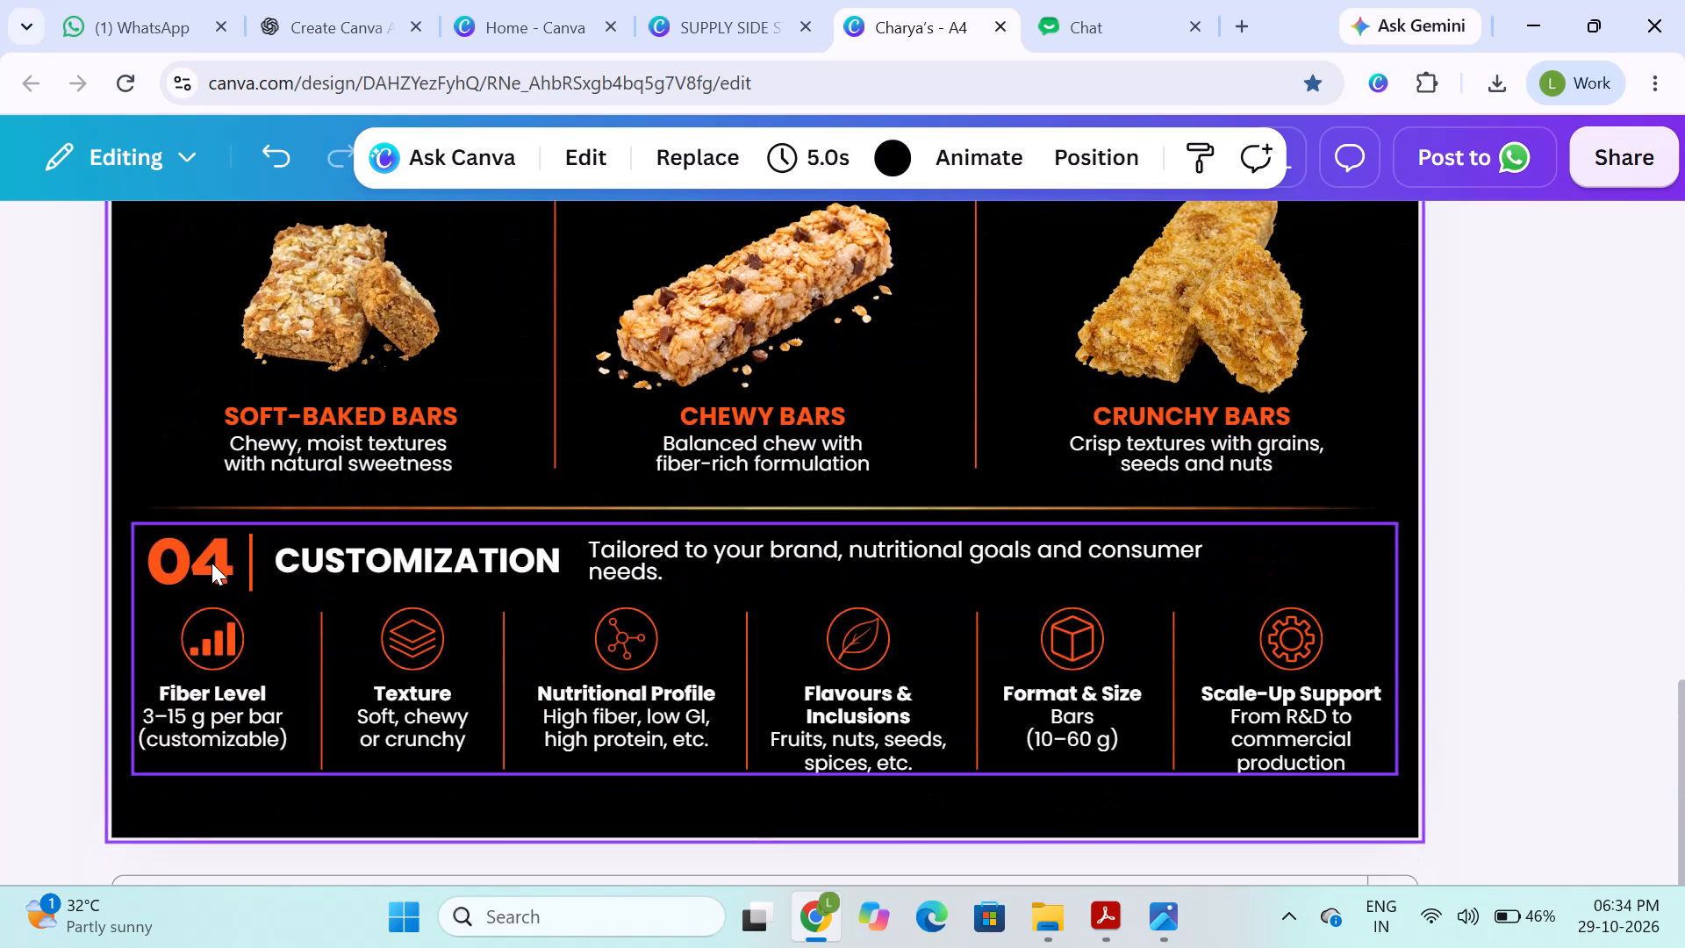
# Nudge the 04 CUSTOMIZATION section group slightly to the right, undoing any stray move.
pyautogui.click(212, 563)
pyautogui.press('Right')
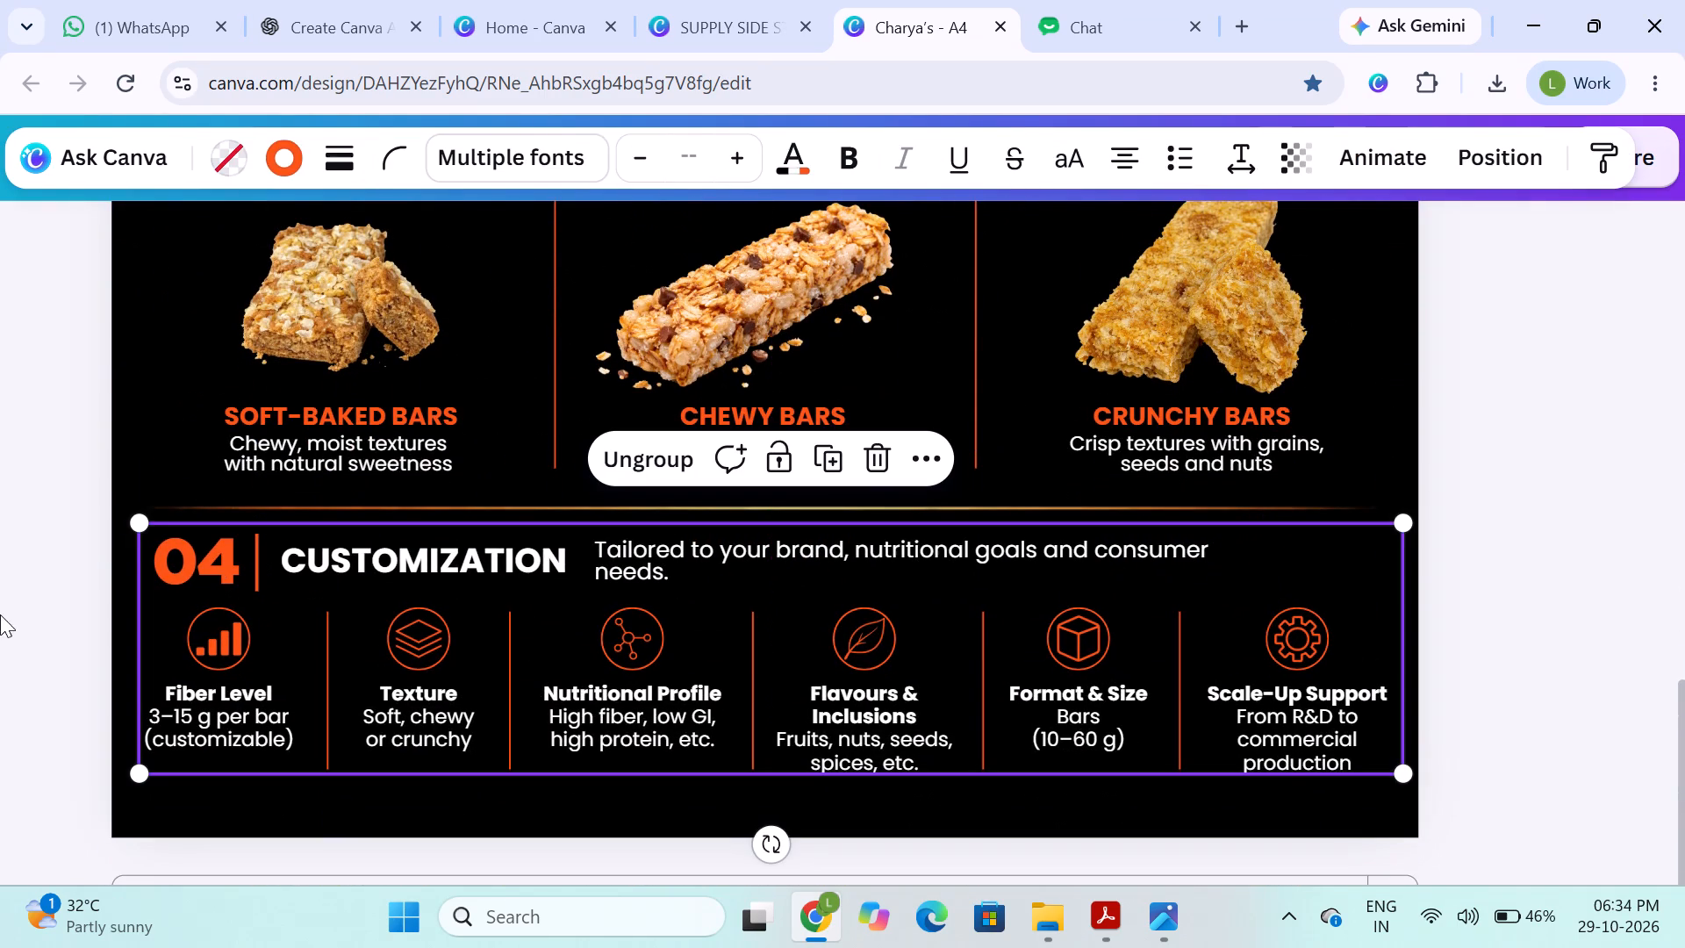
pyautogui.moveTo(876, 654); pyautogui.dragTo(1490, 615)
pyautogui.hotkey('ctrl', 'z')
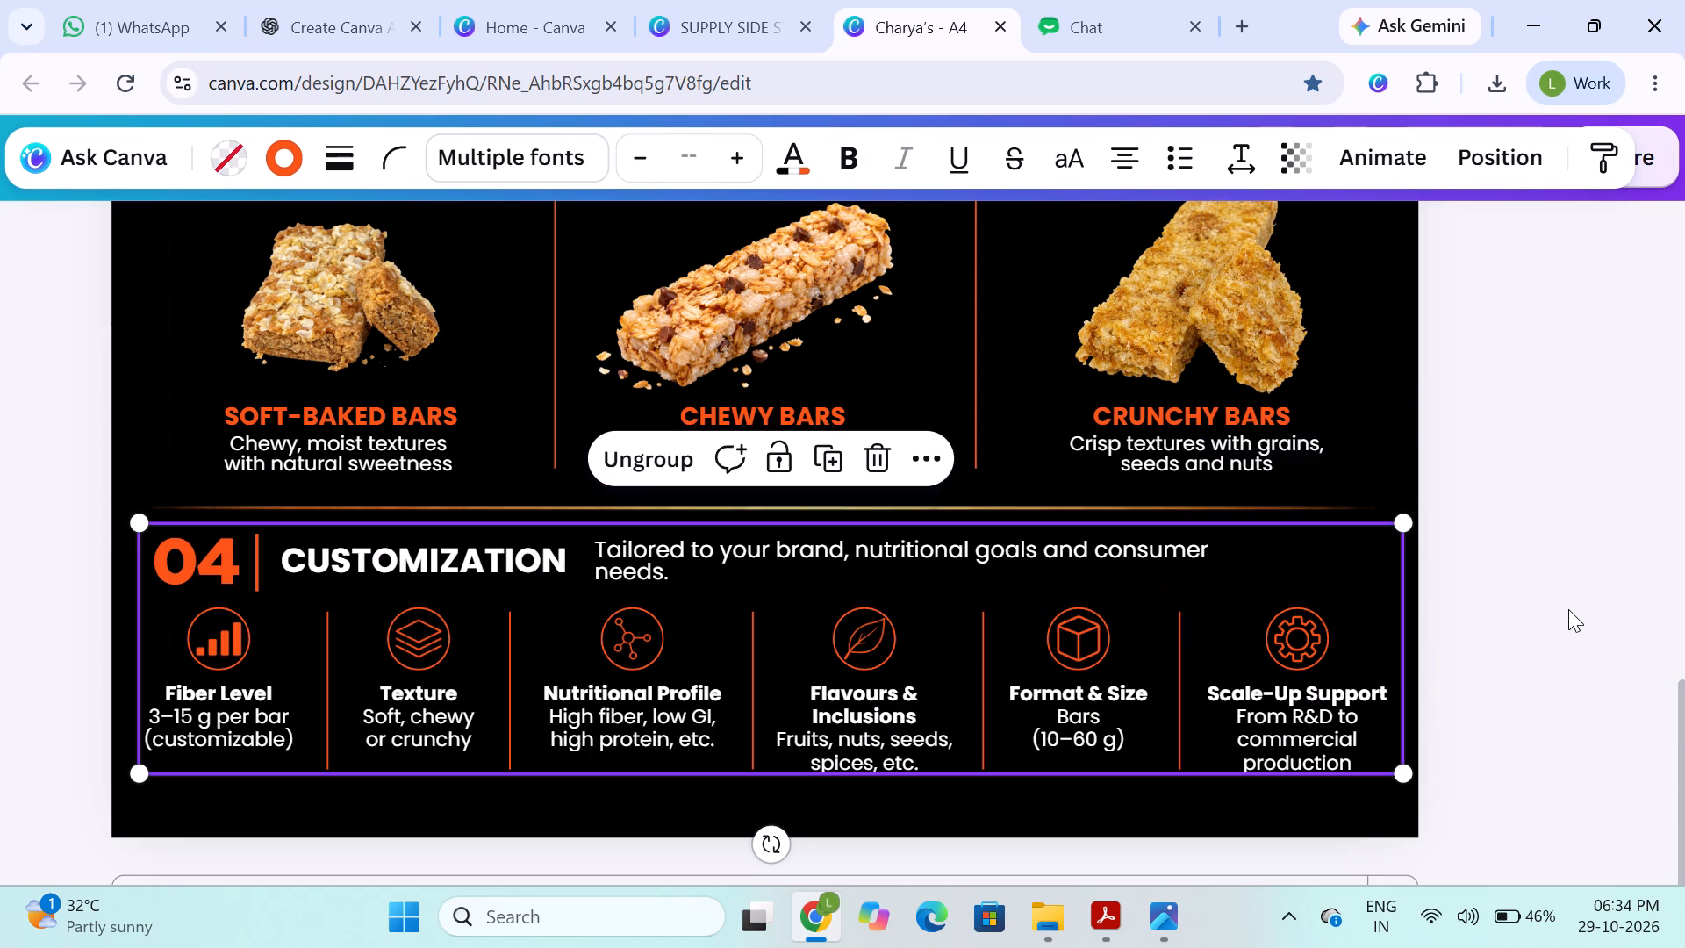
pyautogui.moveTo(1588, 578); pyautogui.dragTo(1684, 562)
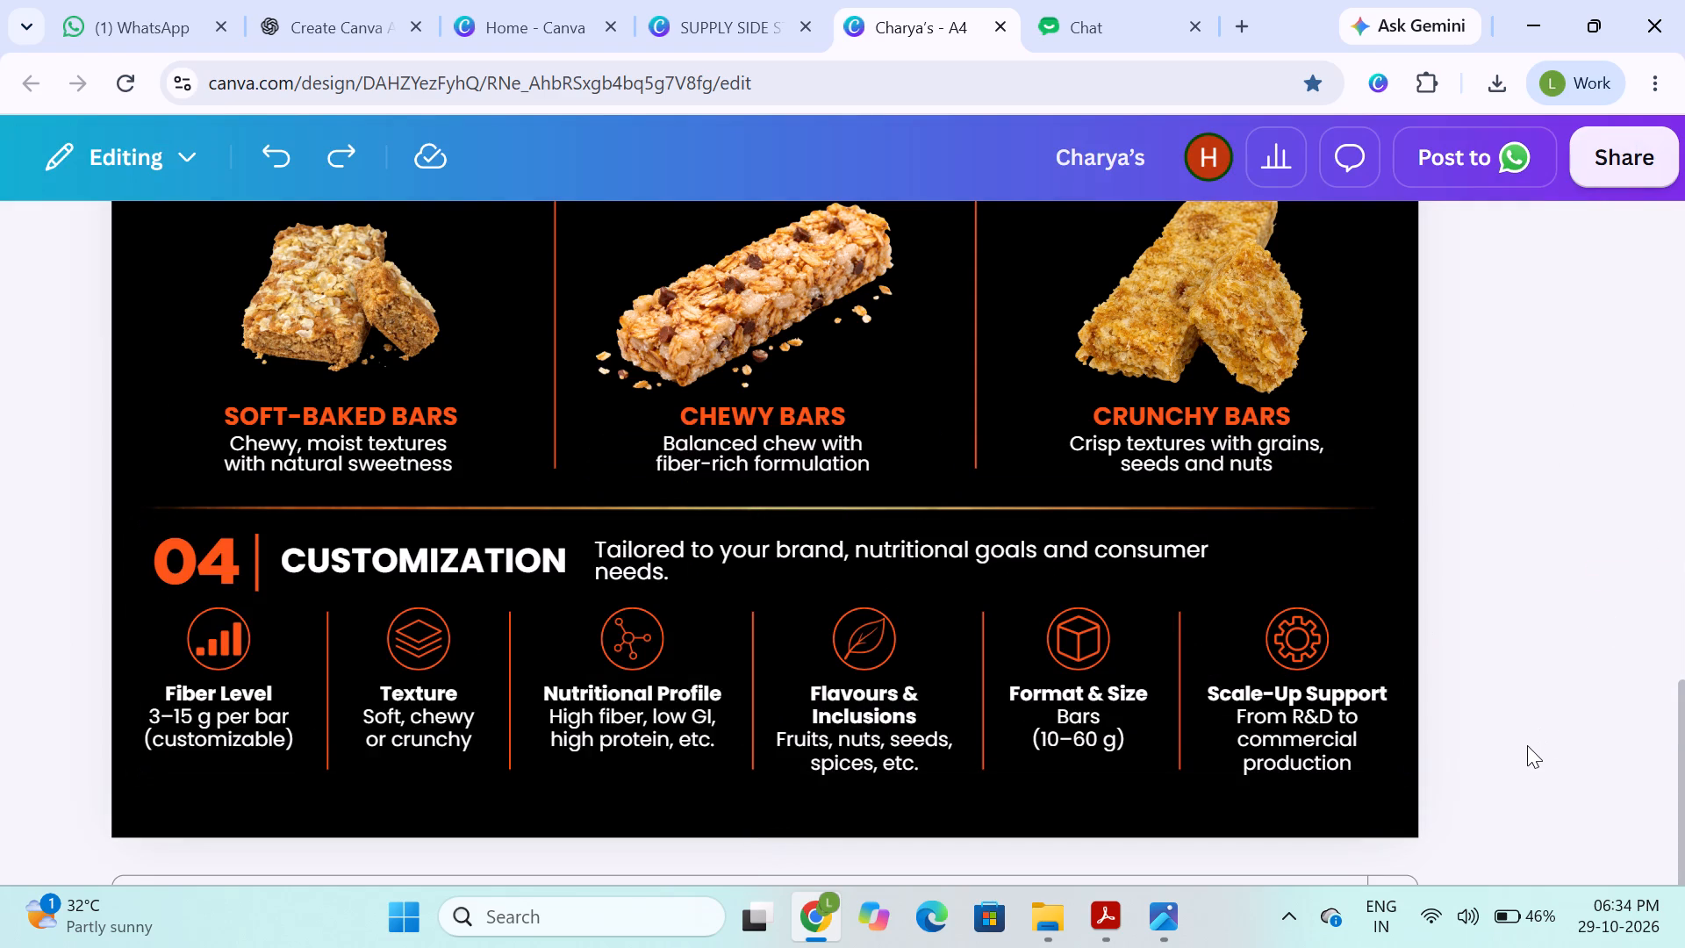
# Review the whole infographic from the customization section up to the header for balanced layout.
pyautogui.scroll(1, 1525, 745)
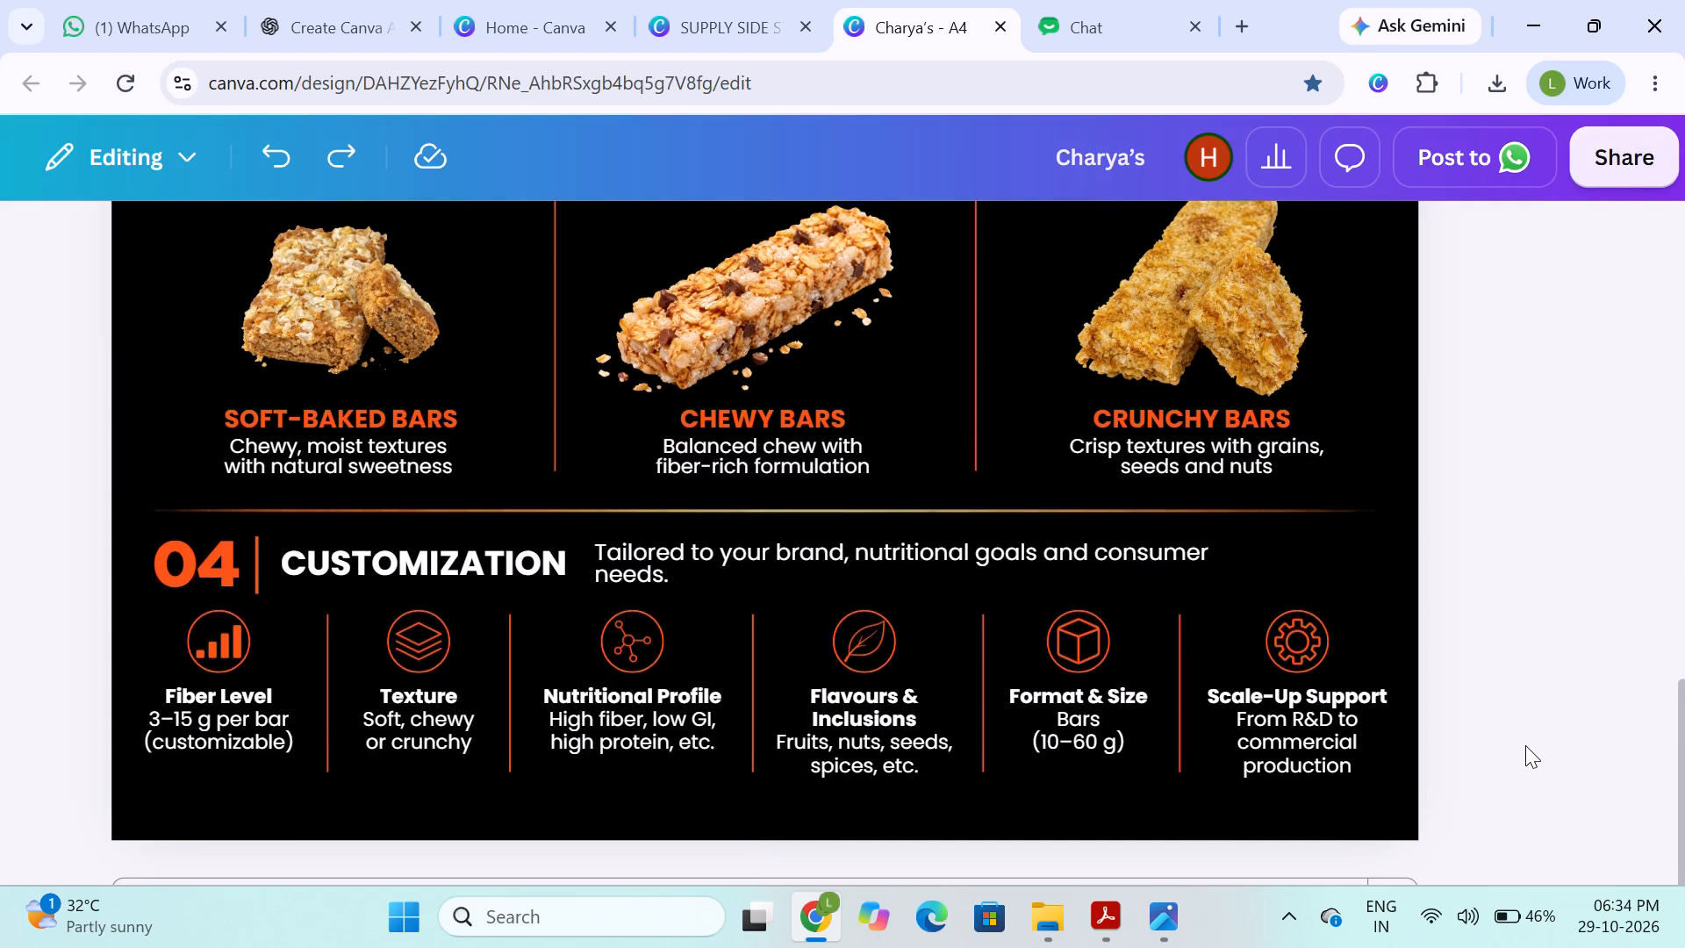
pyautogui.scroll(1, 1525, 745)
pyautogui.scroll(-2, 1525, 745)
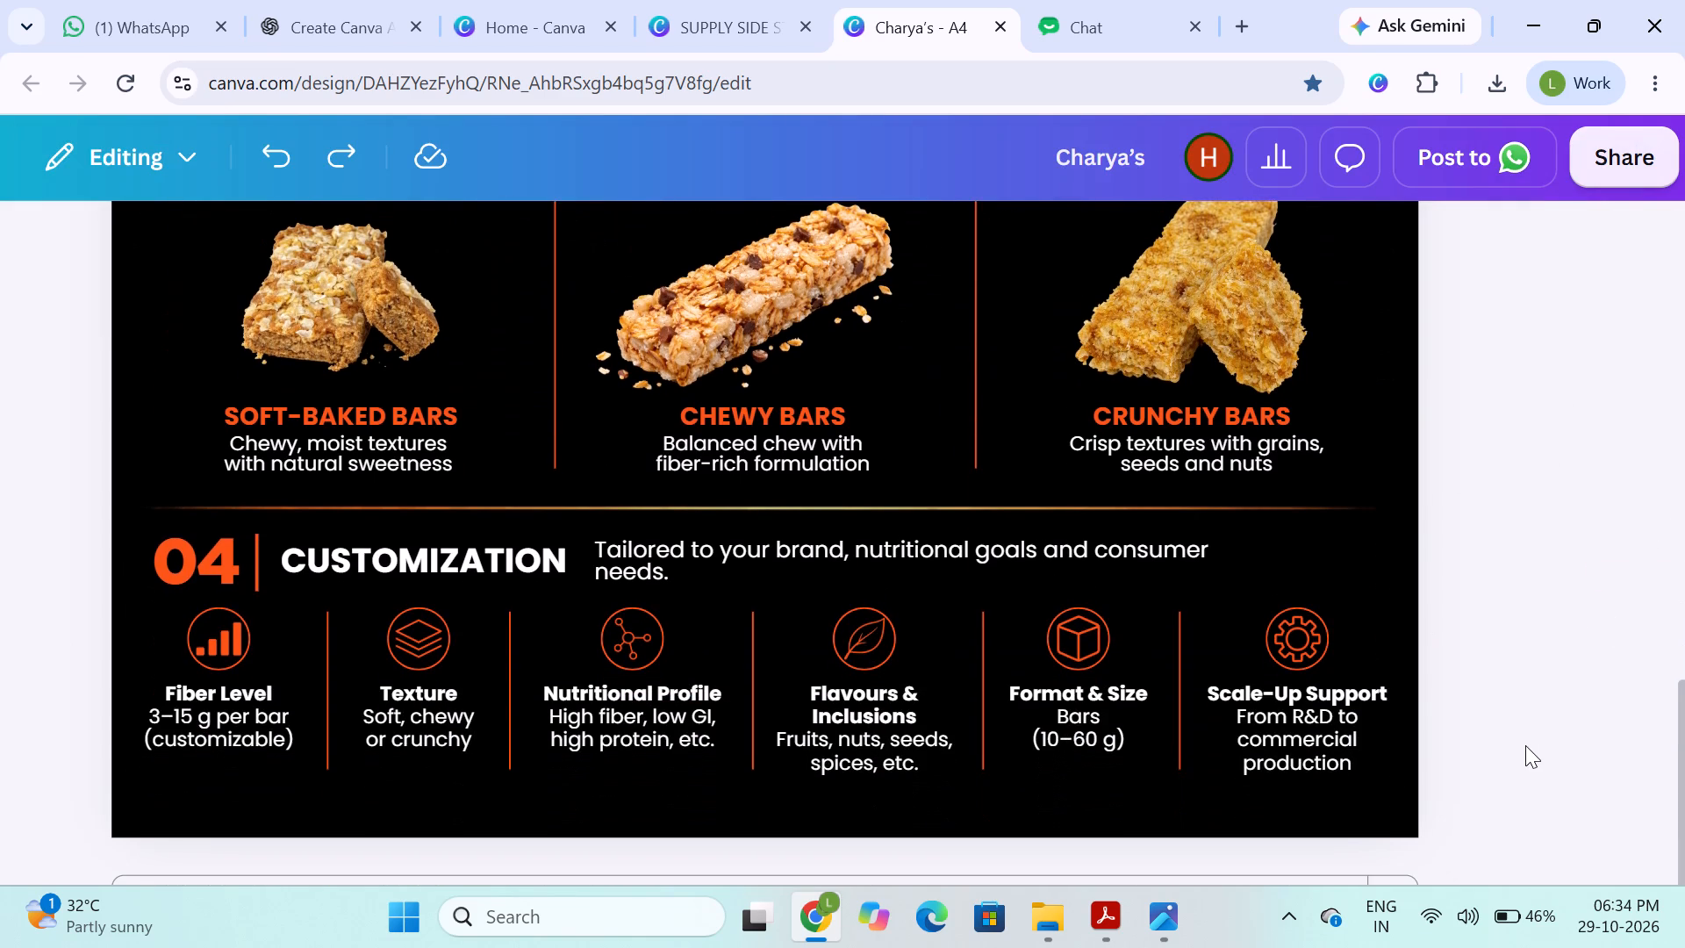
pyautogui.scroll(3, 1016, 670)
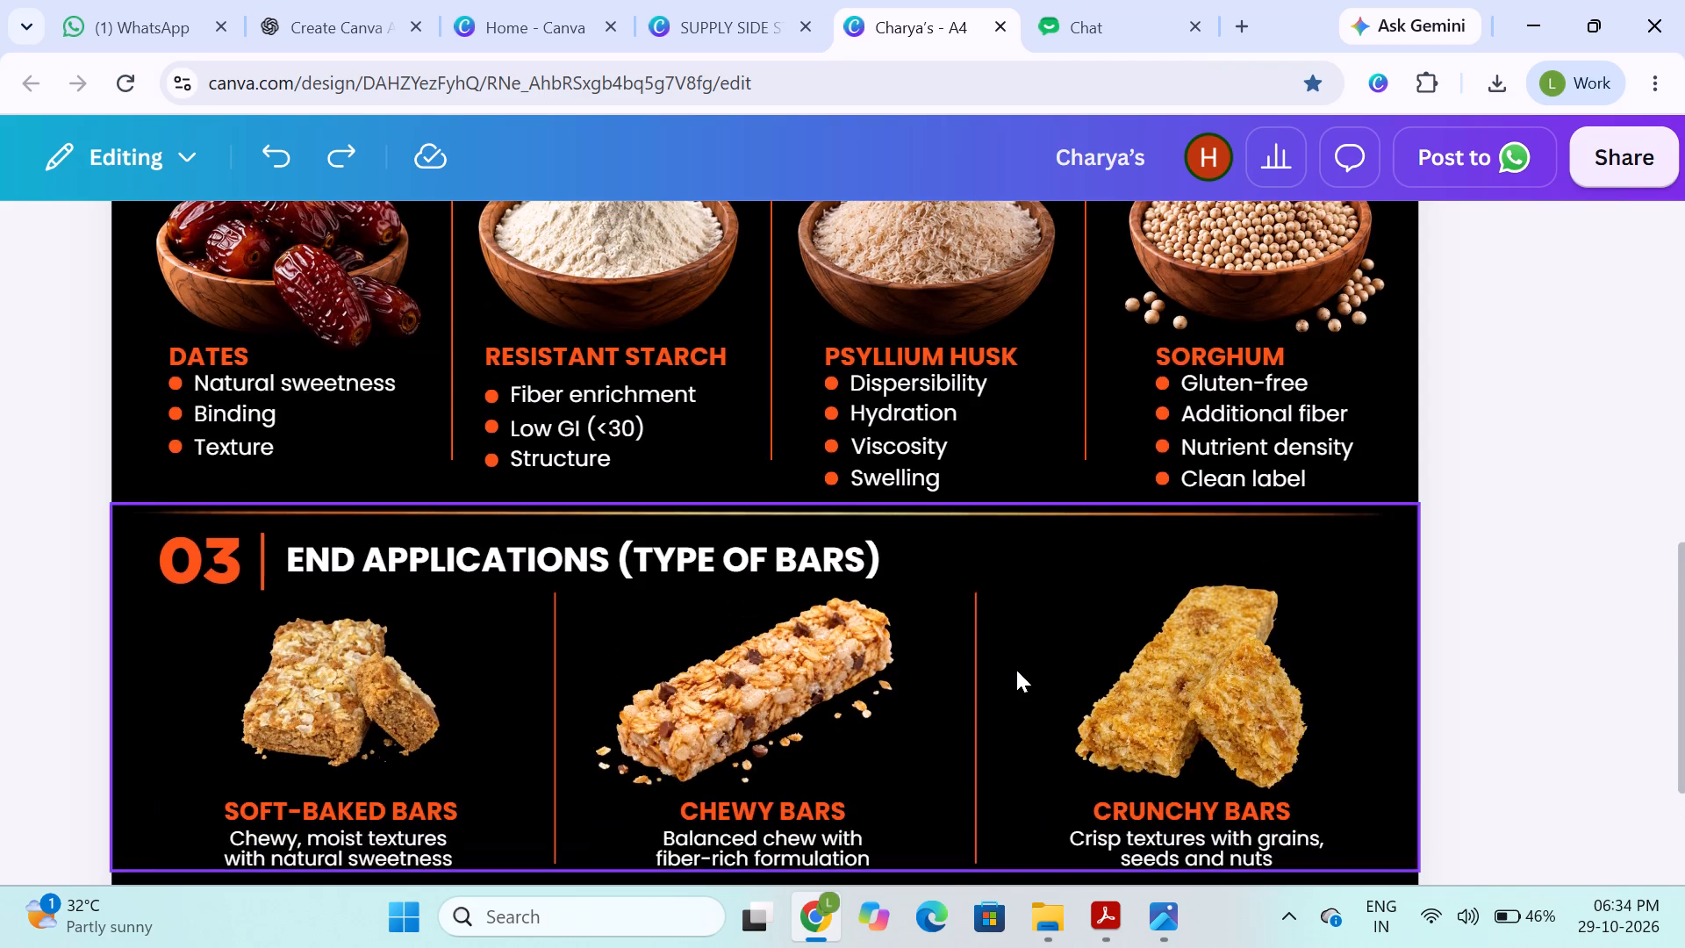
pyautogui.scroll(4, 1016, 670)
pyautogui.scroll(-7, 1016, 670)
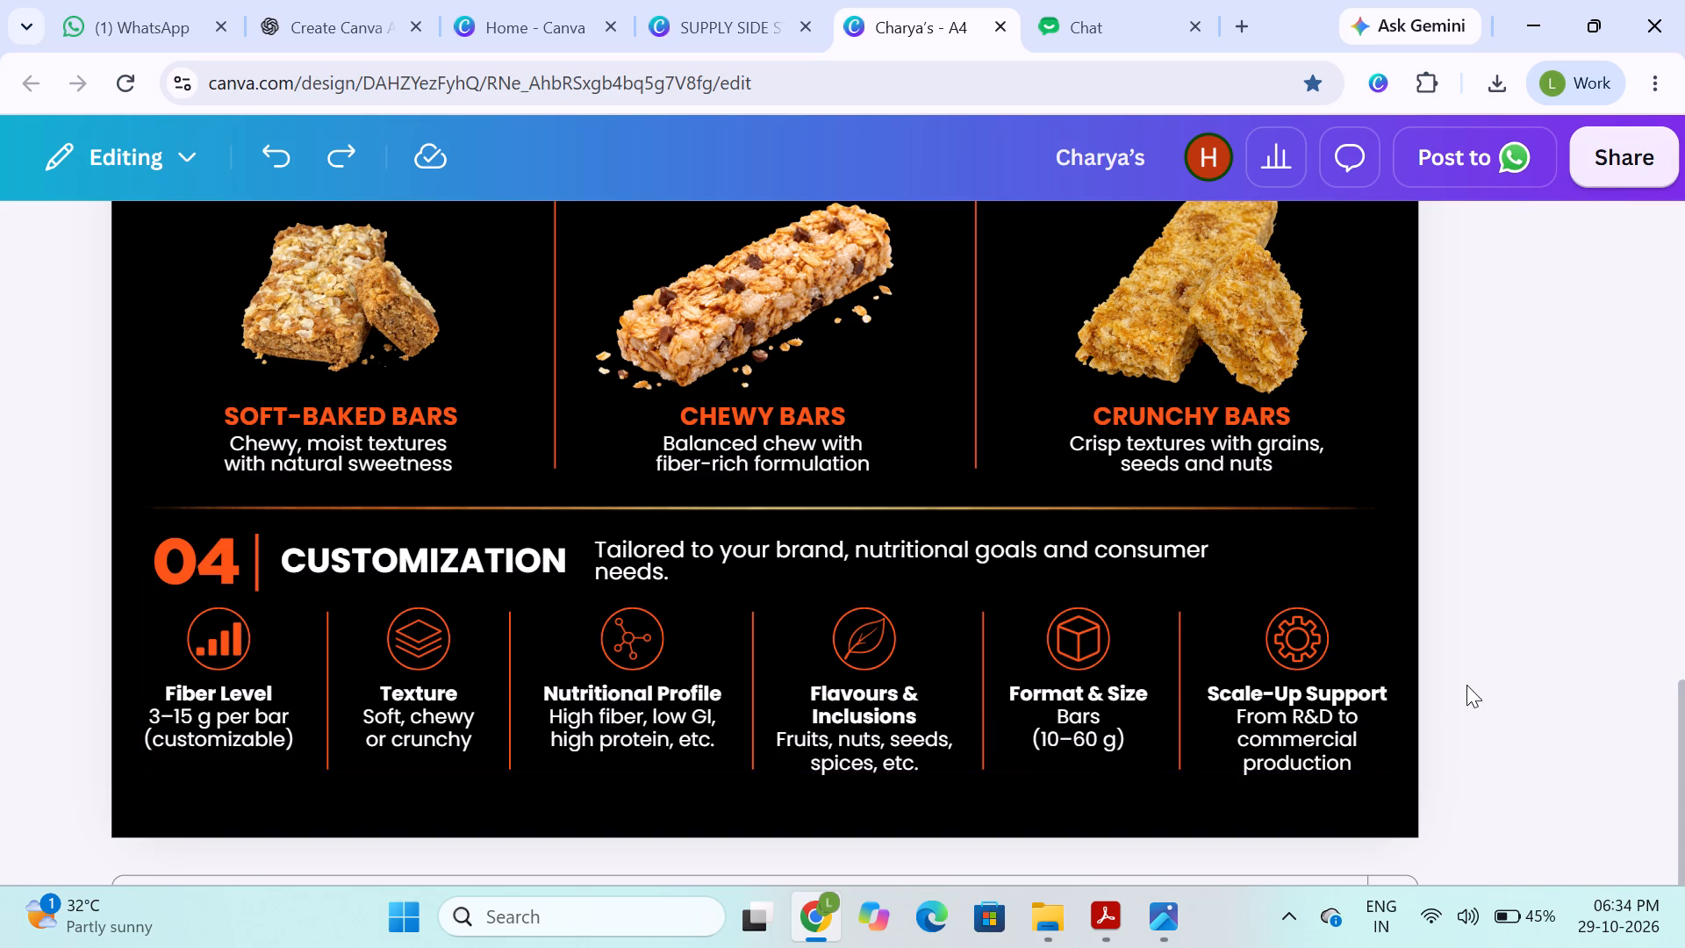
pyautogui.scroll(5, 1466, 685)
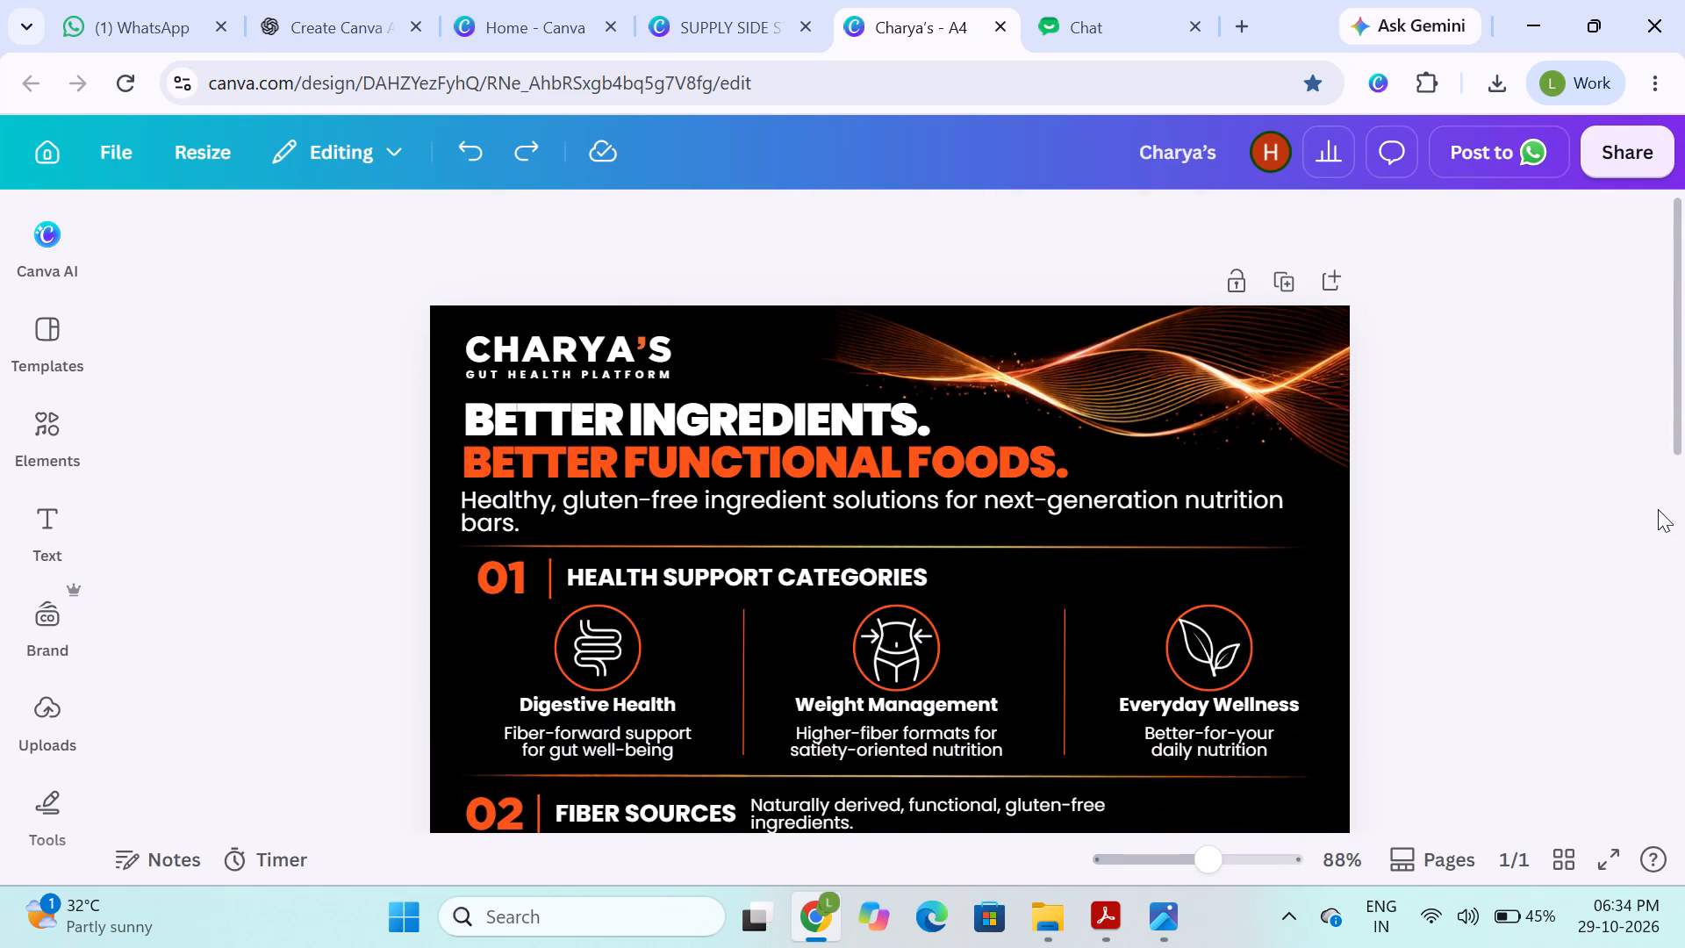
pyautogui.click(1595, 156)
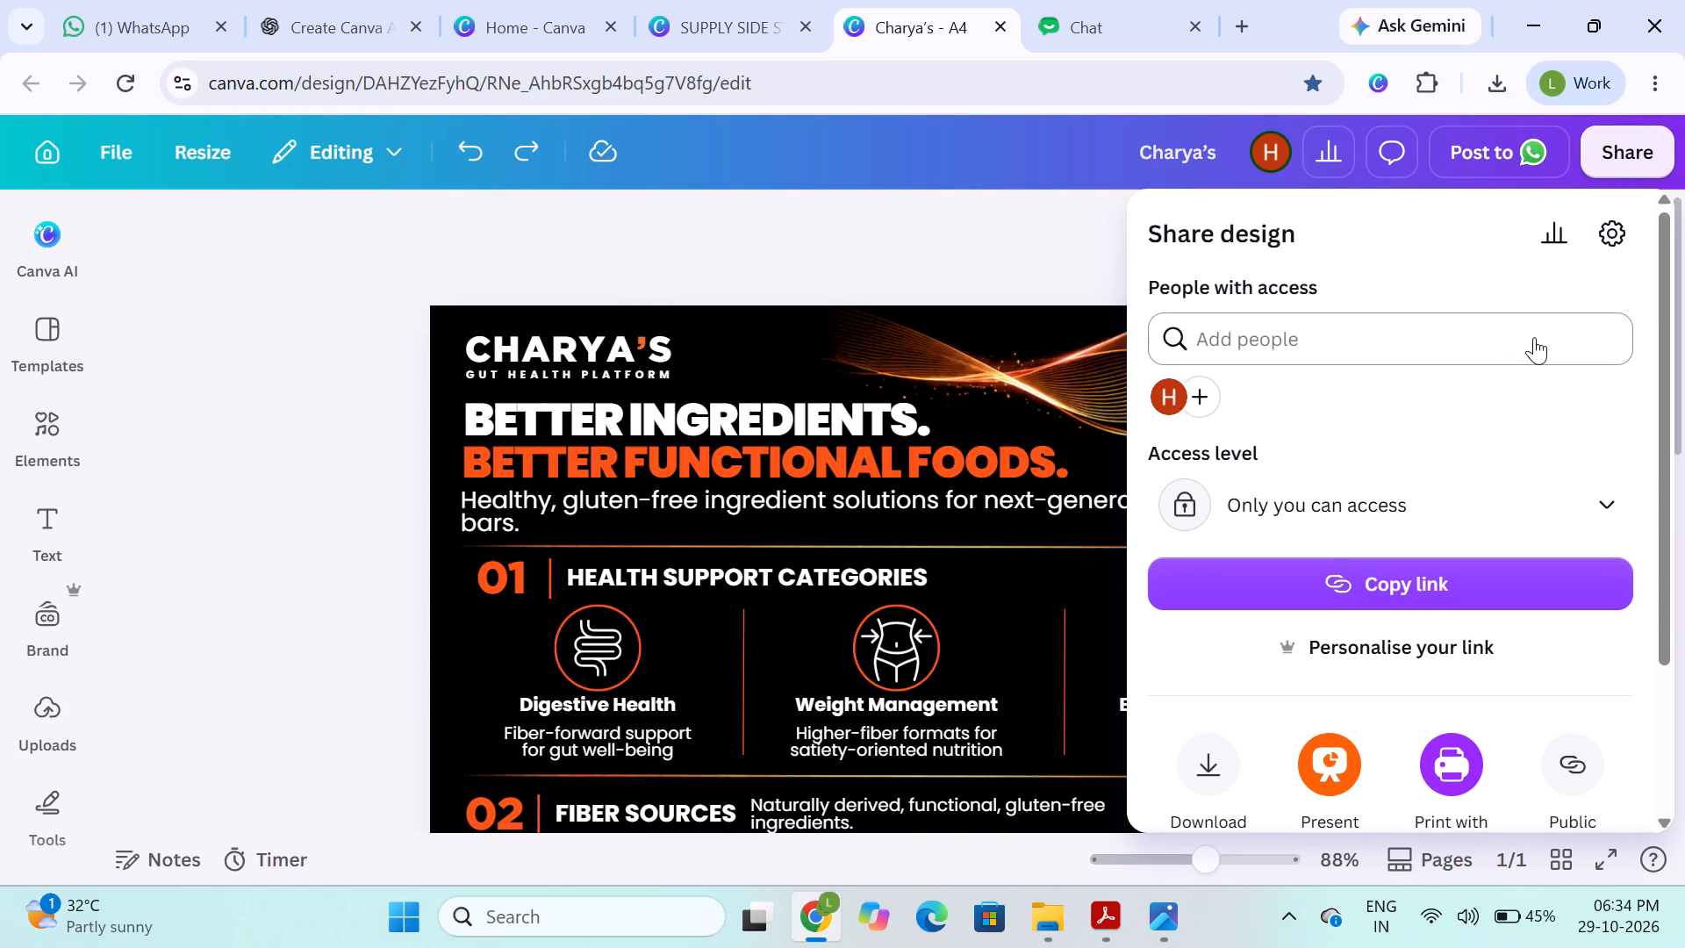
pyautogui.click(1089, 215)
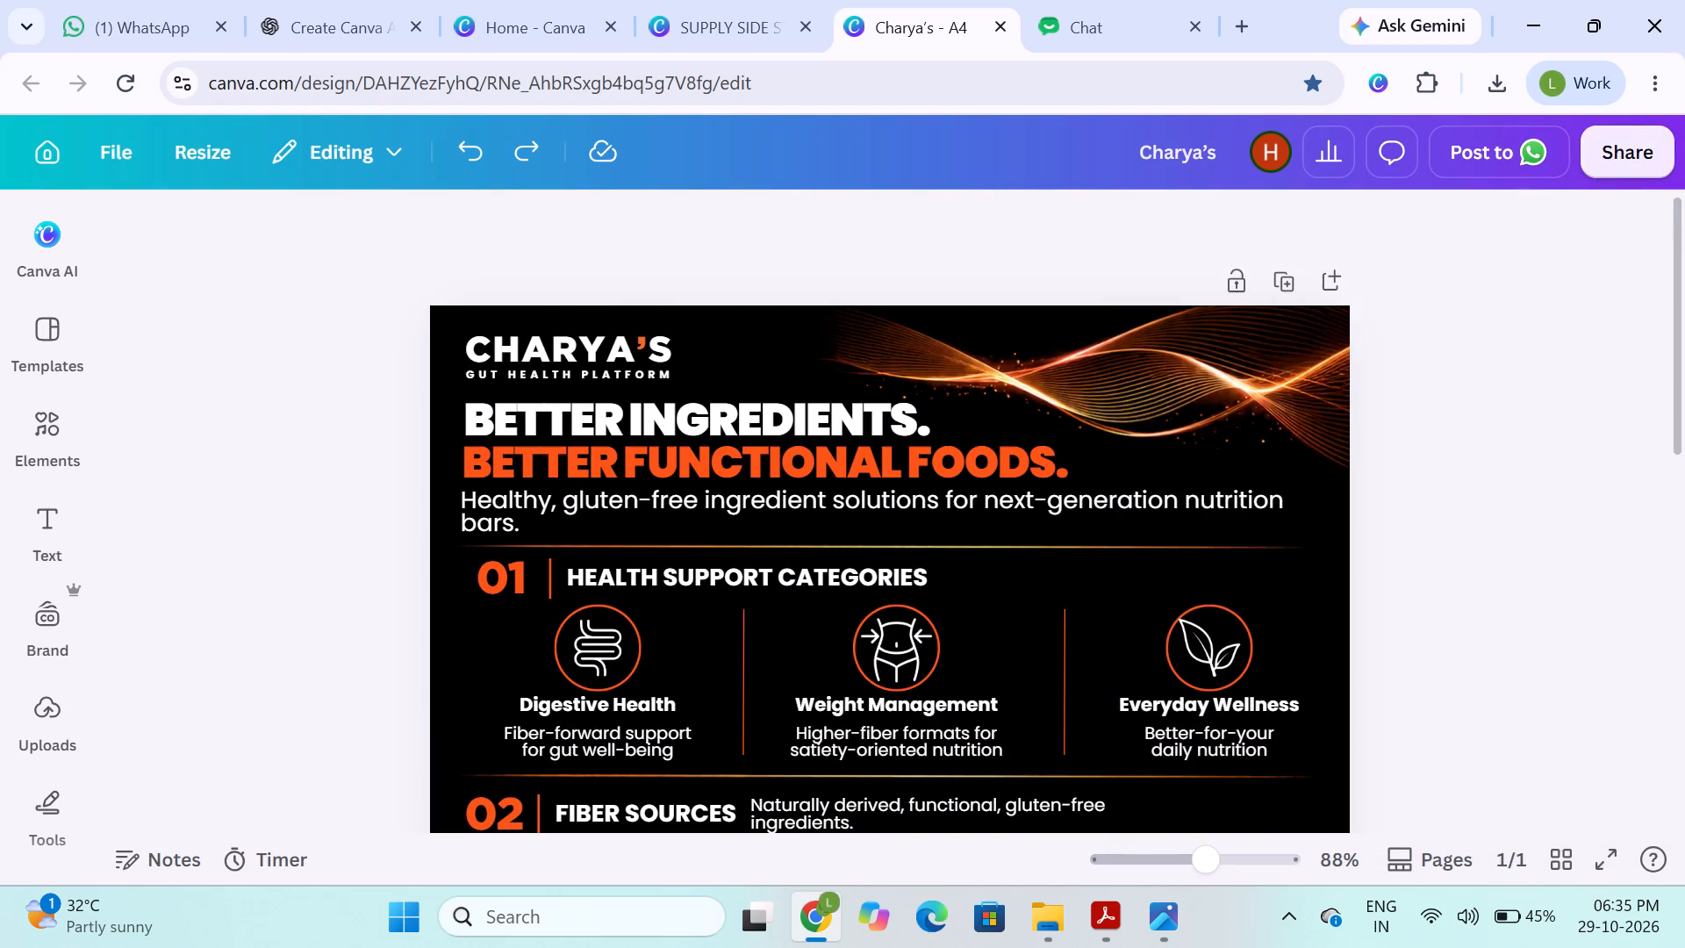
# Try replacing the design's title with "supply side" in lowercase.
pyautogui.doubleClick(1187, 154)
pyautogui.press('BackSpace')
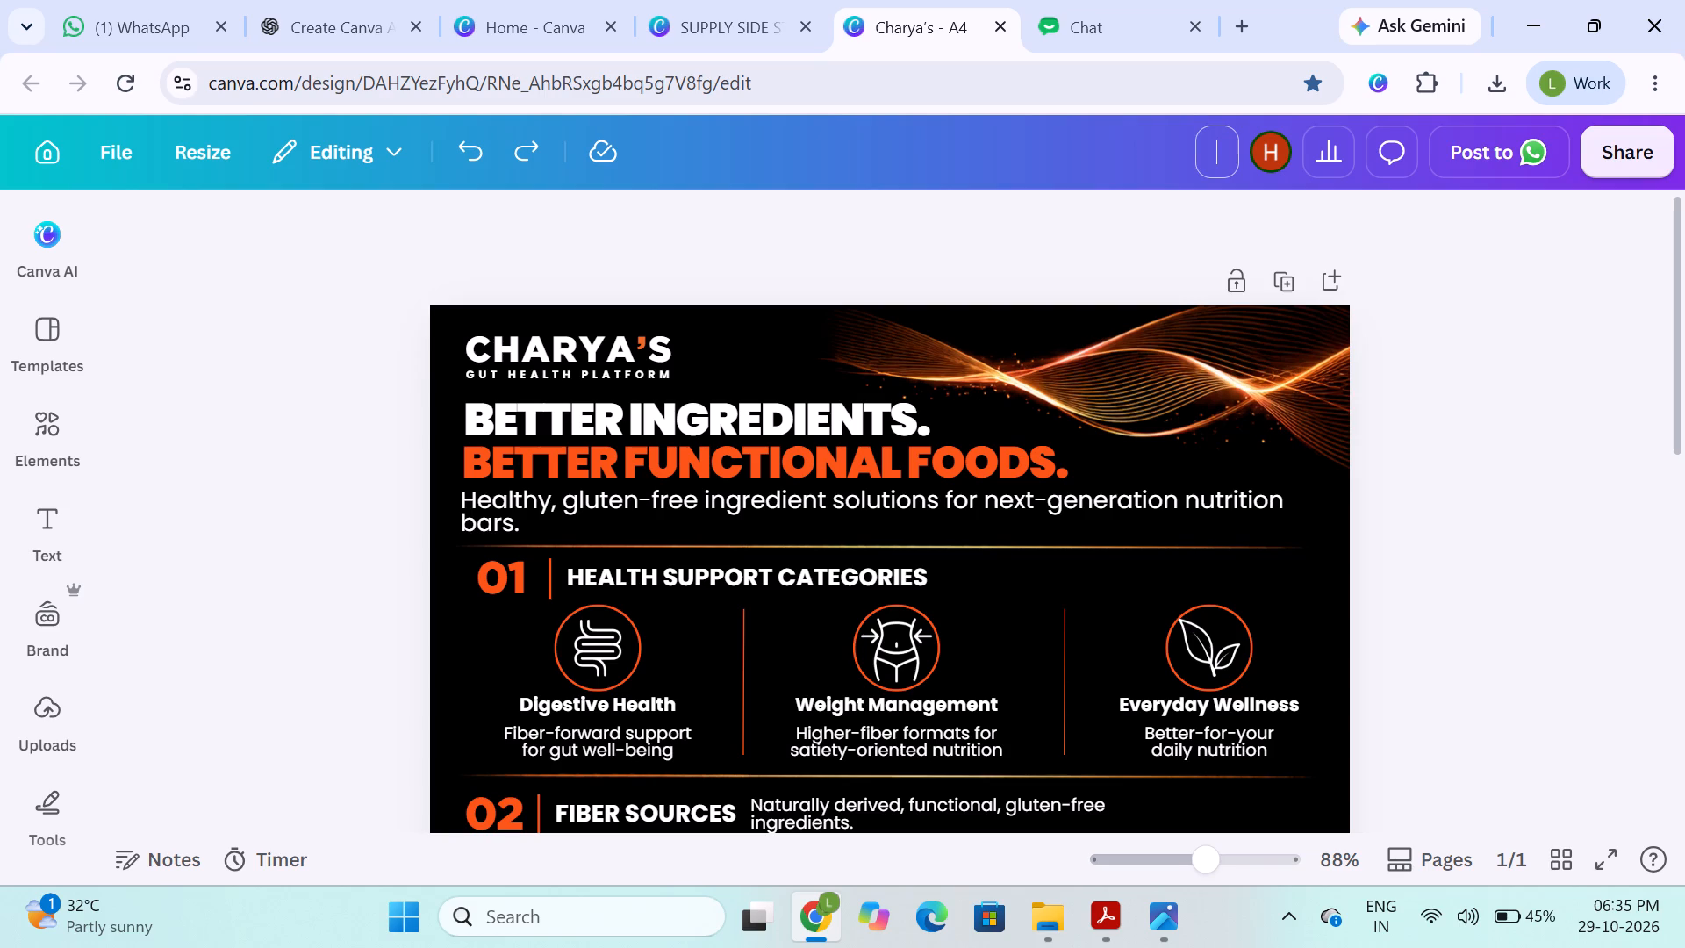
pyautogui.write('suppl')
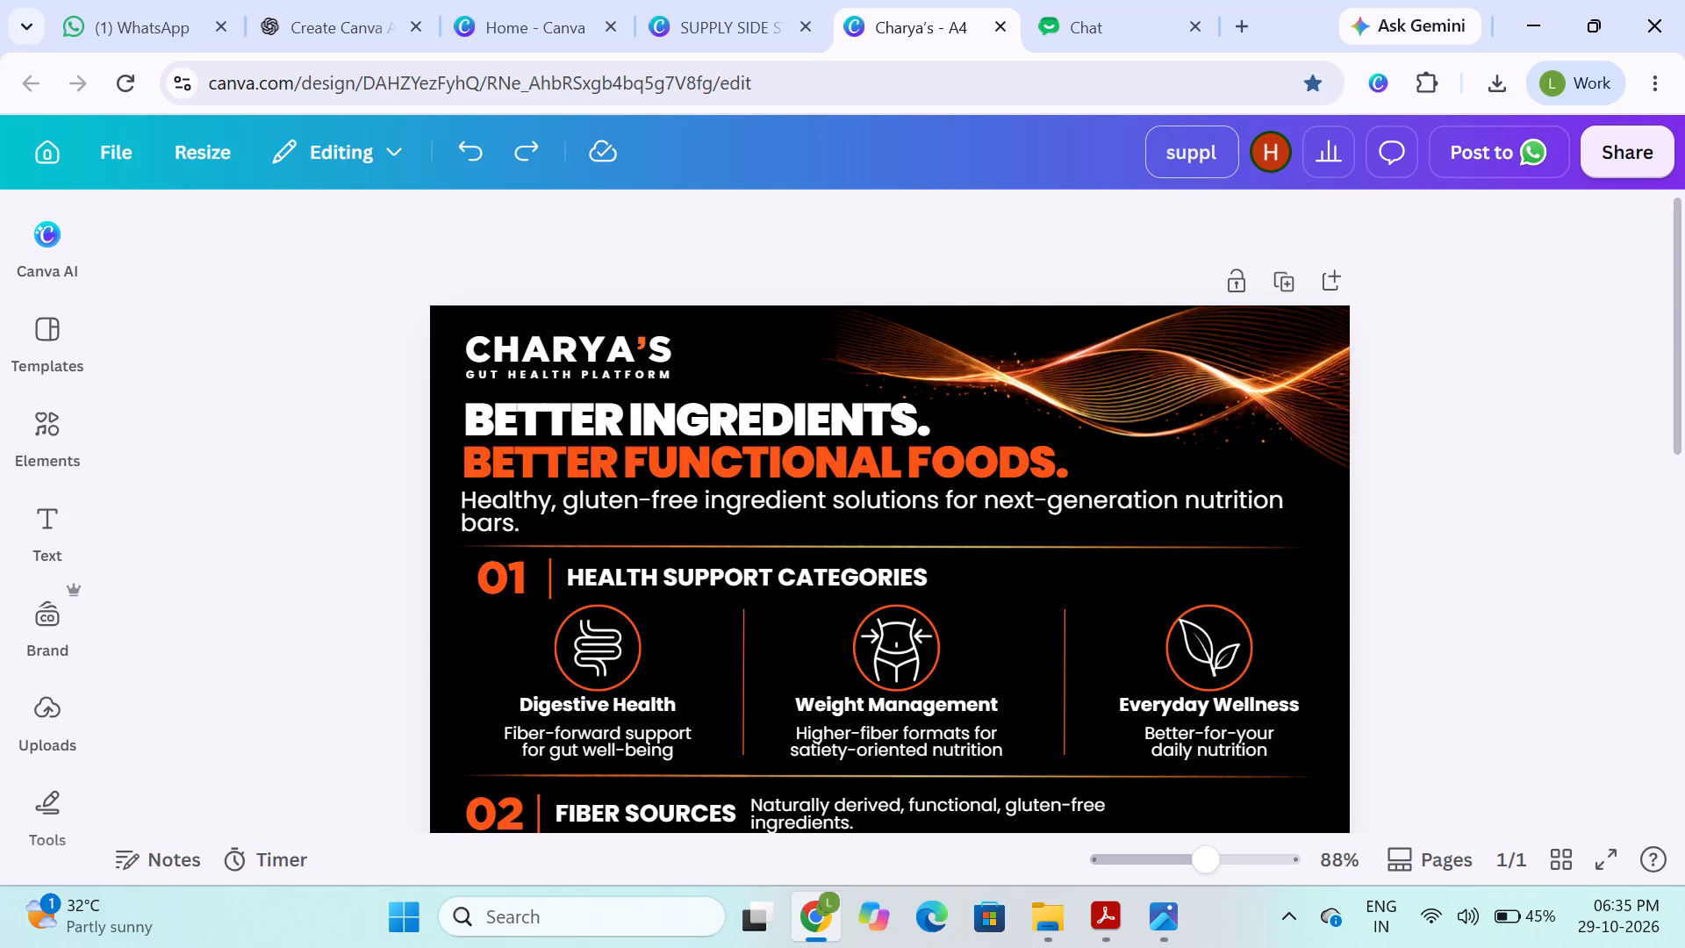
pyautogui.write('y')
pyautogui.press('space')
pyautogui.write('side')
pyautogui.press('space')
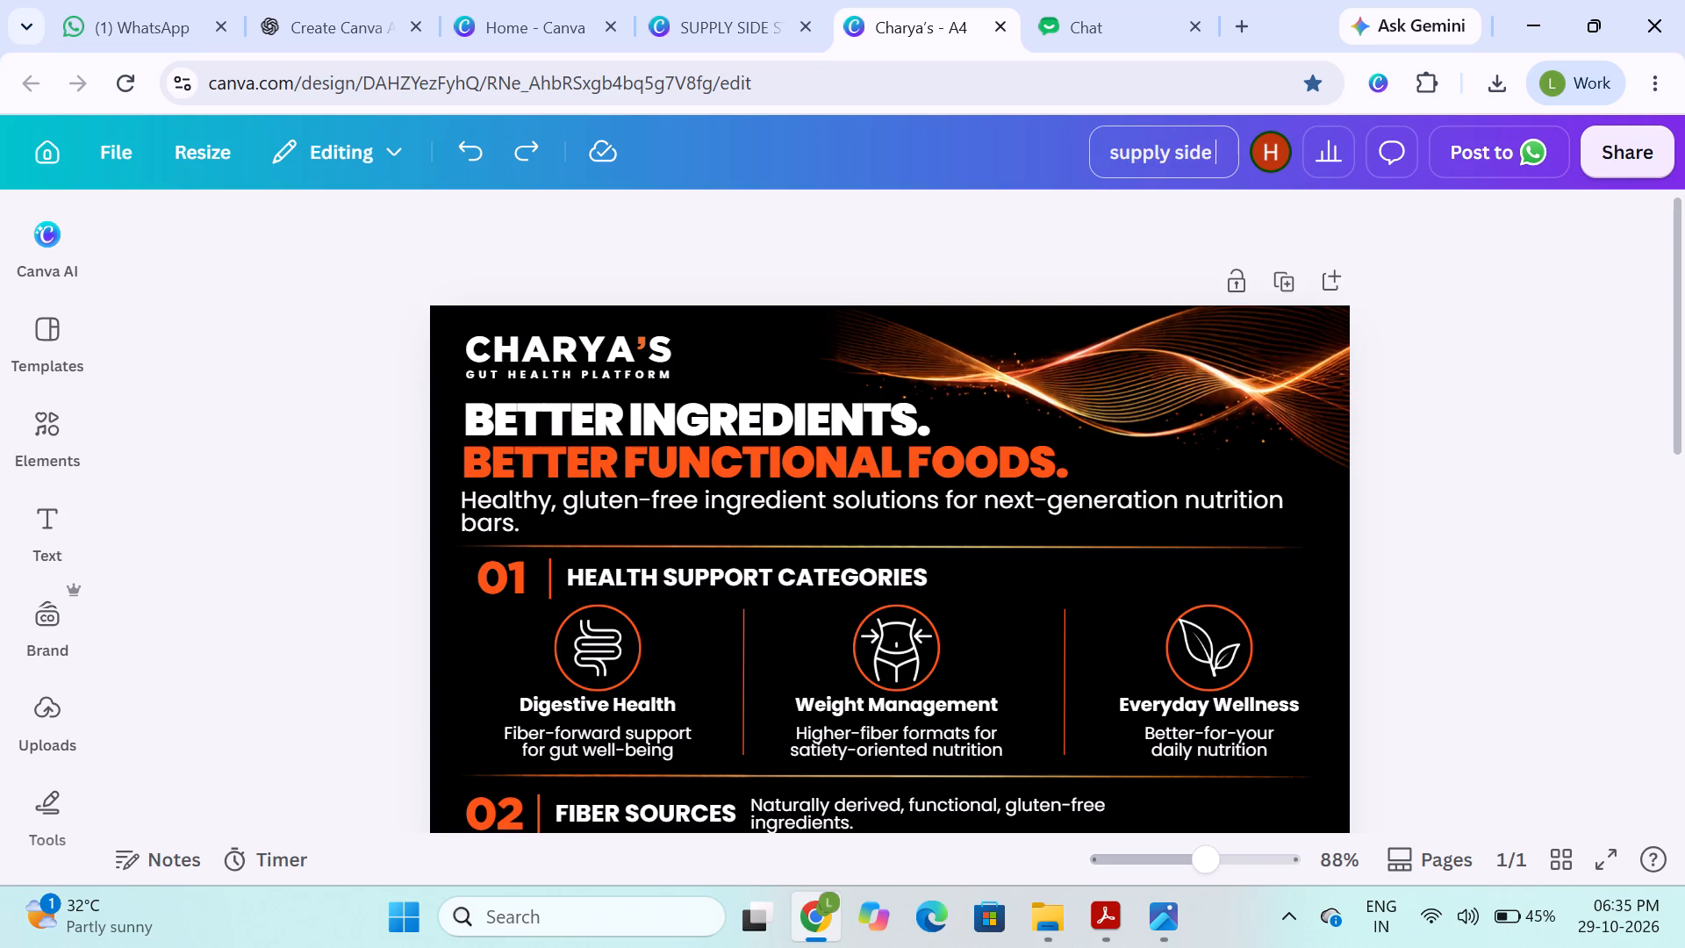
# Clear the design's title and enter a new one in capitals, beginning with SUPPLY.
pyautogui.press('BackSpace')
pyautogui.press('BackSpace')
pyautogui.press('BackSpace')
pyautogui.press('BackSpace')
pyautogui.press('BackSpace')
pyautogui.press('BackSpace')
pyautogui.press('BackSpace')
pyautogui.press('BackSpace')
pyautogui.press('BackSpace')
pyautogui.press('BackSpace')
pyautogui.press('BackSpace')
pyautogui.press('BackSpace')
pyautogui.press('BackSpace')
pyautogui.press('BackSpace')
pyautogui.press('BackSpace')
pyautogui.press('BackSpace')
pyautogui.press('BackSpace')
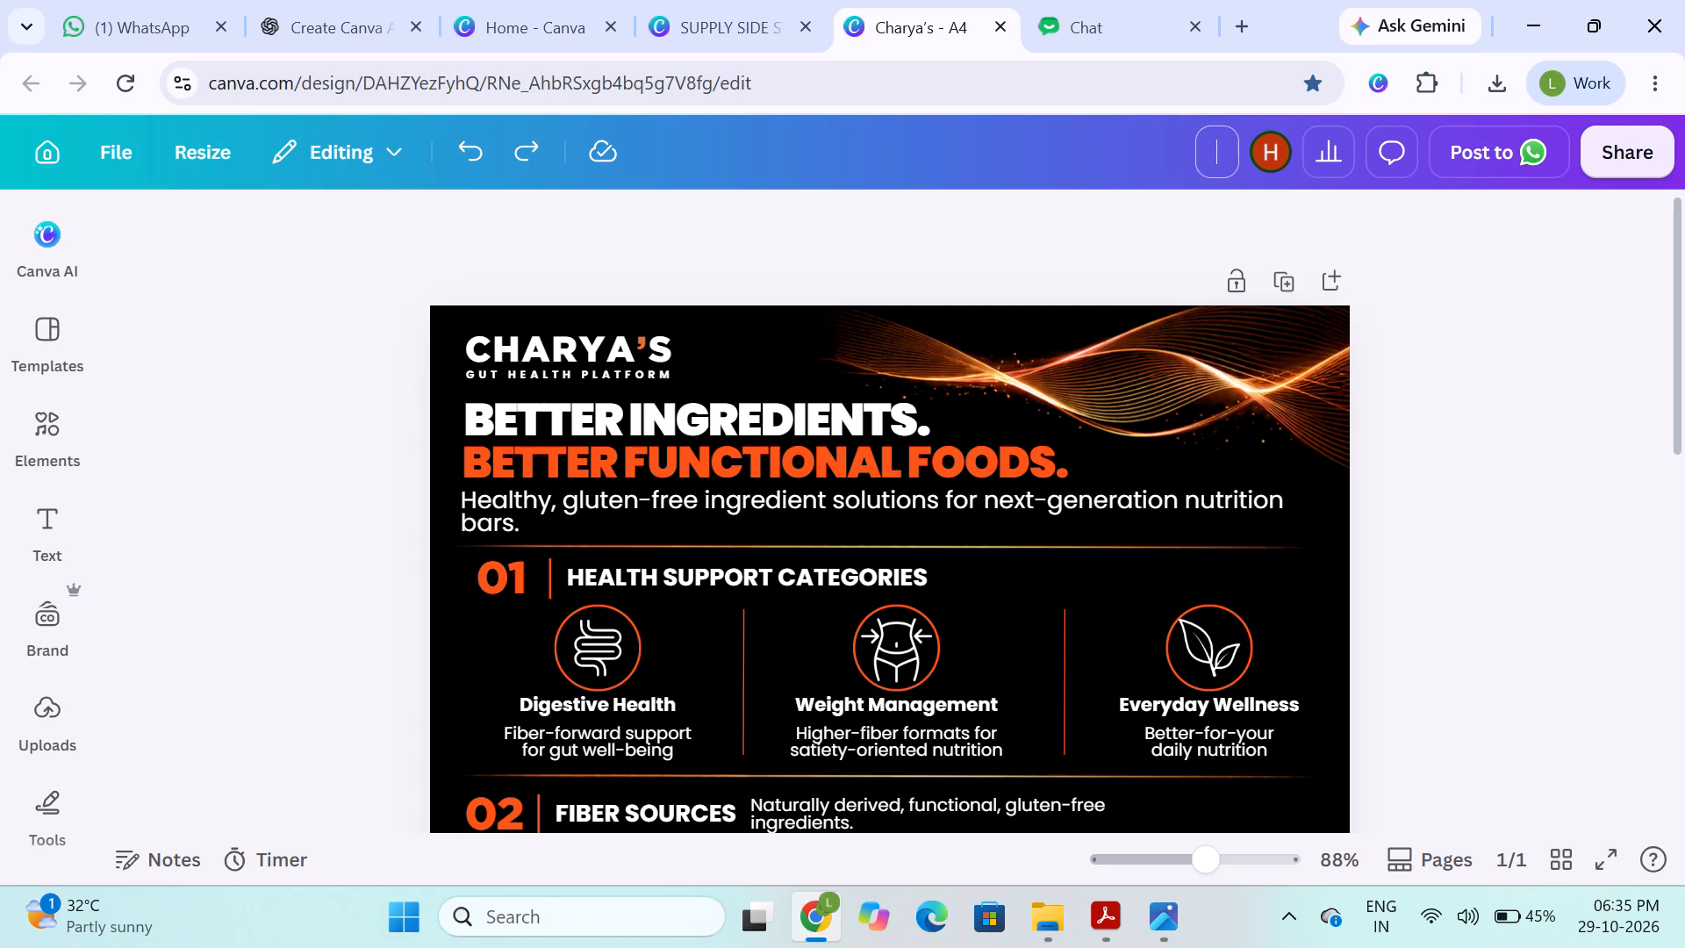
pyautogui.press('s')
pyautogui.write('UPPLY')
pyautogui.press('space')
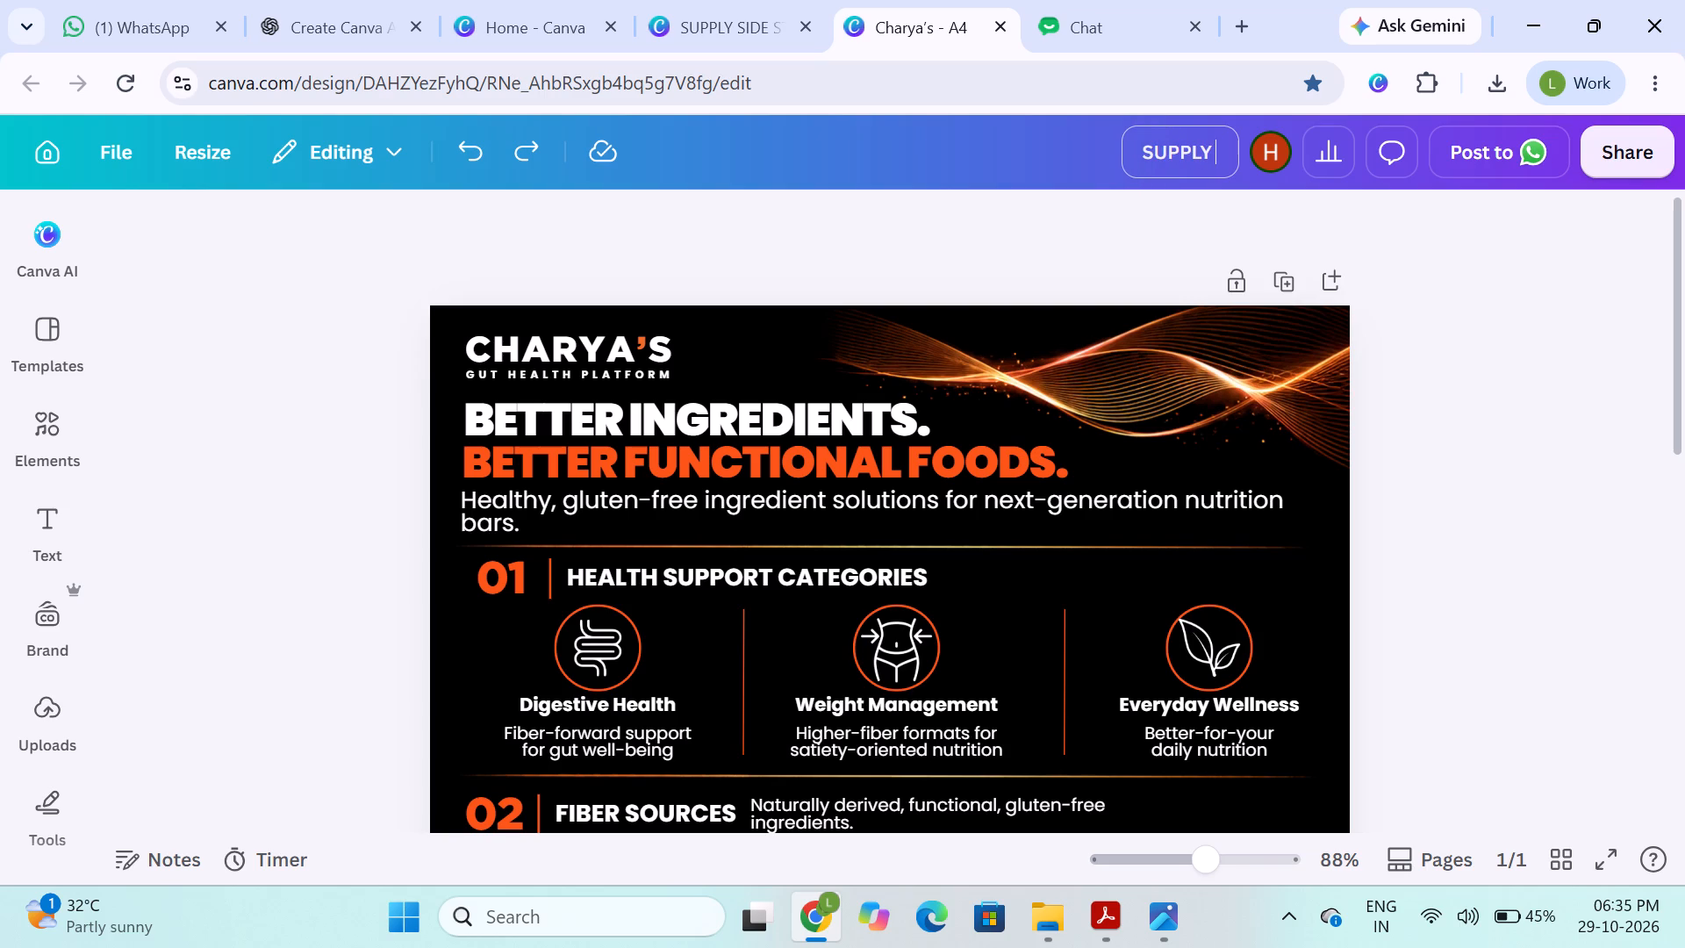
# Complete the design's title so that it reads SUPPLY SIDE A4.
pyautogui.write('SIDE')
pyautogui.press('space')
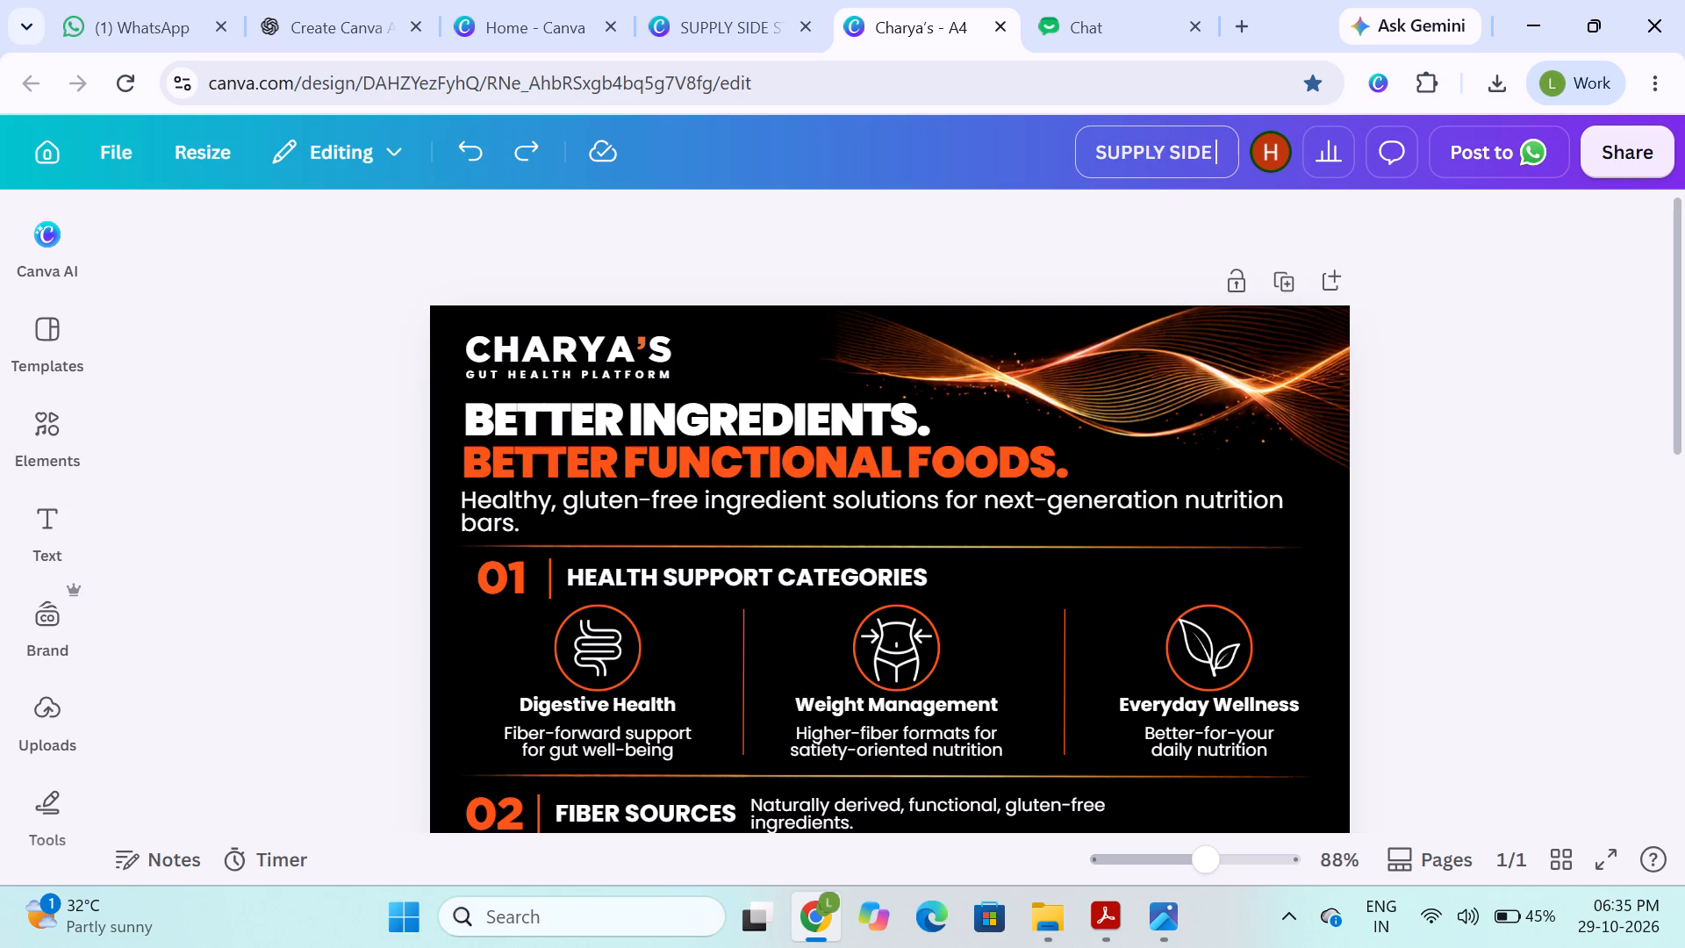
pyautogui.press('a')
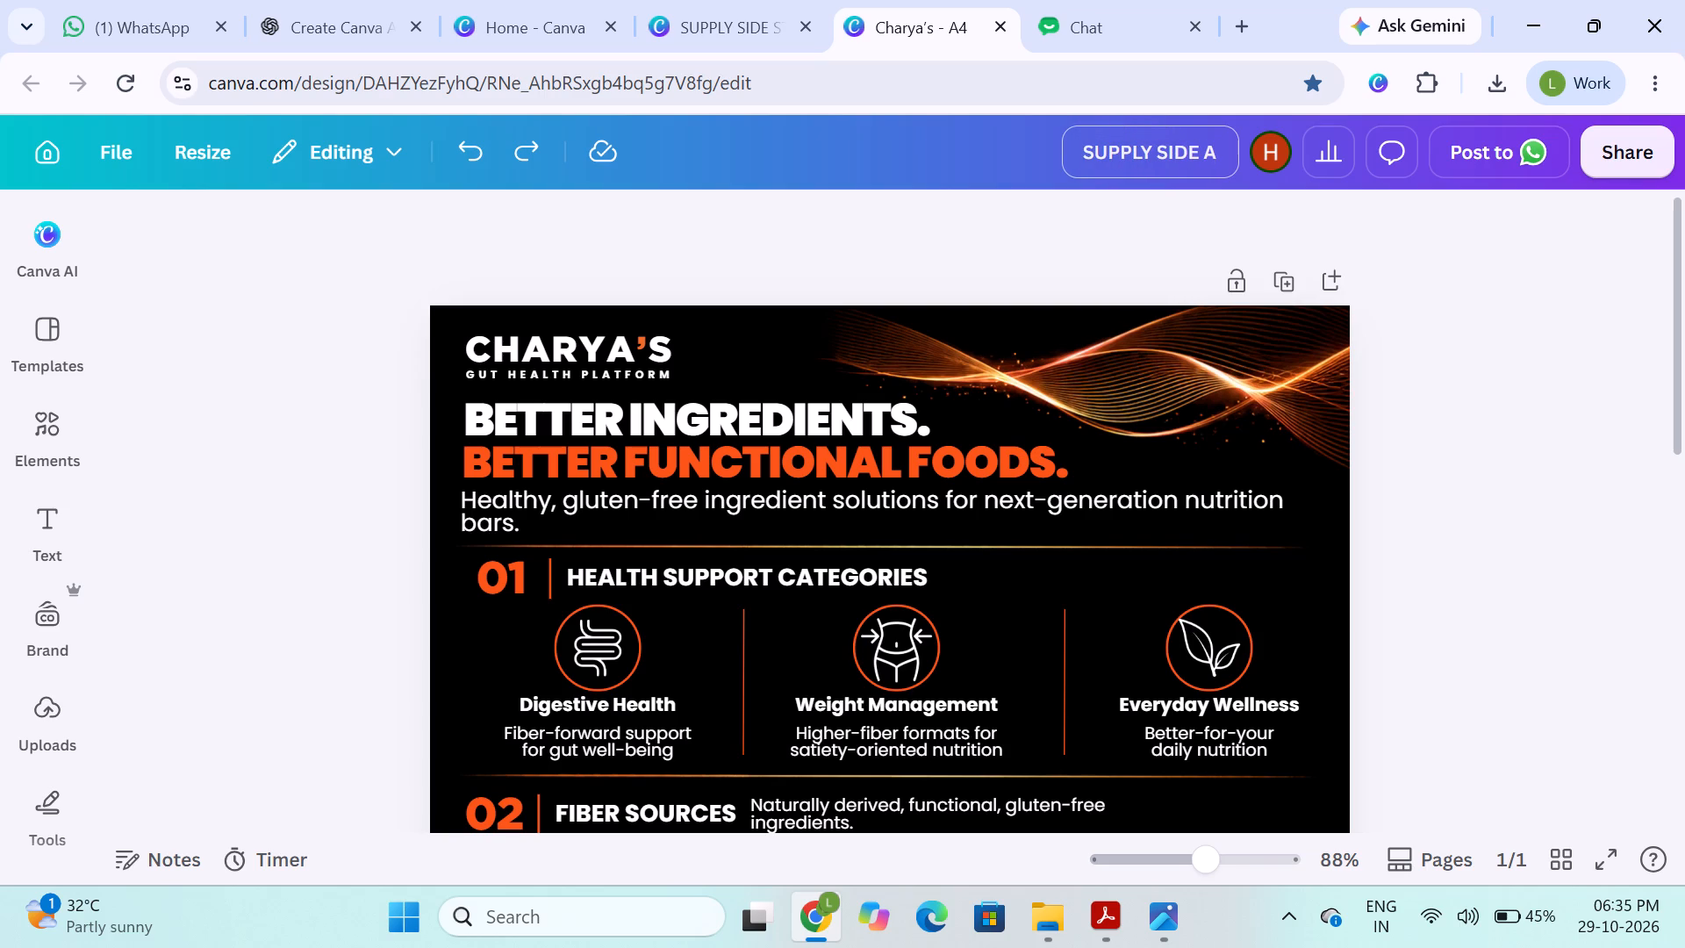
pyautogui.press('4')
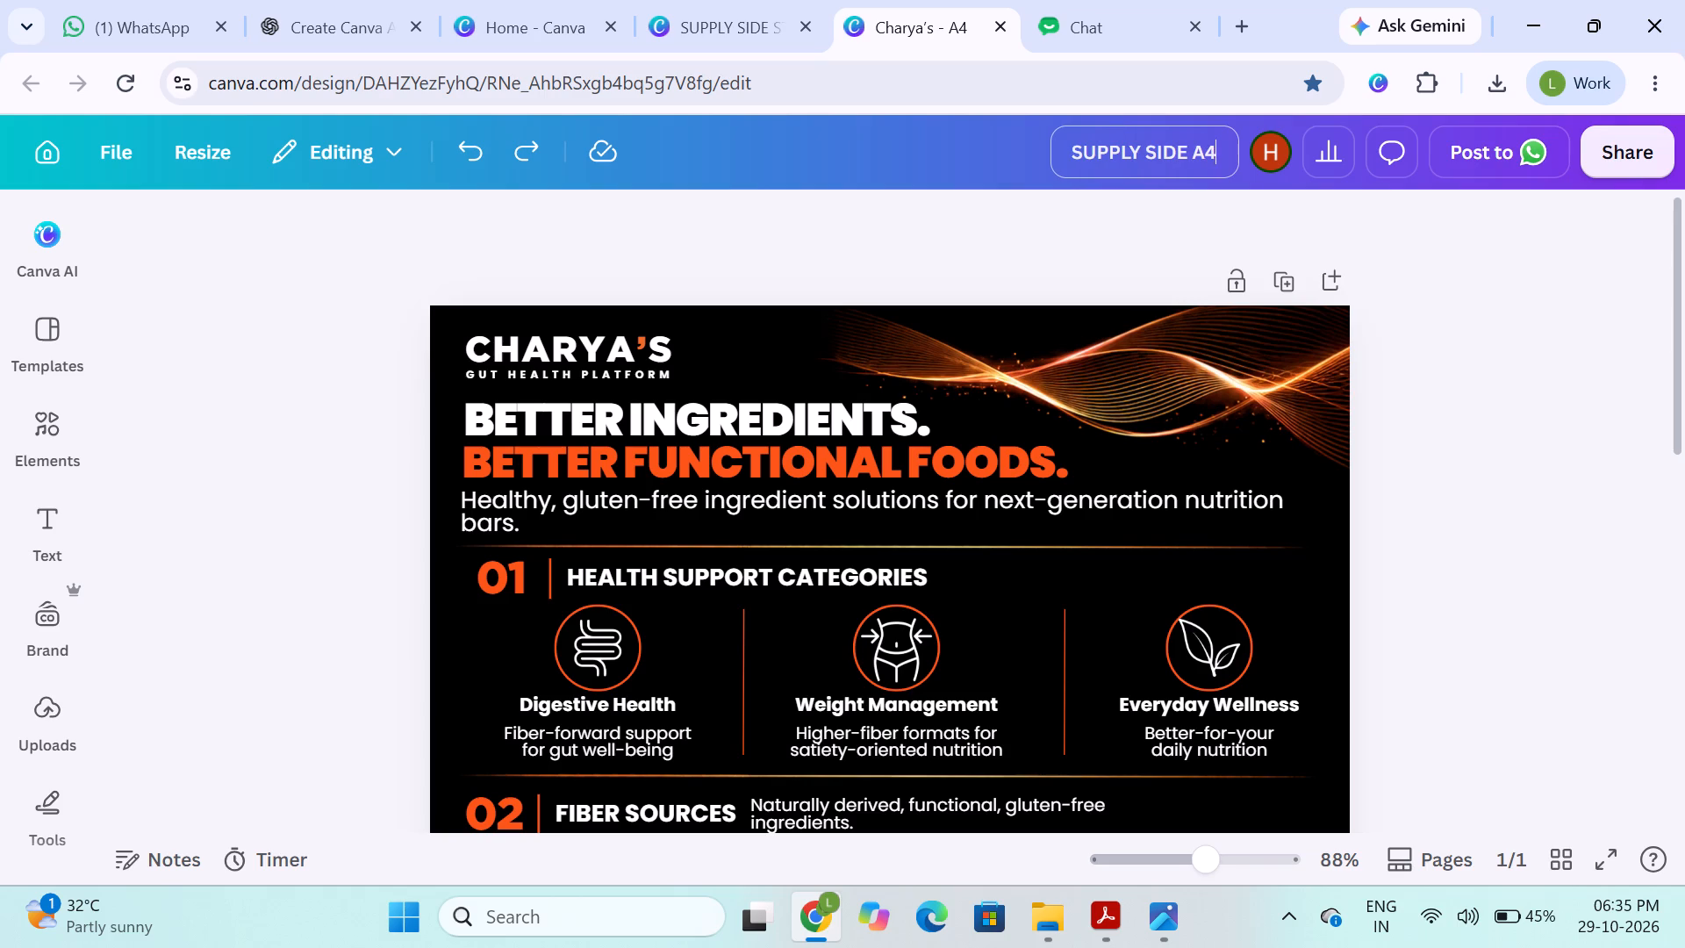
pyautogui.click(1402, 313)
pyautogui.click(1615, 168)
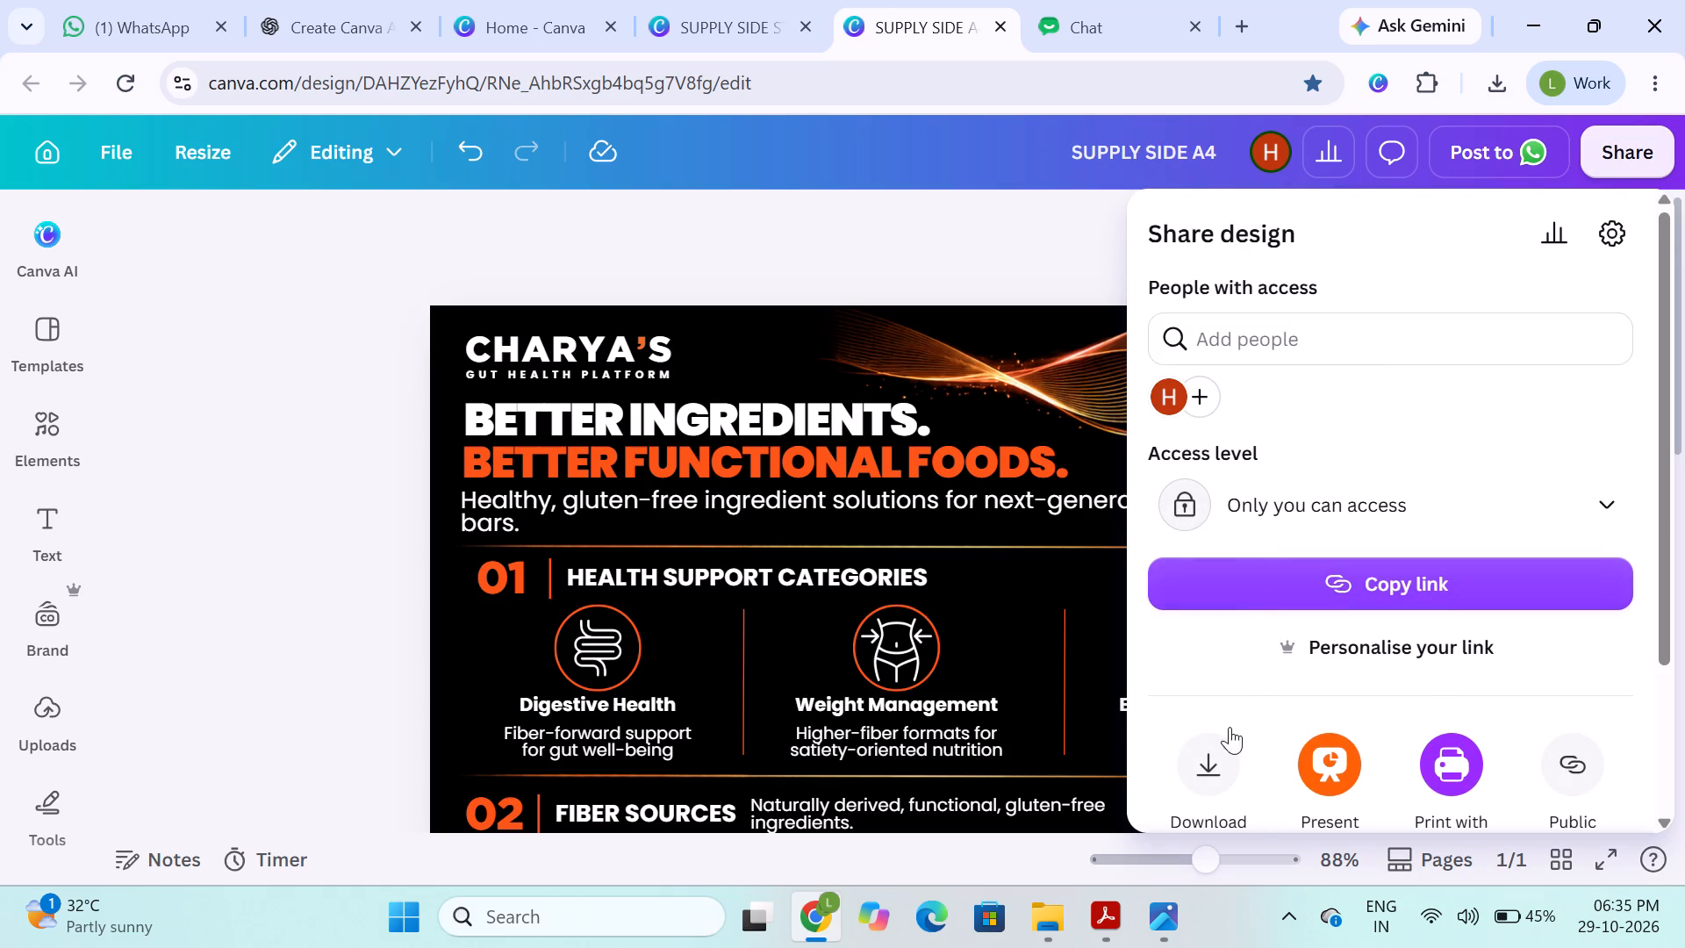
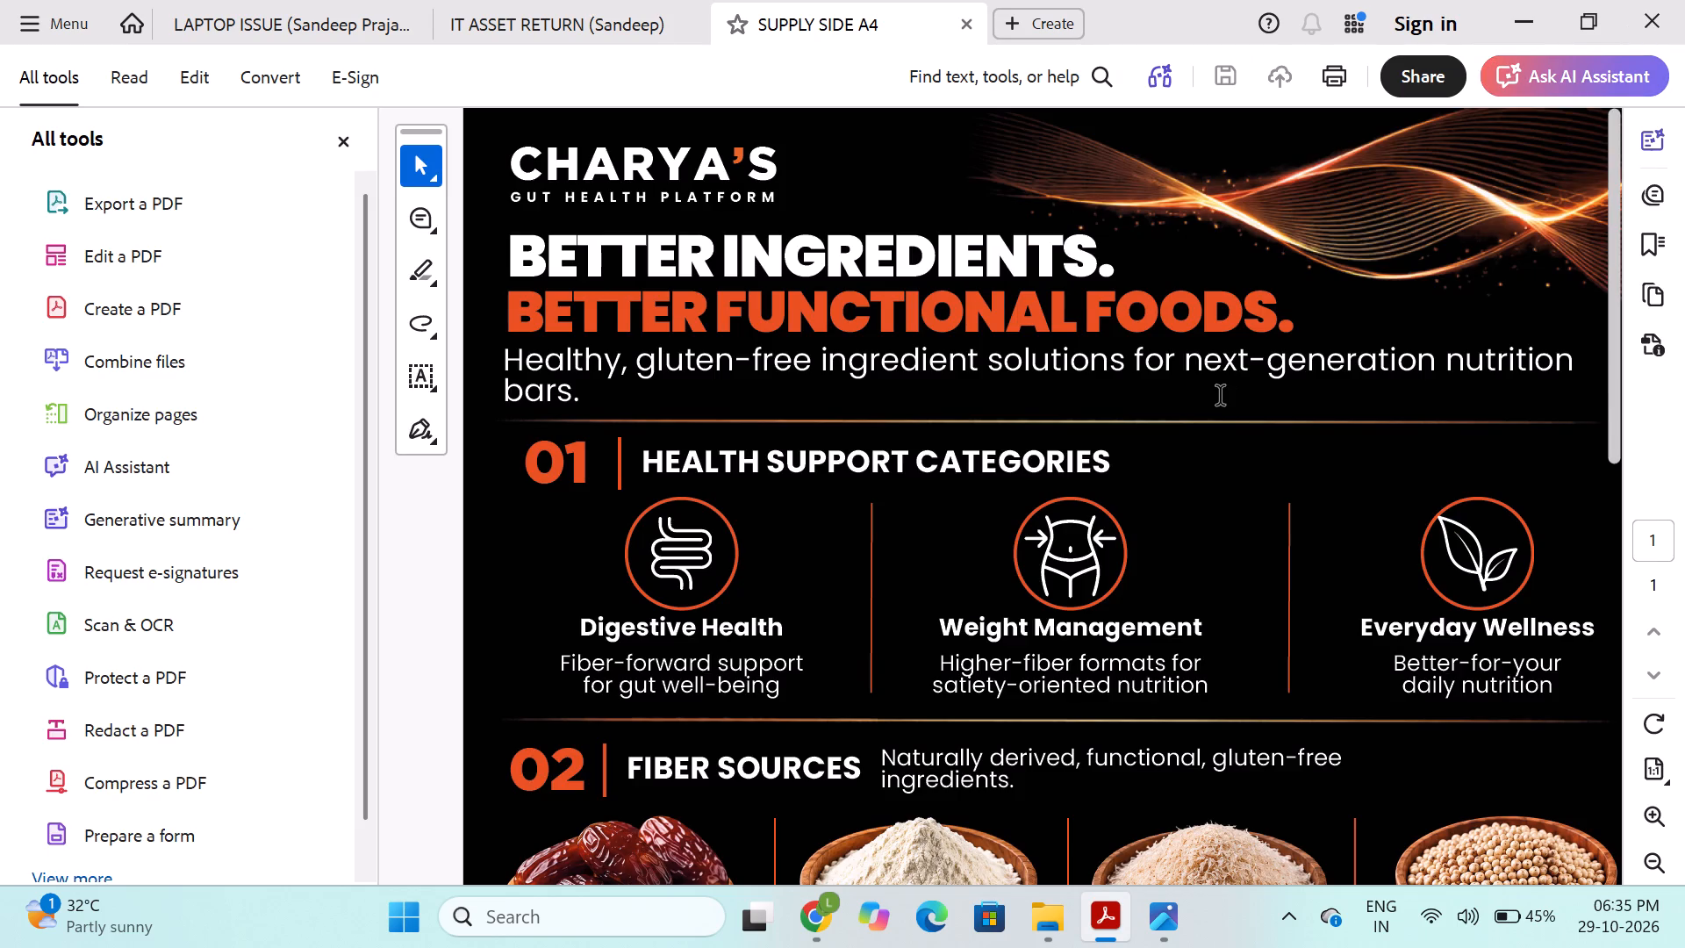
# Check the exported SUPPLY SIDE A4 PDF, close the IT ASSET RETURN and LAPTOP ISSUE documents, and minimise Acrobat.
pyautogui.scroll(-2, 1222, 397)
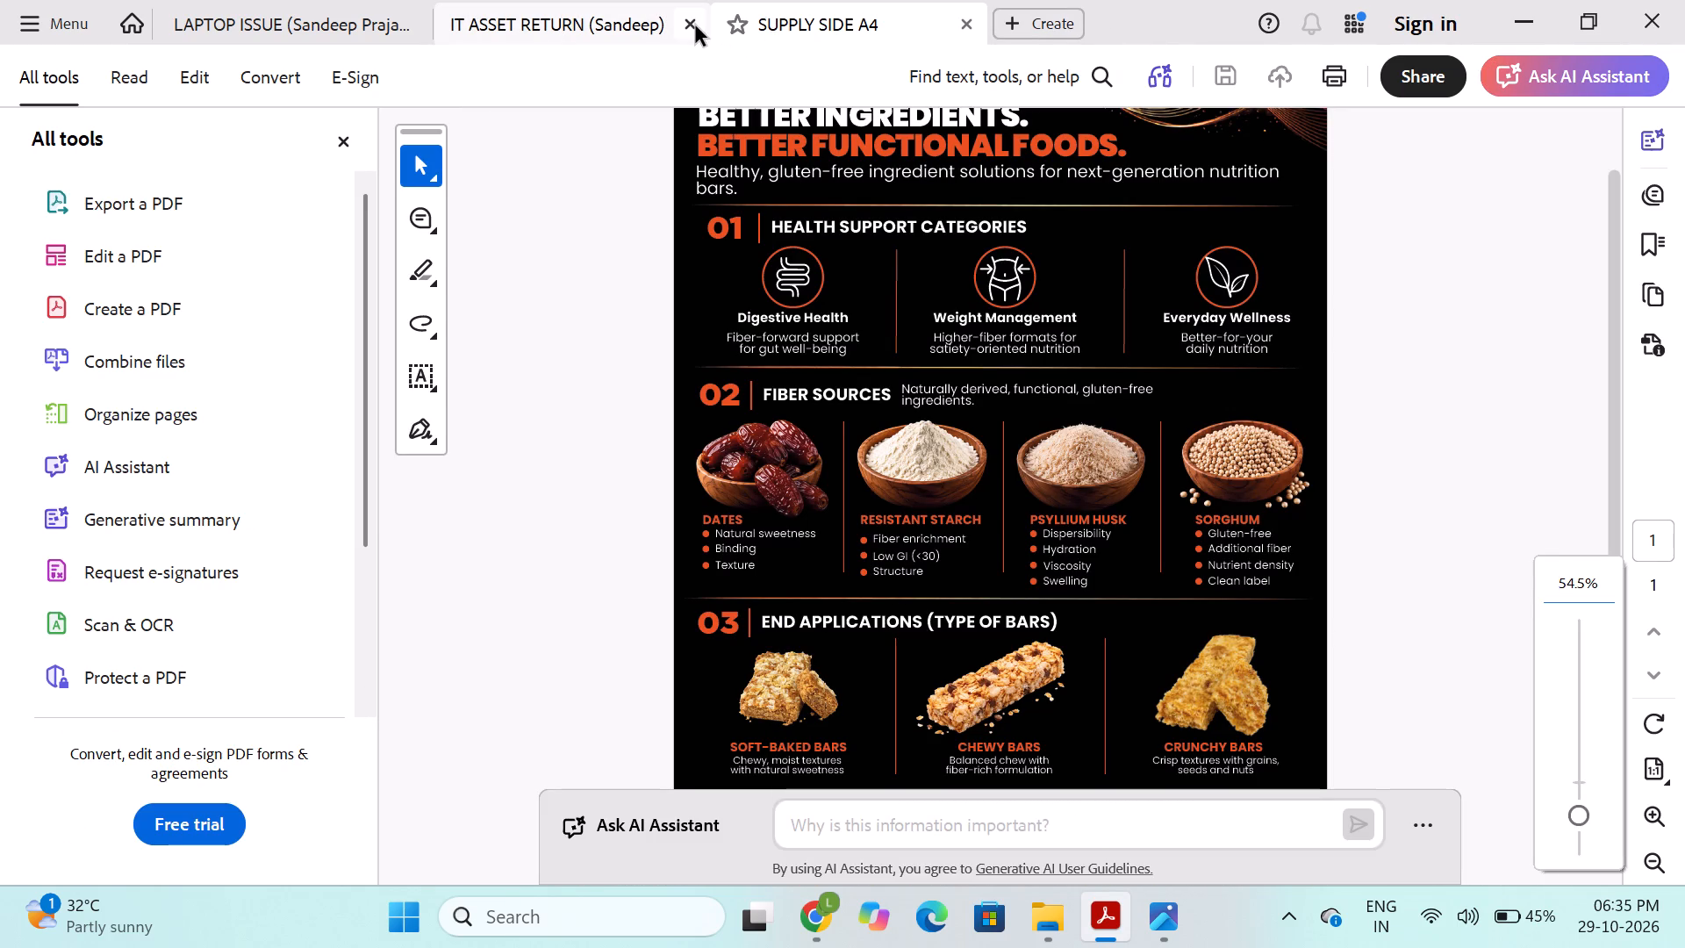
pyautogui.click(696, 26)
pyautogui.click(415, 24)
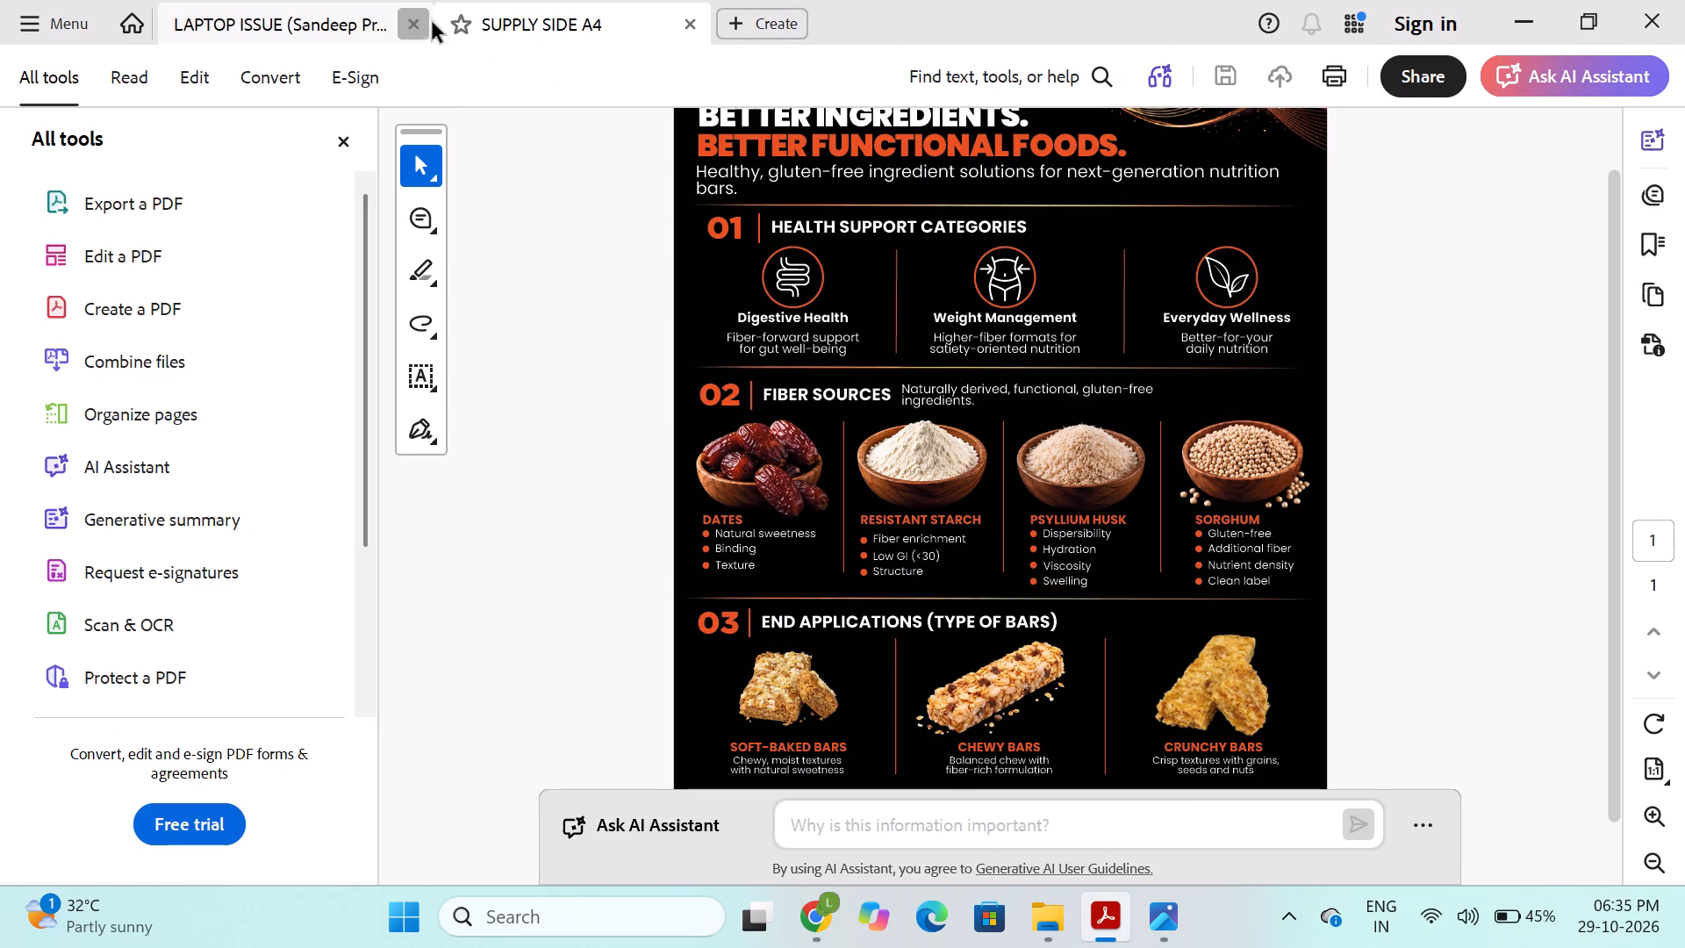
pyautogui.click(1536, 25)
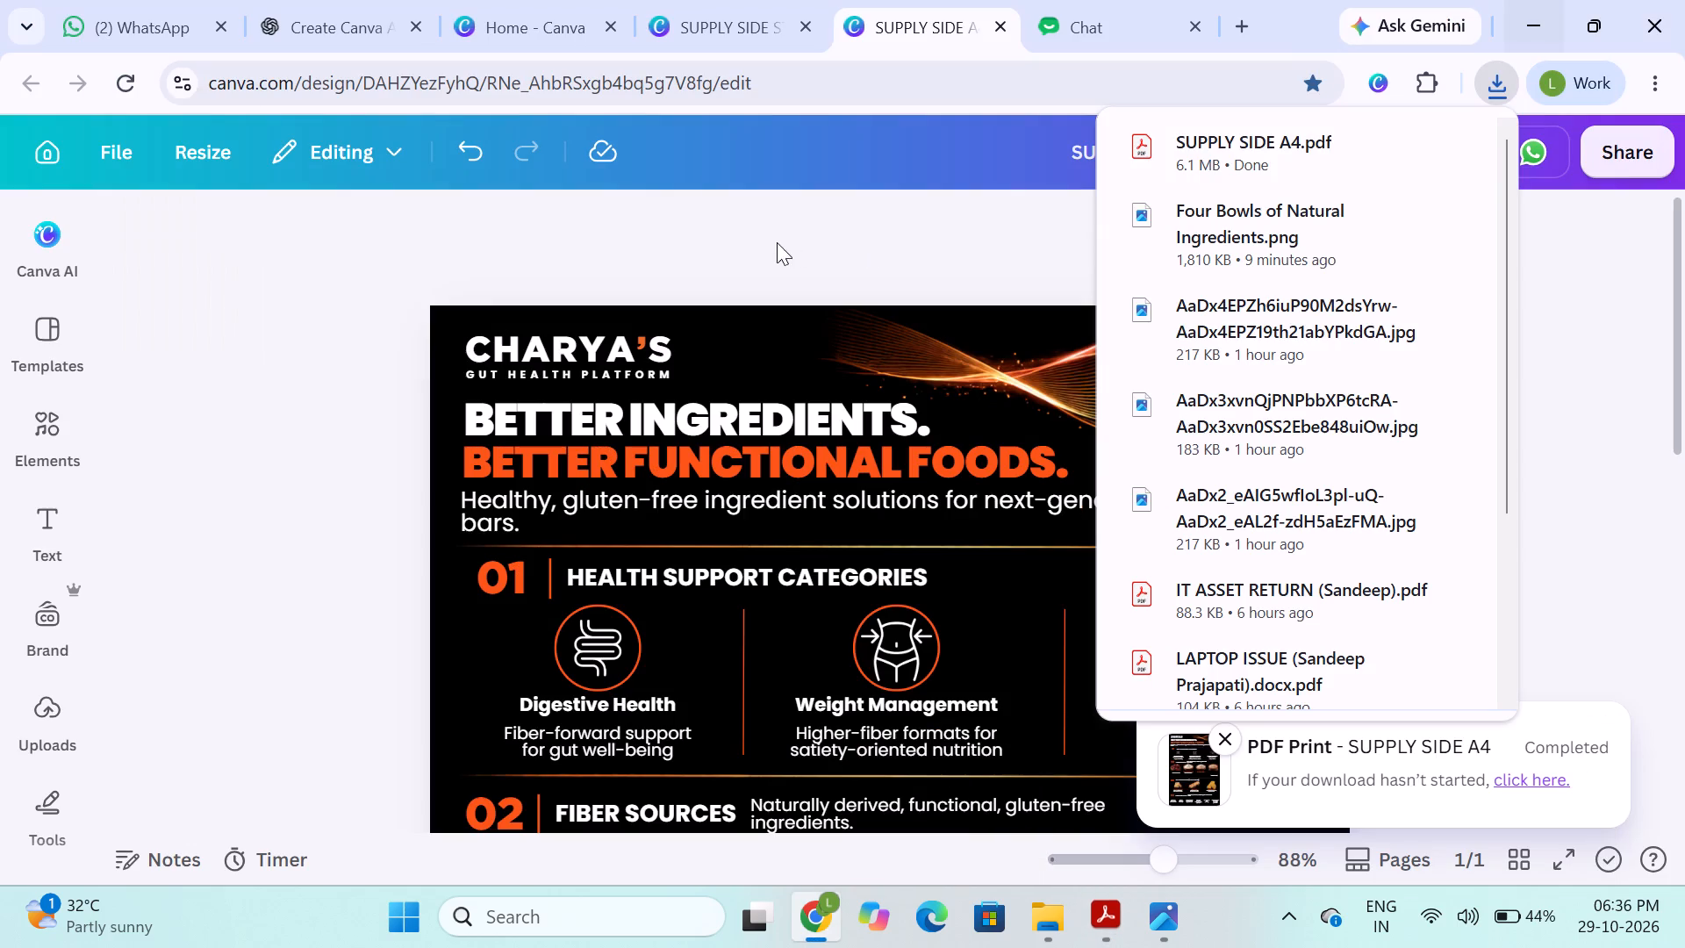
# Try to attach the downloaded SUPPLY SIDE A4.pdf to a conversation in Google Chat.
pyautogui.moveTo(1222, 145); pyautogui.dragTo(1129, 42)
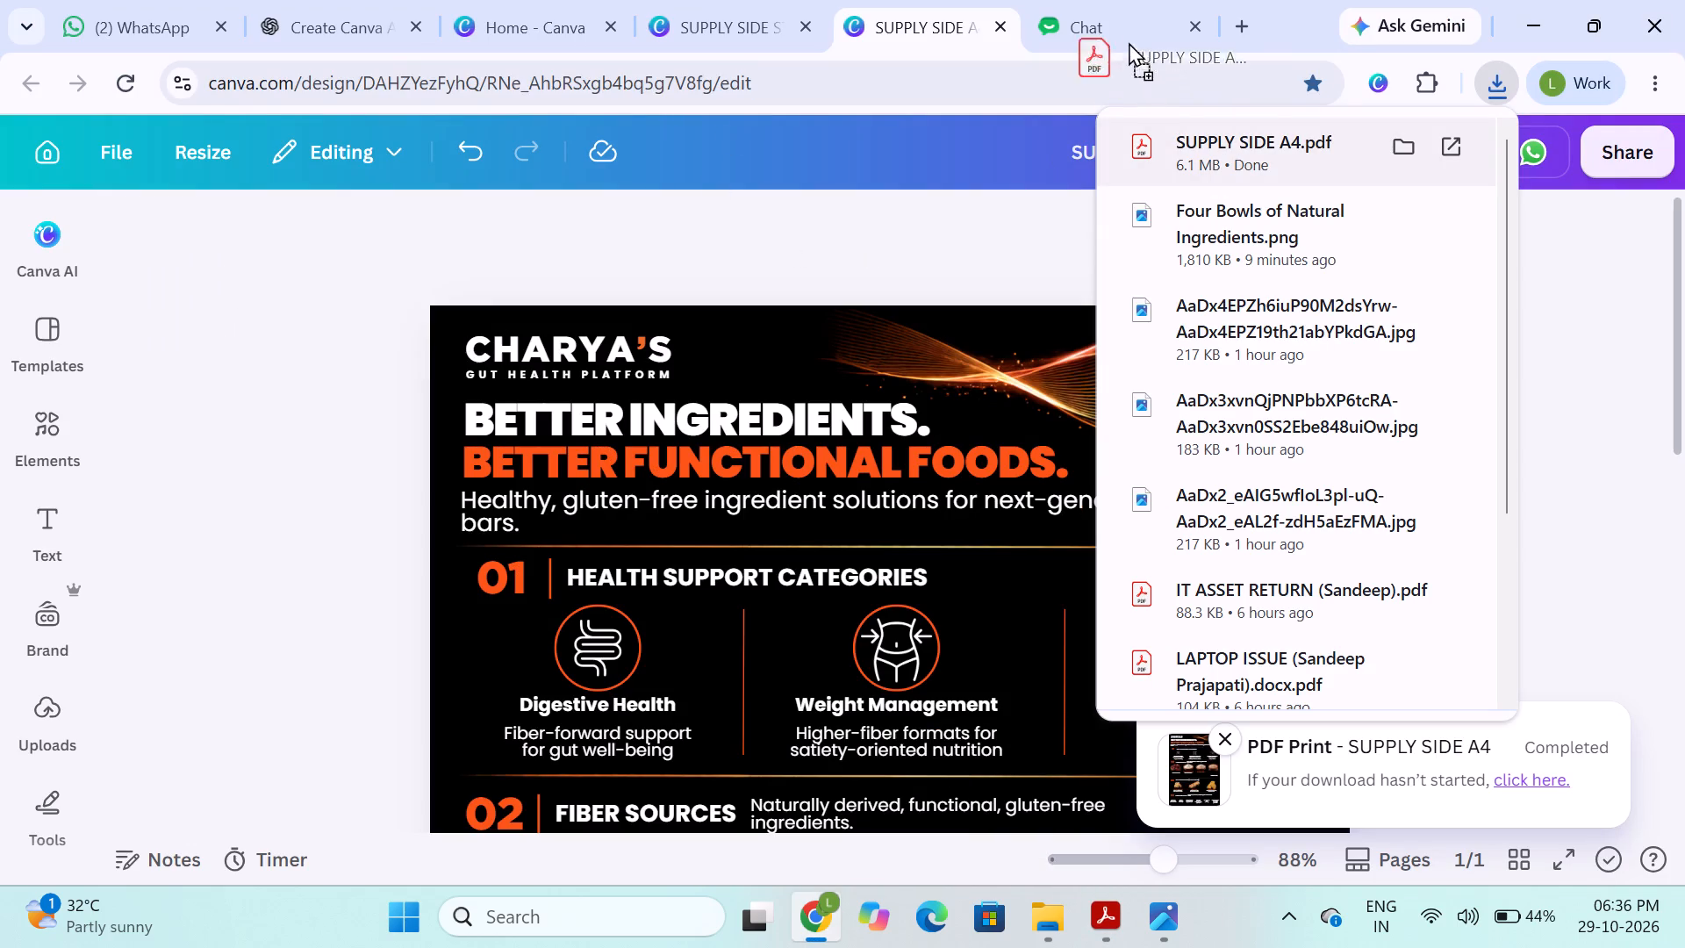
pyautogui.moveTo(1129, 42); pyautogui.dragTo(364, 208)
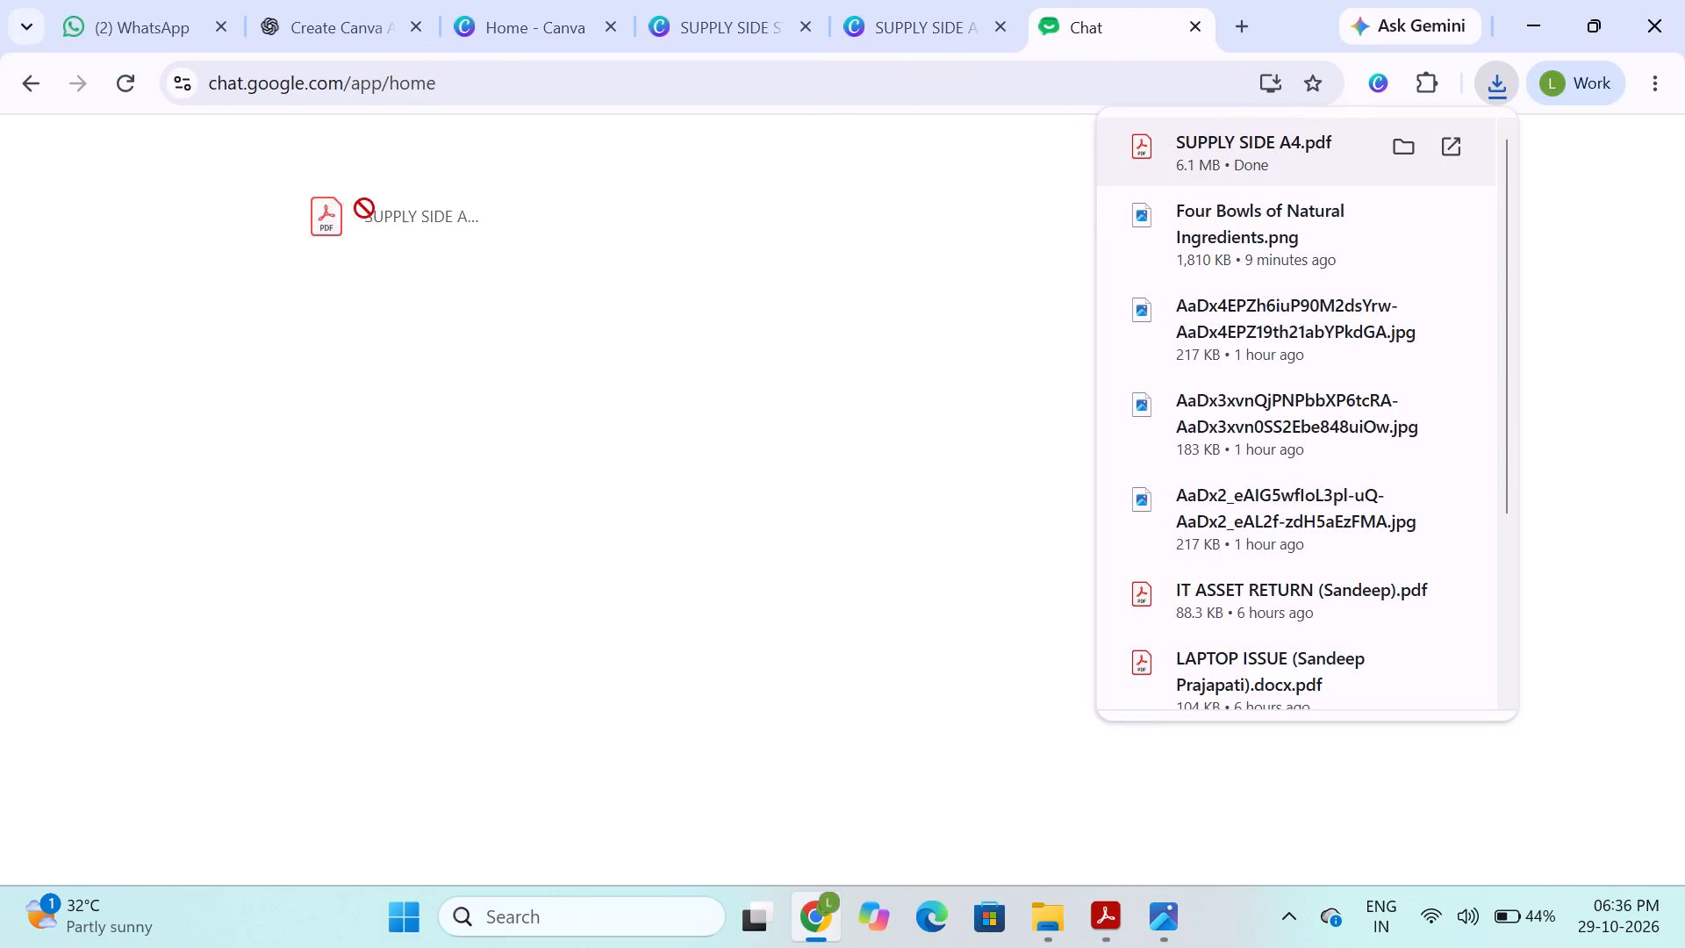
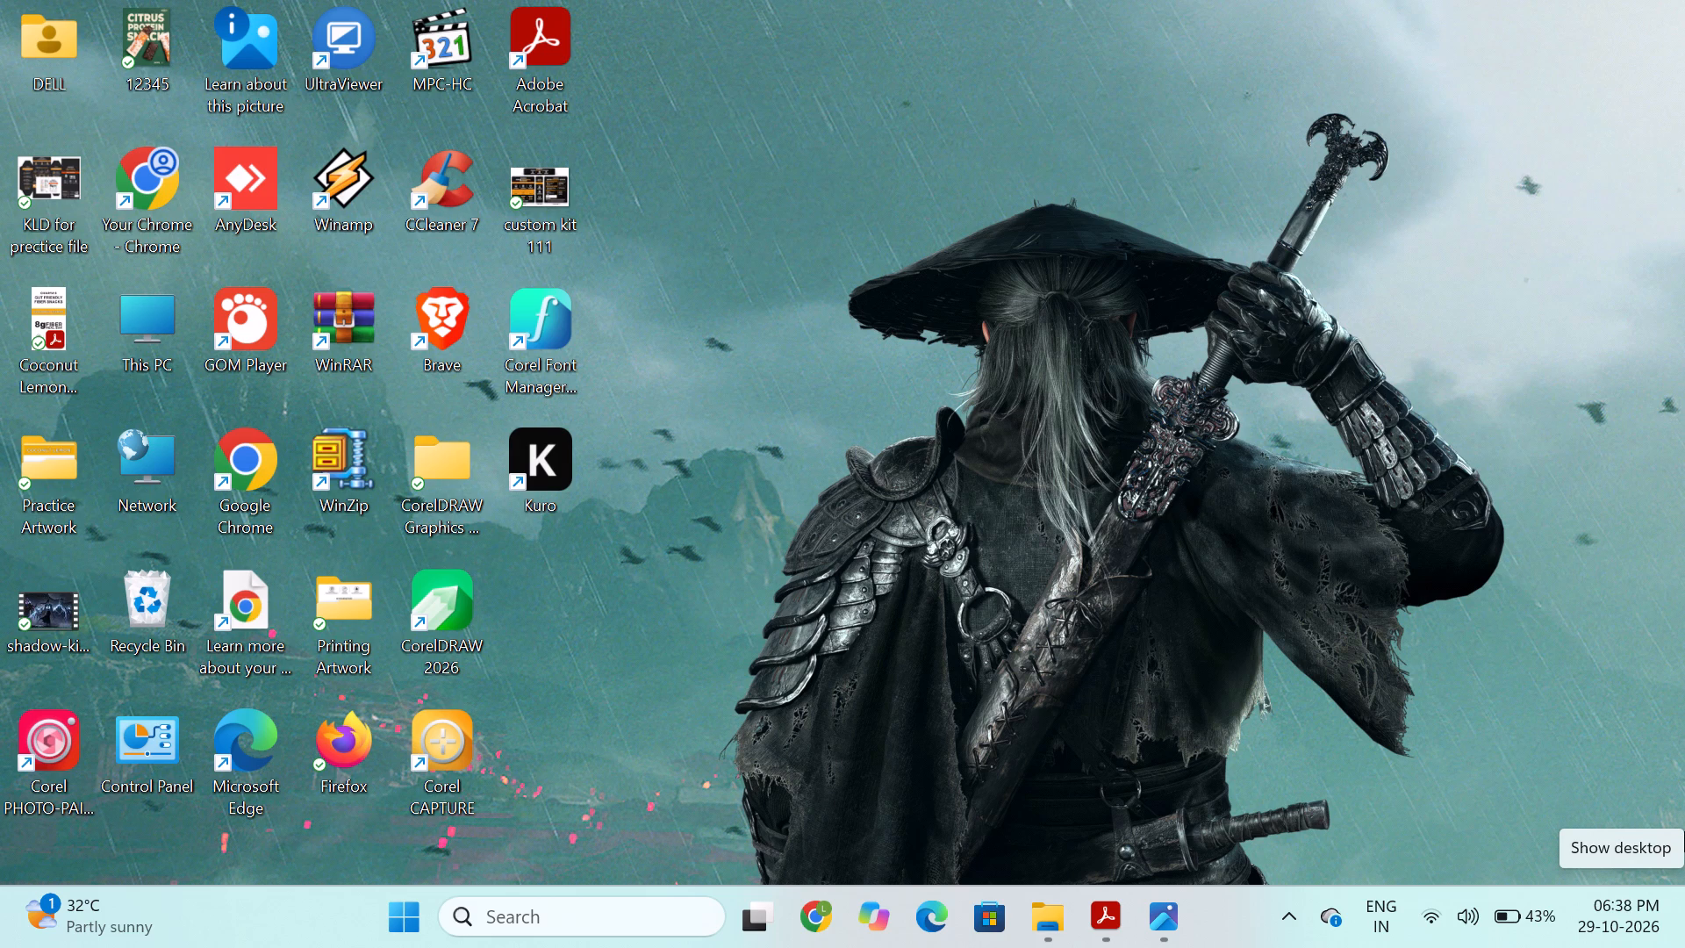
# Shut down the computer from the Windows desktop.
pyautogui.hotkey('alt', 'F4')
pyautogui.press('Return')
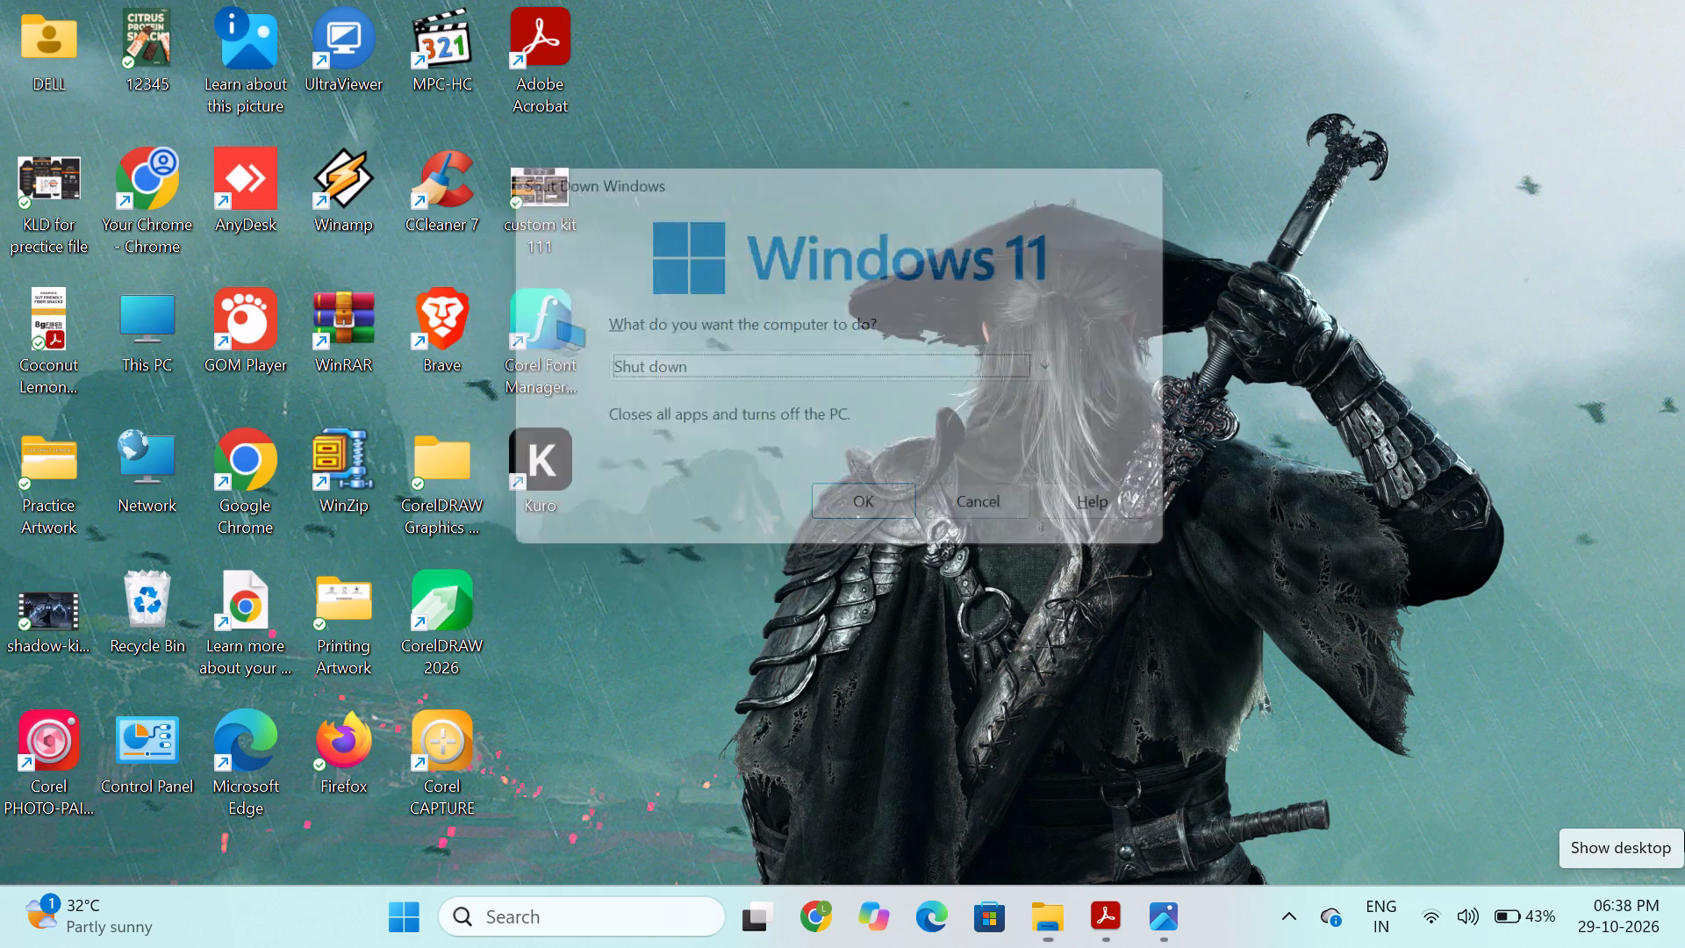